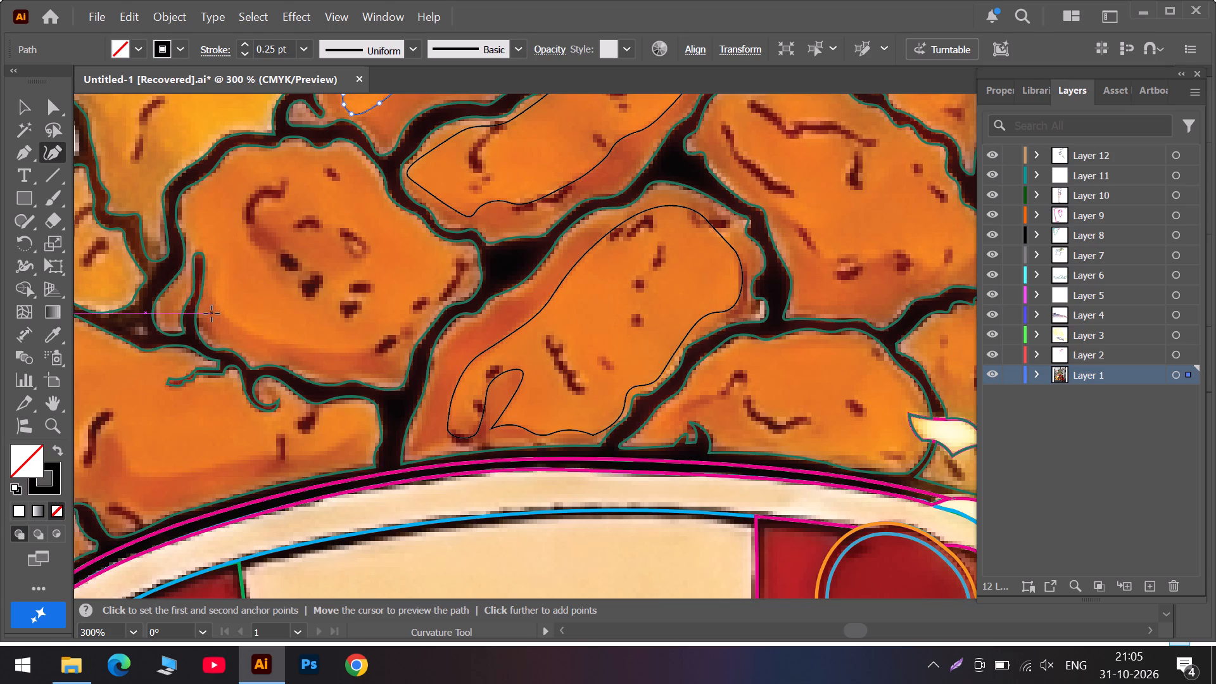
Trace the lower shading edge of the large rounded chicken piece with an open Curvature path, ending on its lower-right outline.
scroll(212, 315, "up", 2, "alt")
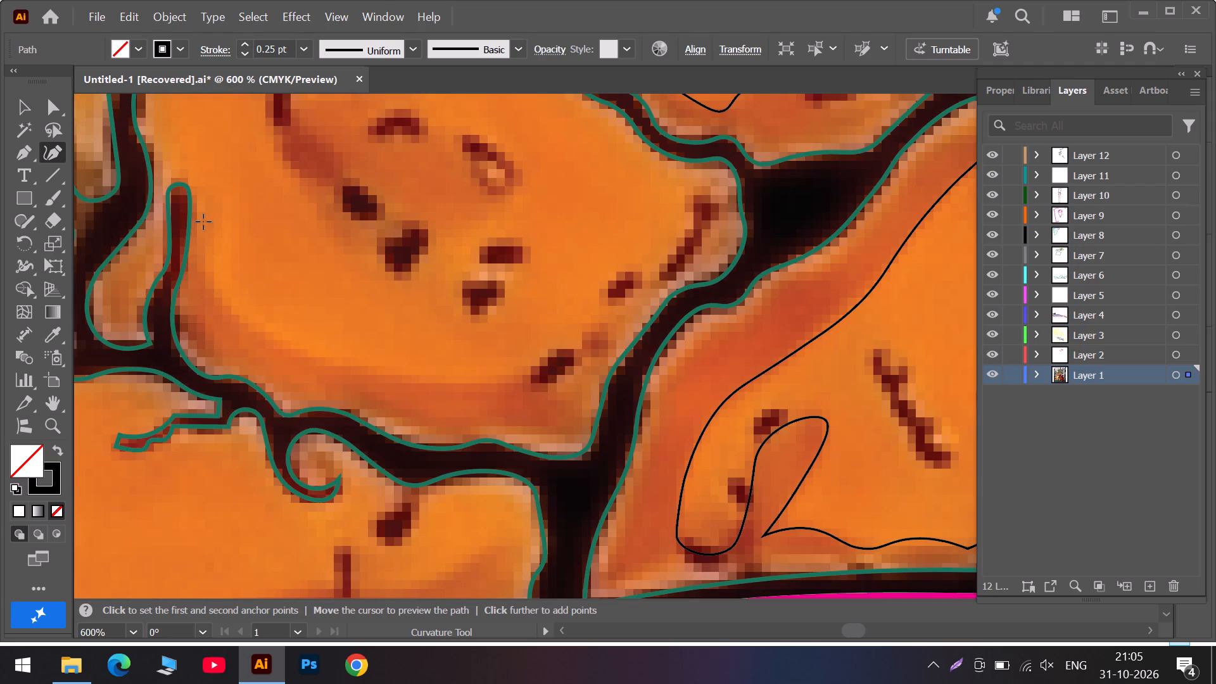
left_click(205, 223)
left_click(206, 272)
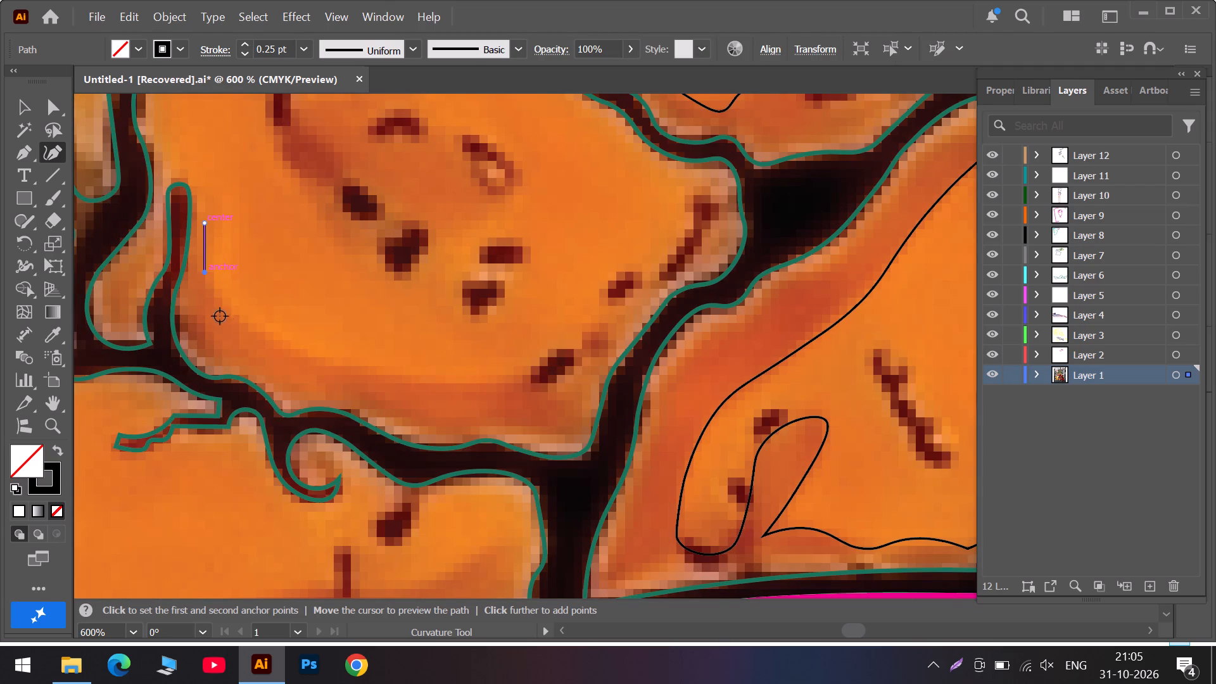
left_click(277, 344)
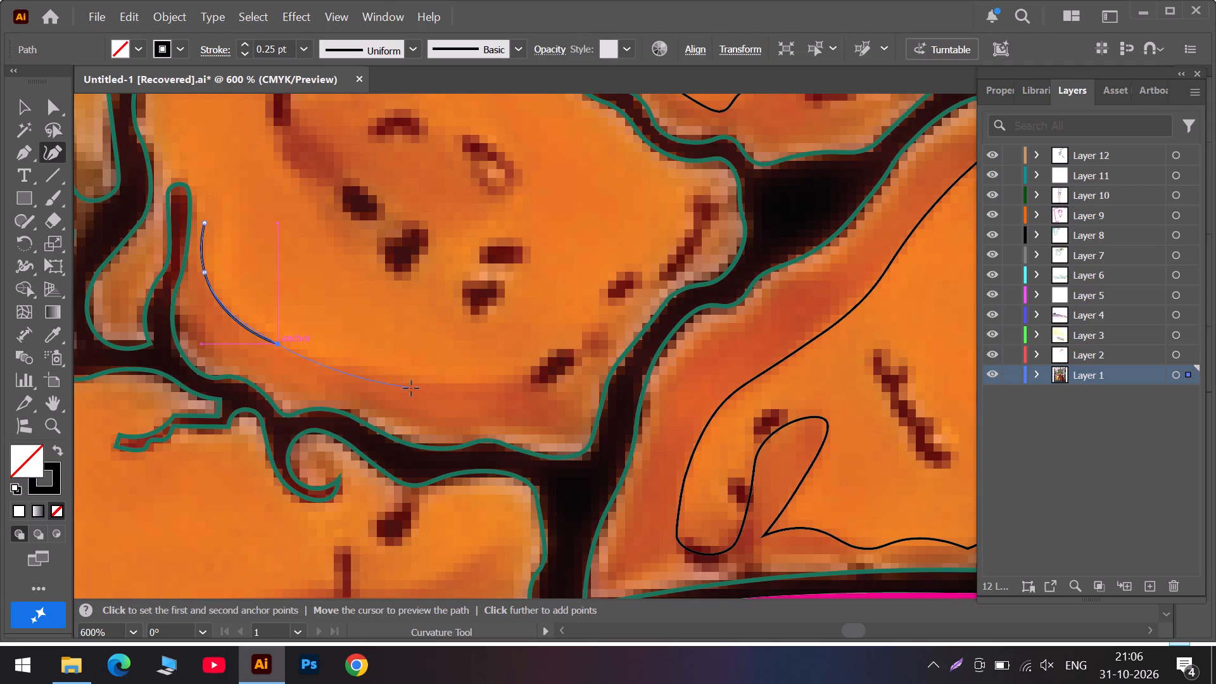
left_click(434, 380)
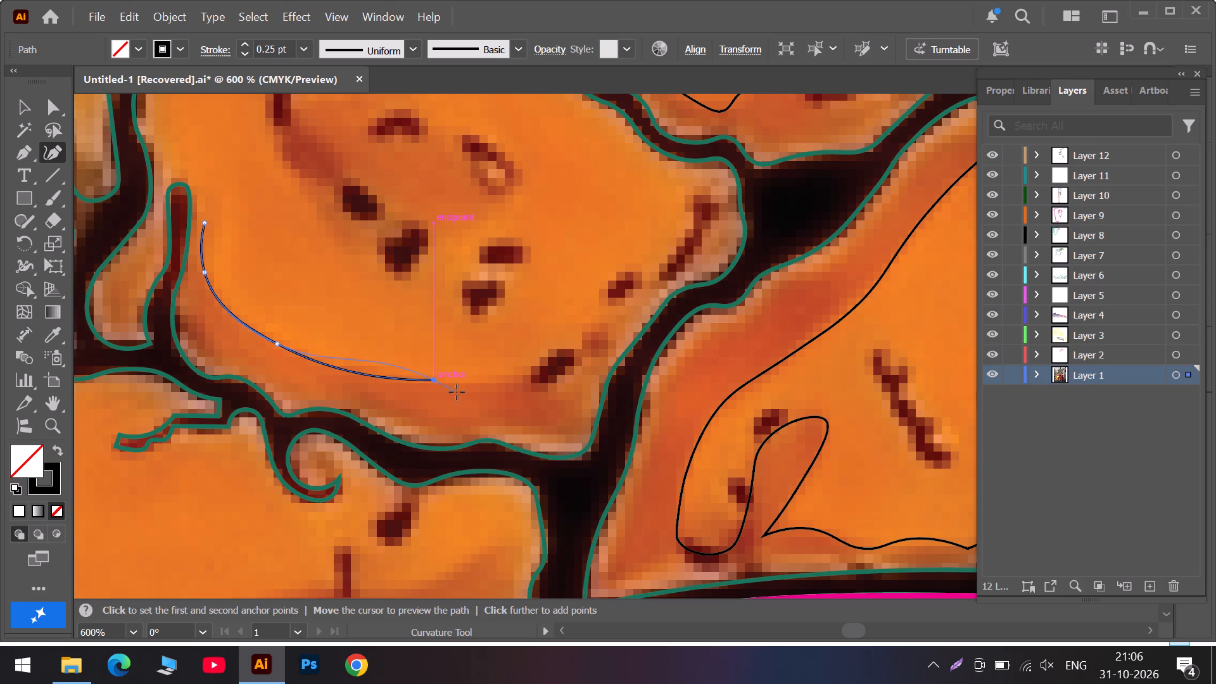
left_click(503, 380)
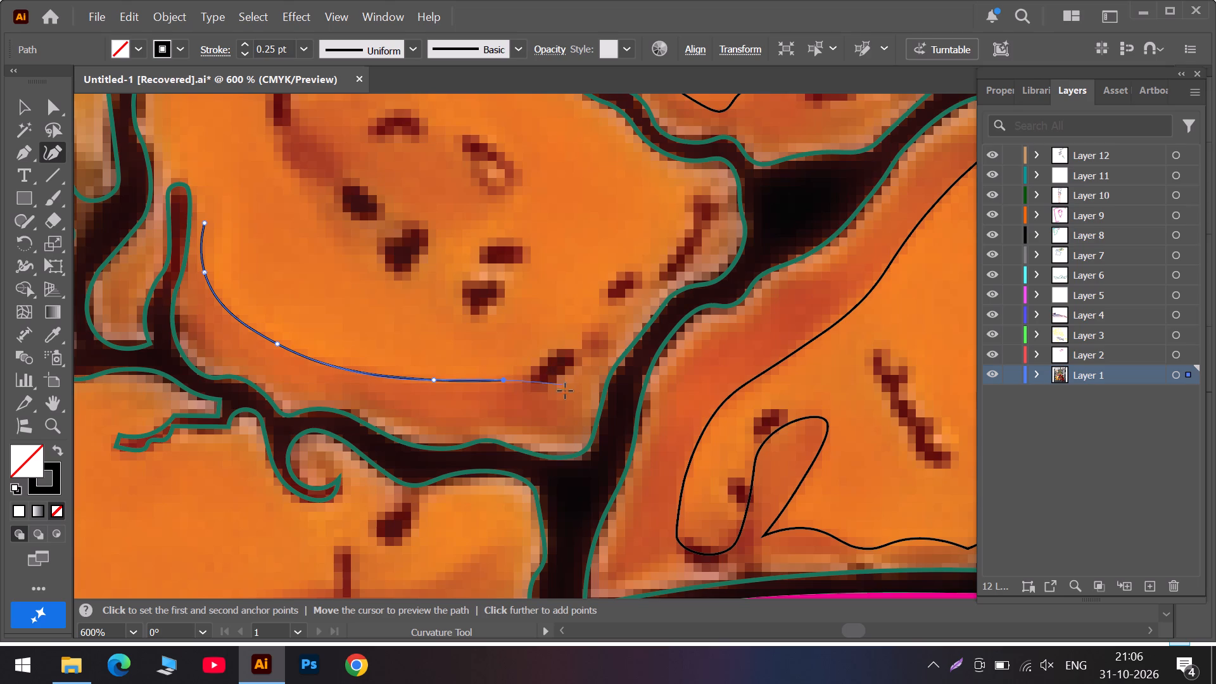
scroll(566, 387, "up", 11)
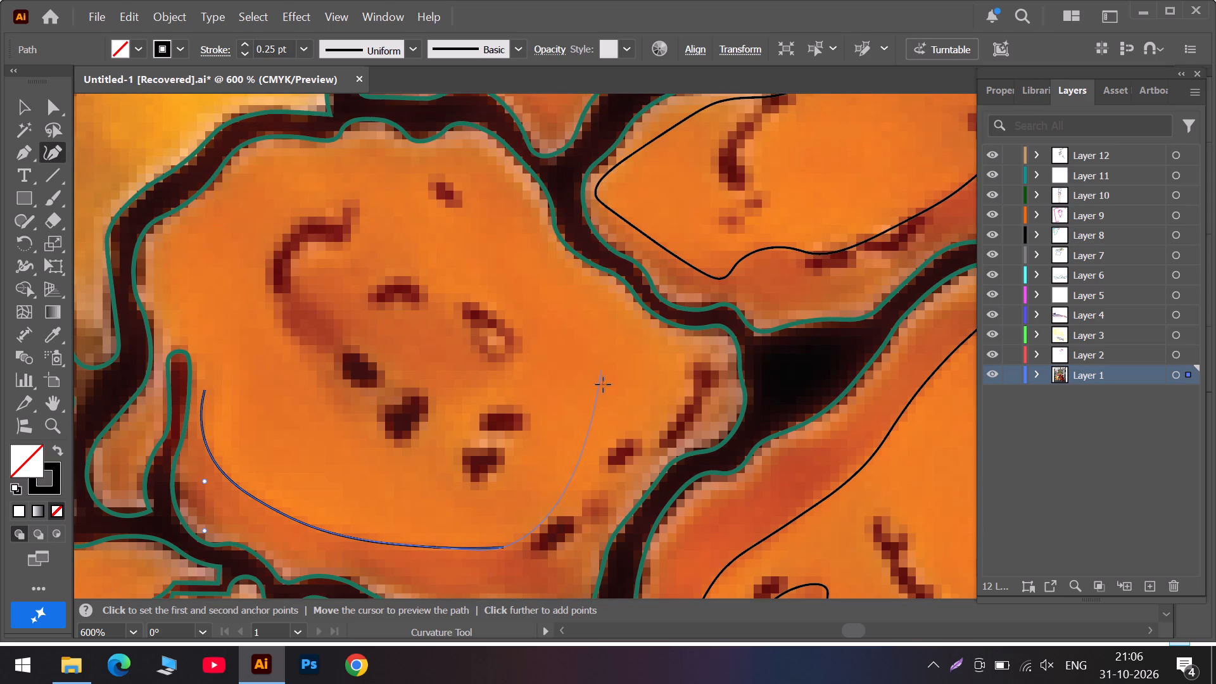
scroll(599, 423, "down", 5)
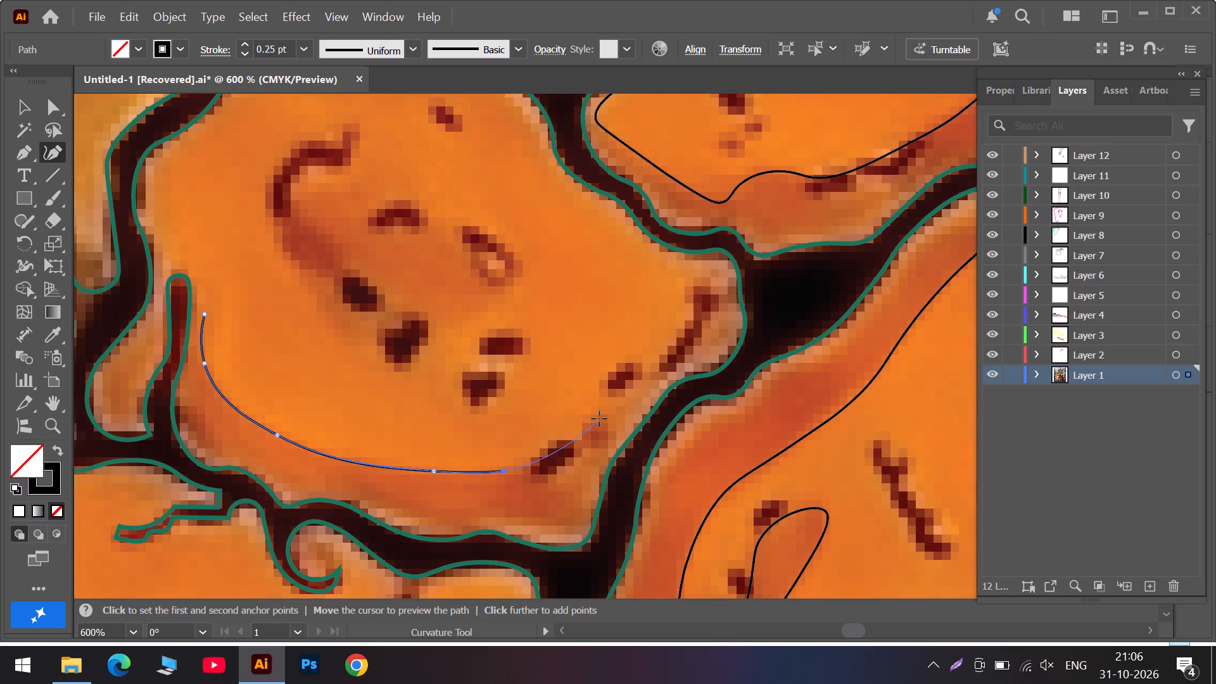
left_click(599, 419)
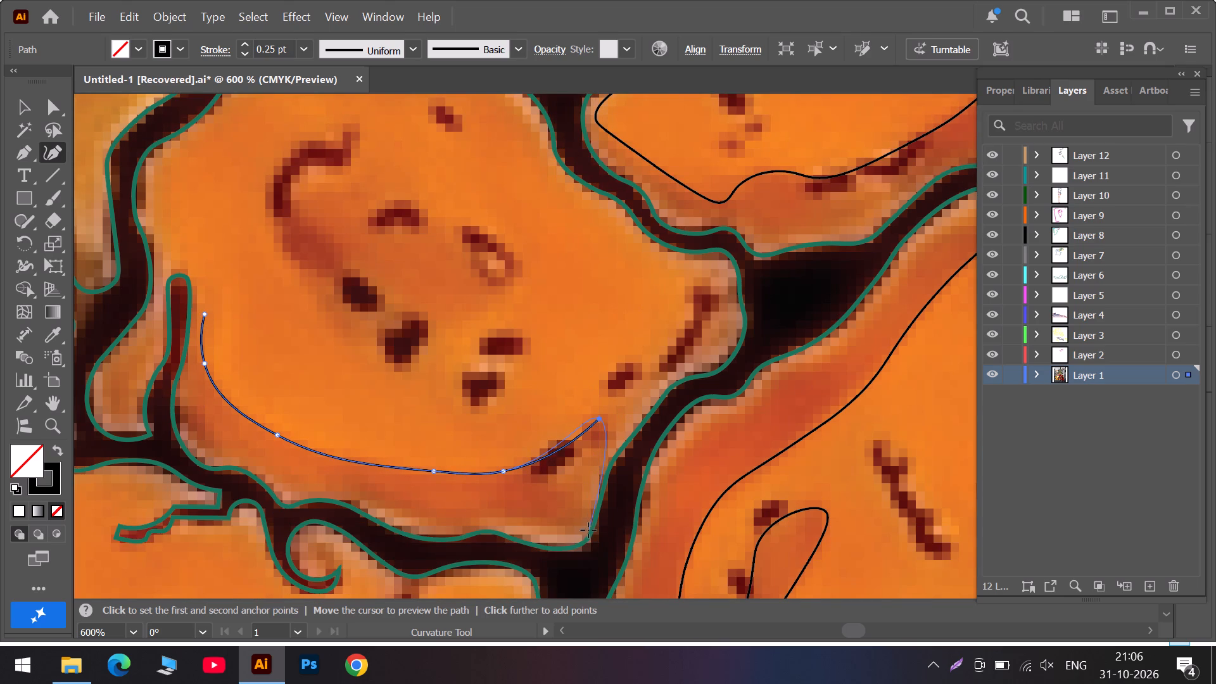
left_click(614, 437)
left_click_drag(616, 440, 617, 455)
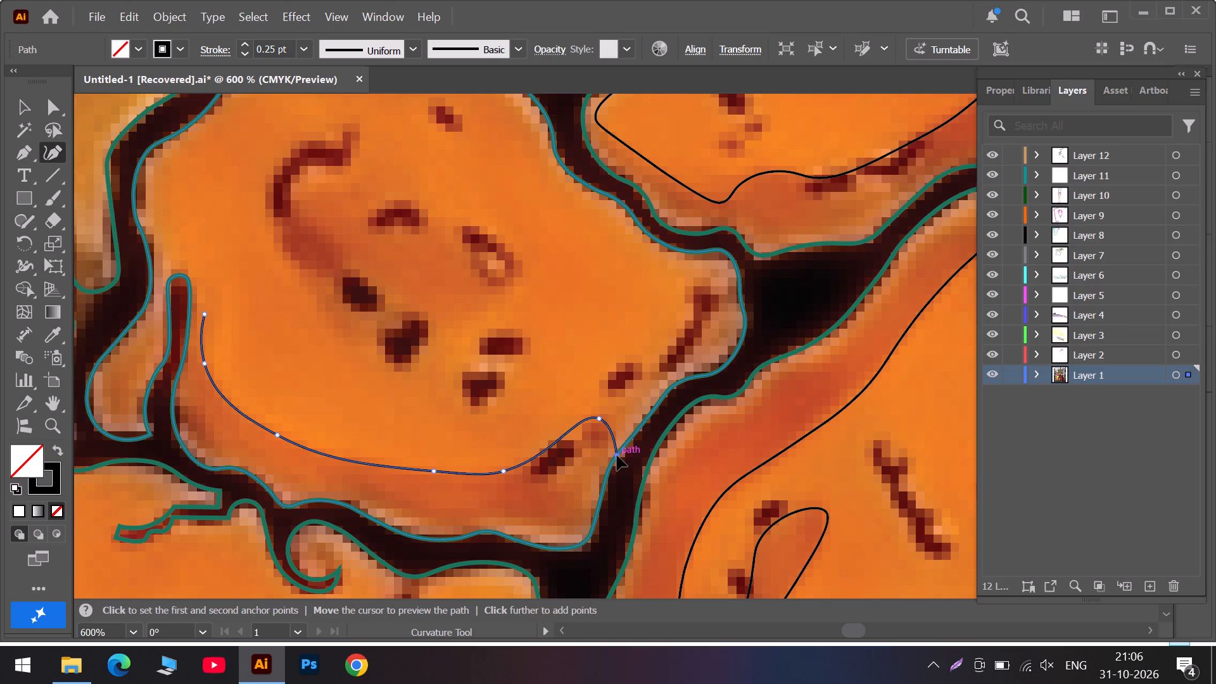
left_click_drag(617, 455, 616, 451)
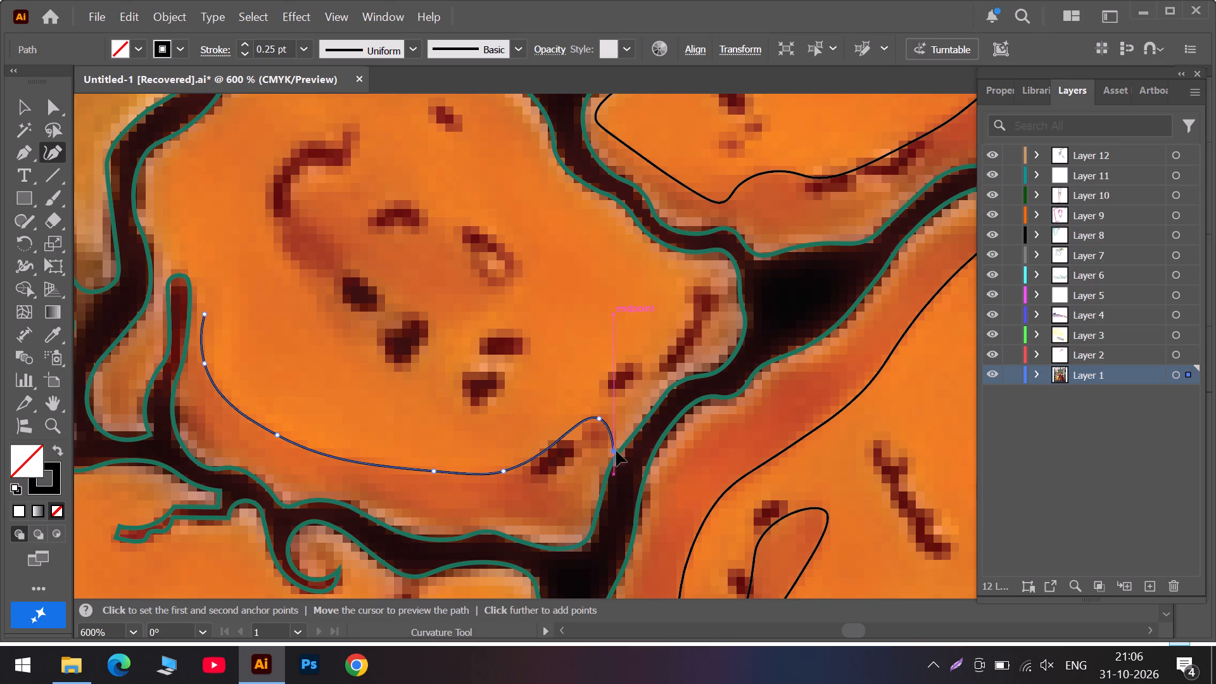
left_click_drag(616, 451, 618, 457)
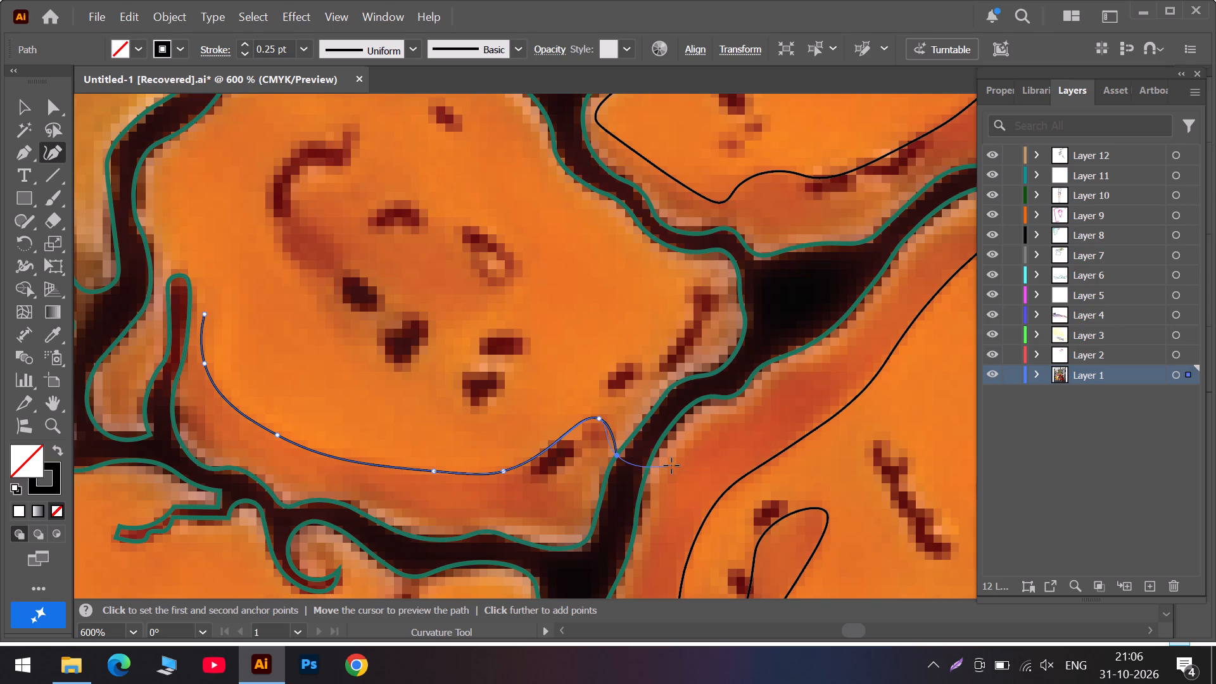
key("Escape")
Extend the shading path's upper-left end to the crease outline and adjust its nearby anchors to follow the shadow edge.
left_click(205, 315)
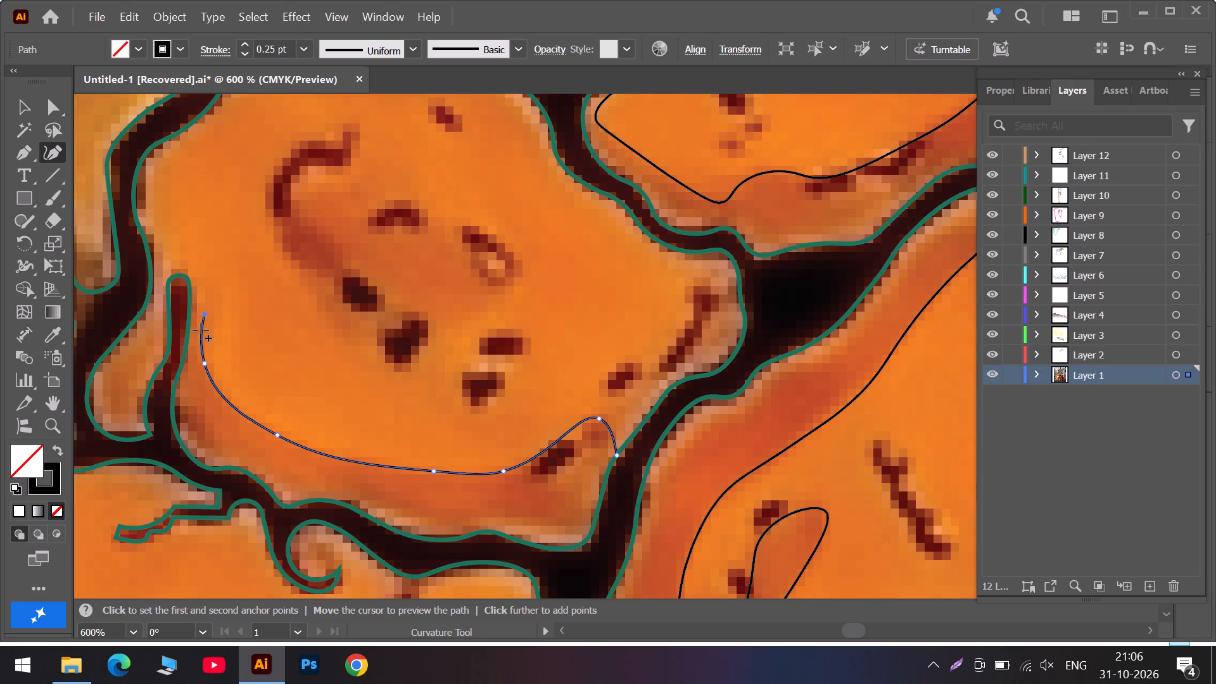
left_click(201, 333)
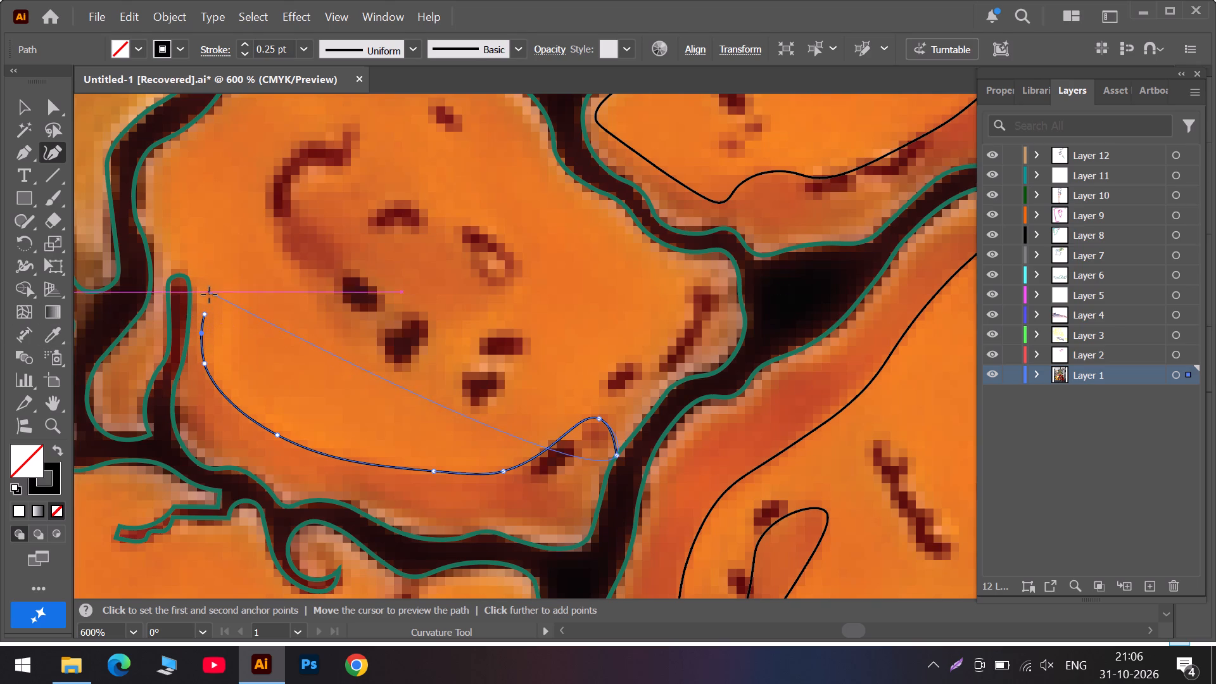
key("Escape")
left_click(205, 313)
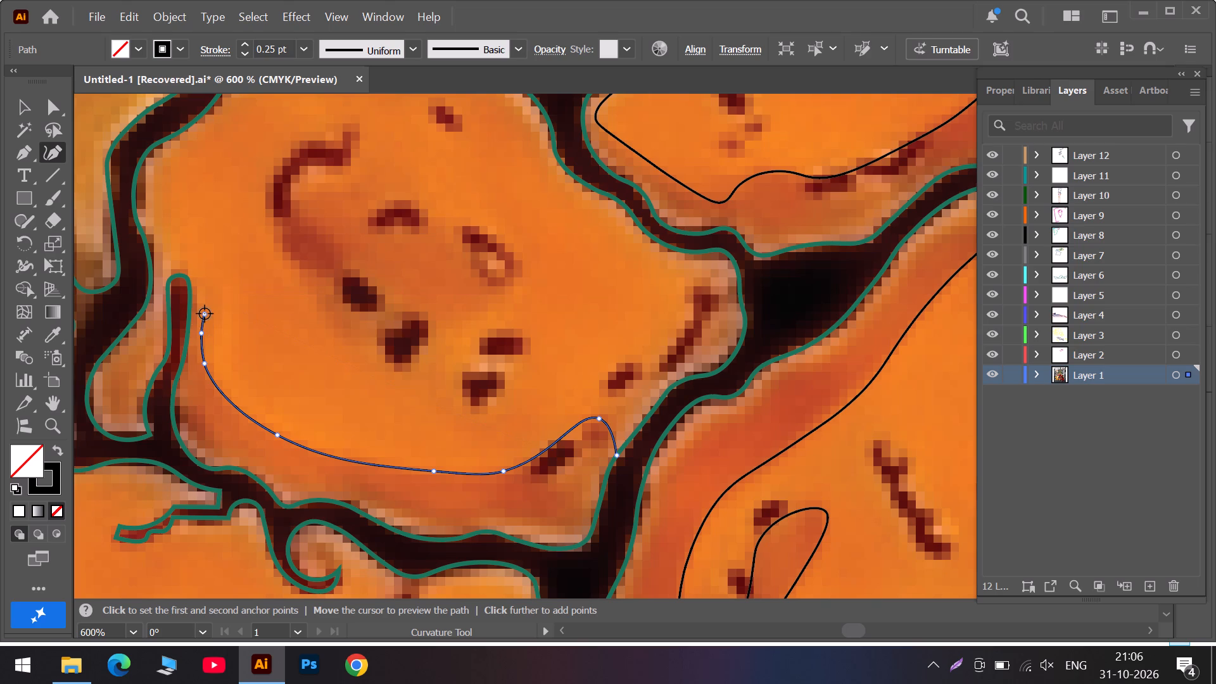
left_click(199, 305)
left_click_drag(199, 305, 196, 304)
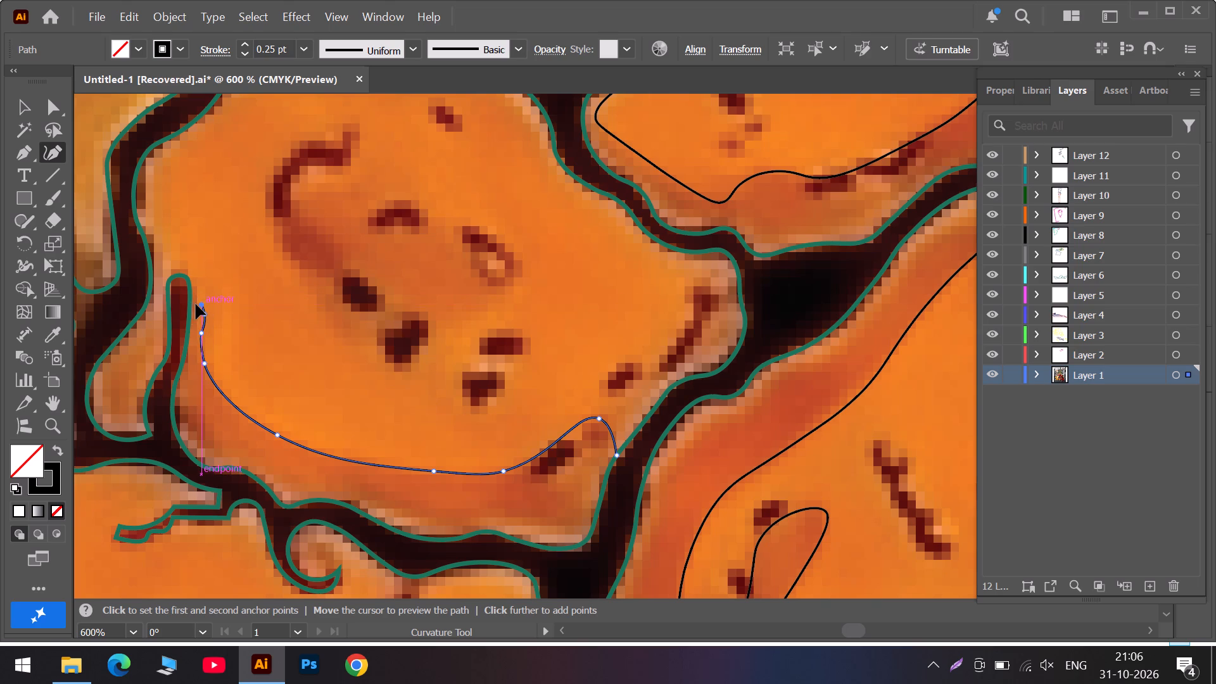
left_click_drag(196, 304, 191, 302)
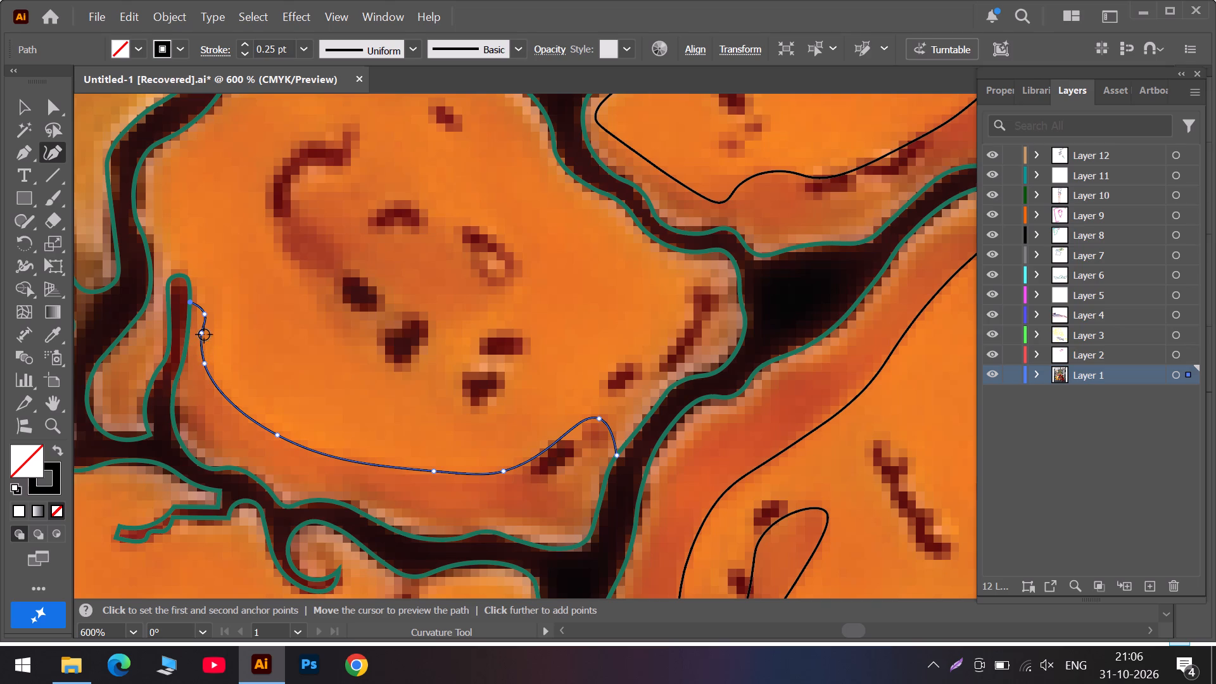
left_click(204, 334)
left_click_drag(204, 364, 203, 364)
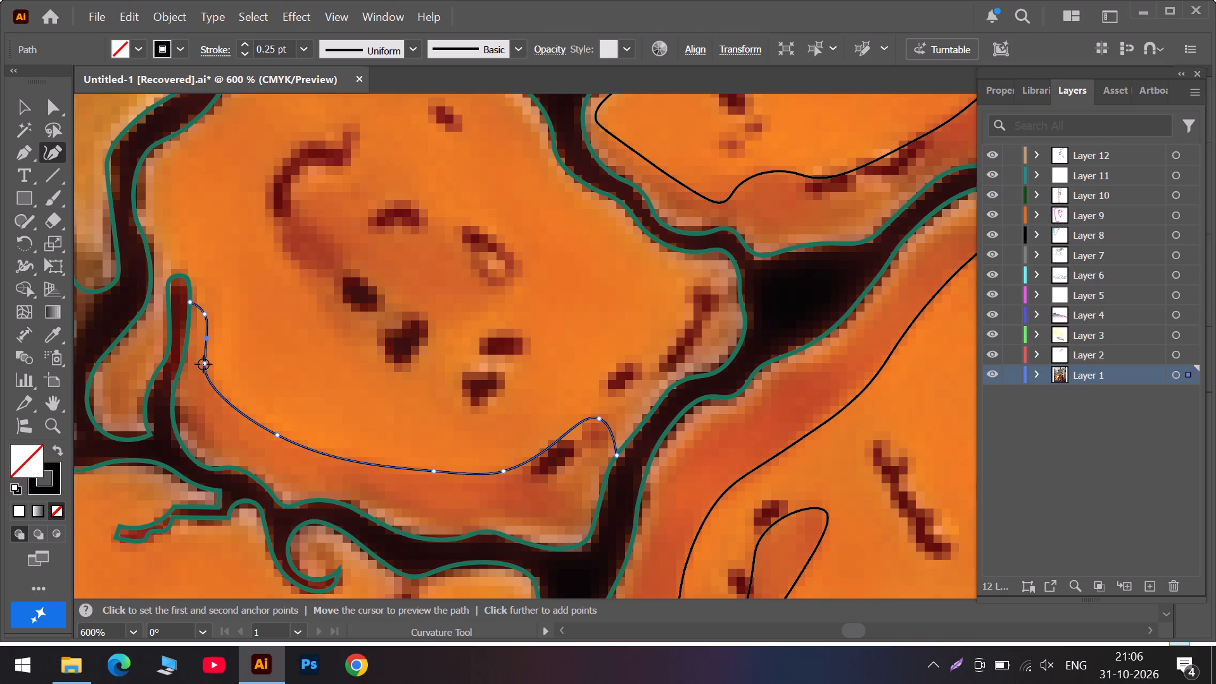
left_click_drag(203, 364, 215, 374)
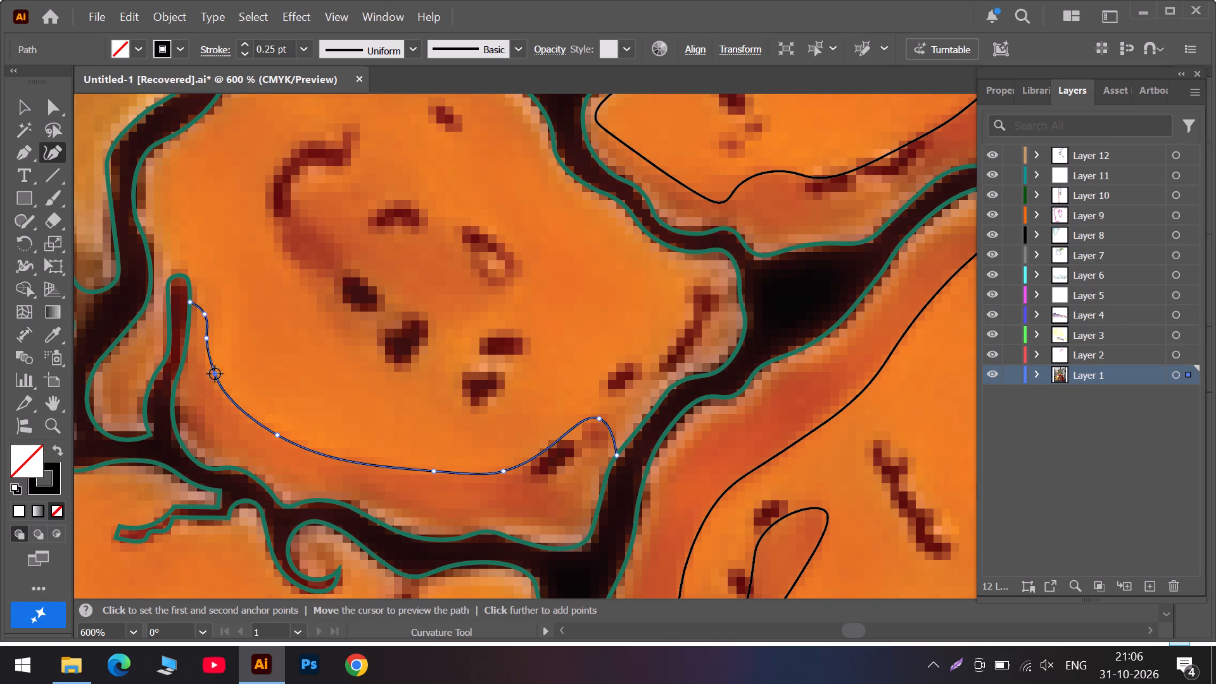
key("Escape")
Draw a closed teardrop-shaped curve around the dark red patch below the hooked mark, refining its upper anchors.
scroll(409, 308, "up", 5)
left_click(295, 285)
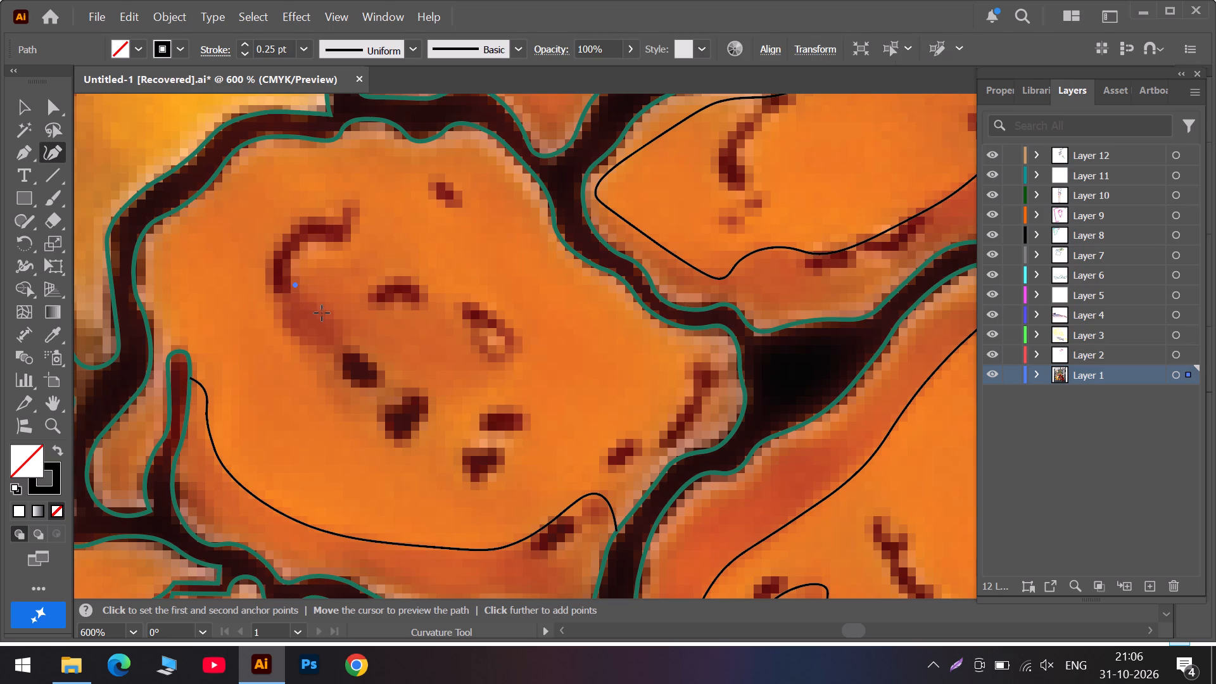
left_click(320, 313)
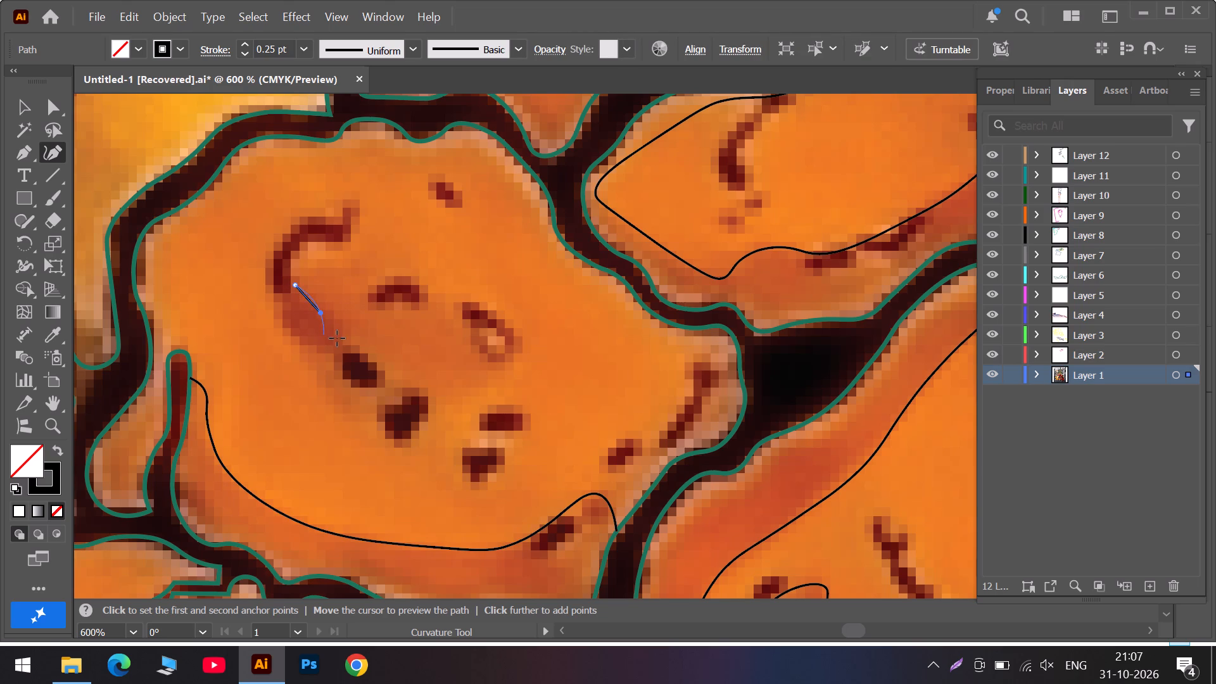
left_click(343, 339)
left_click(312, 344)
left_click(278, 310)
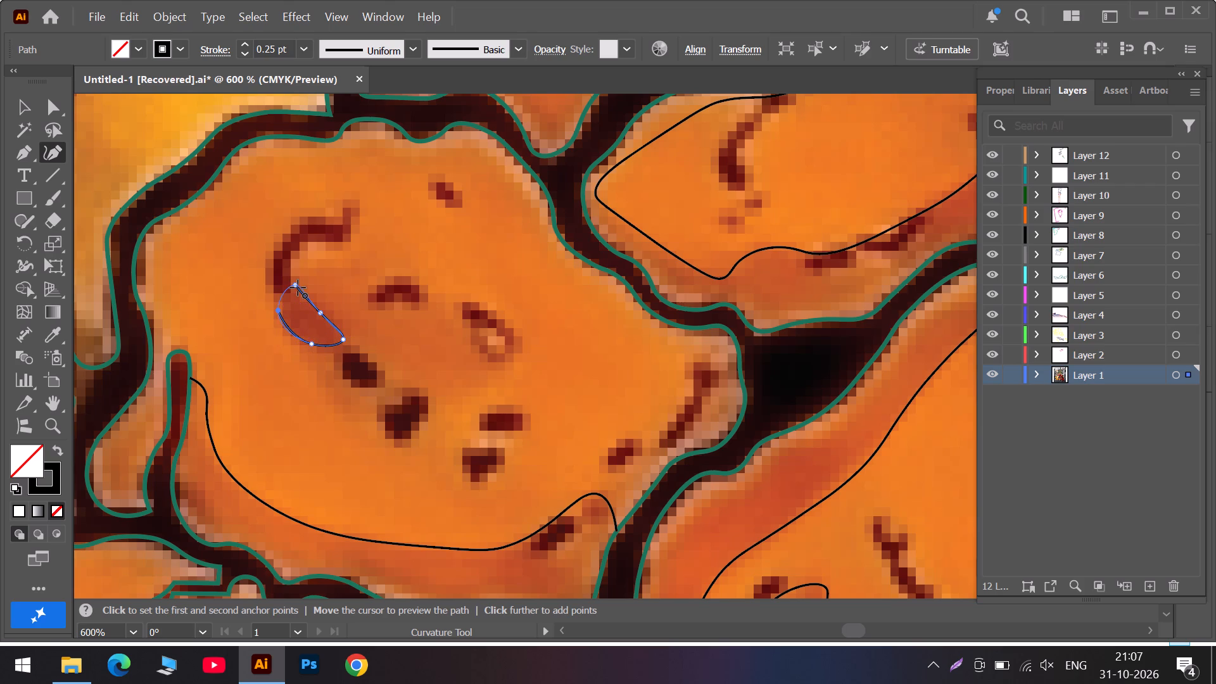
double_click(298, 288)
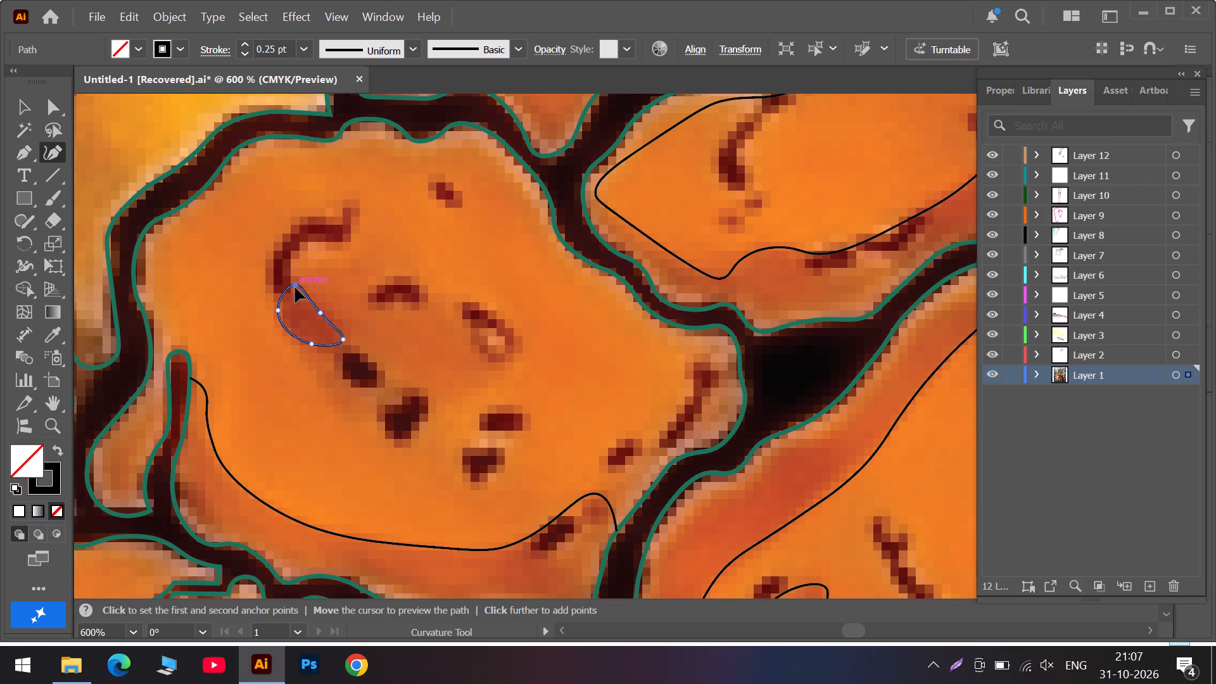
left_click(319, 312)
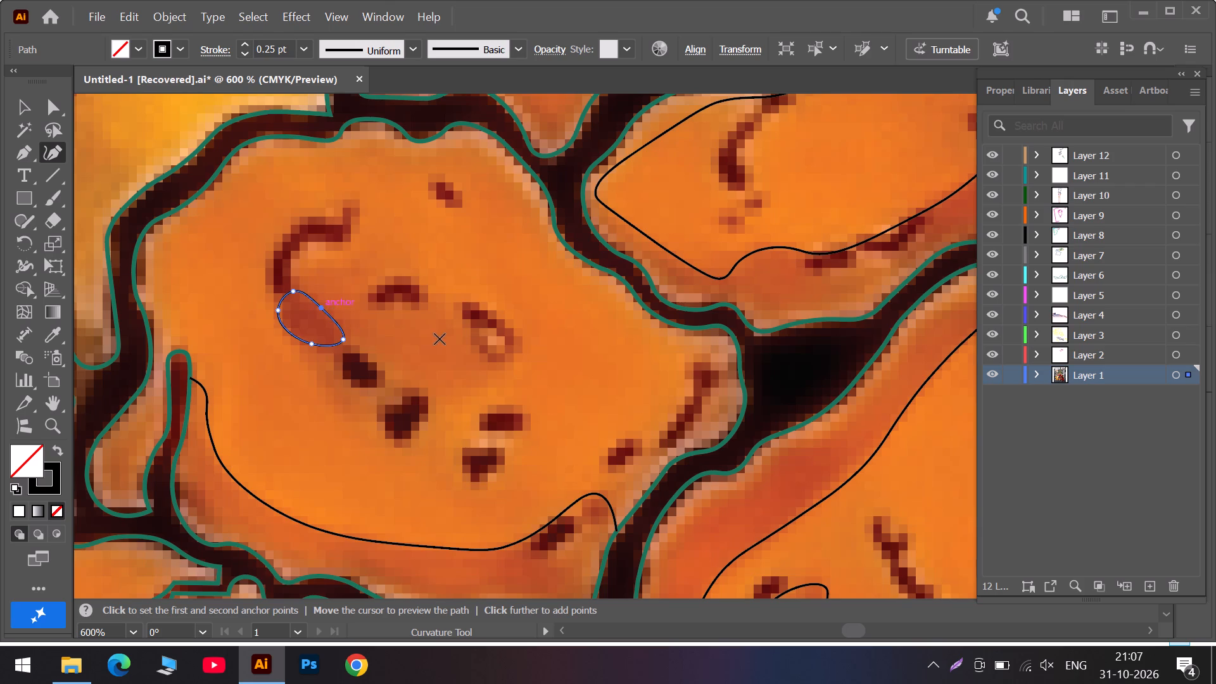
Draw a closed Curvature path around the darker orange shaded patch below the hooked mark, overlapping the small teardrop shape.
scroll(442, 338, "up", 6)
scroll(470, 348, "down", 7)
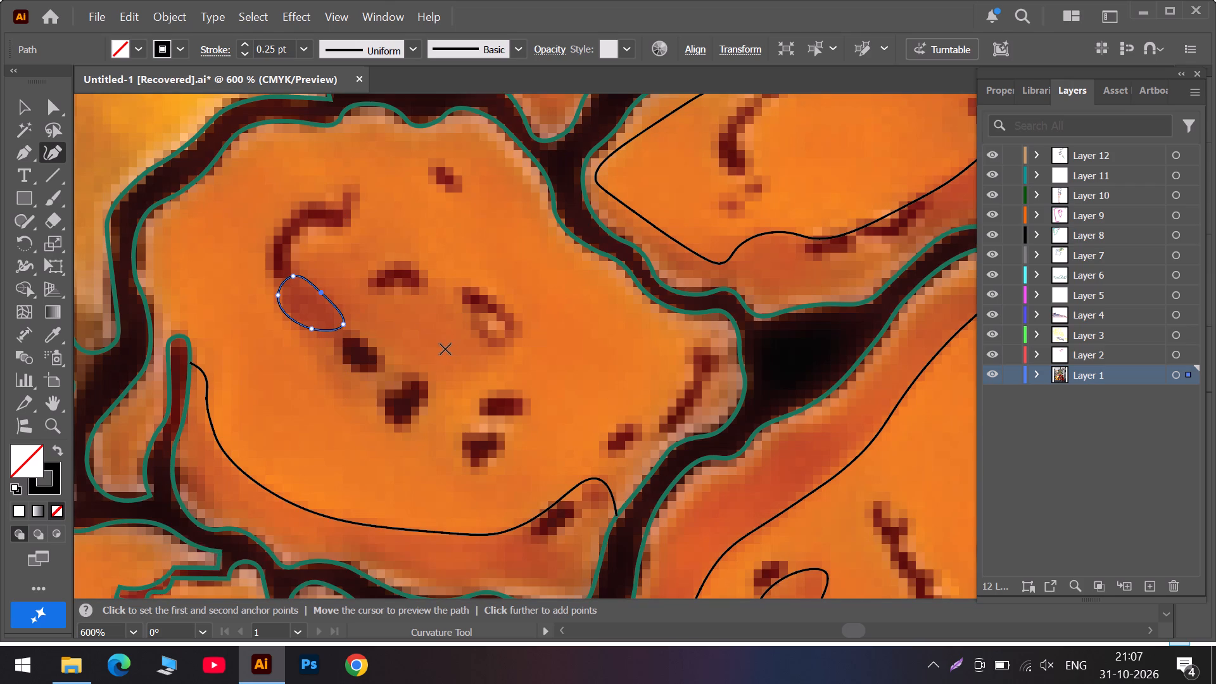
scroll(440, 345, "down", 3, "alt")
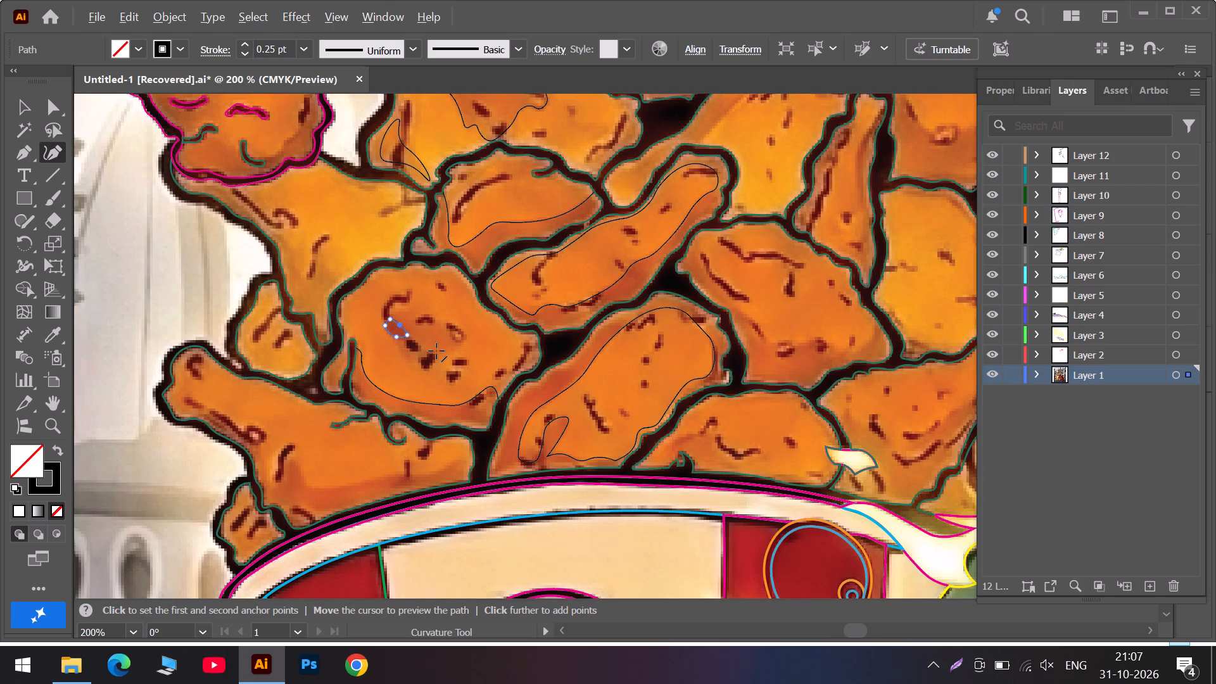
scroll(436, 351, "up", 4, "alt")
scroll(422, 335, "down", 1, "alt")
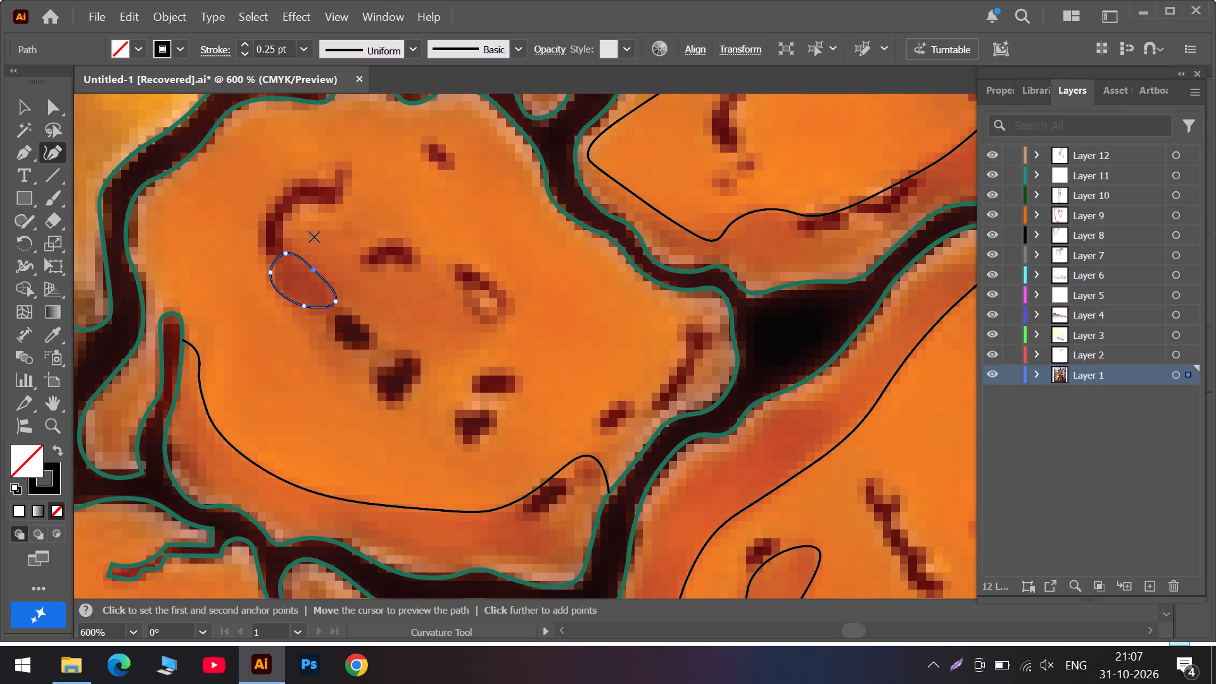
left_click(297, 237)
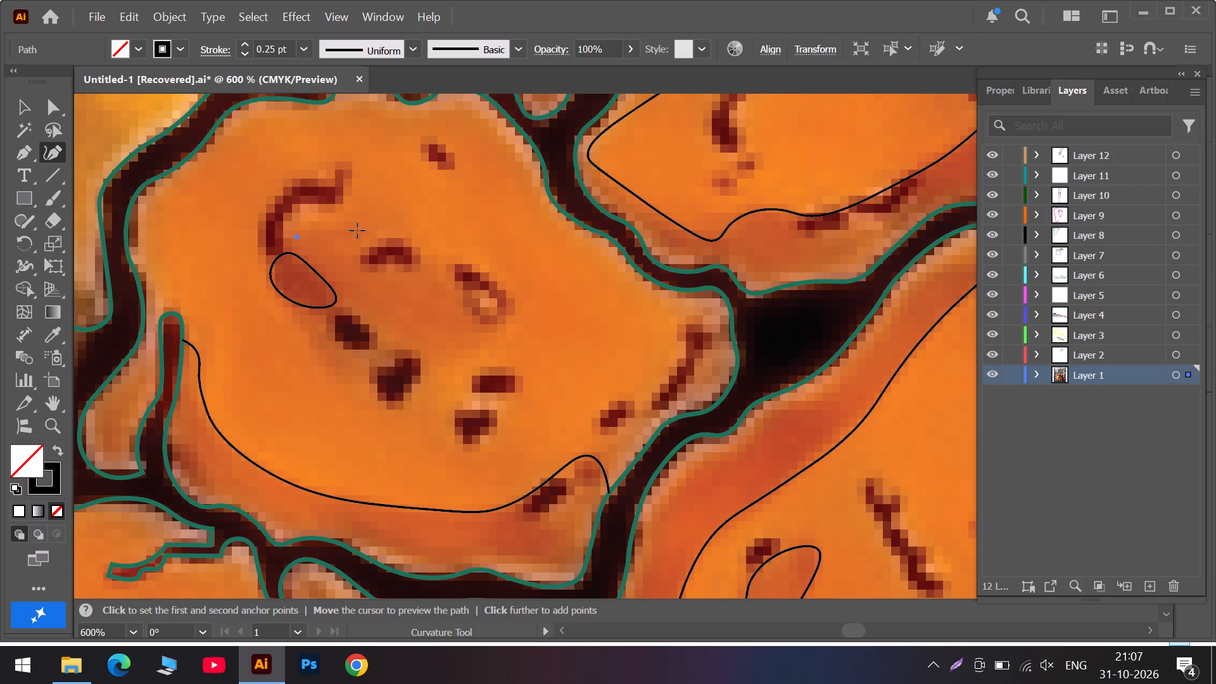
left_click(357, 231)
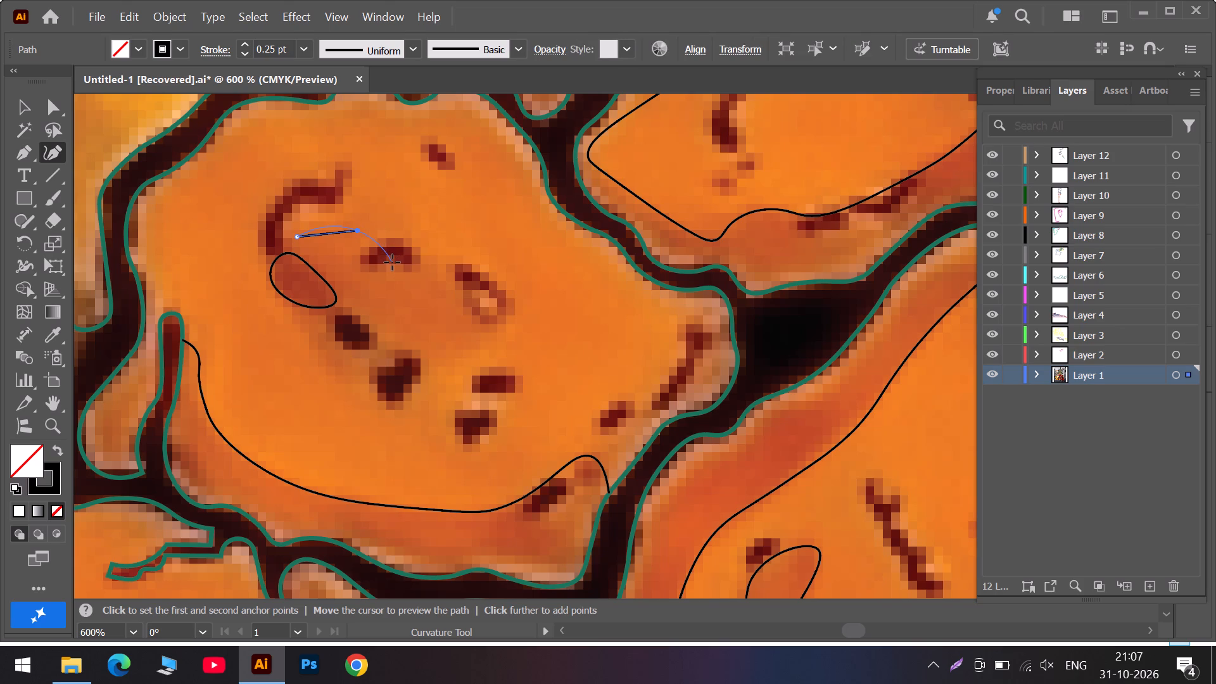
left_click(392, 262)
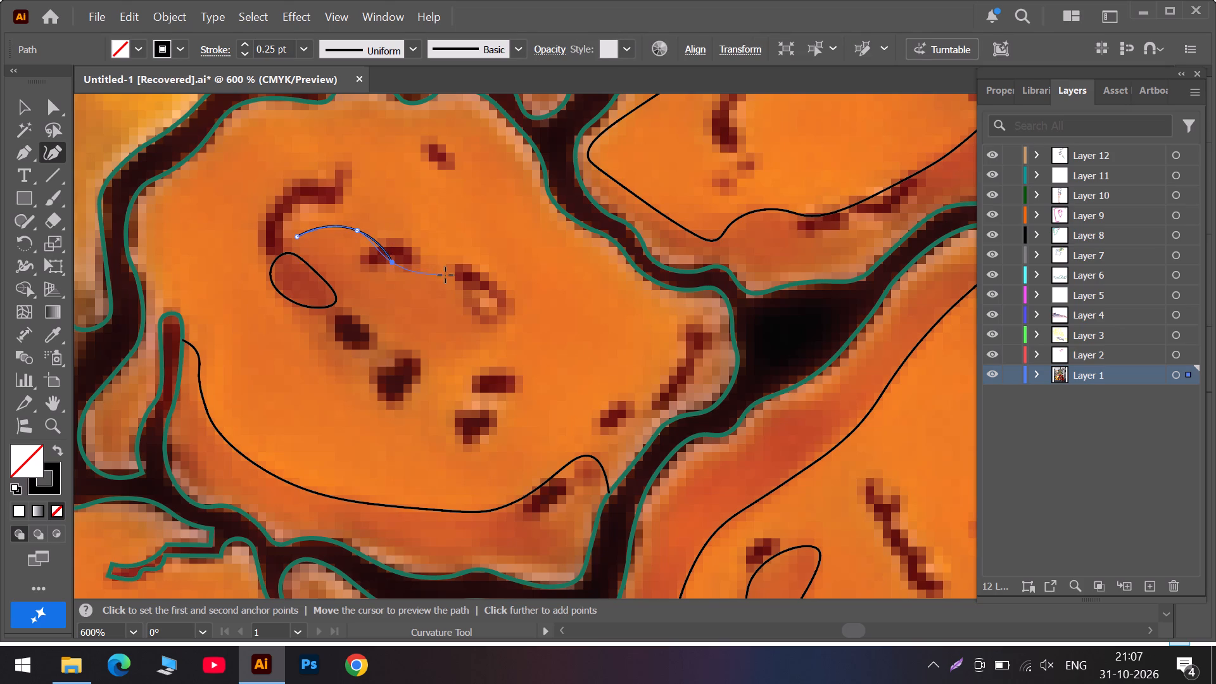
left_click(446, 278)
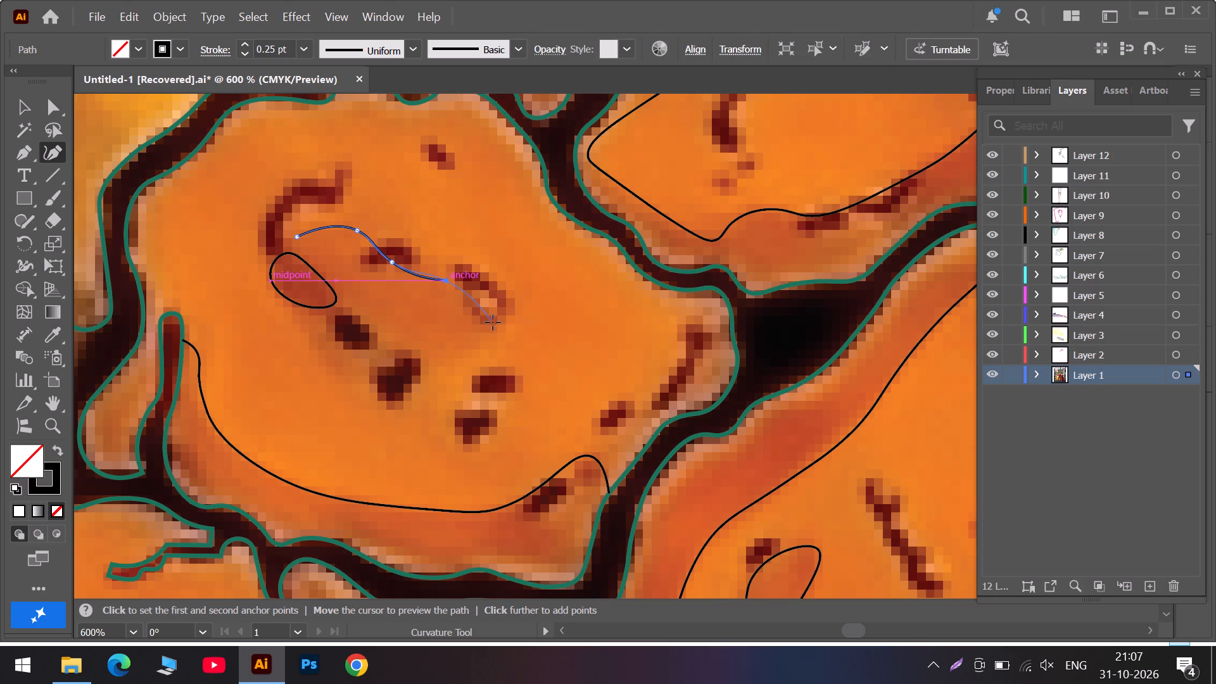
left_click(485, 334)
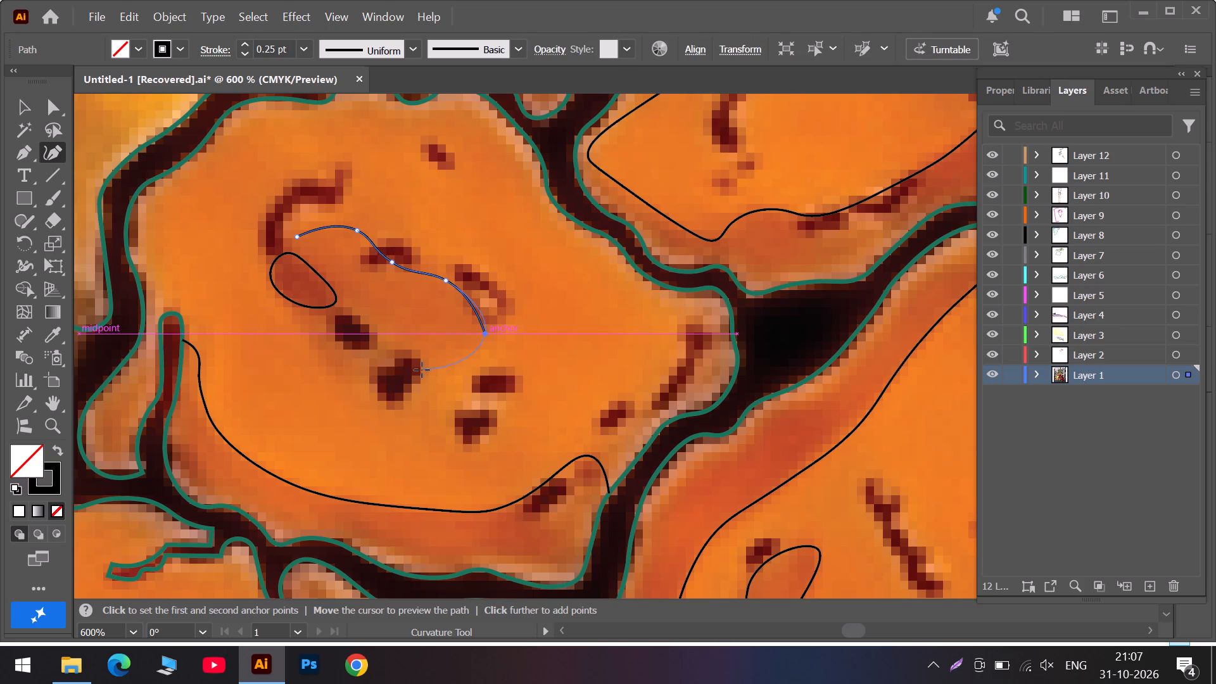
left_click(341, 367)
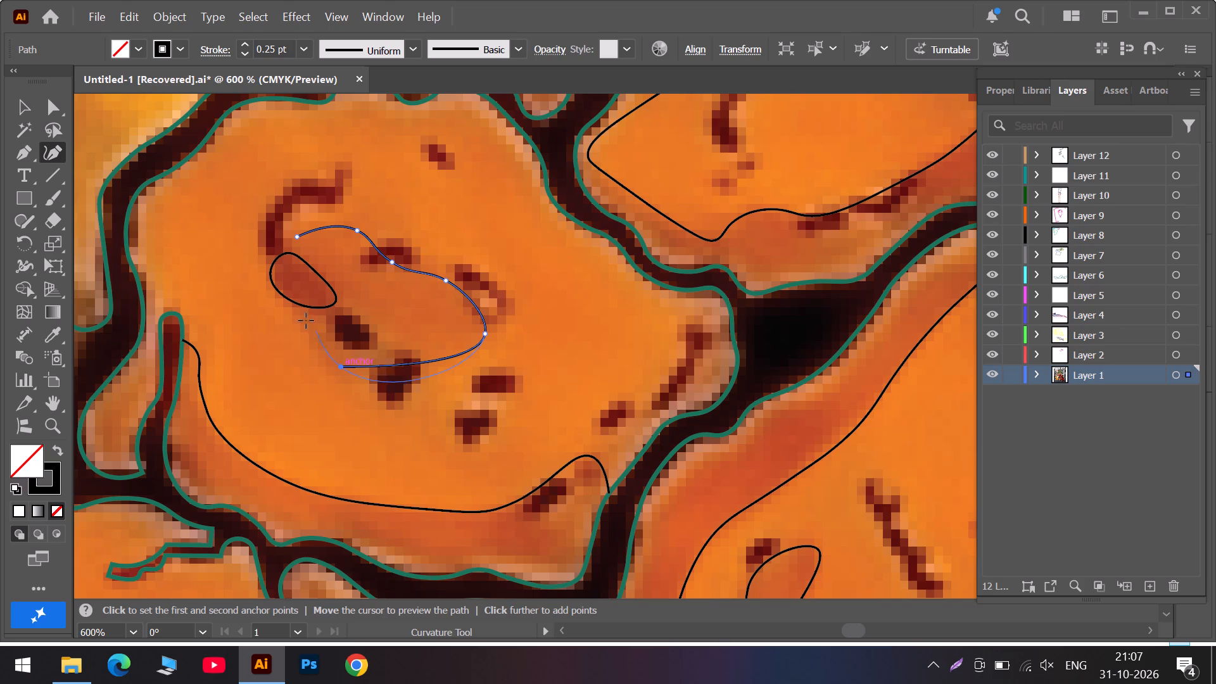
left_click(282, 301)
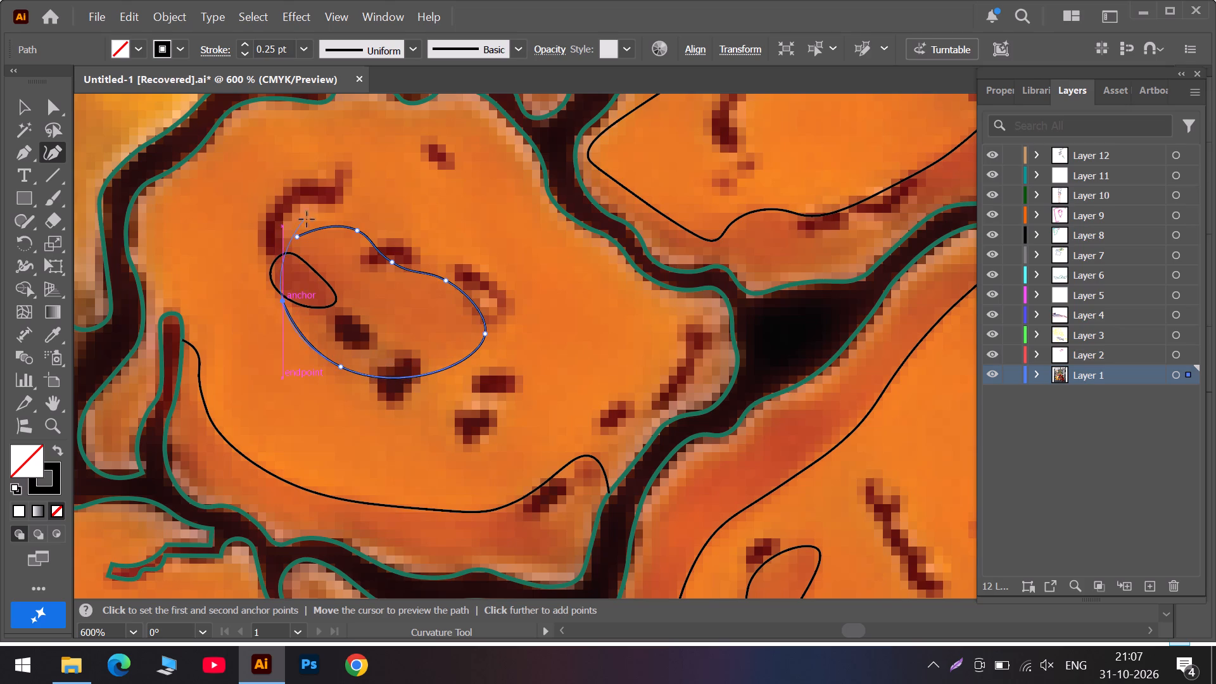
left_click(301, 234)
left_click(300, 235)
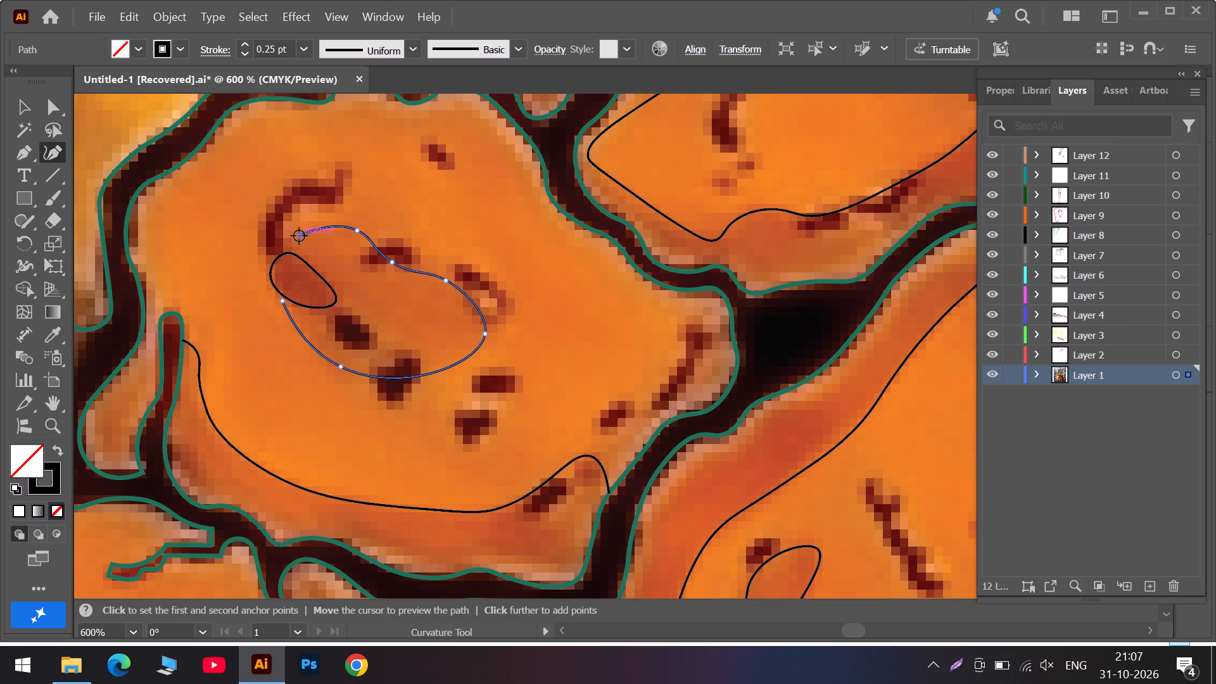
Refine the closed patch outline by moving its left anchor onto the teardrop's edge and adjusting its lower-left and right anchors.
left_click(281, 300)
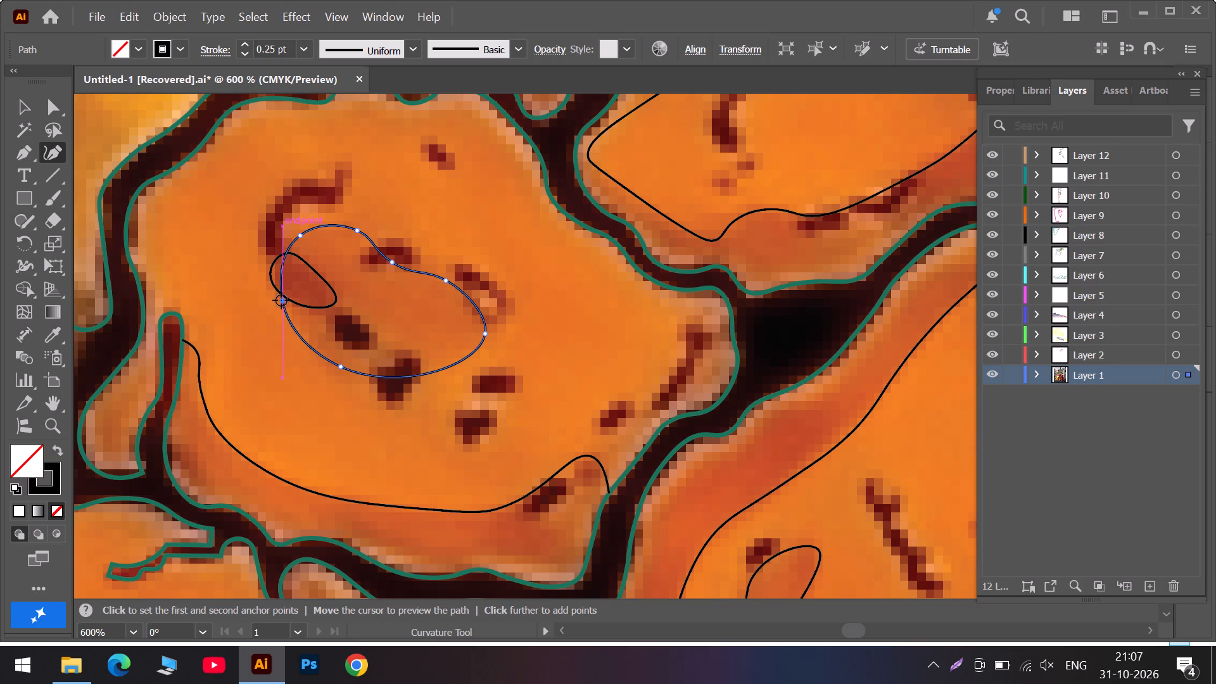
left_click_drag(281, 300, 273, 276)
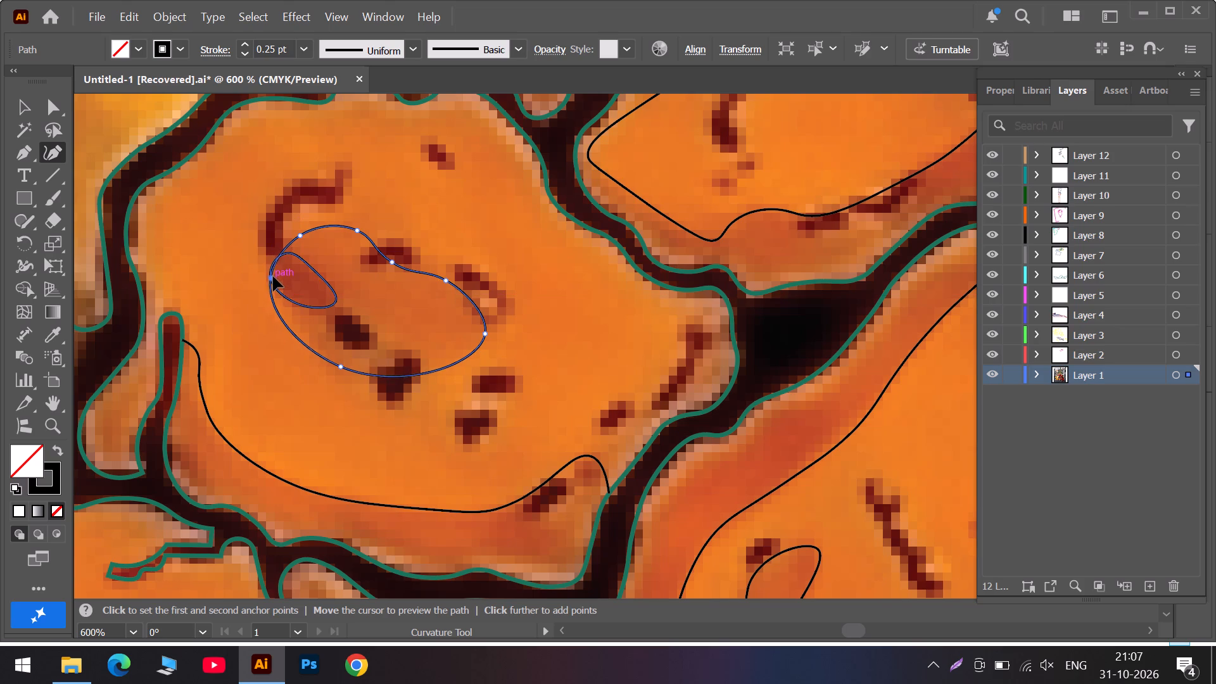
left_click_drag(273, 276, 264, 274)
double_click(264, 274)
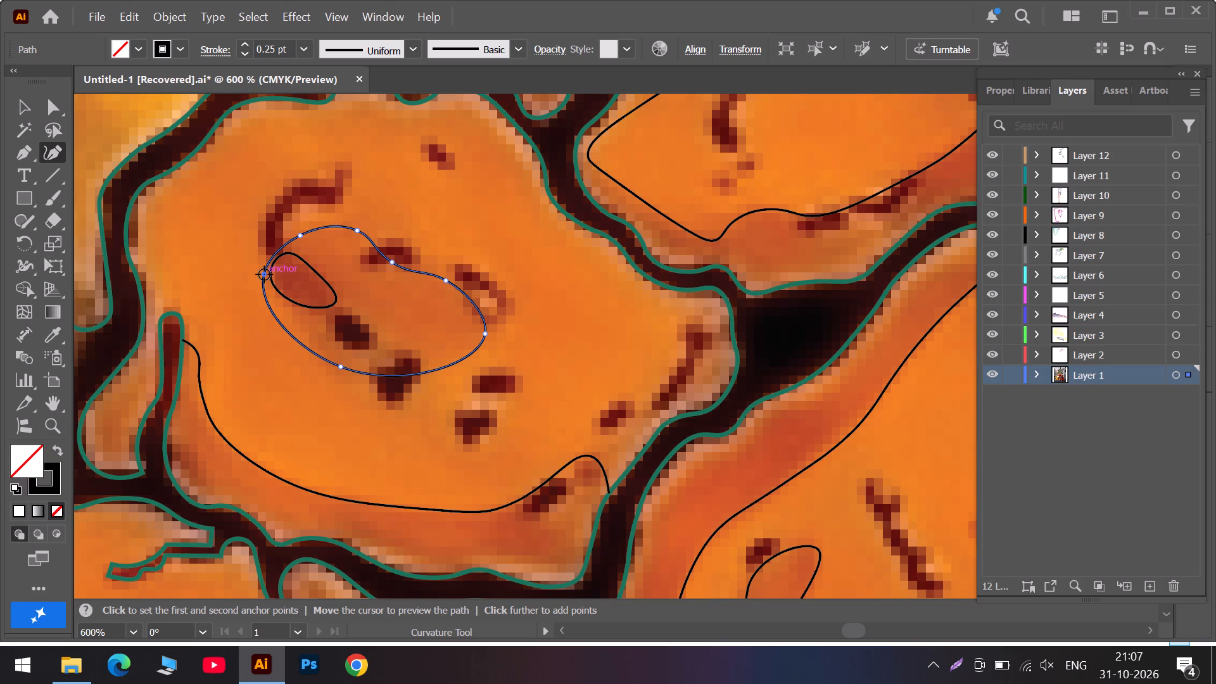
left_click_drag(264, 274, 270, 277)
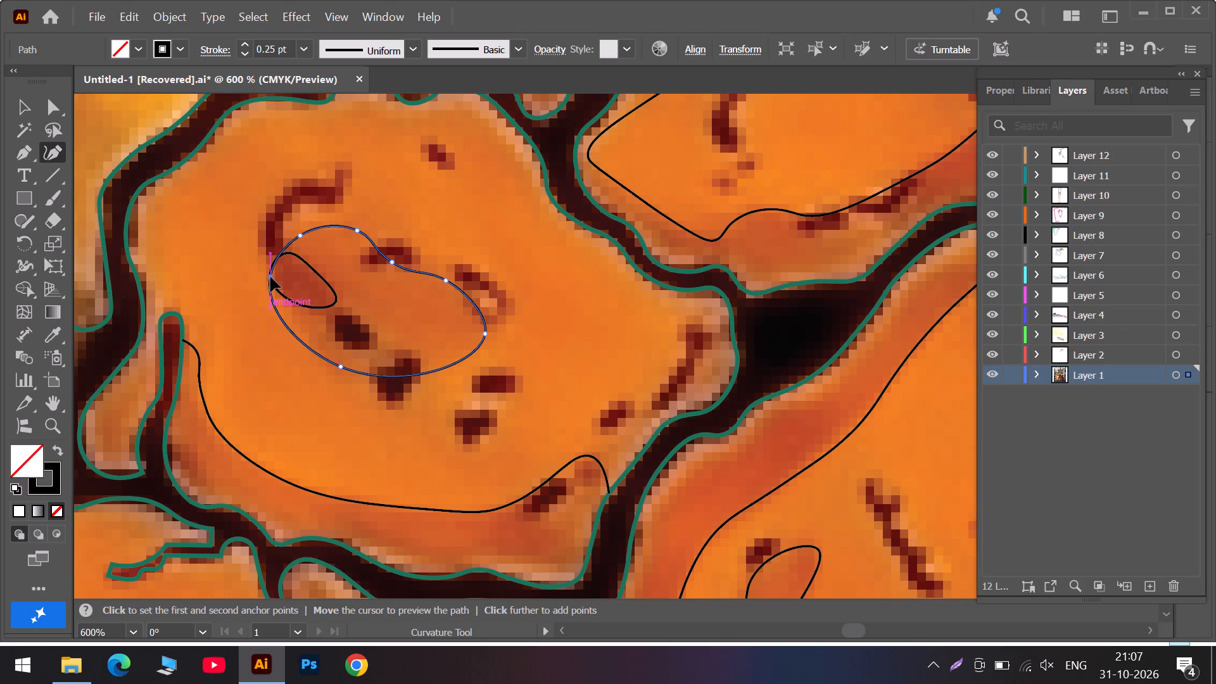
left_click_drag(270, 277, 254, 281)
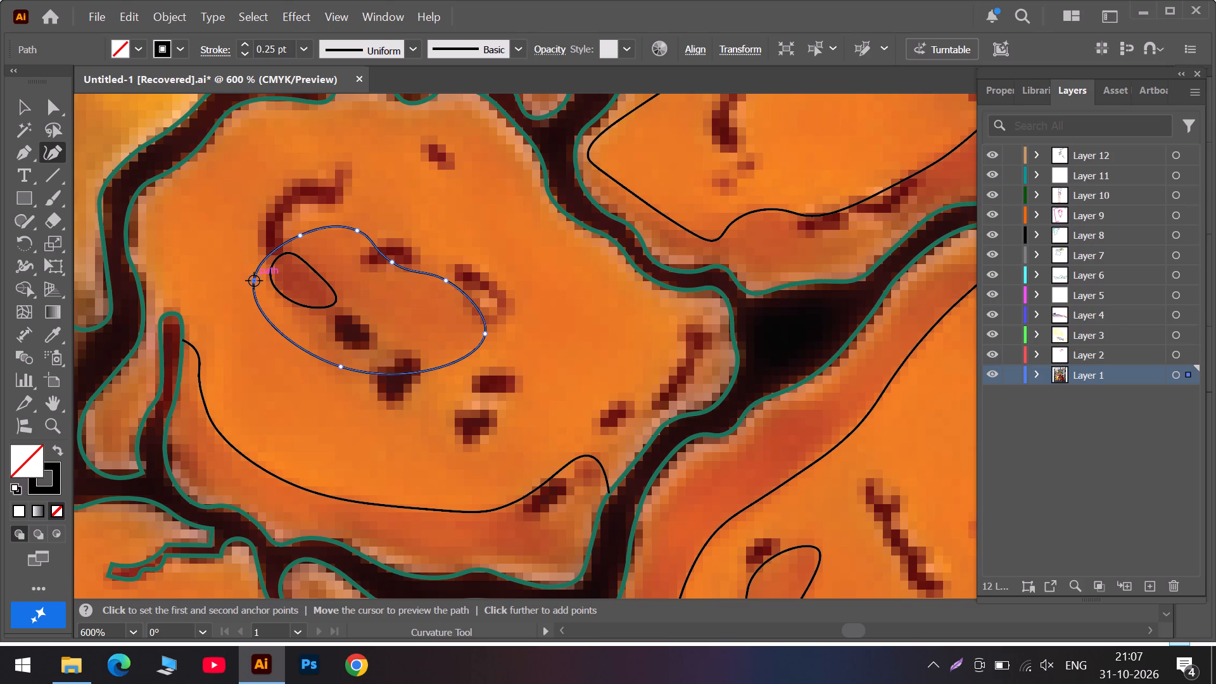
double_click(254, 281)
left_click_drag(254, 281, 272, 272)
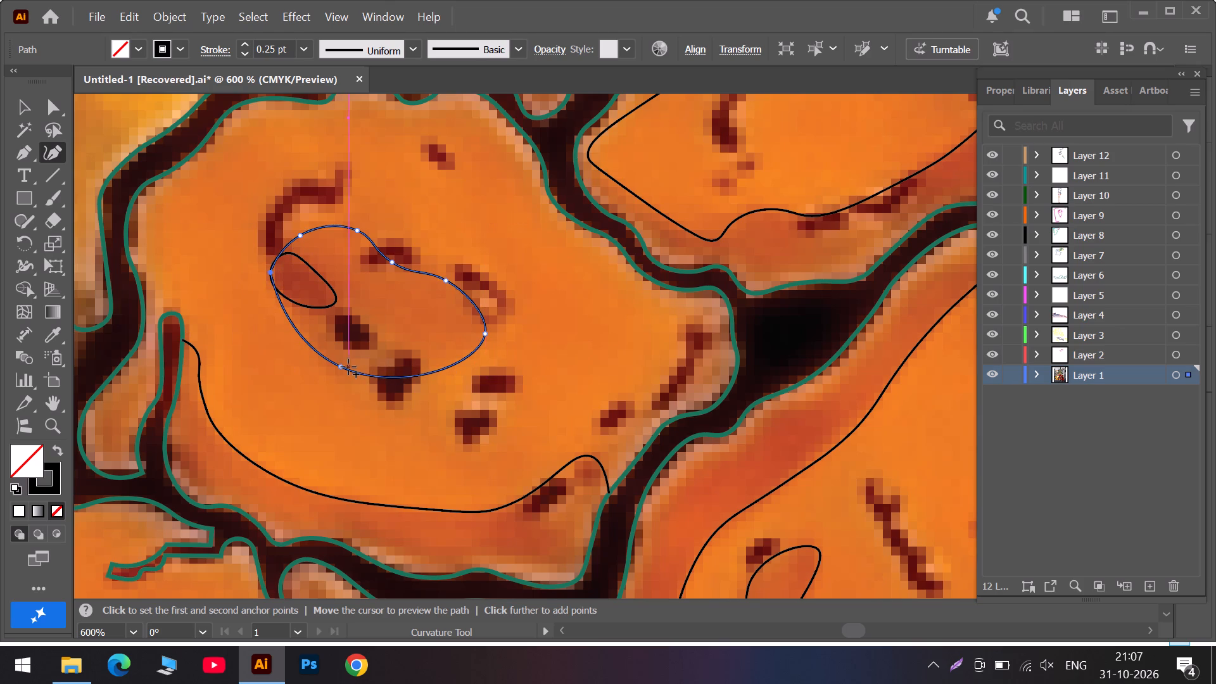
left_click_drag(343, 363, 338, 339)
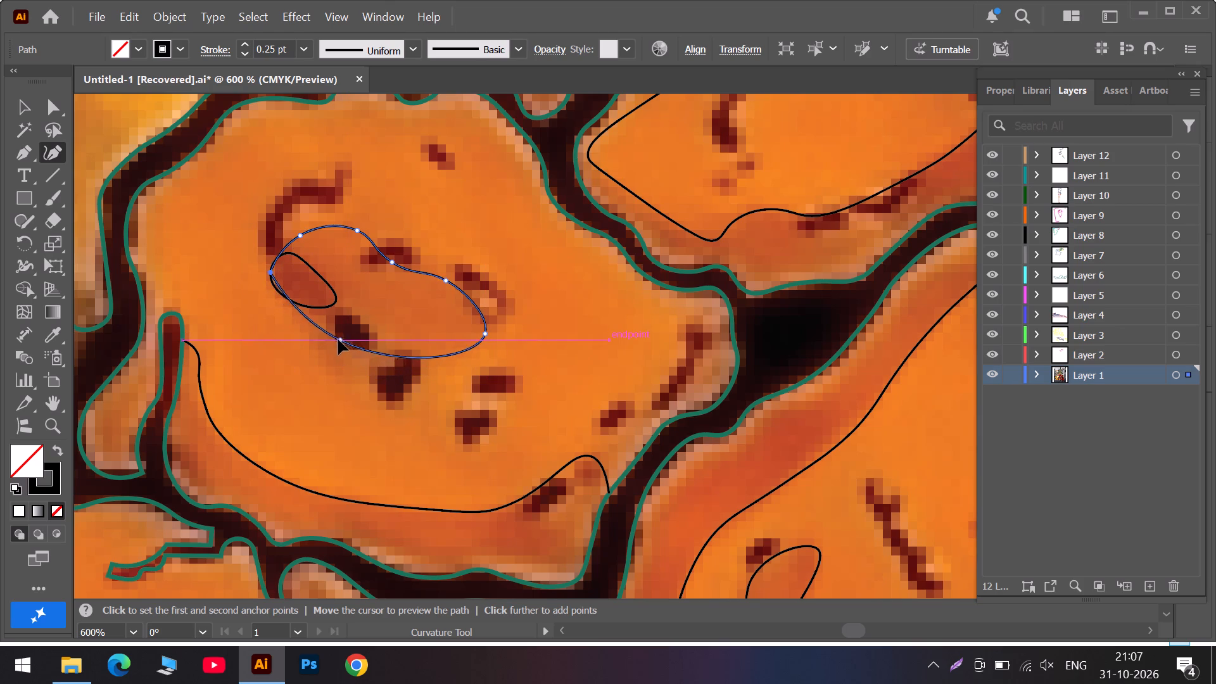
left_click_drag(338, 339, 315, 354)
left_click_drag(483, 334, 466, 338)
Trace the upper edge of the drumstick's lower shading with an open Curvature path, from its right end past the short vertical mark.
scroll(544, 310, "up", 12)
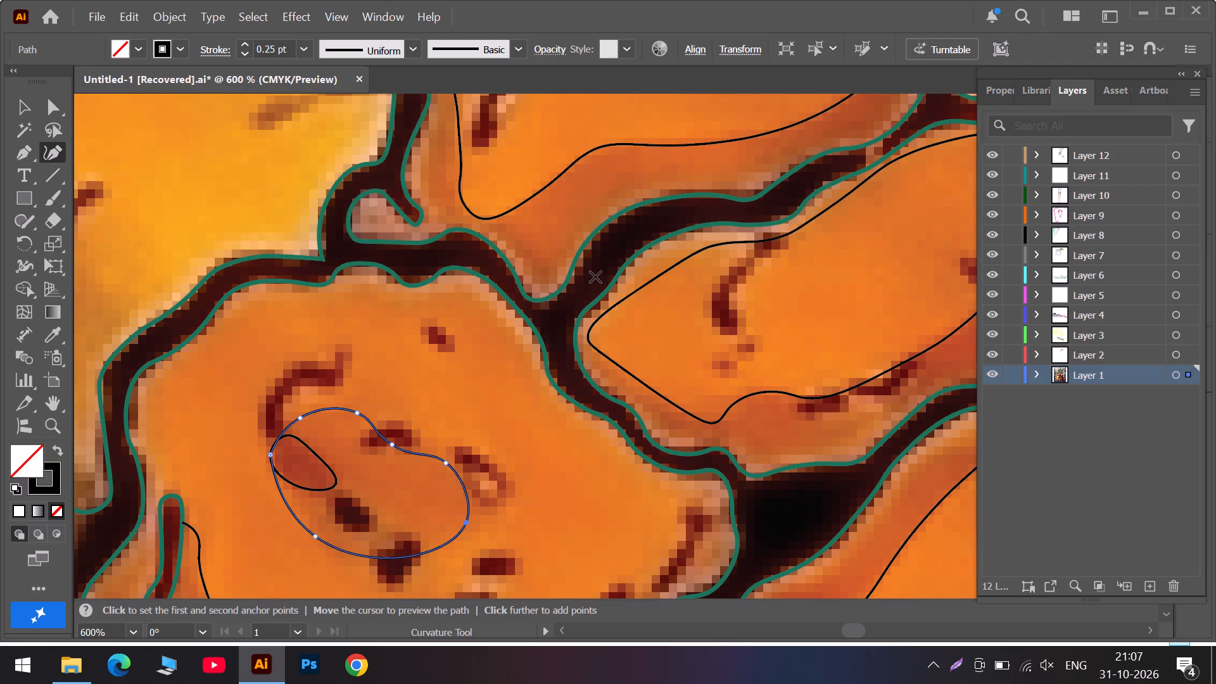
scroll(608, 274, "up", 6)
scroll(690, 351, "down", 7)
scroll(562, 367, "down", 7)
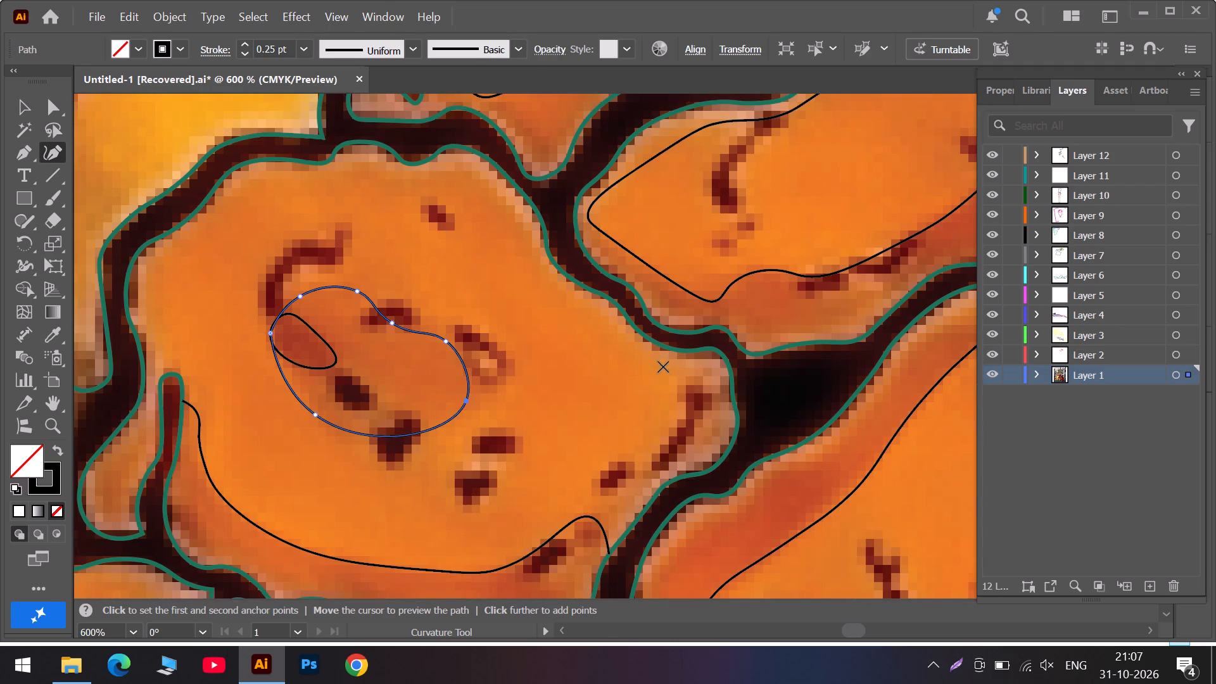
scroll(663, 367, "down", 7)
scroll(557, 374, "down", 6)
scroll(345, 366, "down", 10)
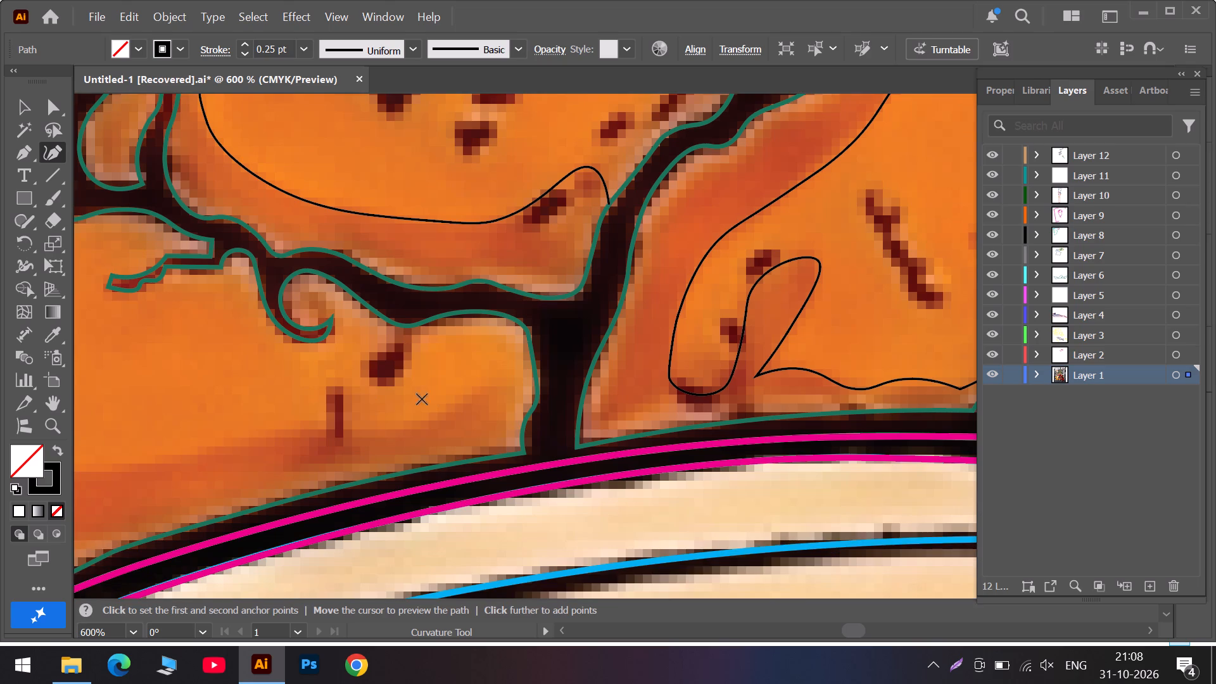
left_click(513, 384)
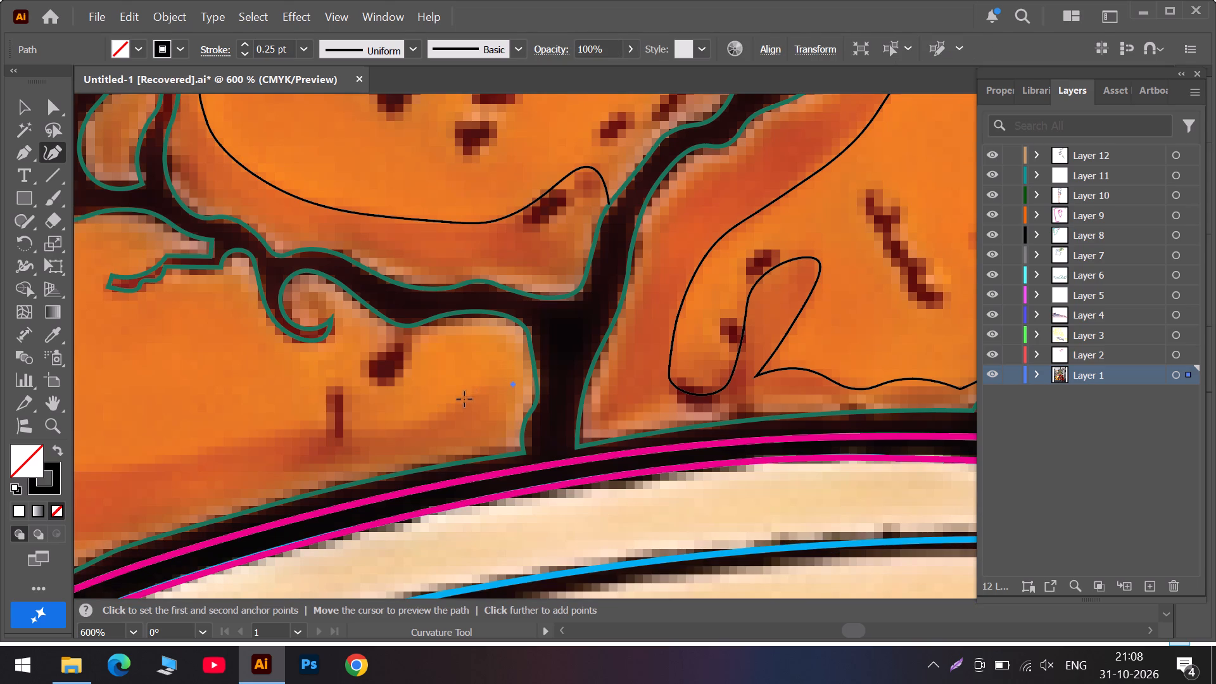
left_click(464, 403)
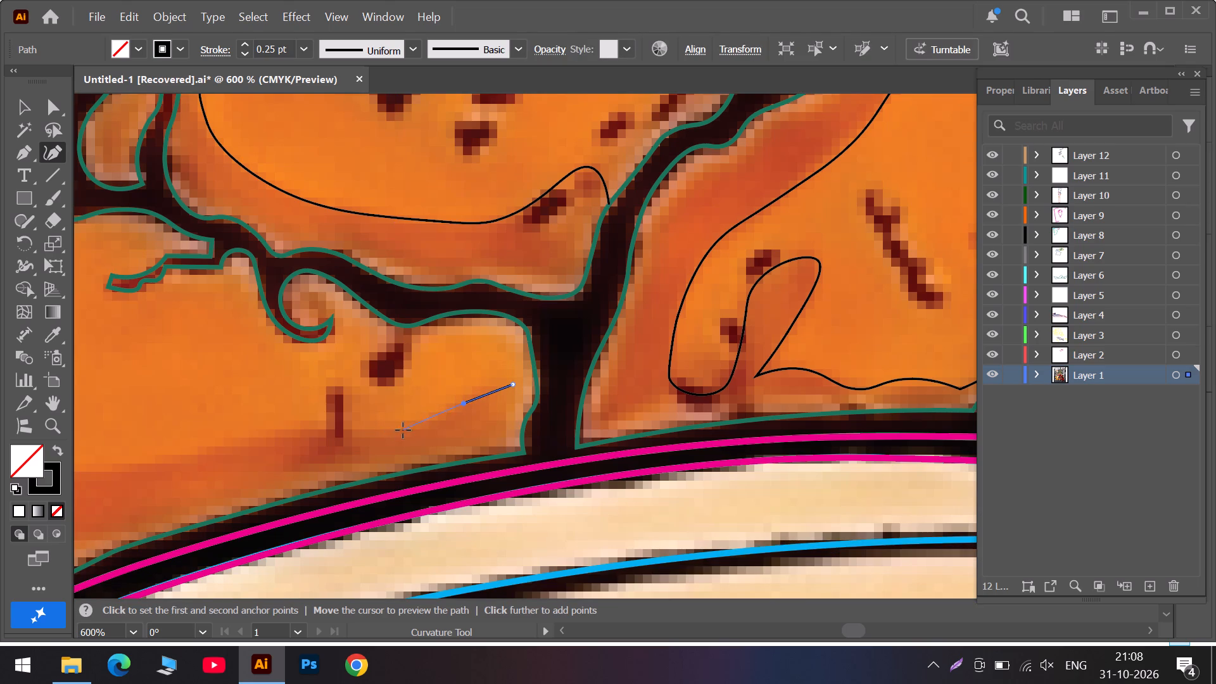
left_click(415, 430)
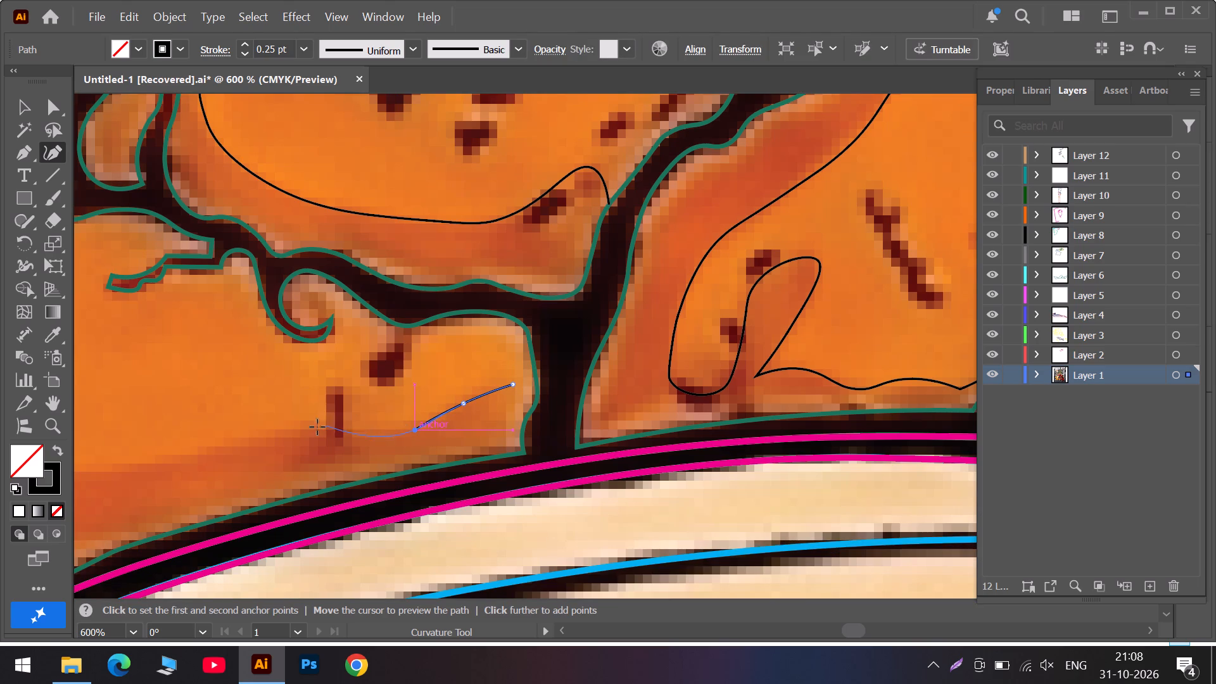
left_click(314, 427)
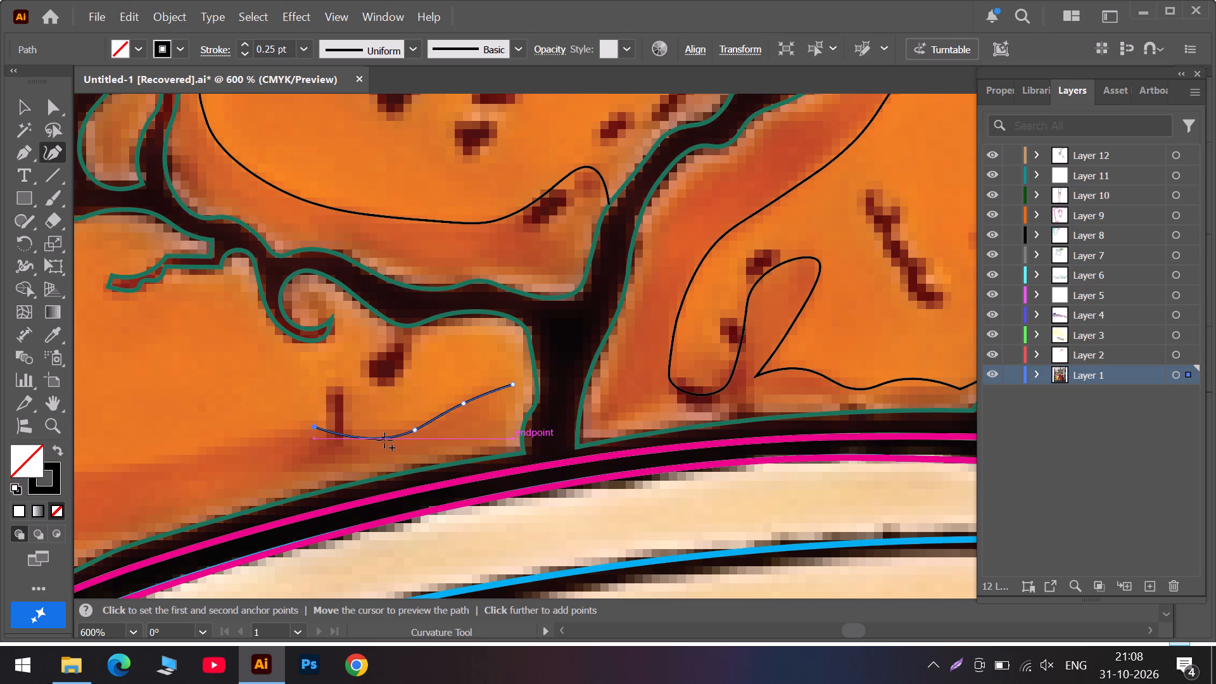
left_click_drag(384, 440, 370, 434)
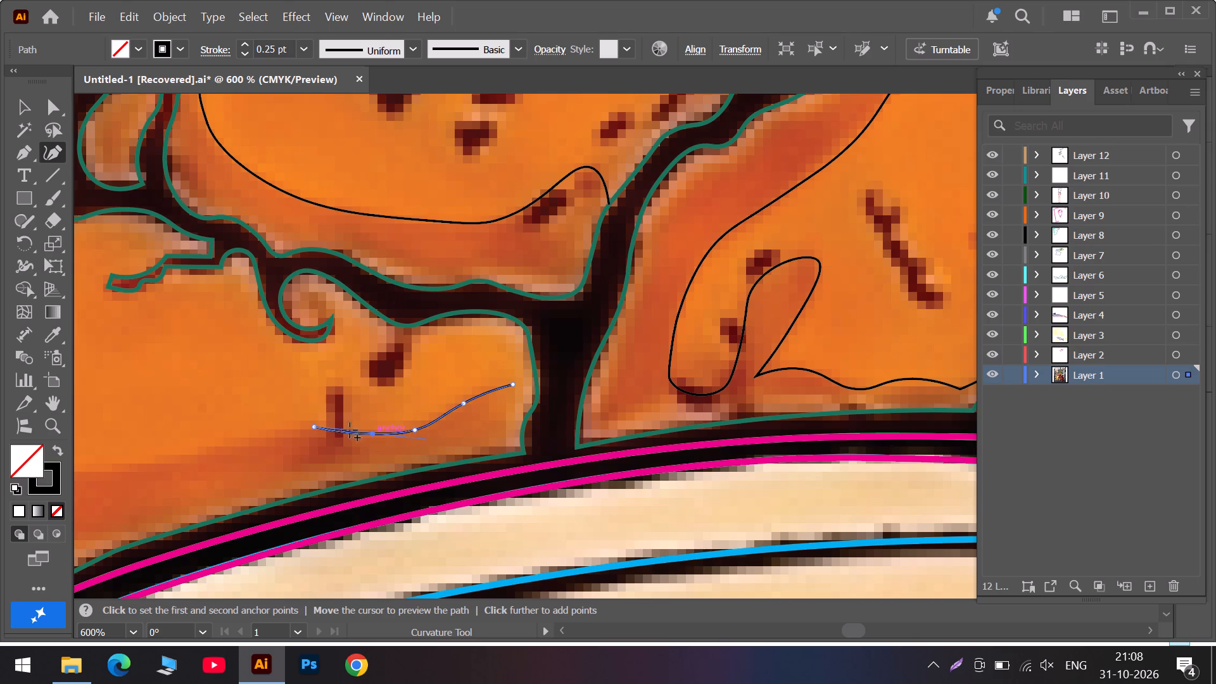
left_click(229, 444)
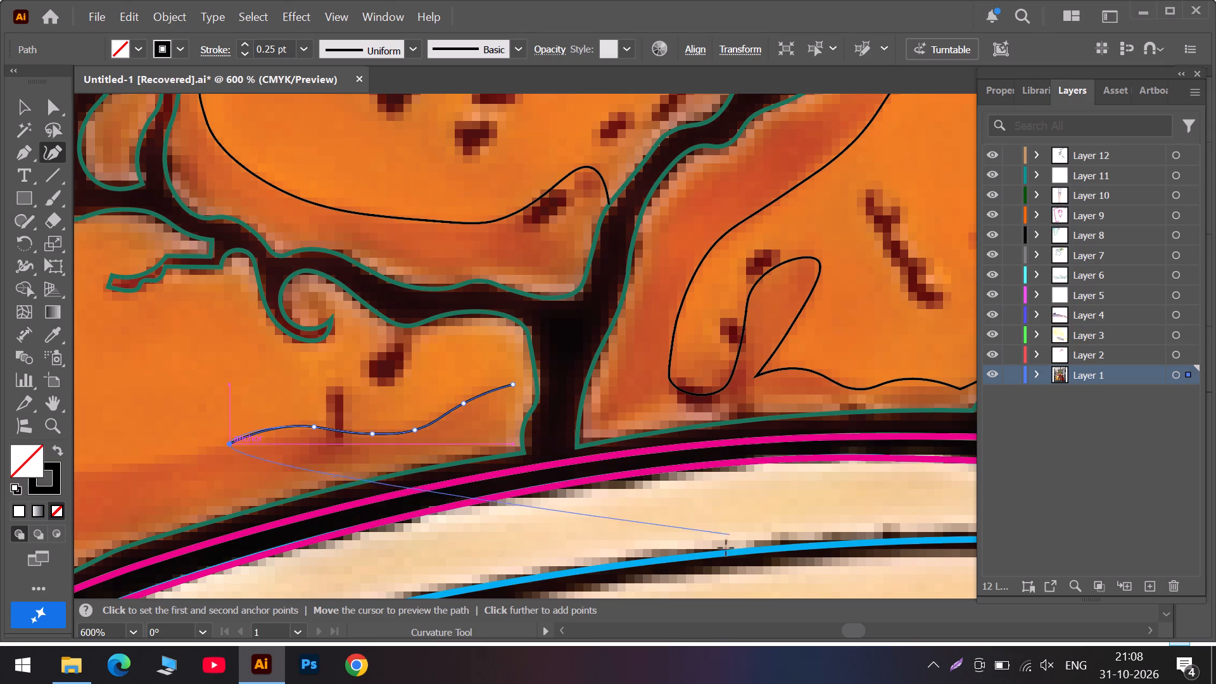
Extend the drumstick's lower shading edge leftwards through a sharp corner, up to a rounded peak beside the curved dark mark and down again.
left_click(832, 626)
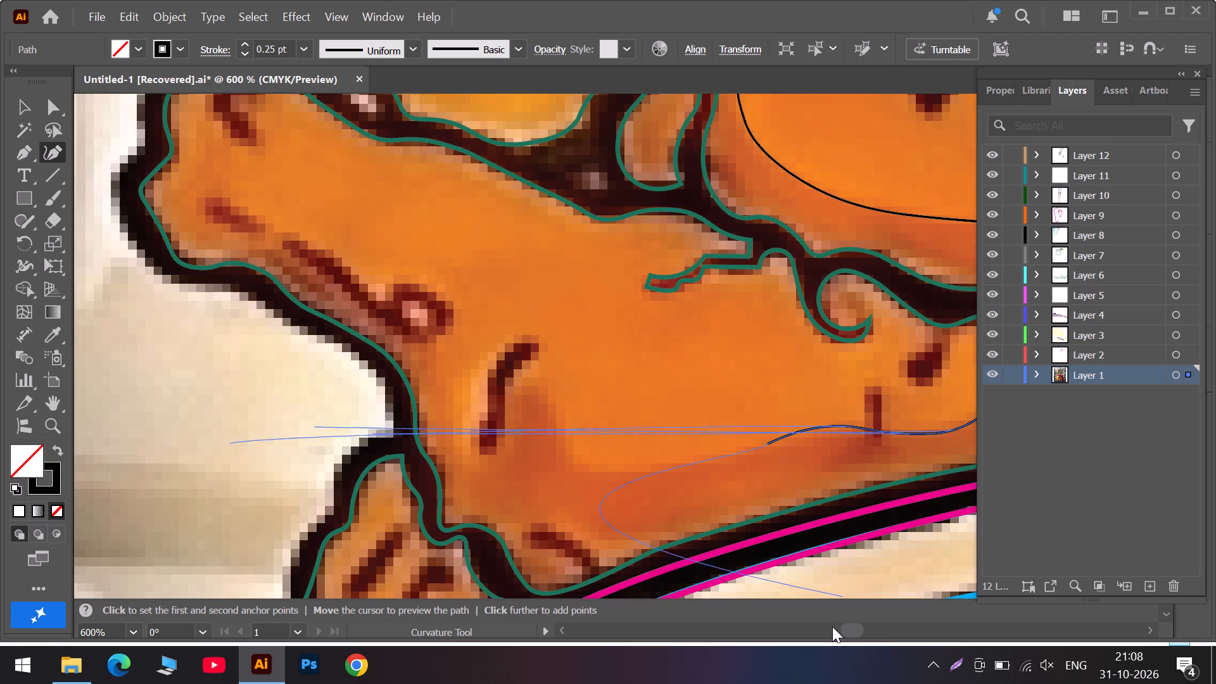
left_click(666, 470)
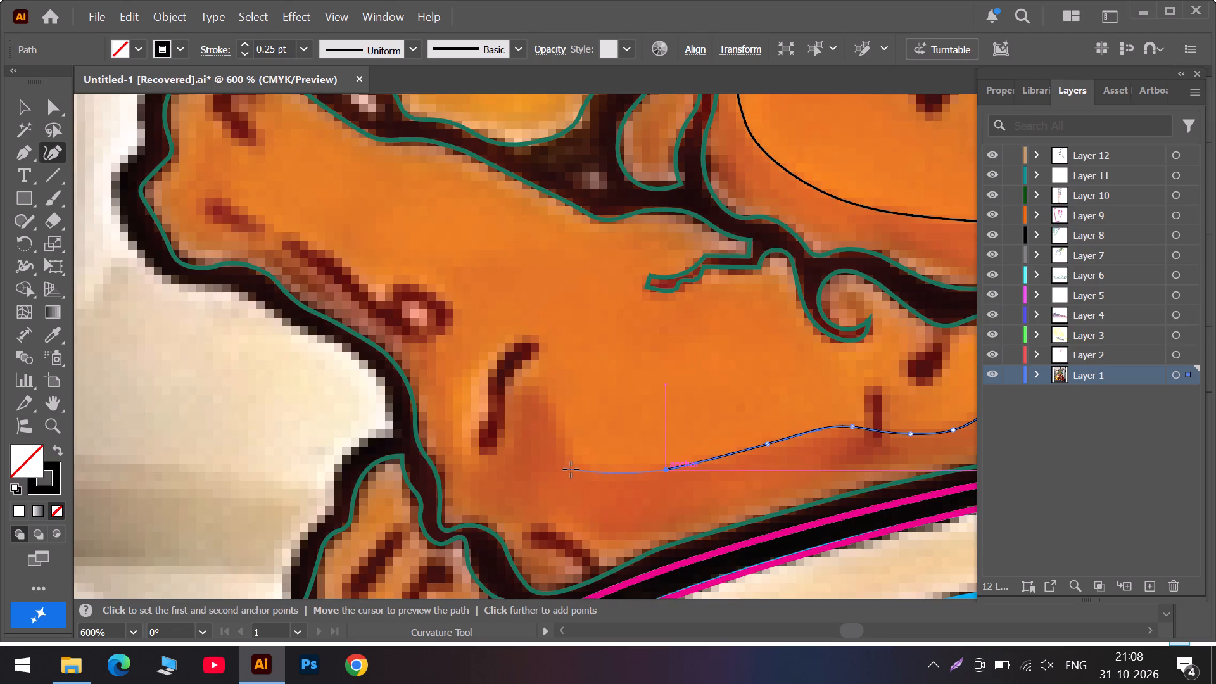
left_click(577, 469)
double_click(577, 468)
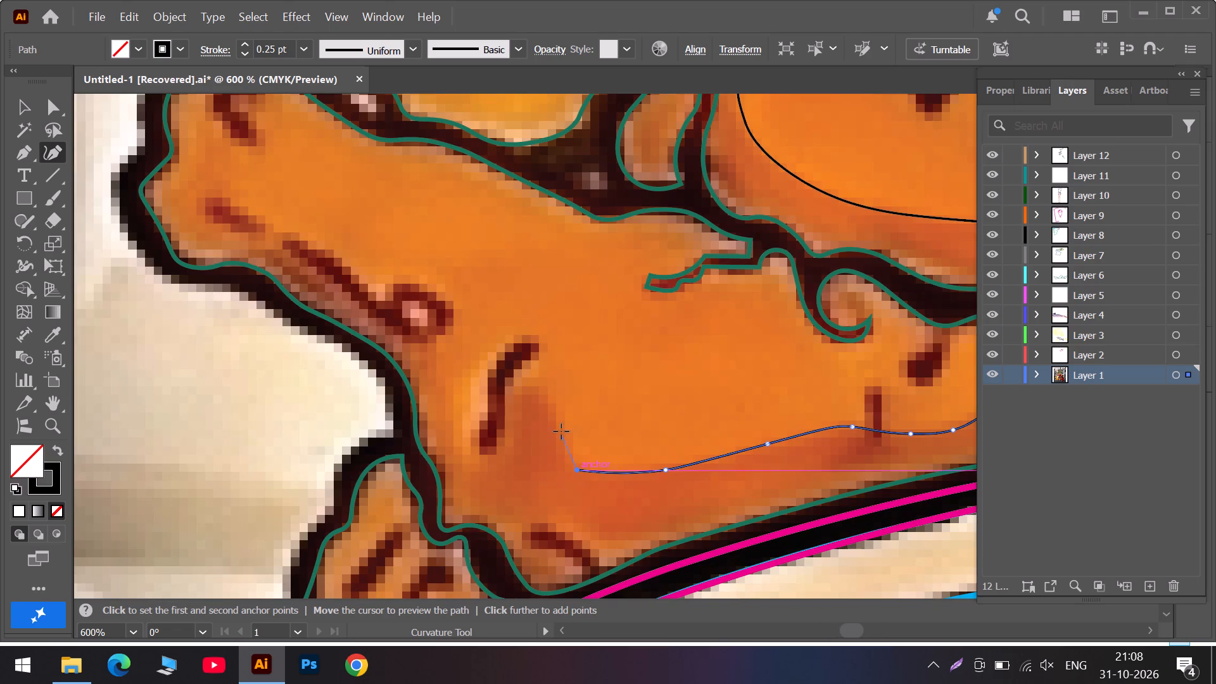
left_click(561, 426)
left_click(536, 386)
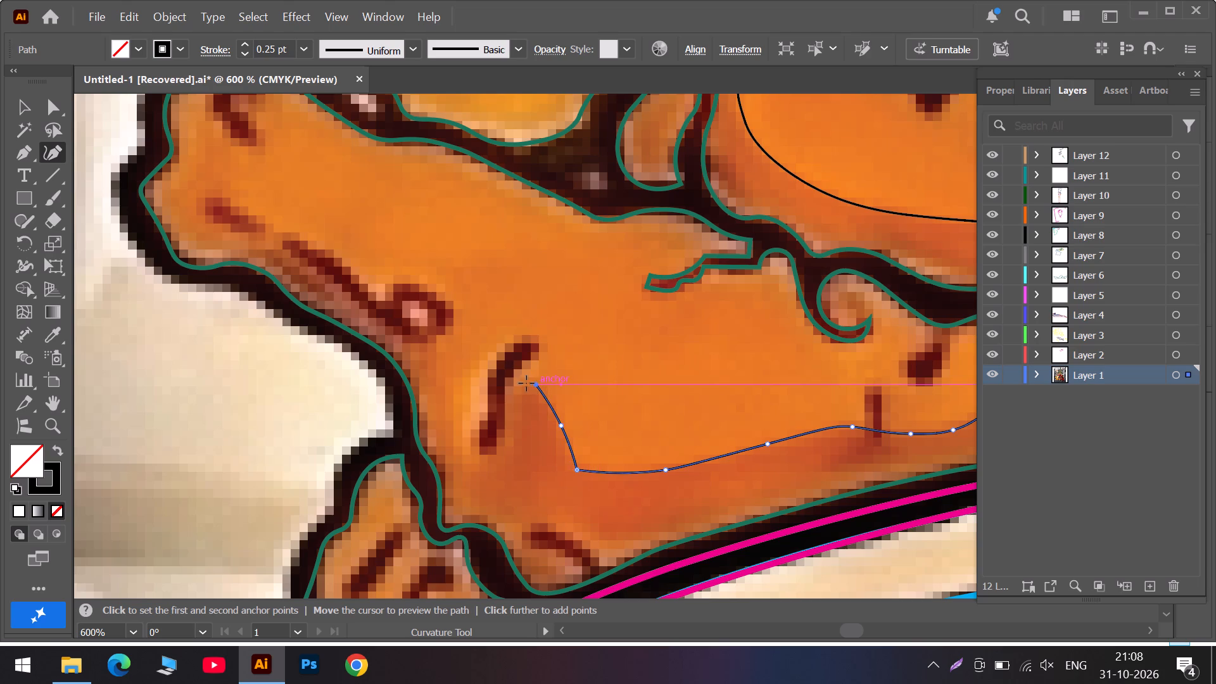
left_click(508, 420)
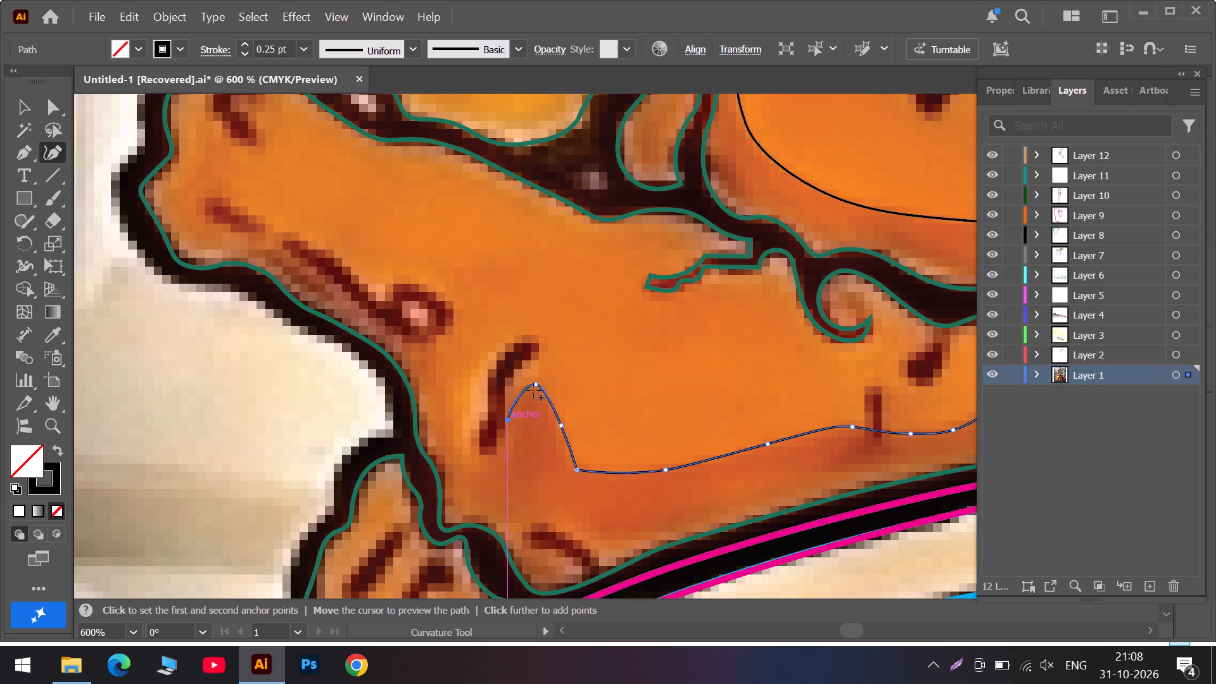
left_click_drag(535, 388, 524, 384)
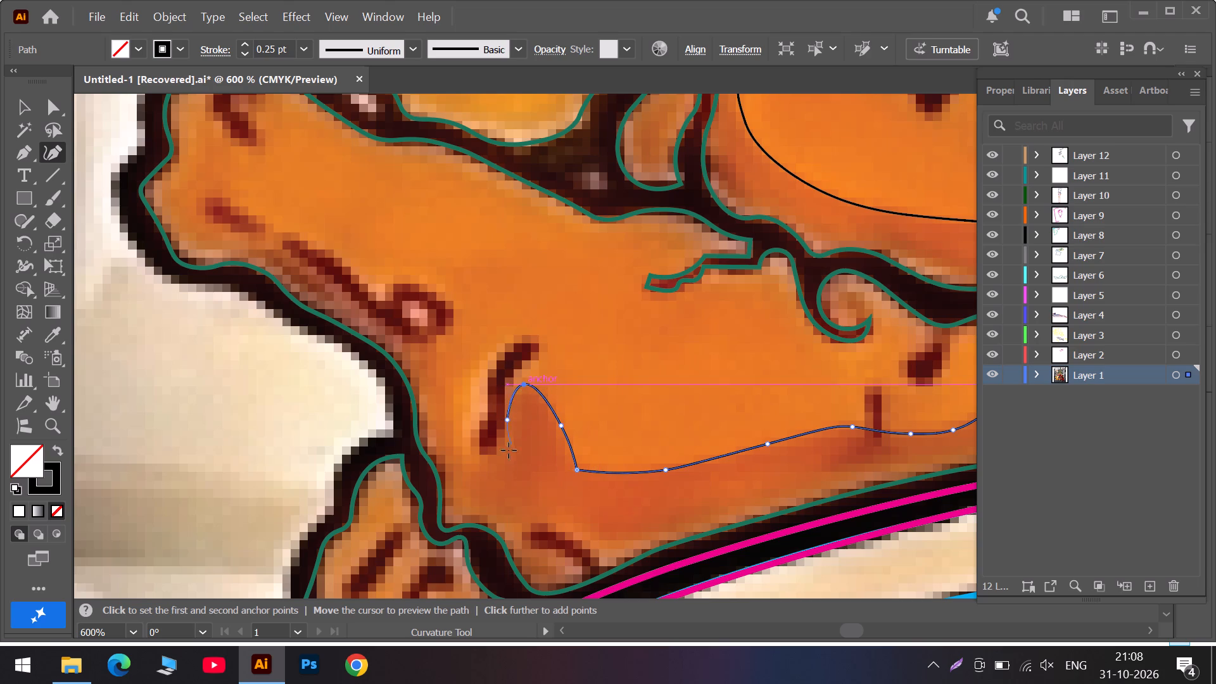
left_click(507, 446)
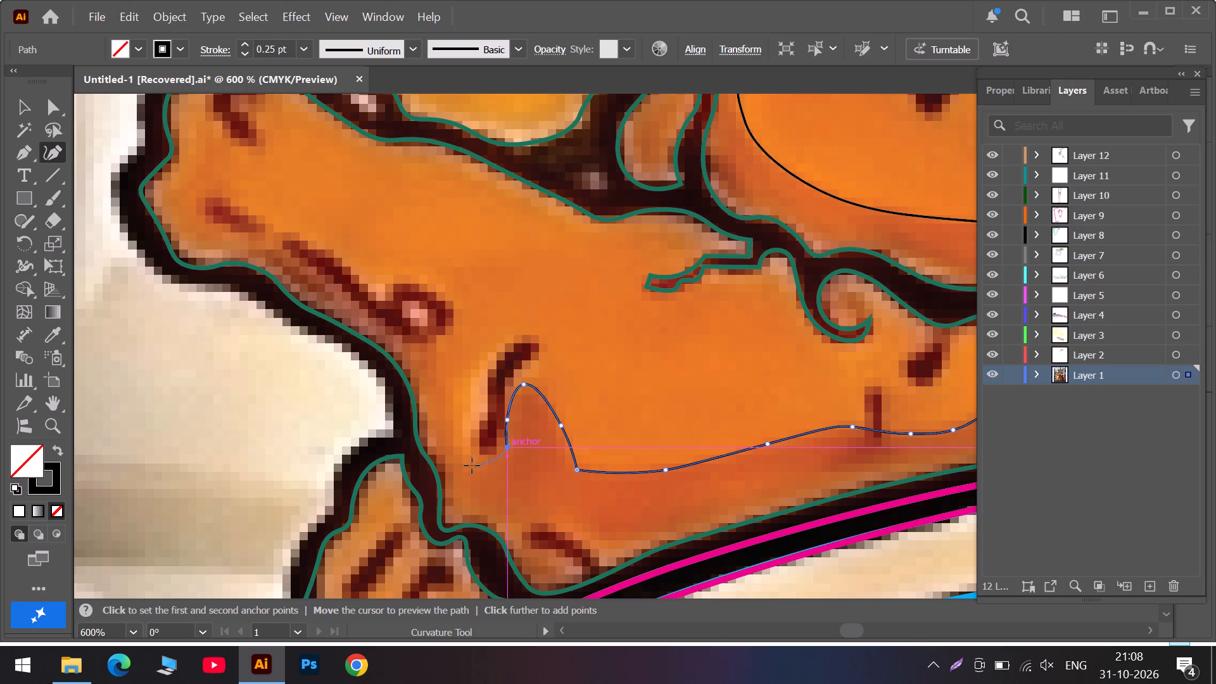
Continue the shading path around the curved dark mark, below the ring mark and along the long dark streak, ending on the drumstick's lower-left outline.
left_click(463, 450)
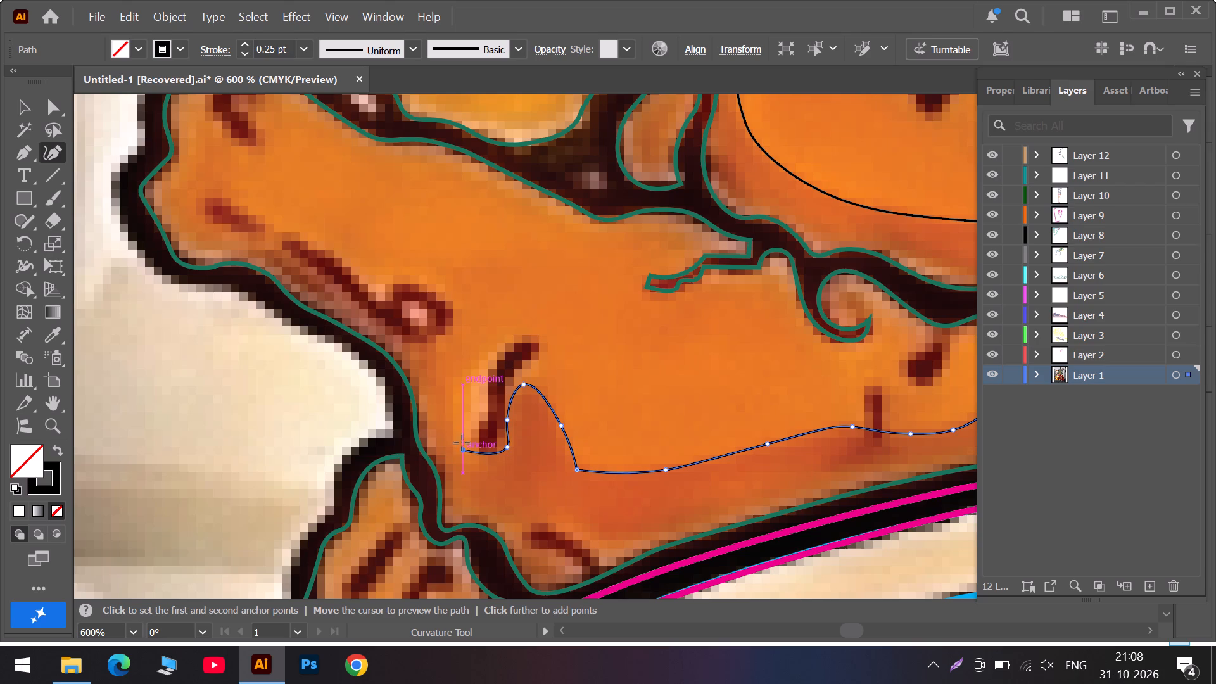
left_click(452, 393)
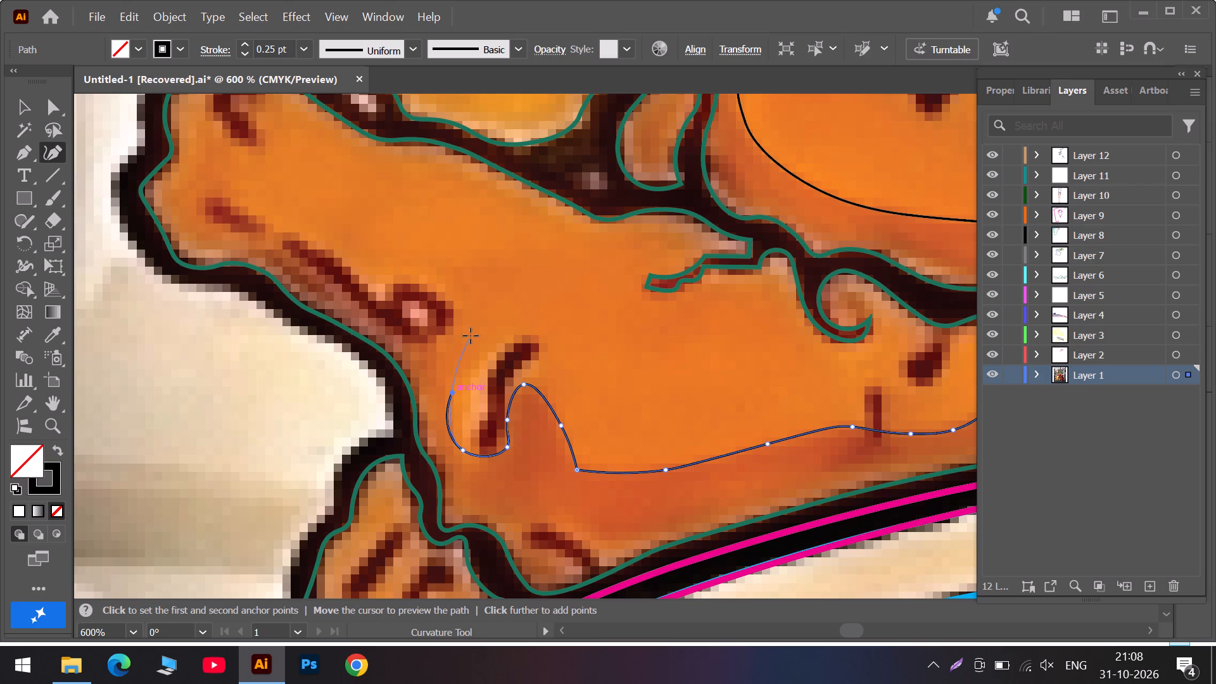
left_click(472, 335)
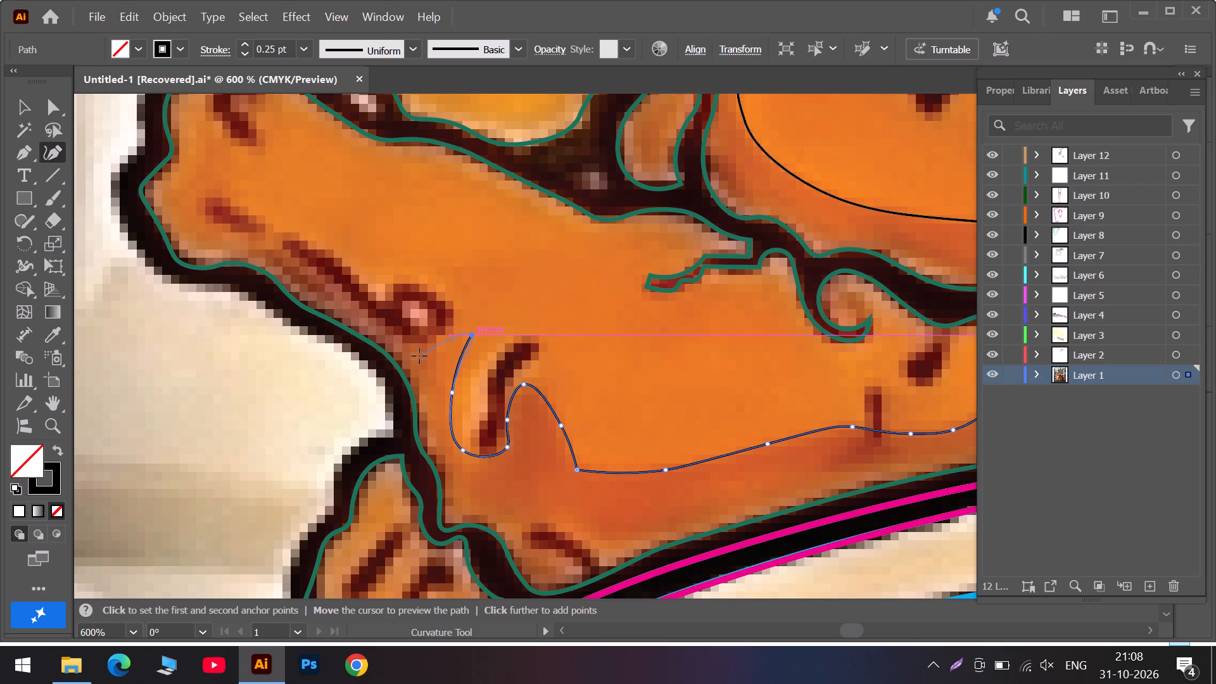
left_click(419, 346)
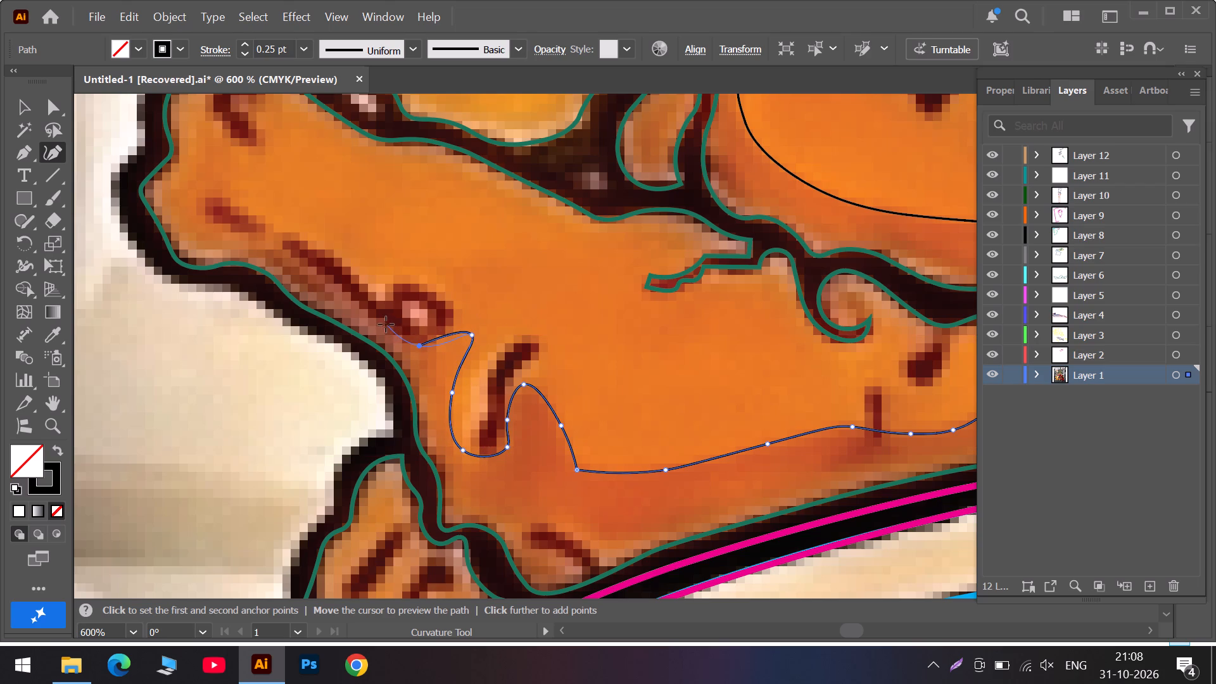
left_click(384, 322)
left_click(339, 283)
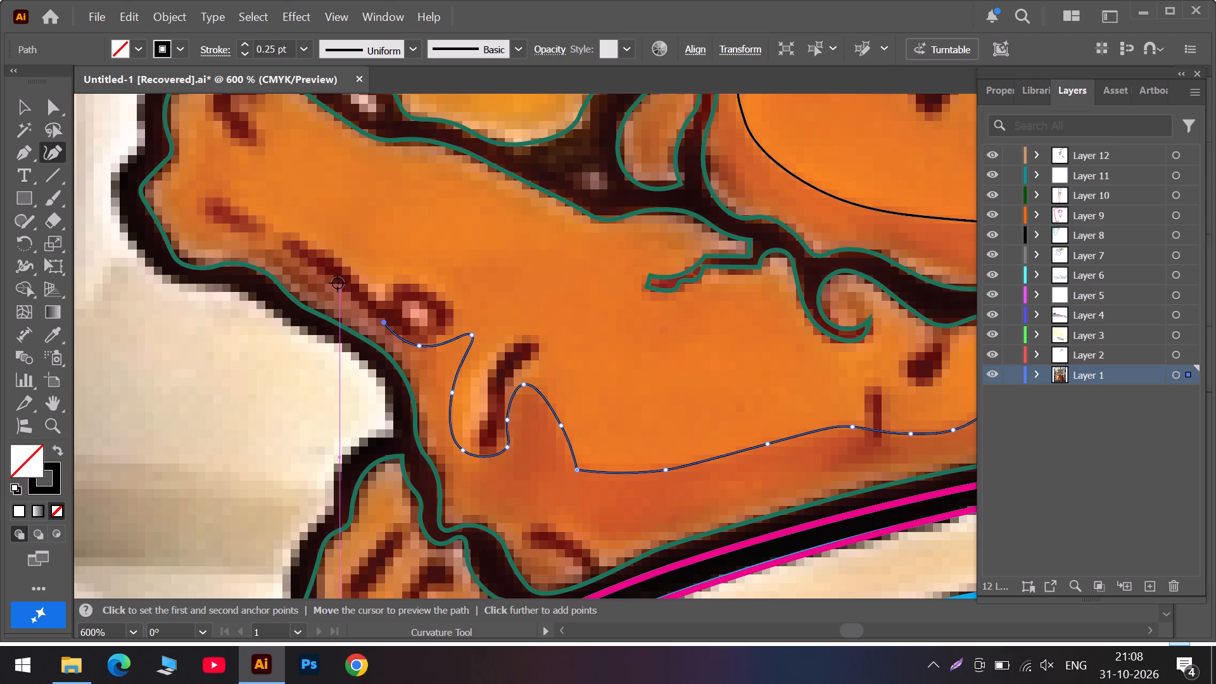
left_click(294, 251)
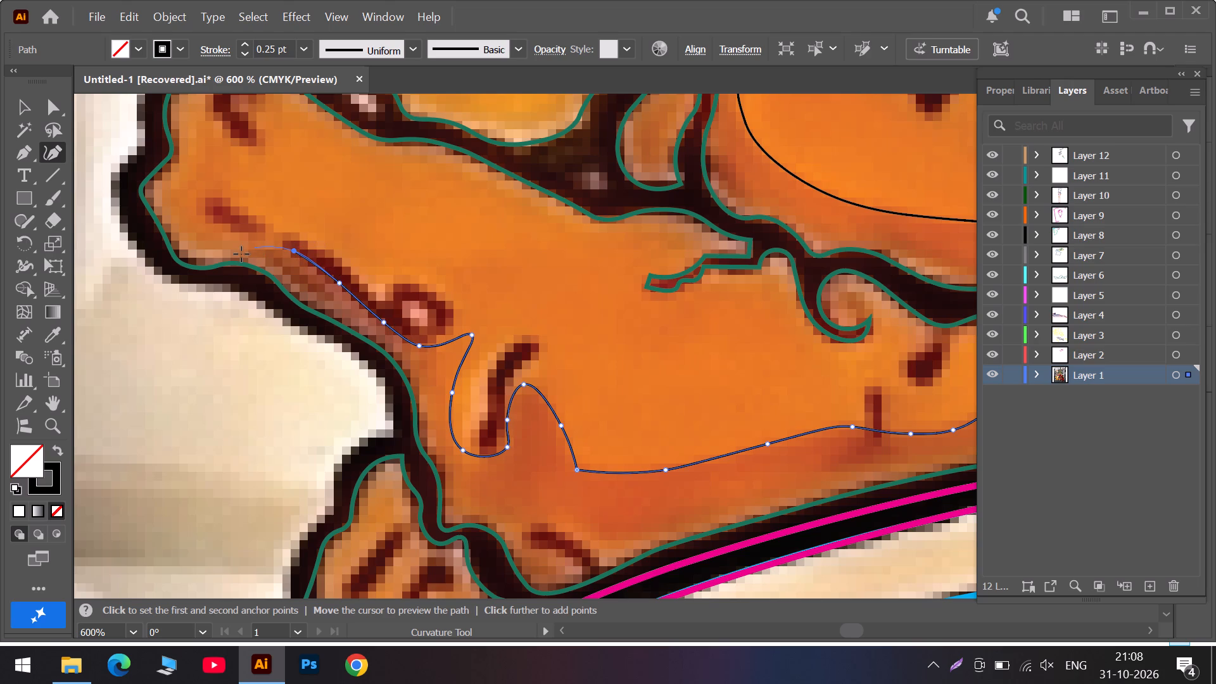
left_click(241, 254)
scroll(241, 254, "up", 7)
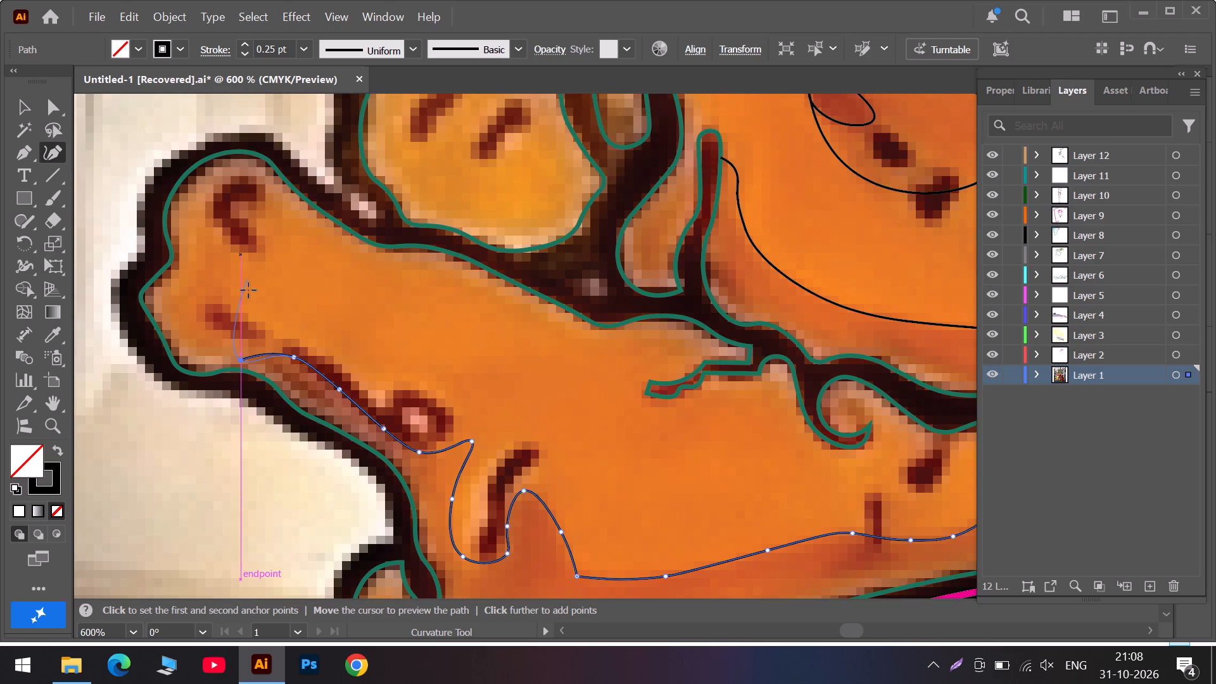
scroll(248, 344, "down", 6)
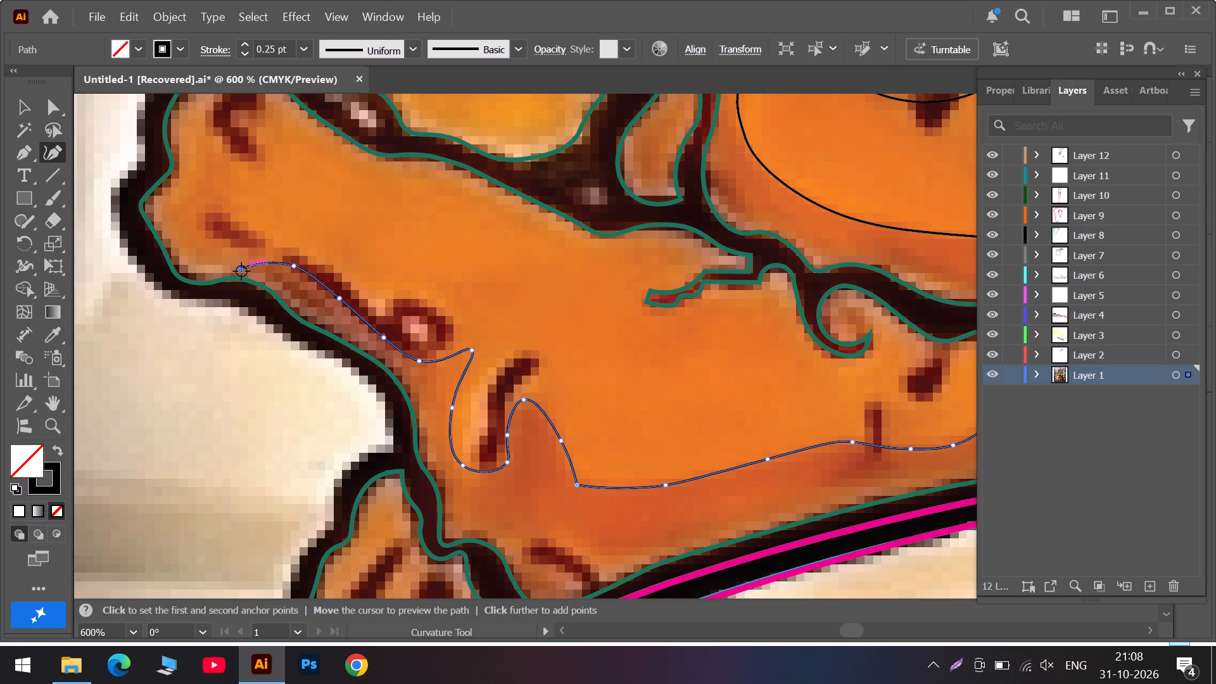
left_click_drag(241, 271, 240, 275)
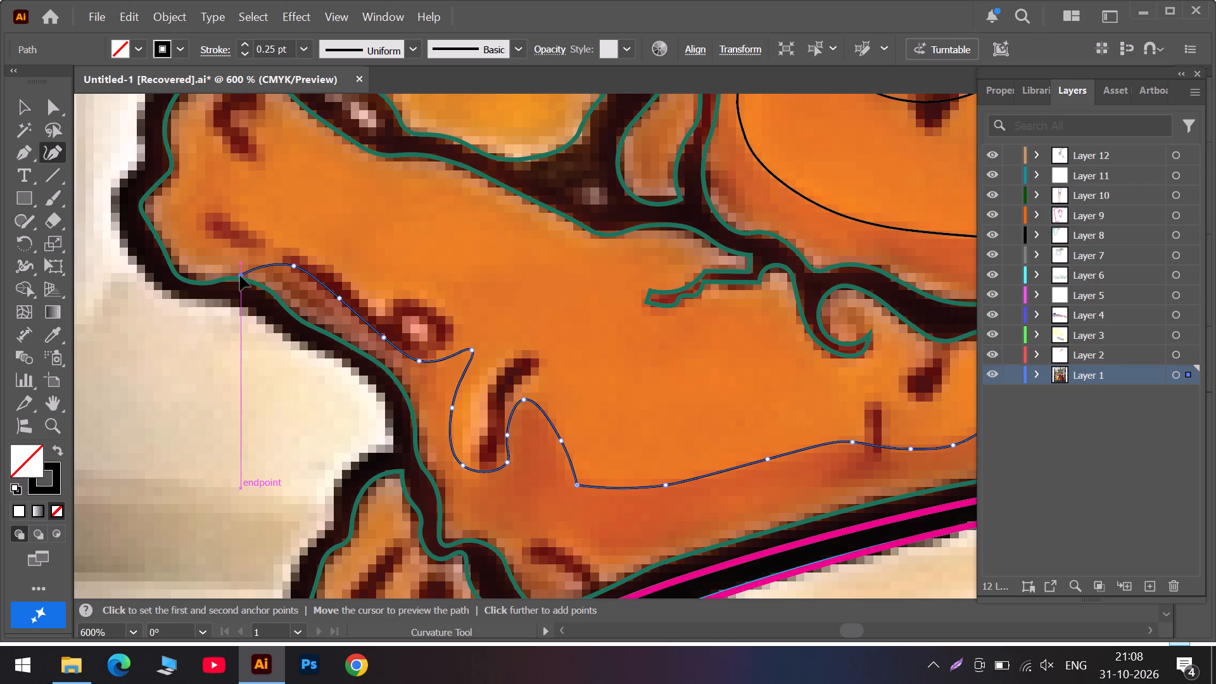
left_click_drag(240, 275, 240, 279)
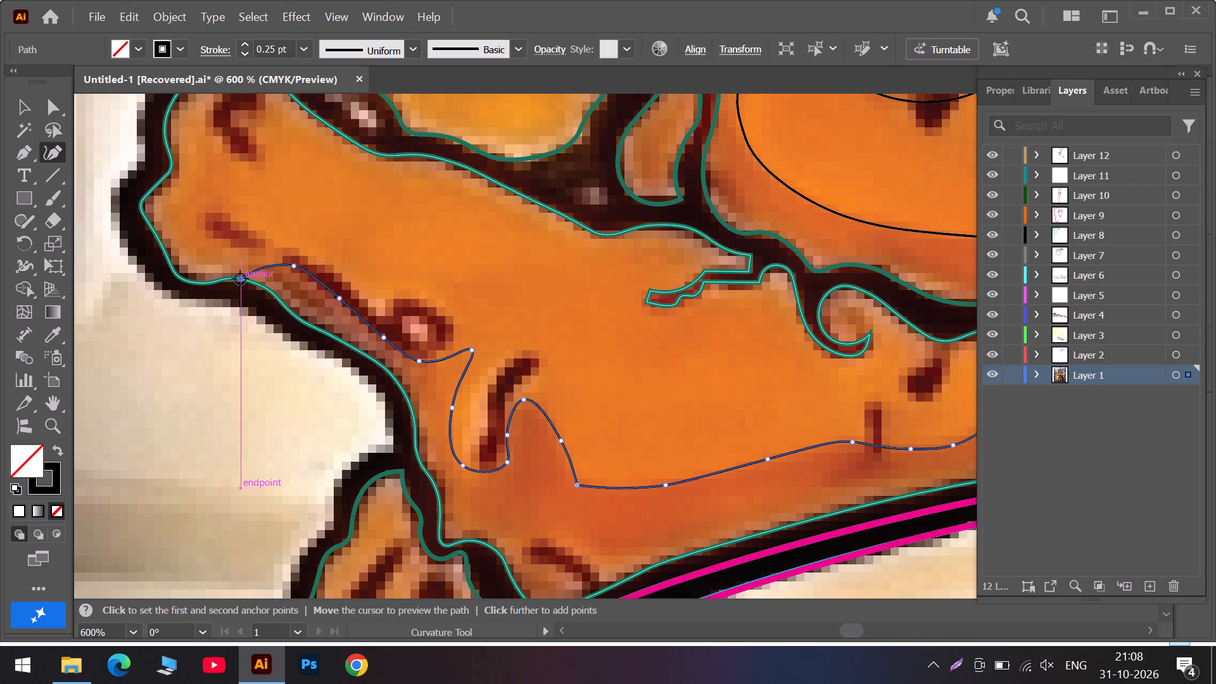
key("Escape")
Move the right end anchor of the drumstick's shading path onto the green outline.
left_click(890, 623)
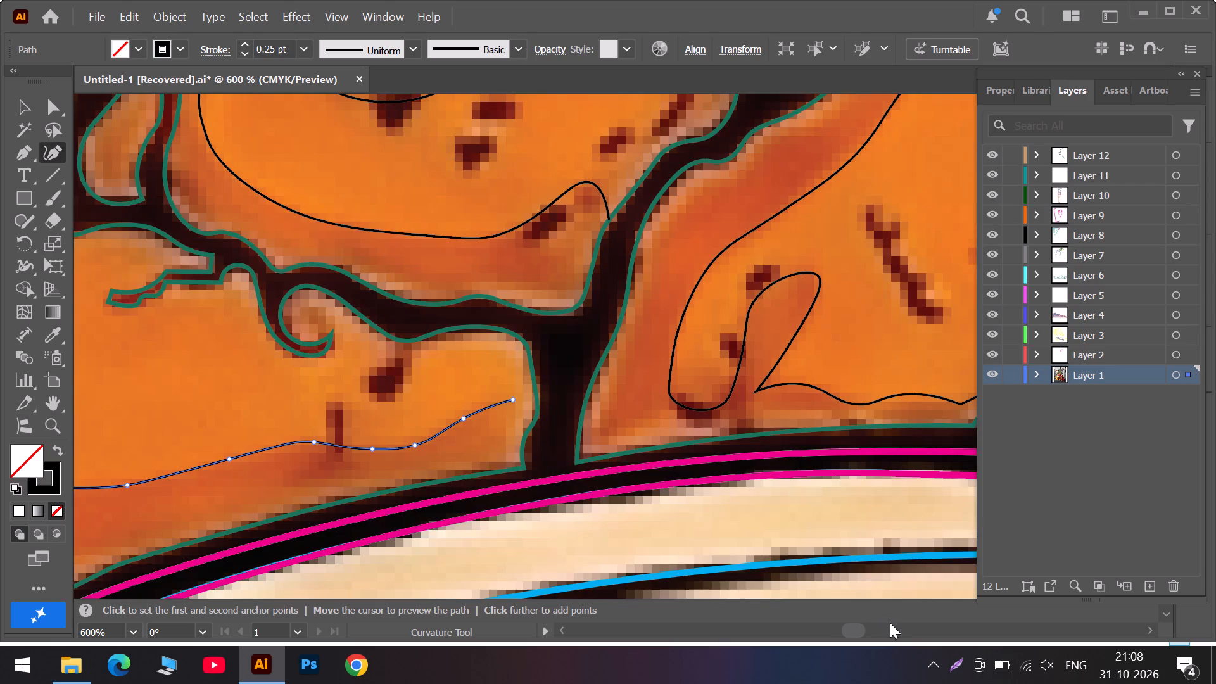
left_click_drag(512, 398, 536, 395)
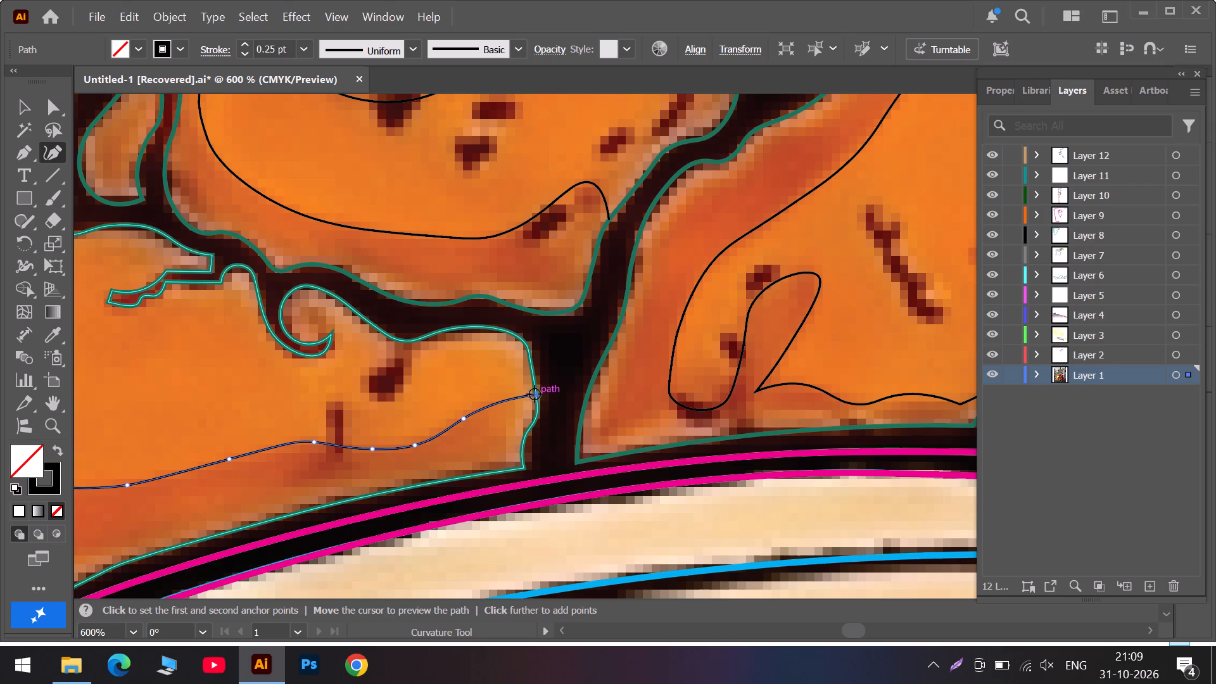
key("Escape")
Trace the shading edge across the small chicken piece below the drumstick with an open Curvature path dipping beneath its two dark marks.
scroll(557, 393, "down", 1, "alt")
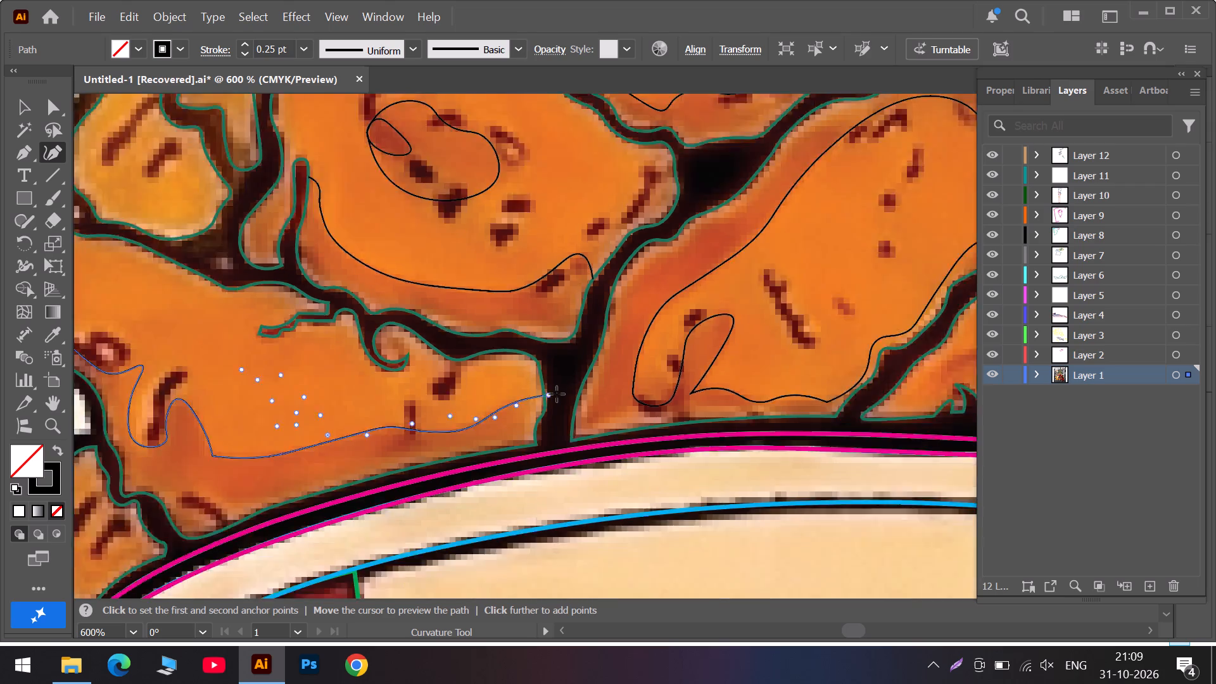
scroll(557, 394, "down", 3, "alt")
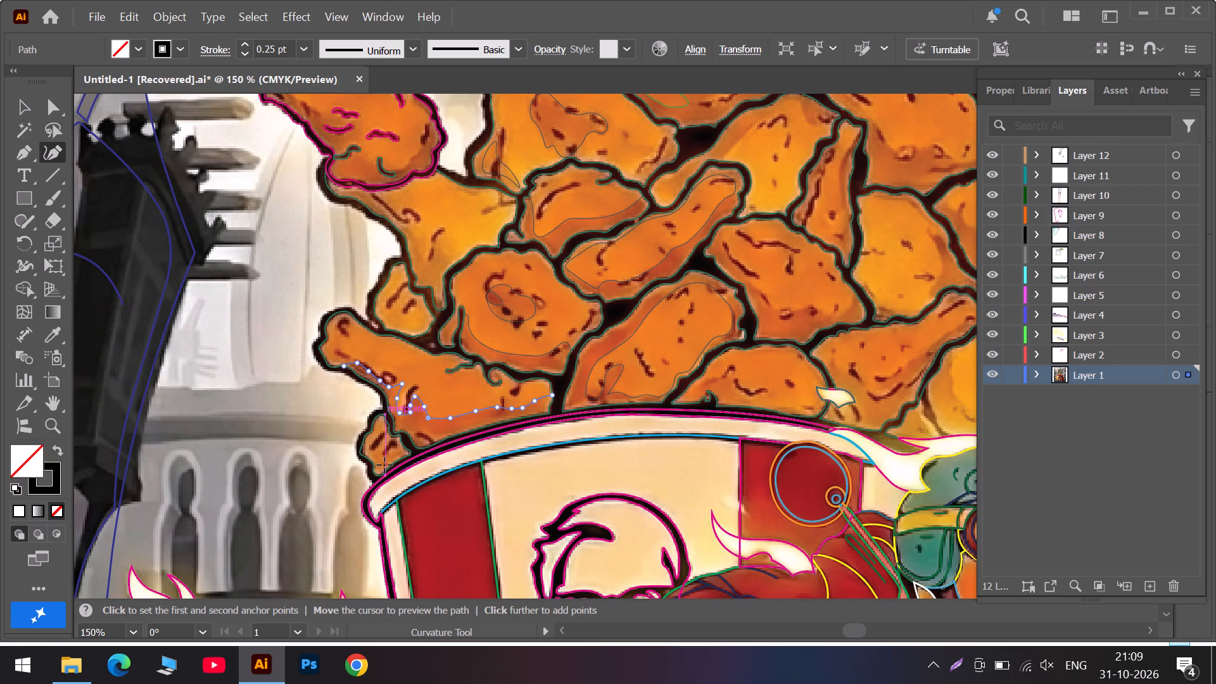
scroll(384, 465, "up", 5, "alt")
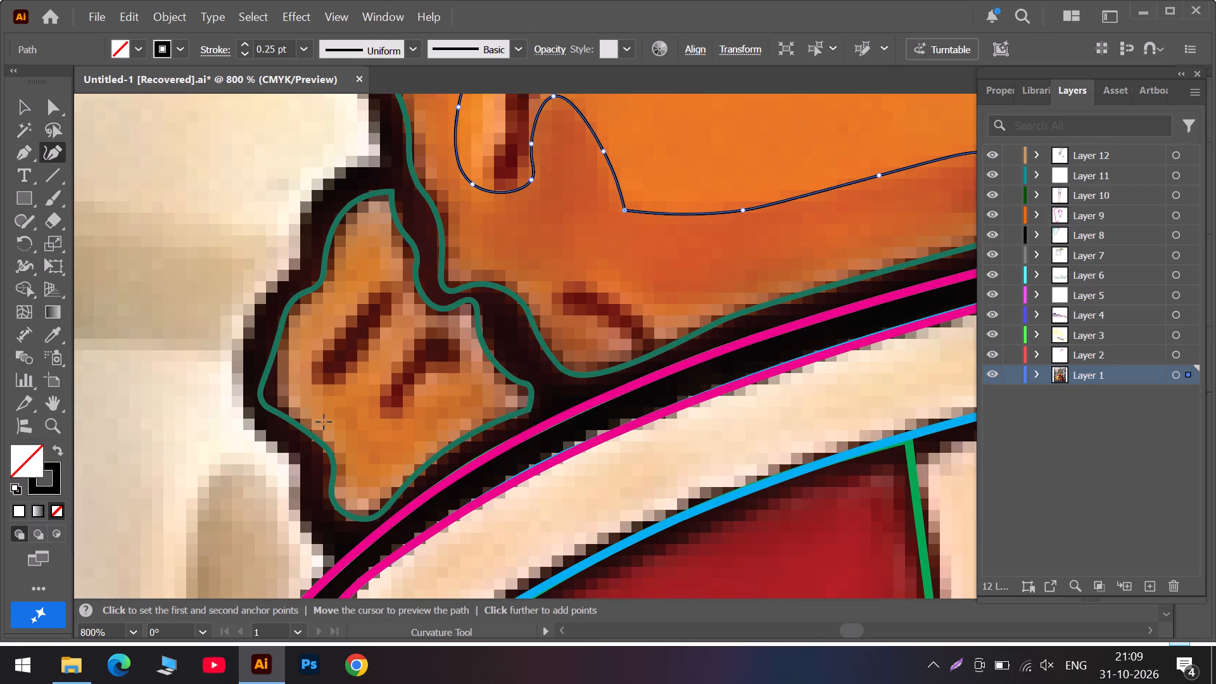
left_click(295, 383)
left_click(333, 396)
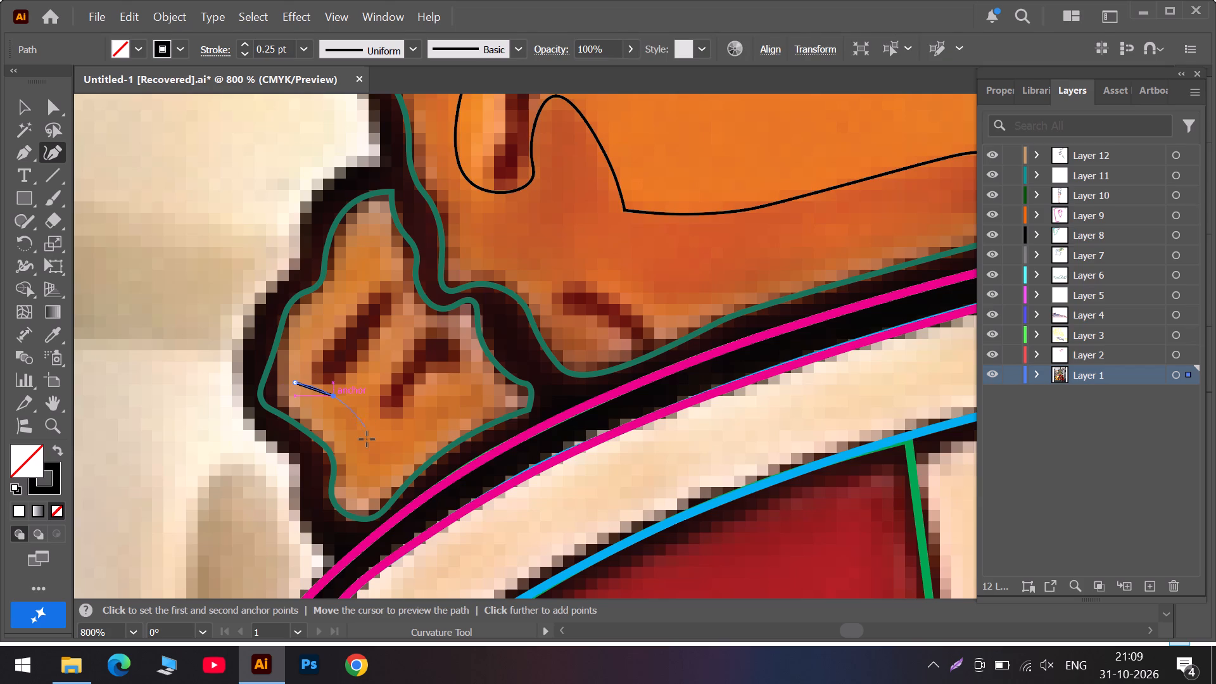
left_click(367, 440)
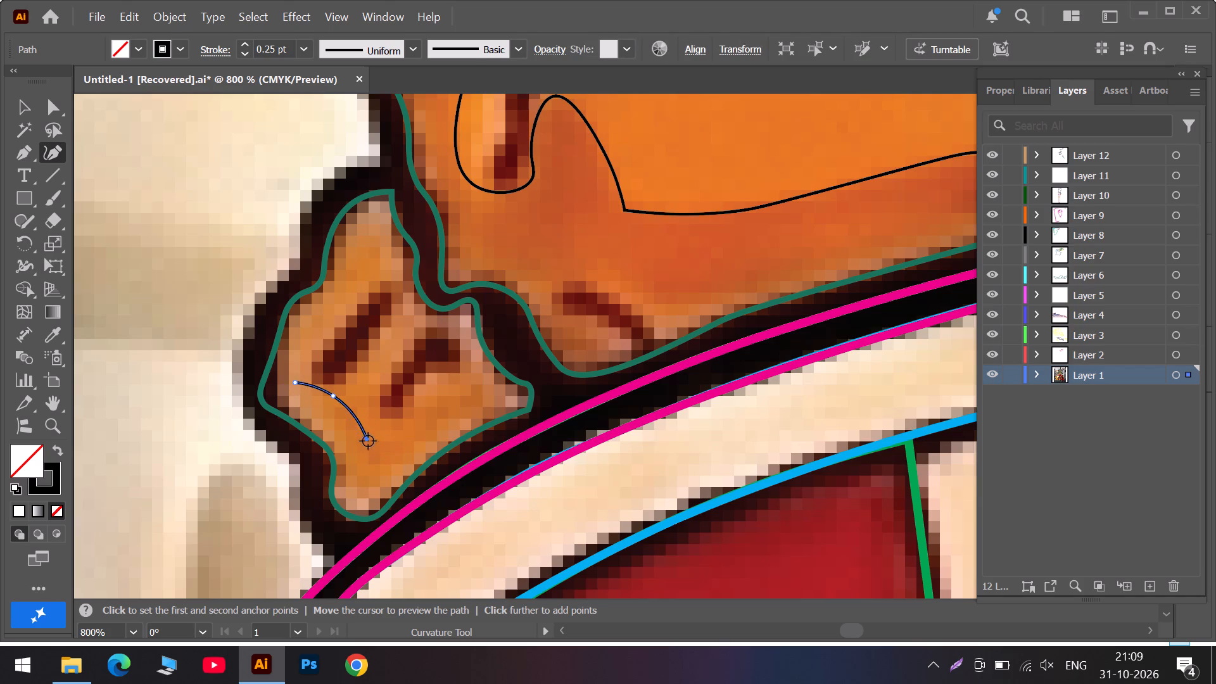
left_click(355, 416)
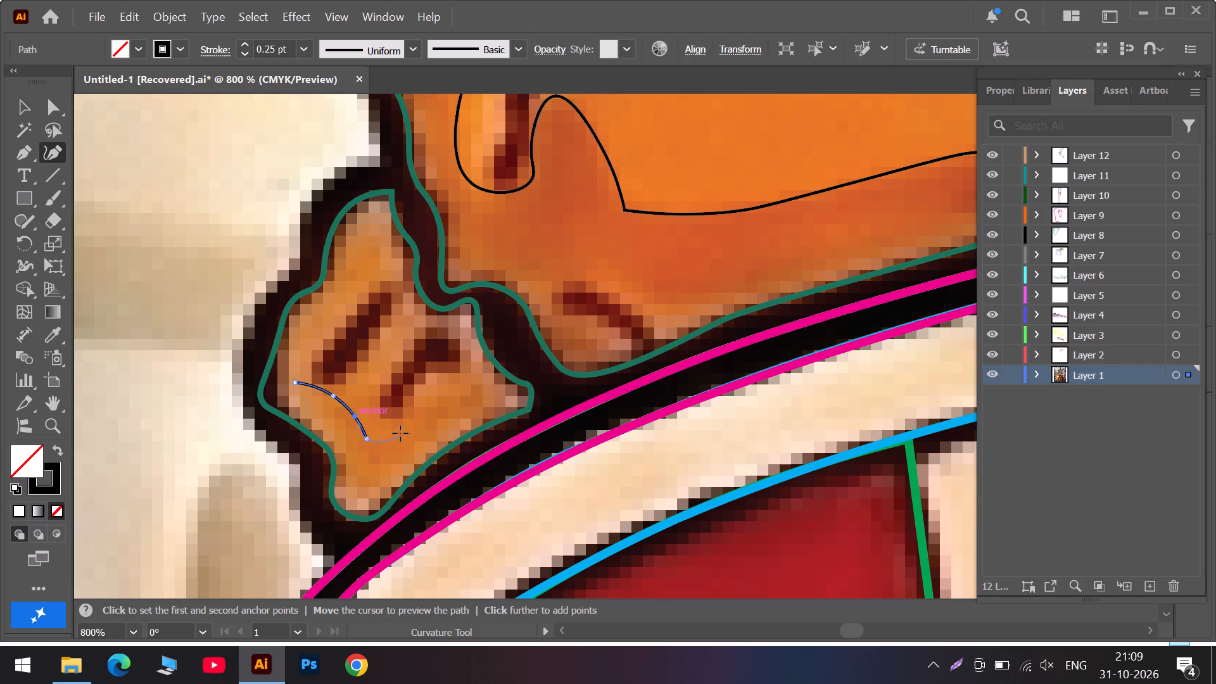
left_click(396, 427)
left_click(461, 393)
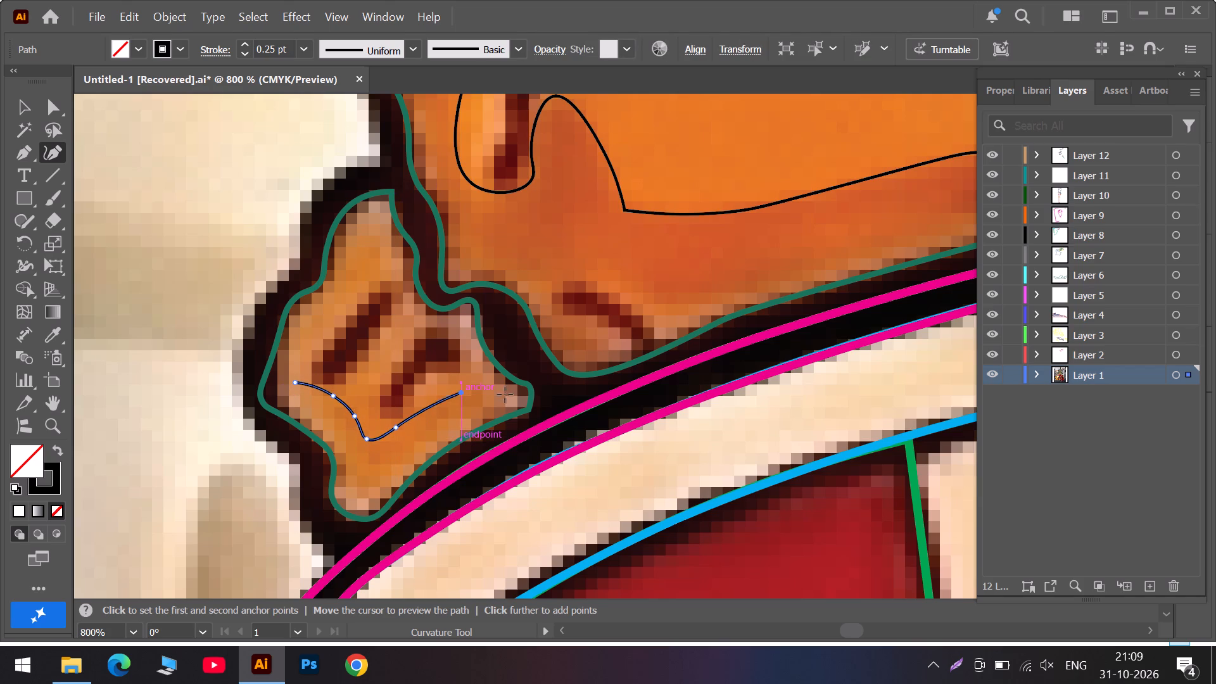
left_click(505, 386)
Extend both end anchors of the small piece's shading path to meet its green outline.
left_click_drag(505, 386, 521, 388)
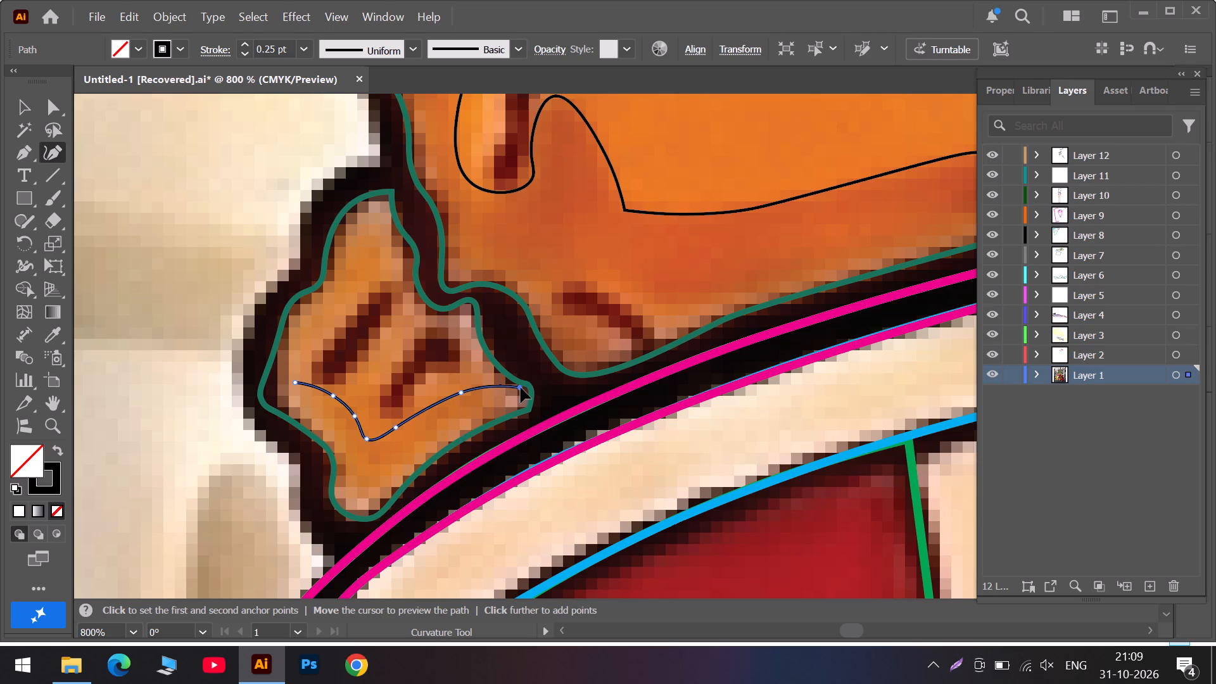
left_click_drag(521, 388, 528, 386)
key("Escape")
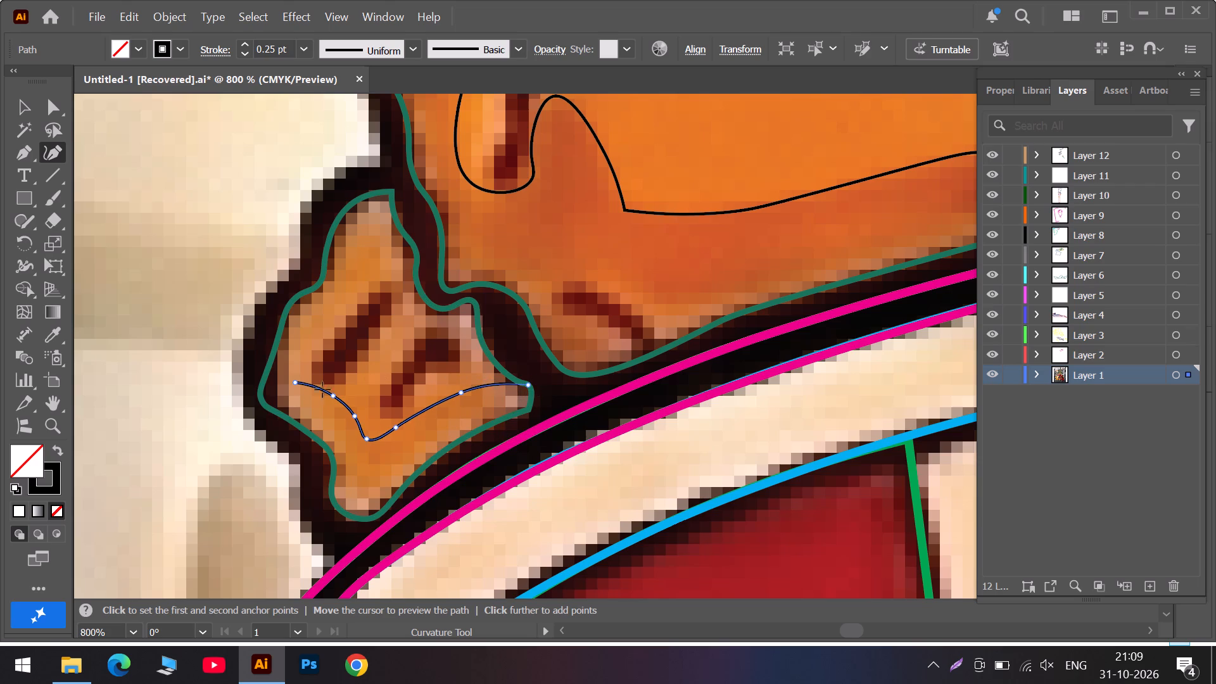
left_click_drag(296, 383, 277, 376)
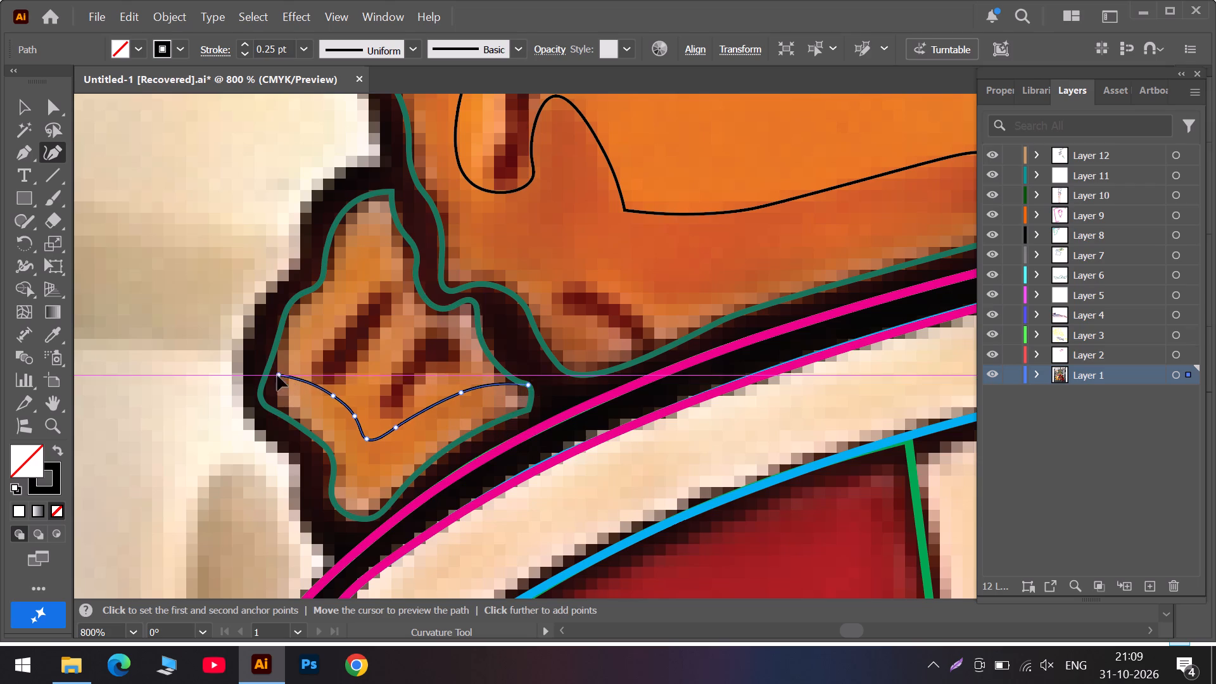
left_click_drag(277, 376, 267, 371)
key("Escape")
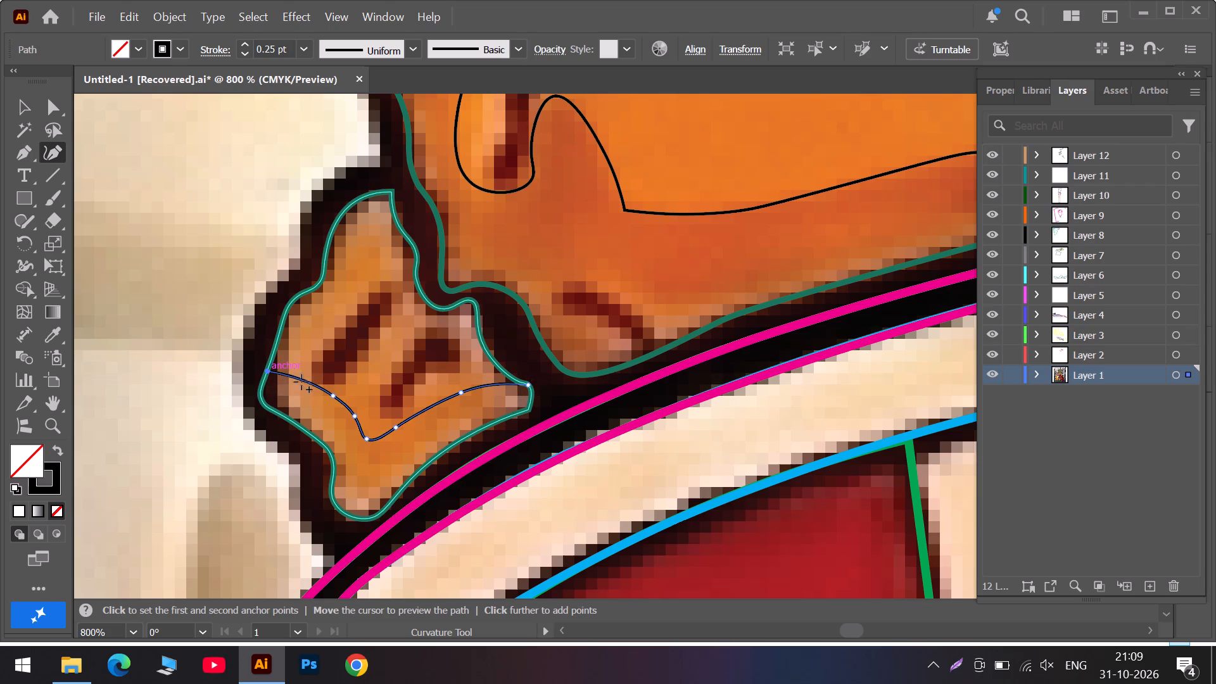
Start an open Curvature path on the magenta-outlined drumstick, tracing the shading edge from its narrow end down past the two dark streaks.
scroll(399, 393, "down", 3, "alt")
scroll(585, 381, "up", 13)
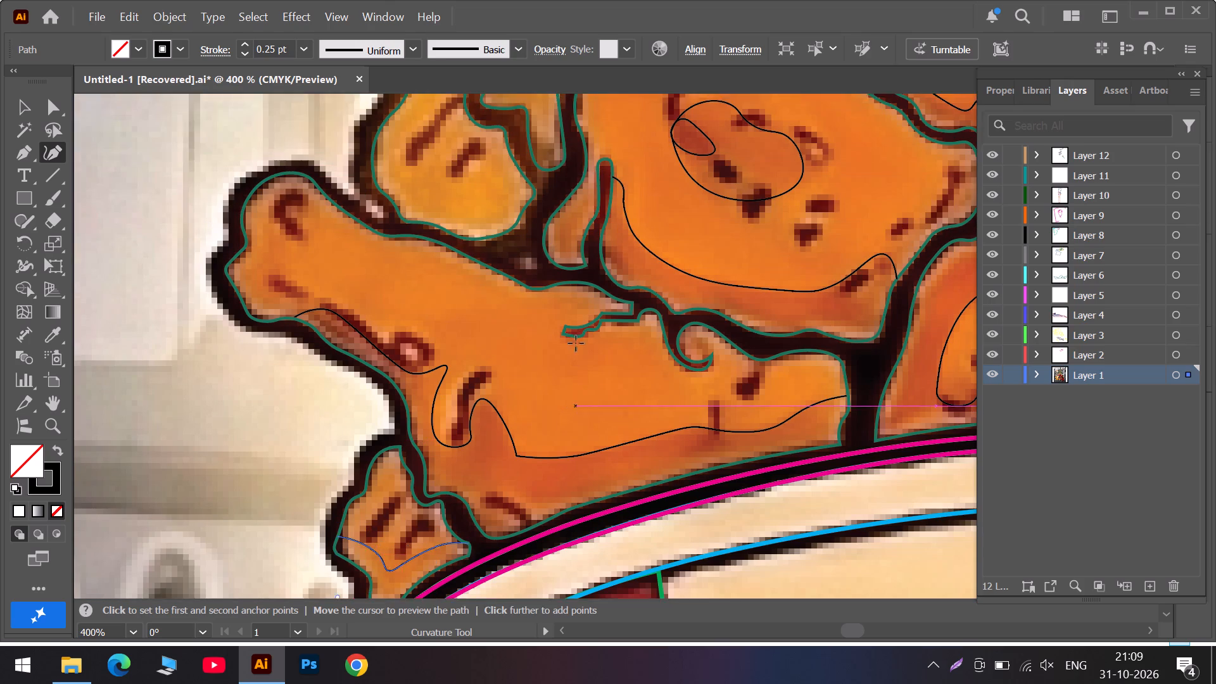
scroll(540, 318, "up", 20)
scroll(441, 277, "up", 6)
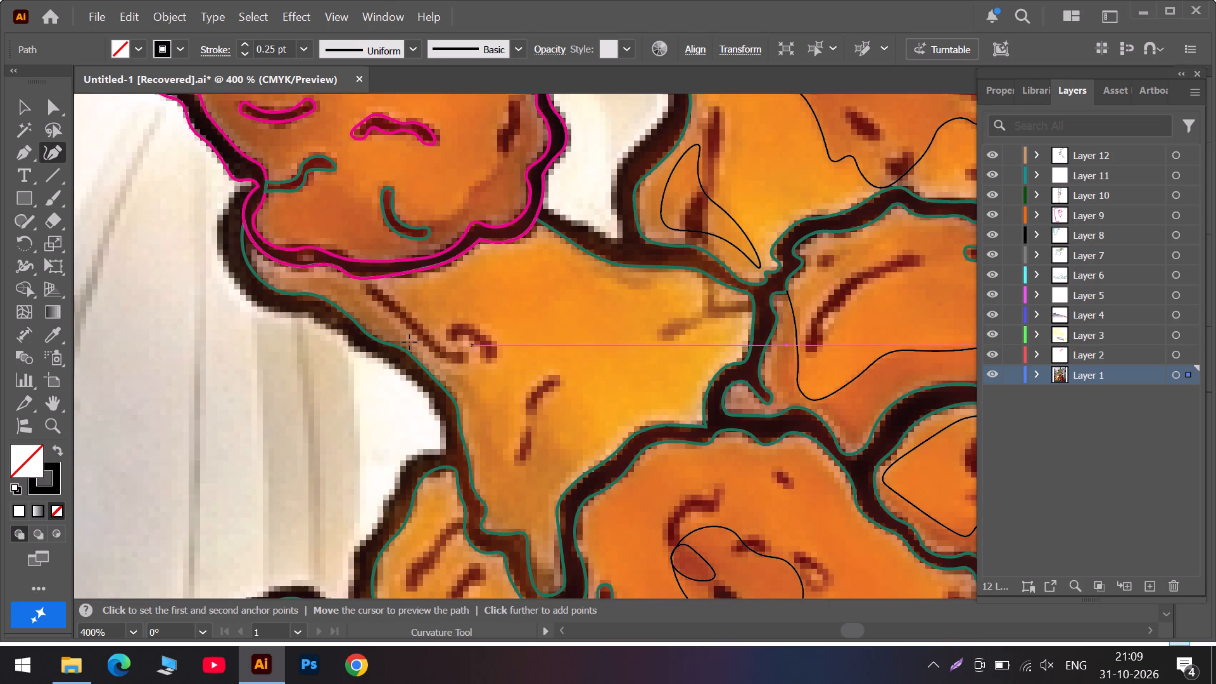
scroll(336, 319, "up", 13)
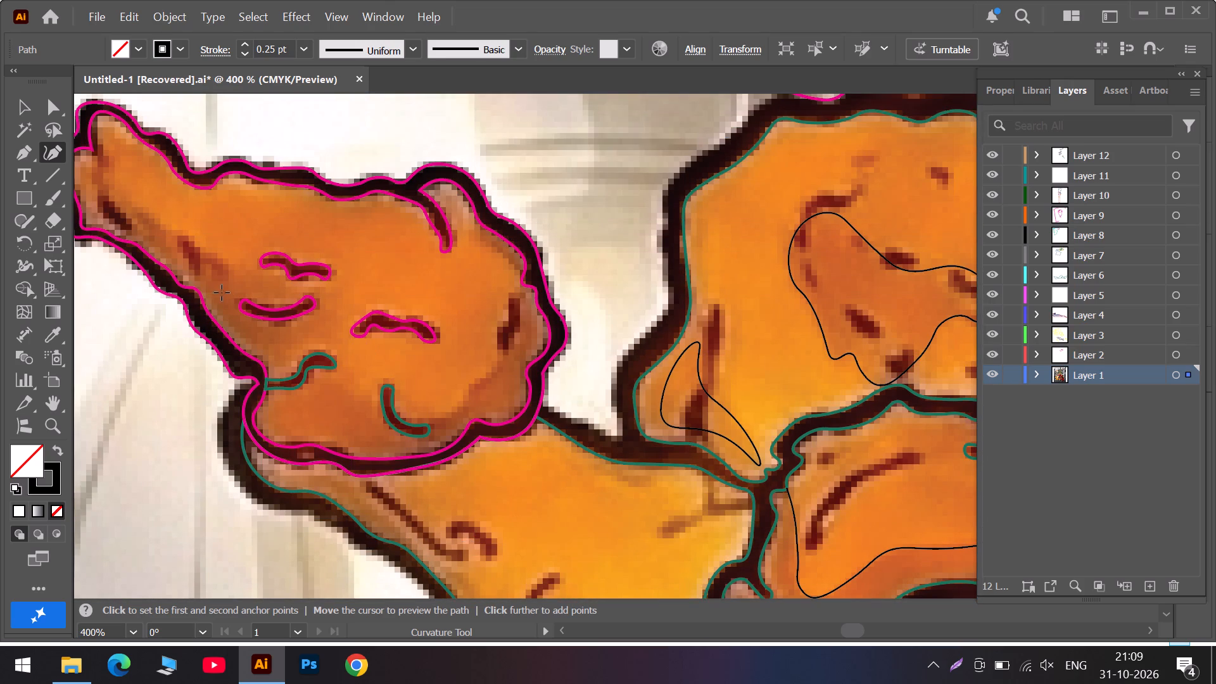
scroll(220, 293, "up", 4)
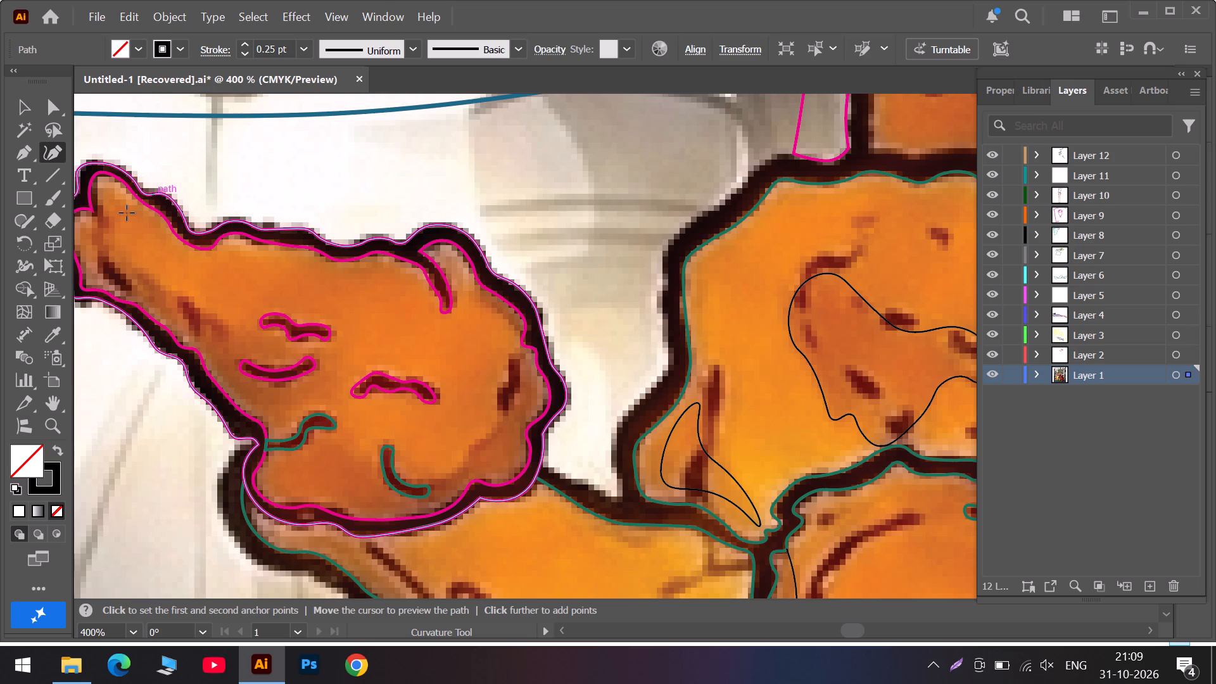
left_click(127, 213)
left_click(109, 232)
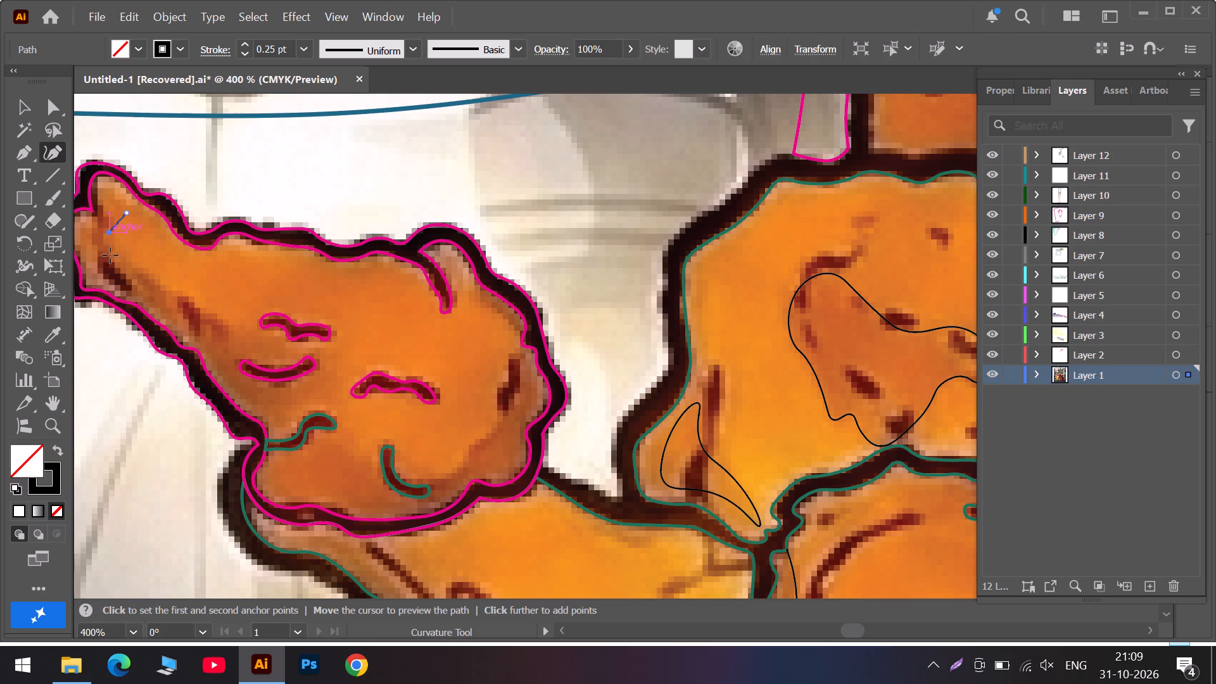
left_click(129, 262)
left_click(169, 289)
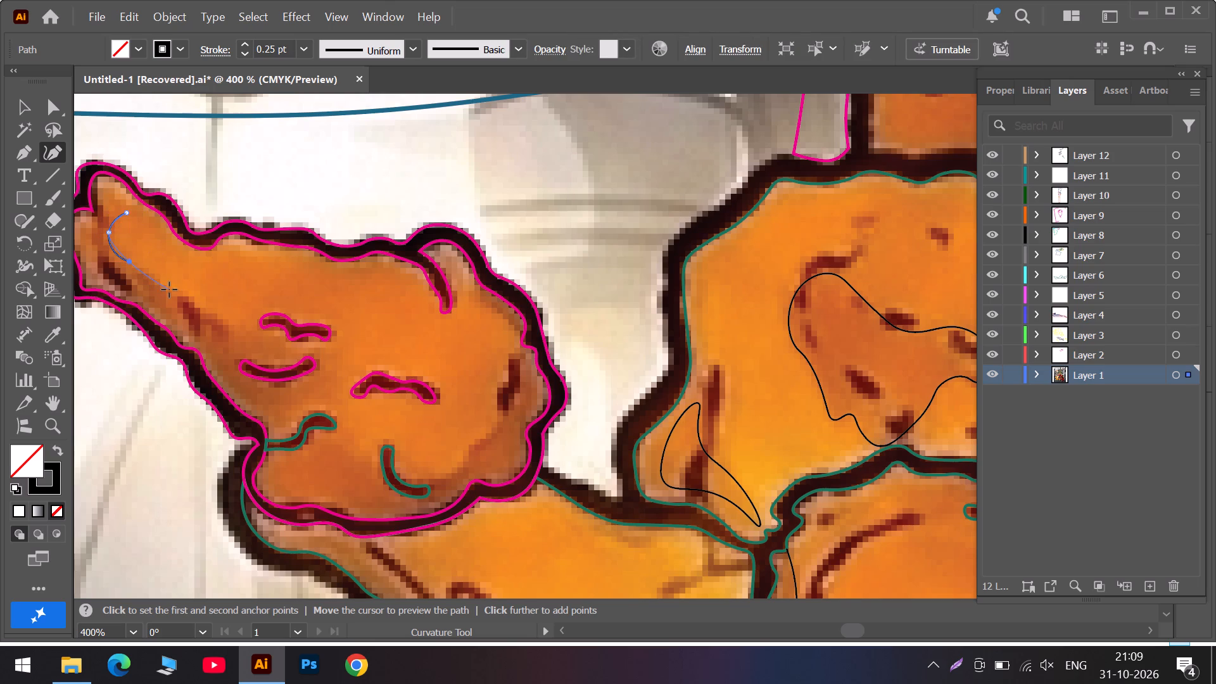
left_click(225, 332)
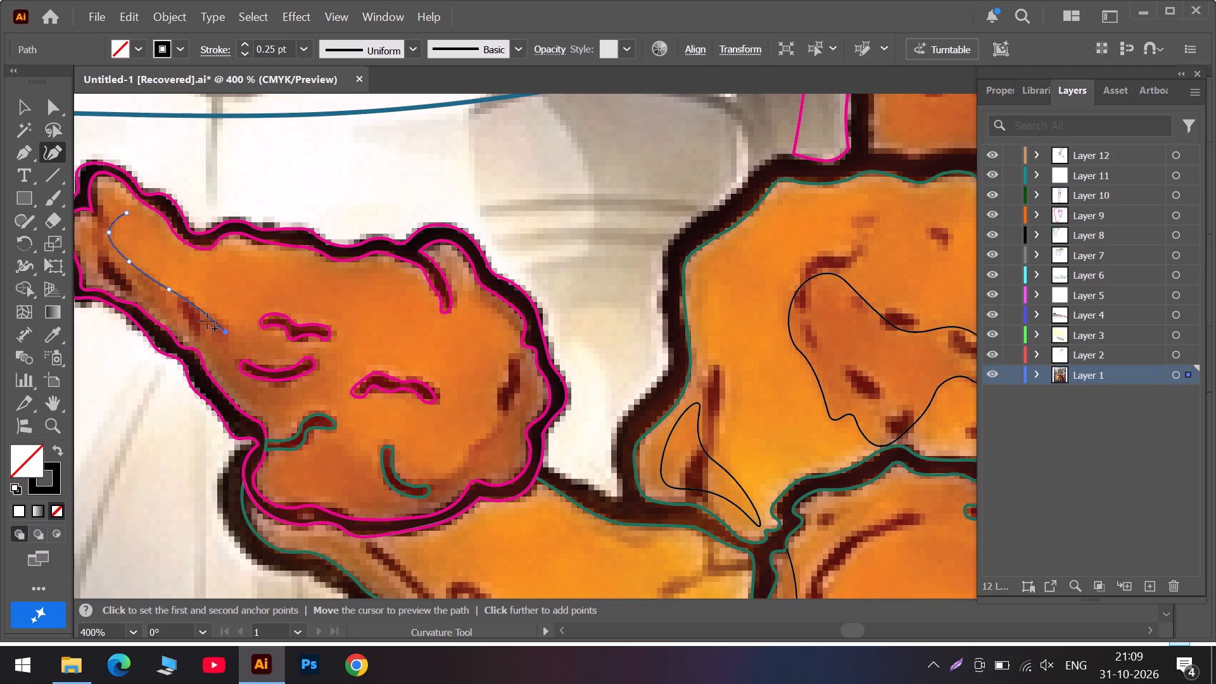
left_click_drag(206, 317, 203, 312)
left_click_drag(203, 312, 205, 311)
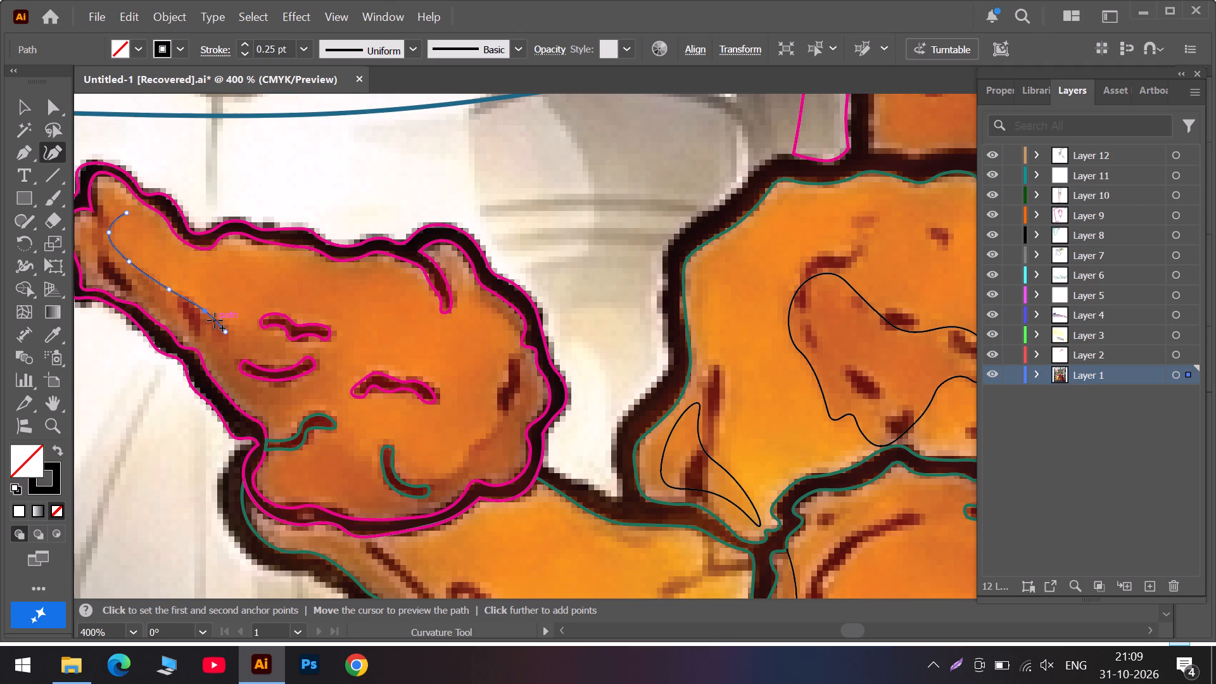
left_click(215, 320)
Continue the drumstick's shading path between the two small magenta-outlined marks, down past the middle mark and across the green-outlined curved mark.
left_click(242, 329)
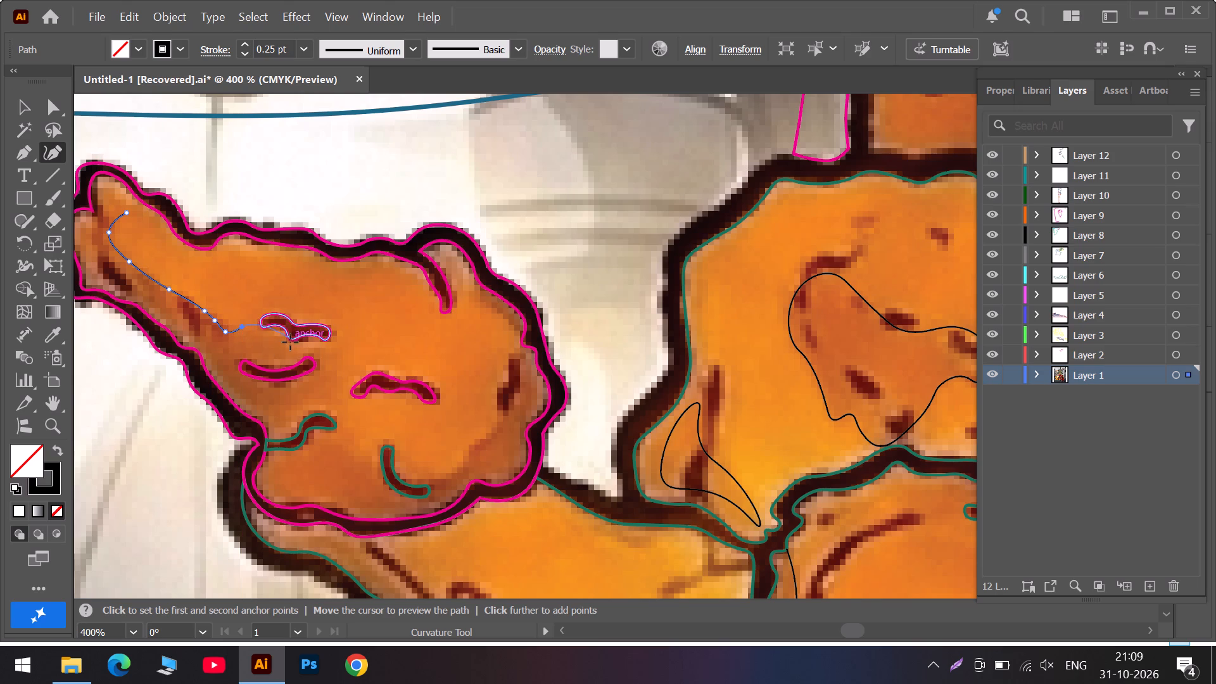
left_click(290, 343)
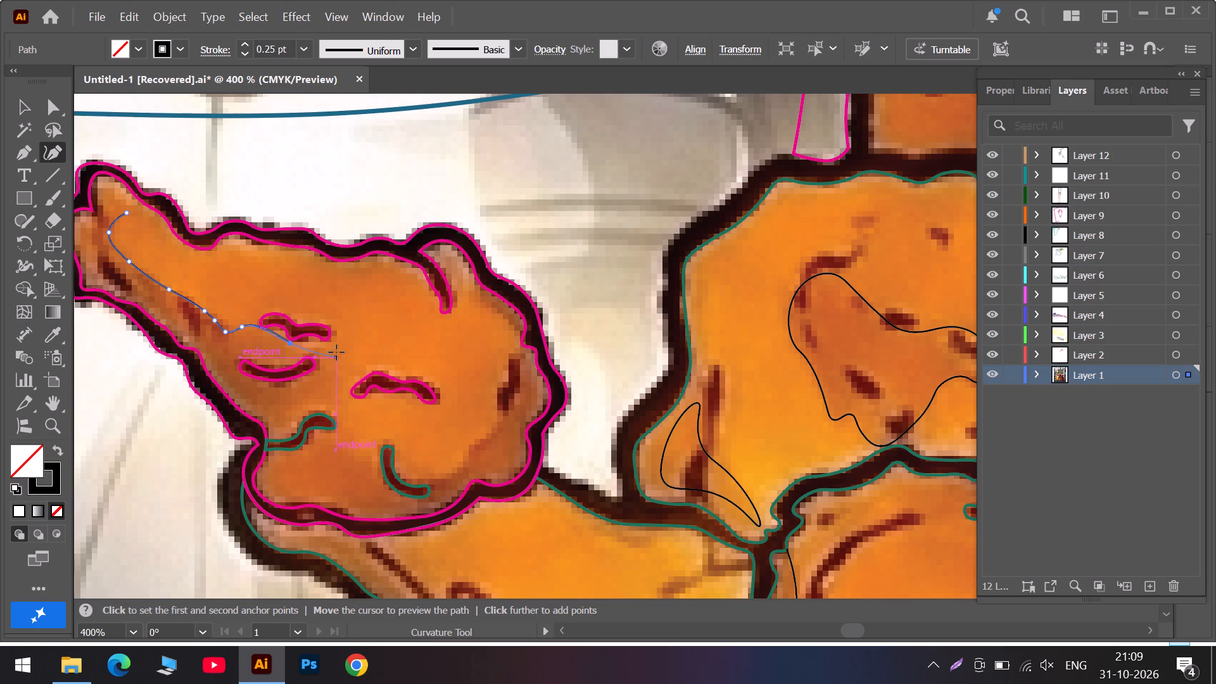
left_click(339, 350)
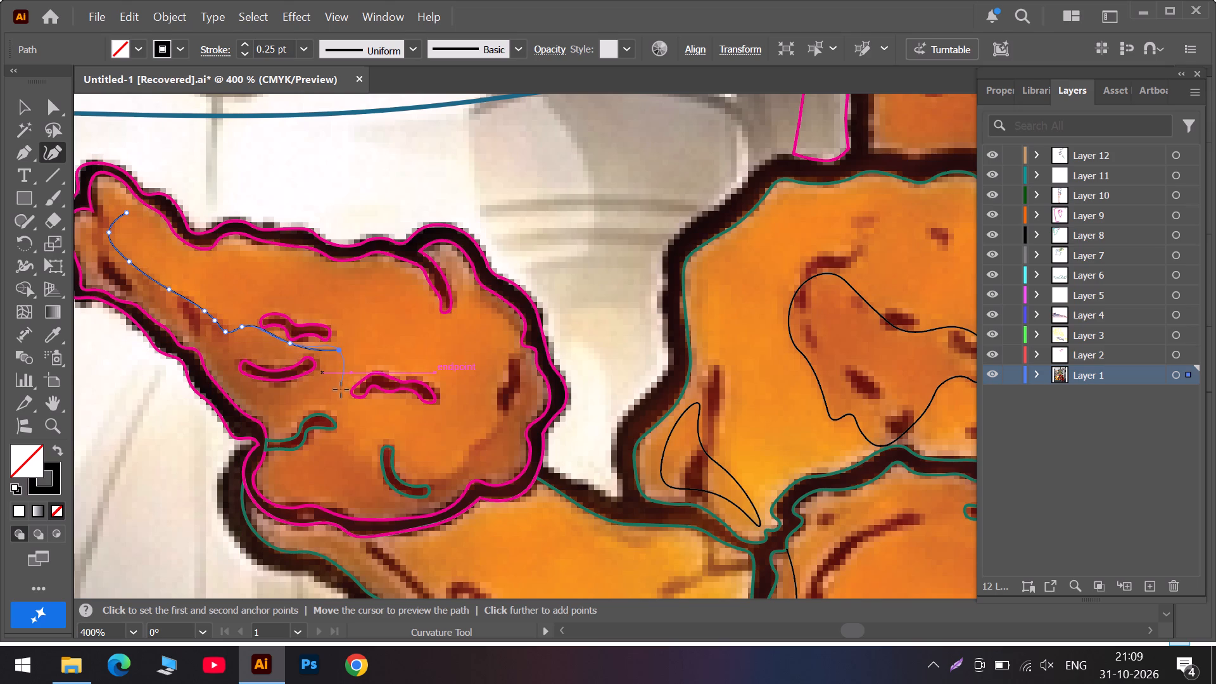
left_click(341, 394)
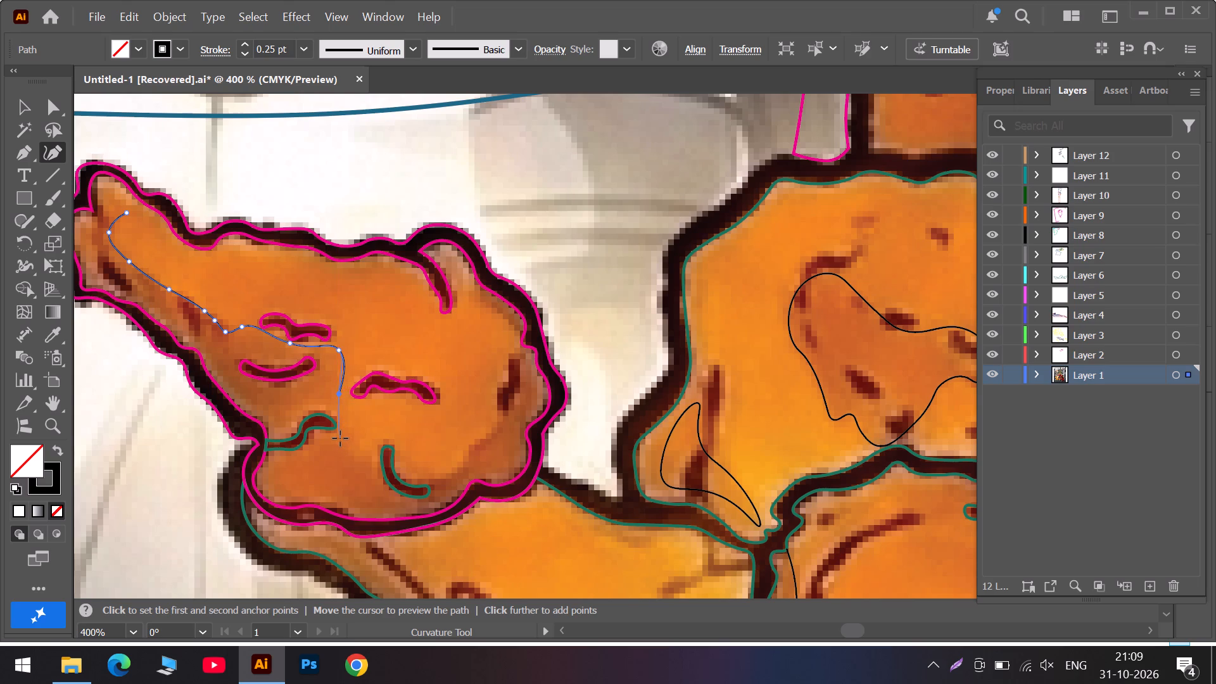
left_click(340, 438)
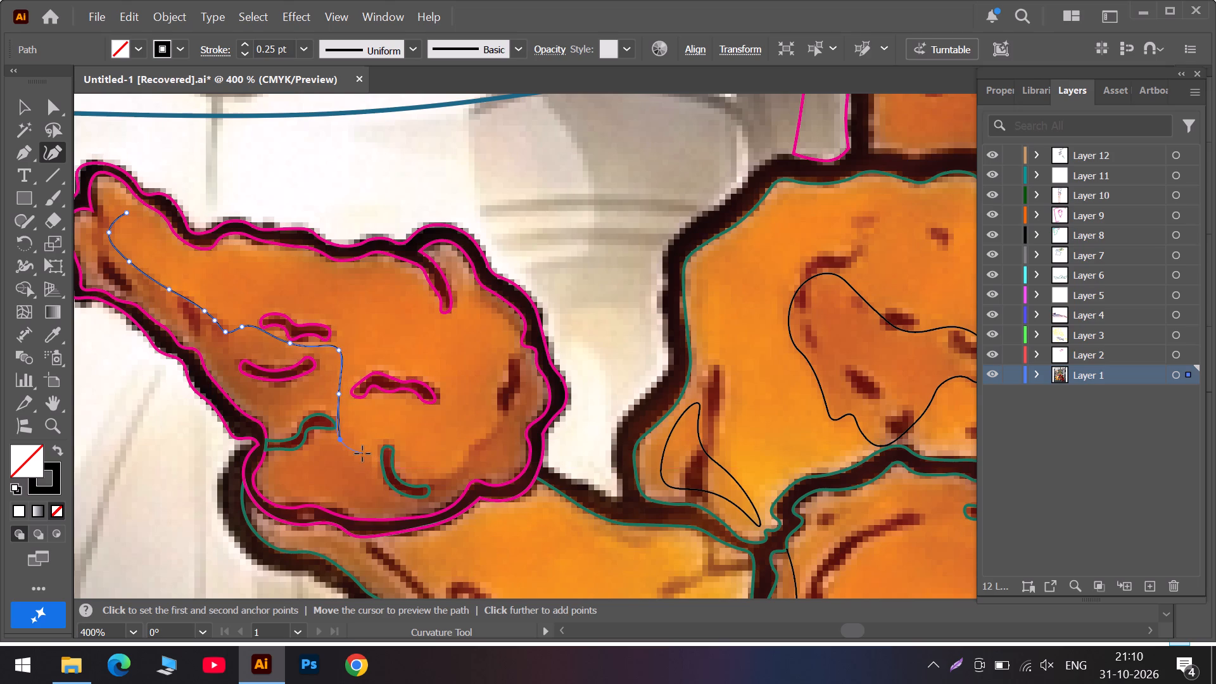
left_click(369, 458)
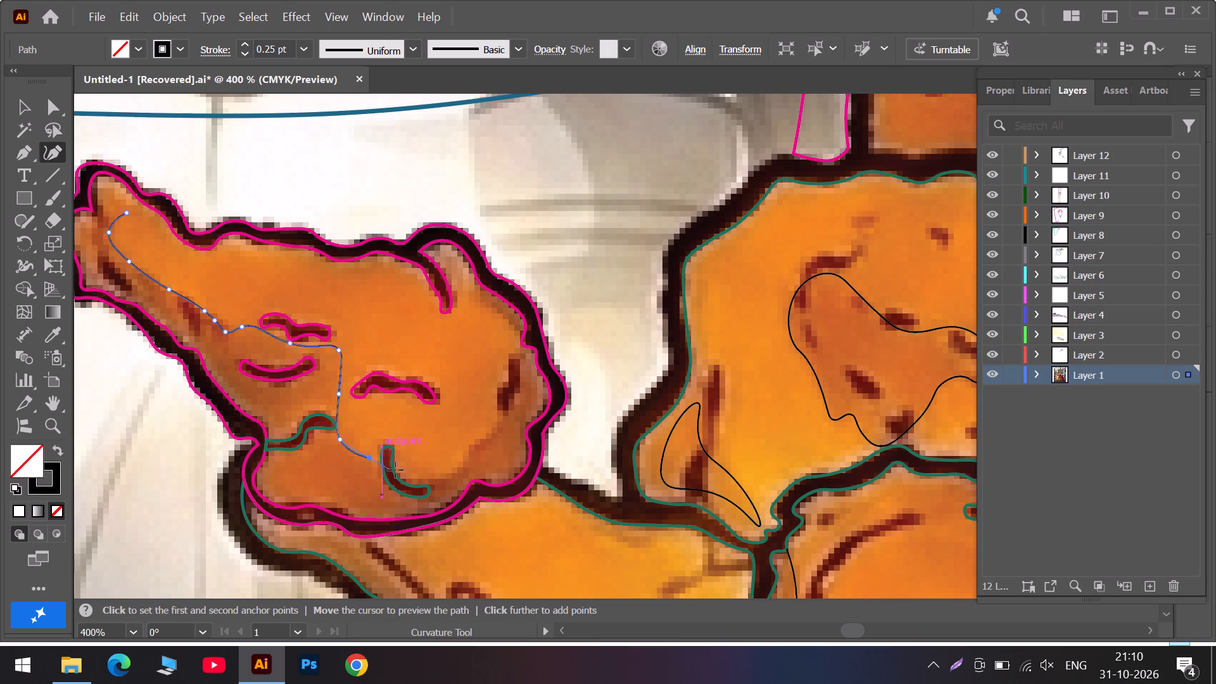
left_click(419, 480)
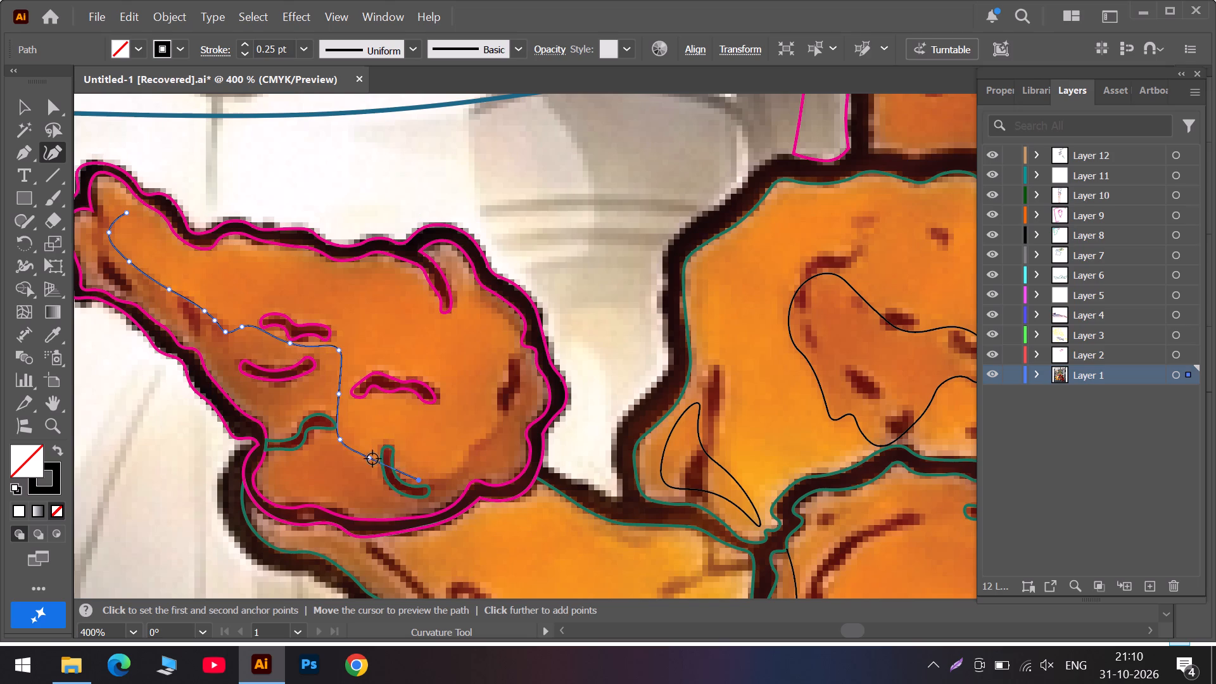
left_click_drag(372, 459, 370, 469)
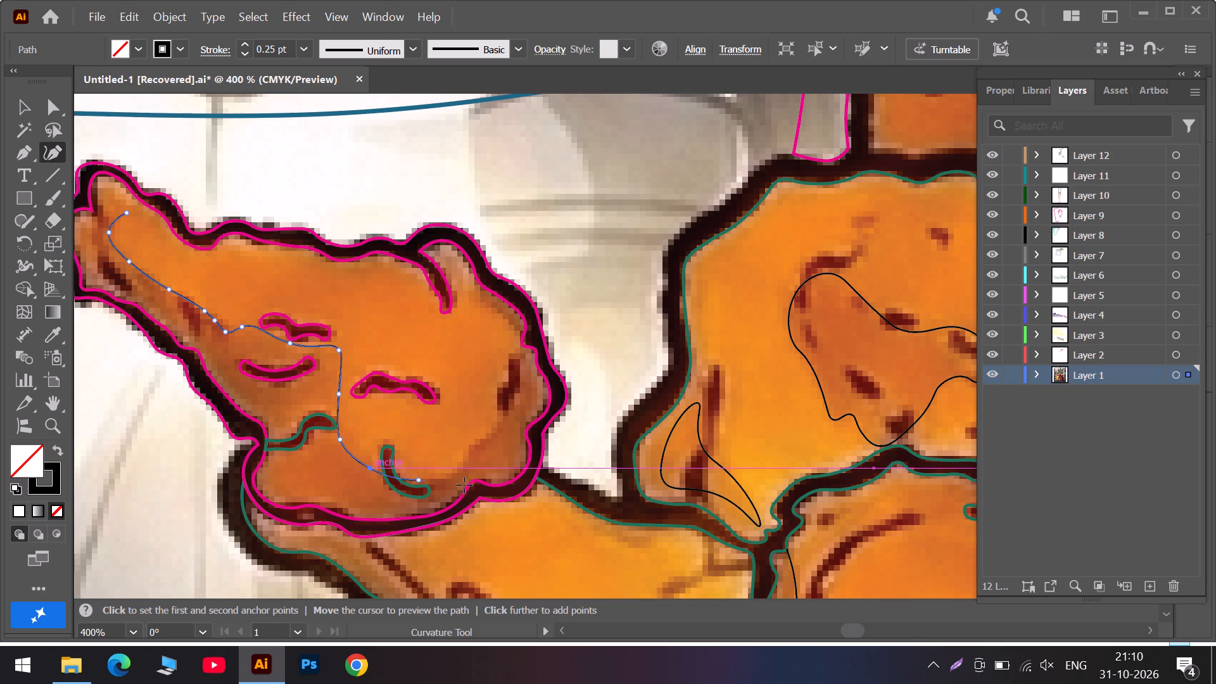
Continue the shading path from the curved mark up through the dark streak at the drumstick's wide end, finishing on the magenta outline.
left_click(467, 467)
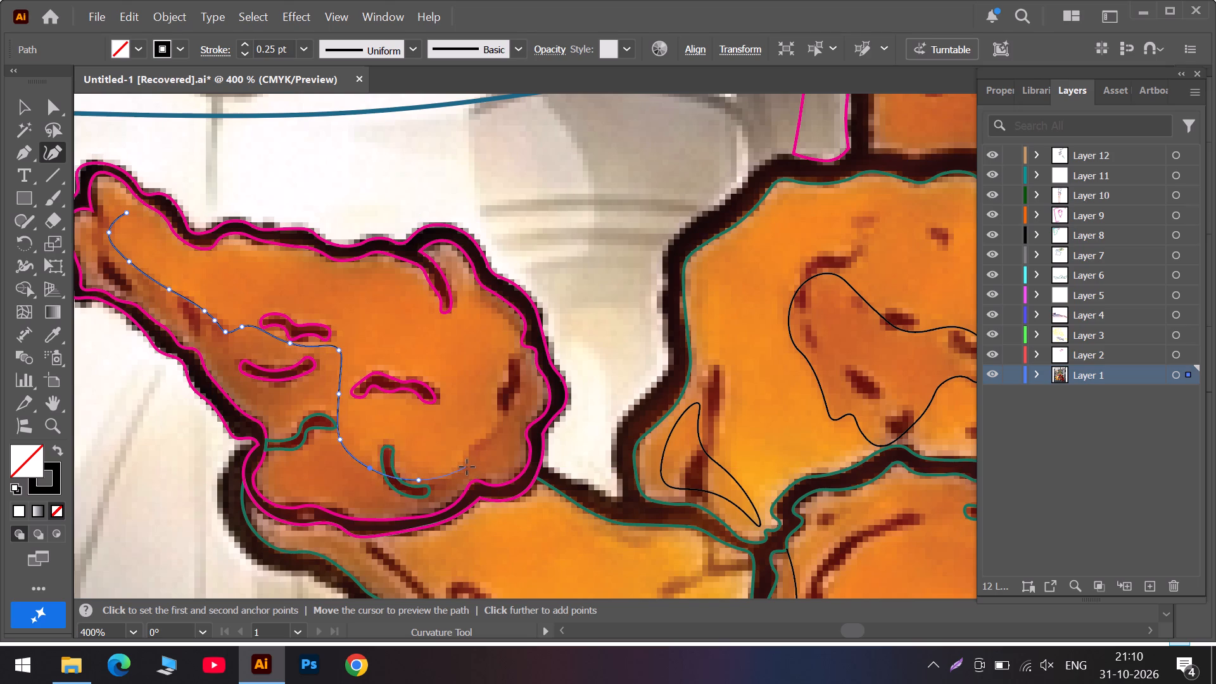
left_click(468, 450)
left_click_drag(465, 471, 457, 470)
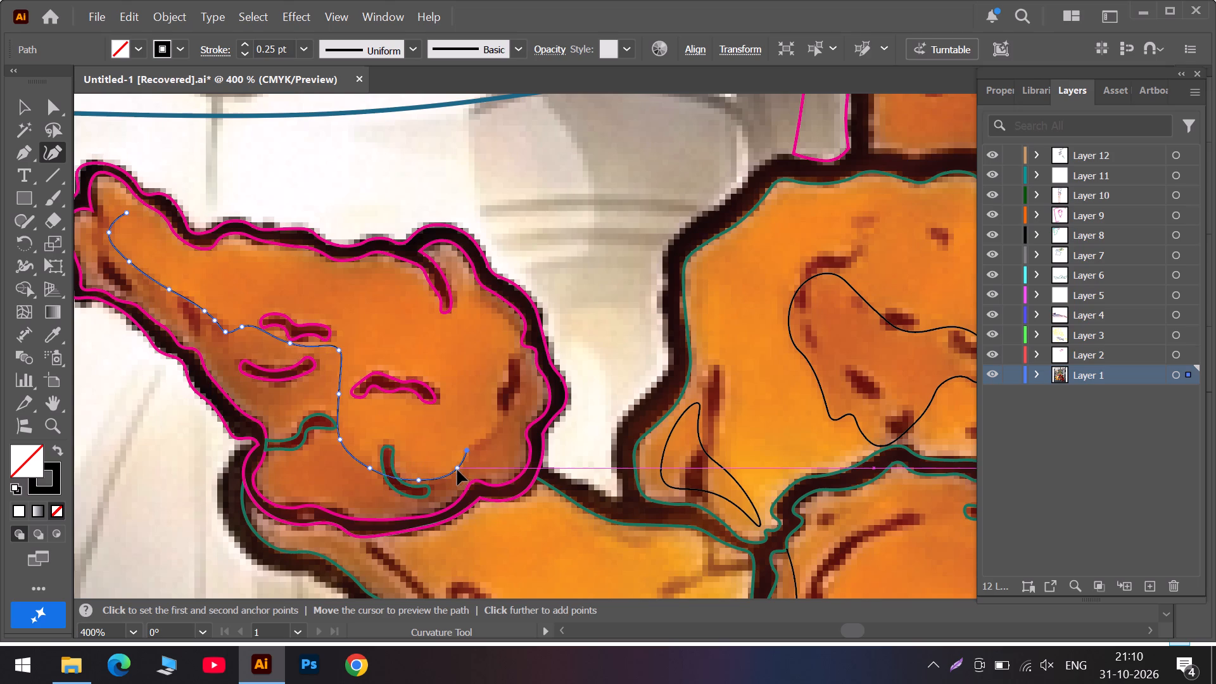
left_click_drag(457, 470, 460, 469)
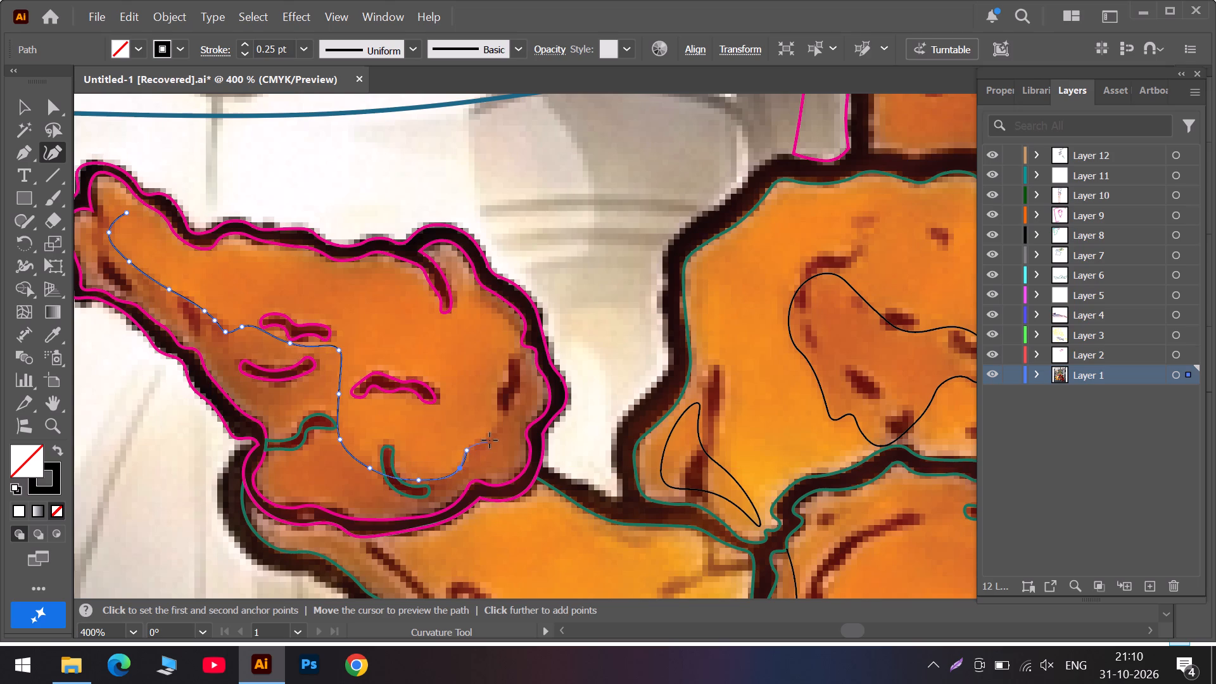
left_click(490, 440)
left_click(504, 413)
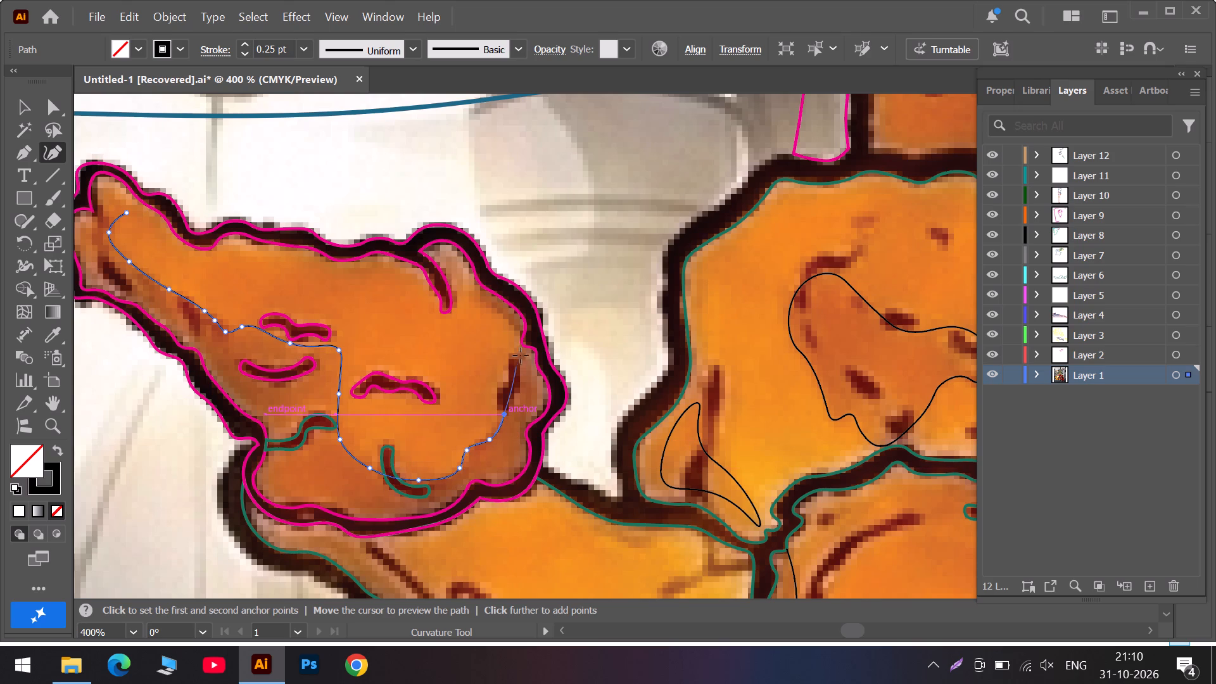
left_click(524, 352)
left_click_drag(524, 352, 528, 345)
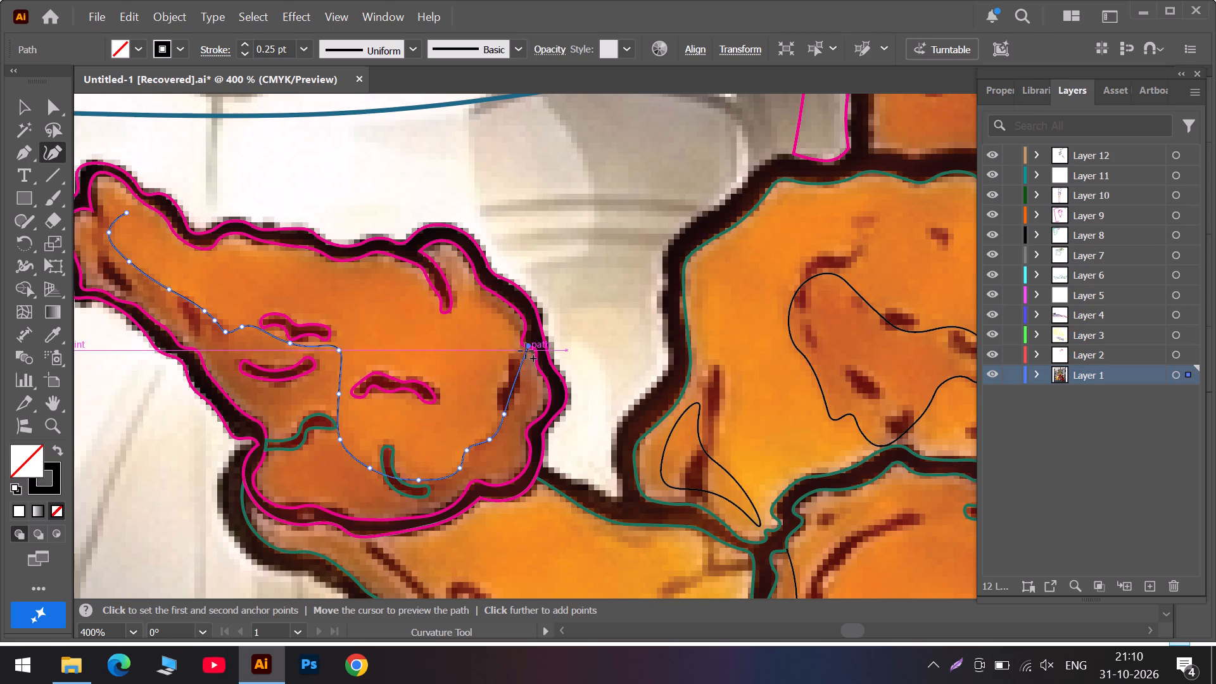
scroll(526, 351, "up", 4, "alt")
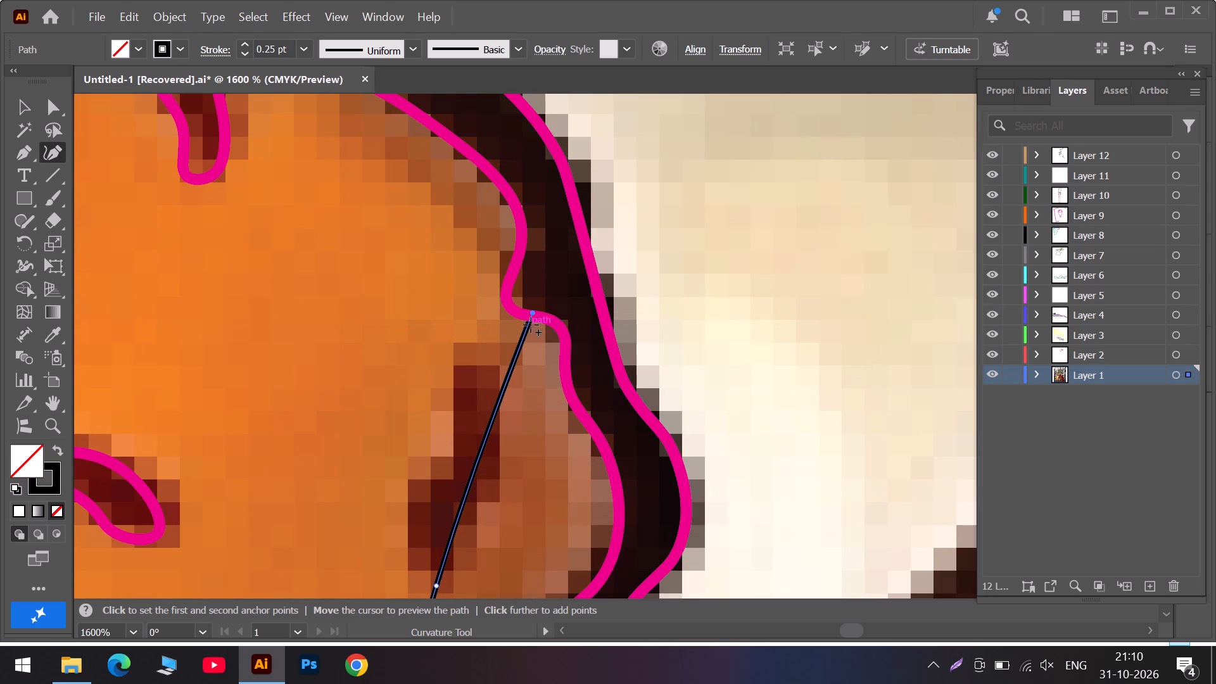
scroll(535, 412, "down", 5, "alt")
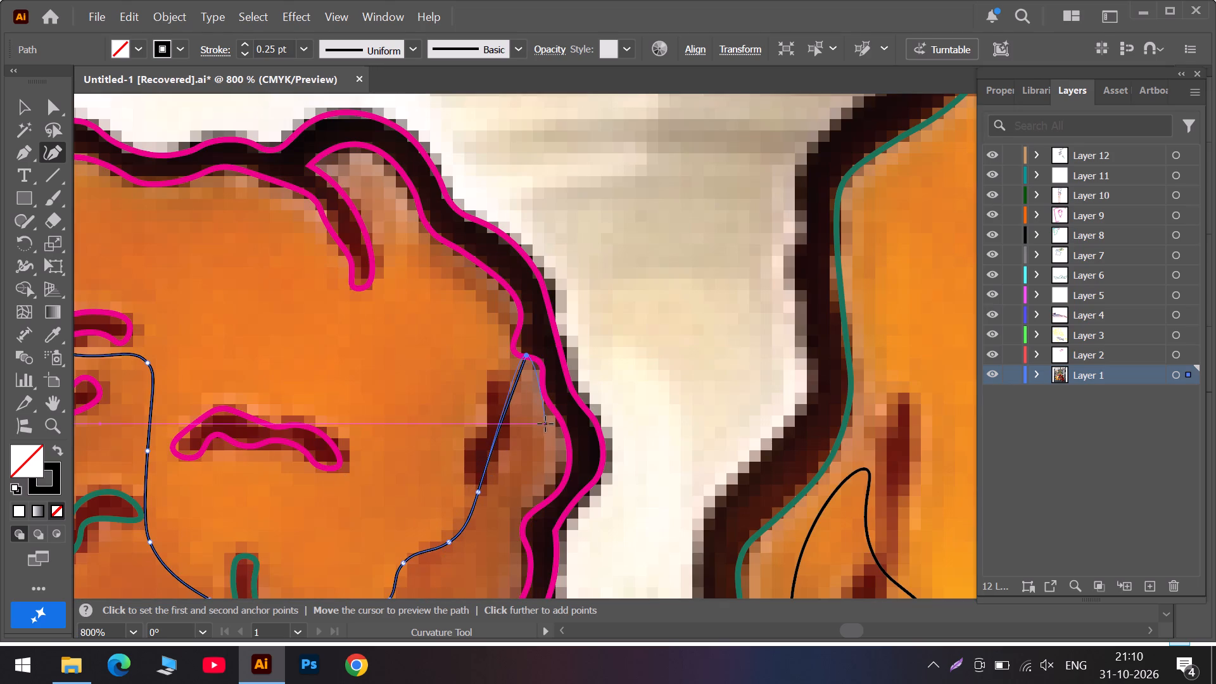
key("Escape")
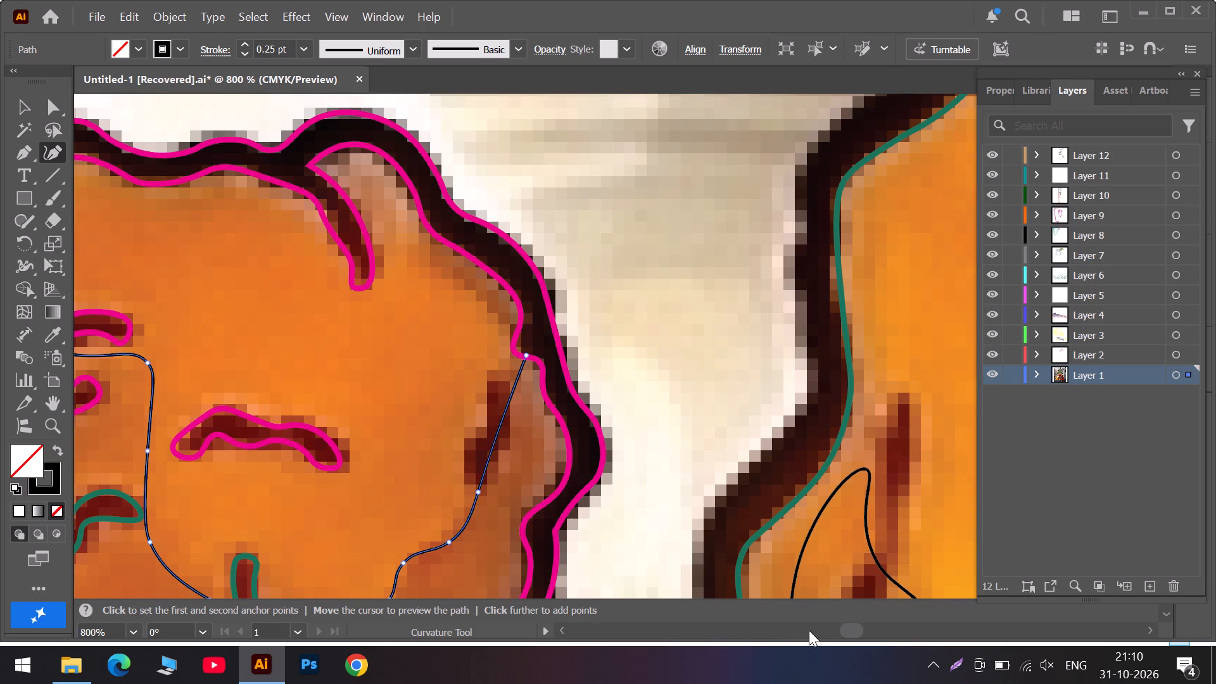
Extend the start anchor at the drumstick's narrow end to meet the inner magenta outline.
left_click(809, 630)
scroll(230, 227, "up", 11)
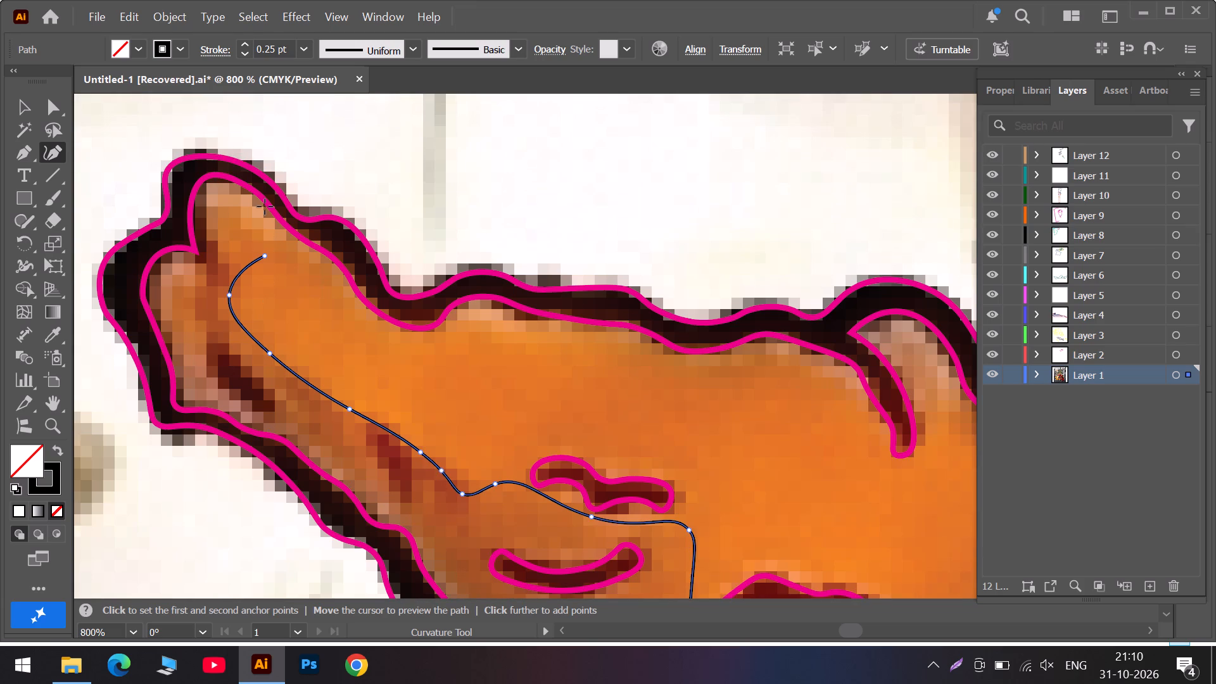
left_click_drag(263, 255, 277, 225)
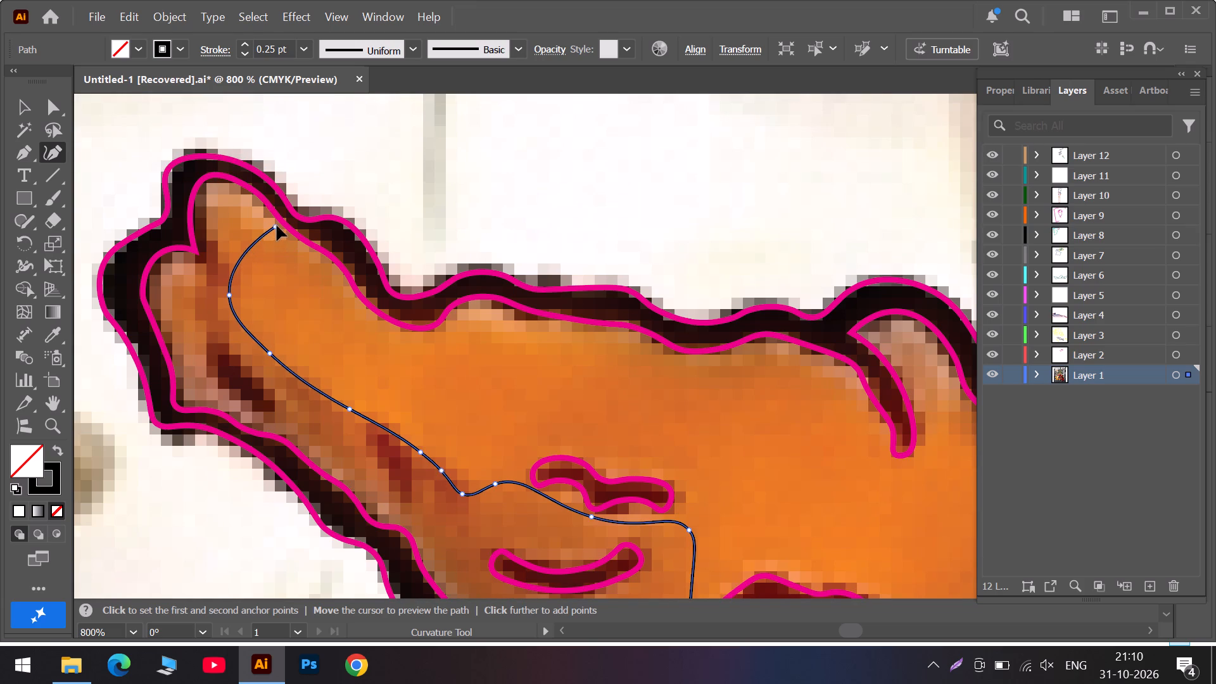
left_click_drag(277, 225, 282, 223)
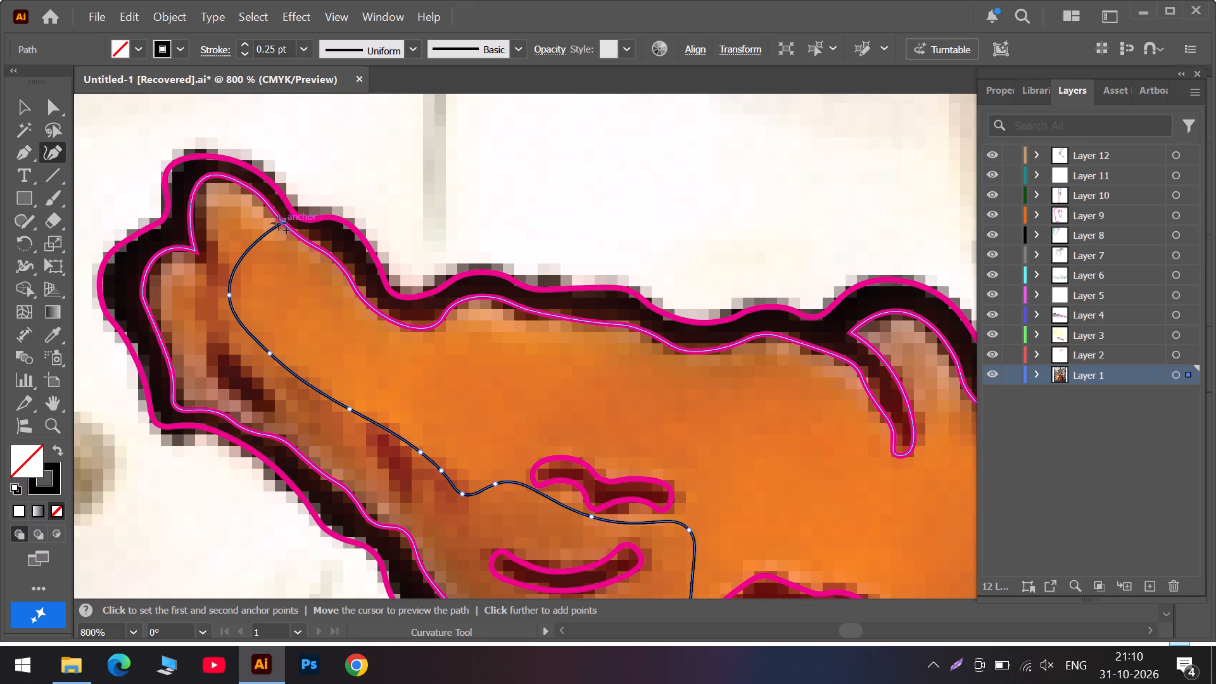
key("Escape")
Start an open Curvature path on the chicken piece below the drumstick, tracing its shading edge from under the magenta outline down beside the long dark streak.
scroll(541, 476, "down", 6)
scroll(592, 464, "down", 3, "alt")
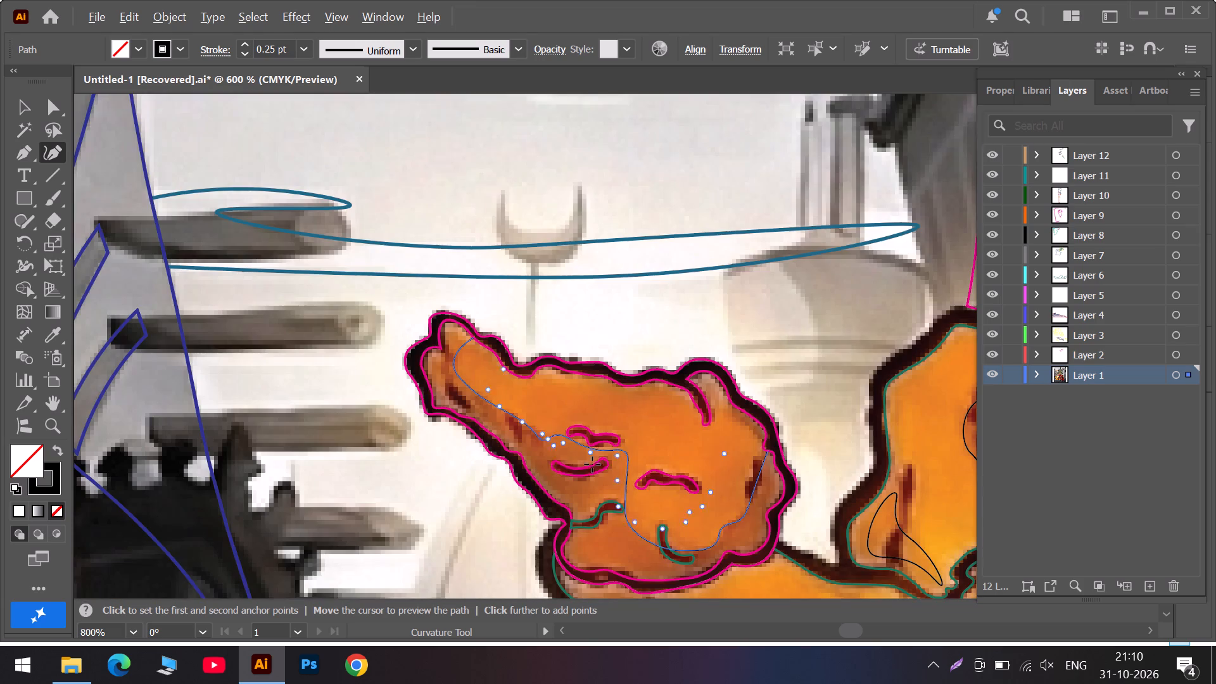
scroll(699, 504, "down", 6)
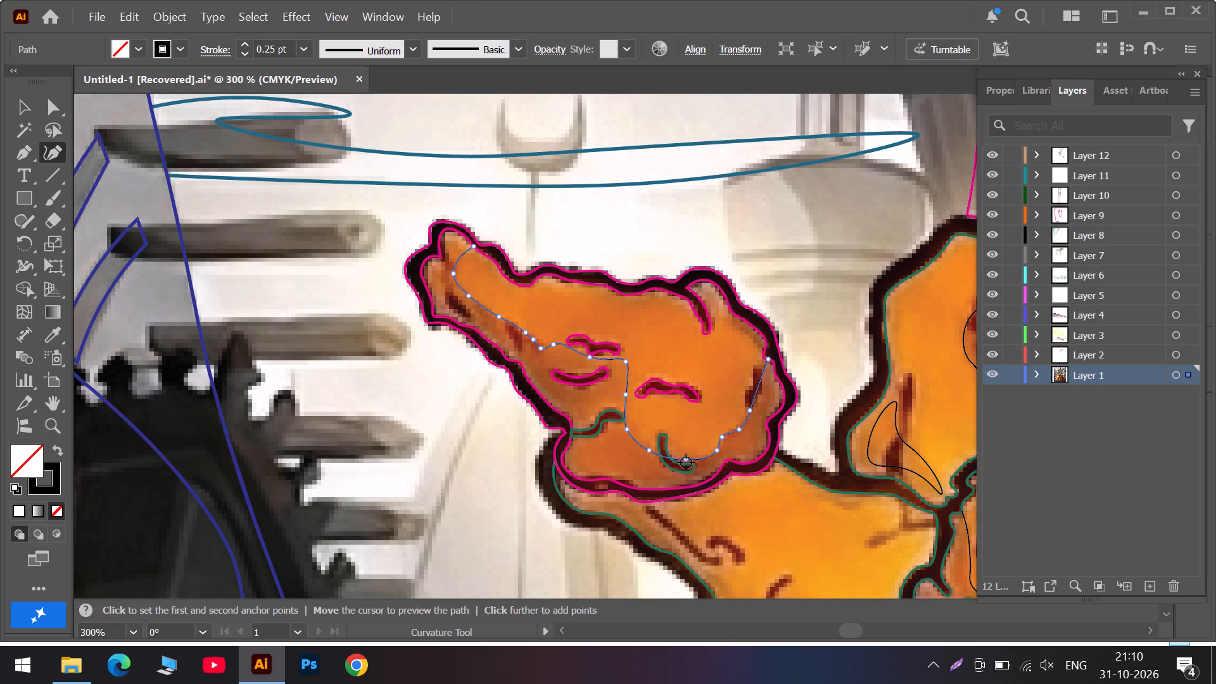
scroll(686, 462, "down", 4)
scroll(654, 469, "up", 3, "alt")
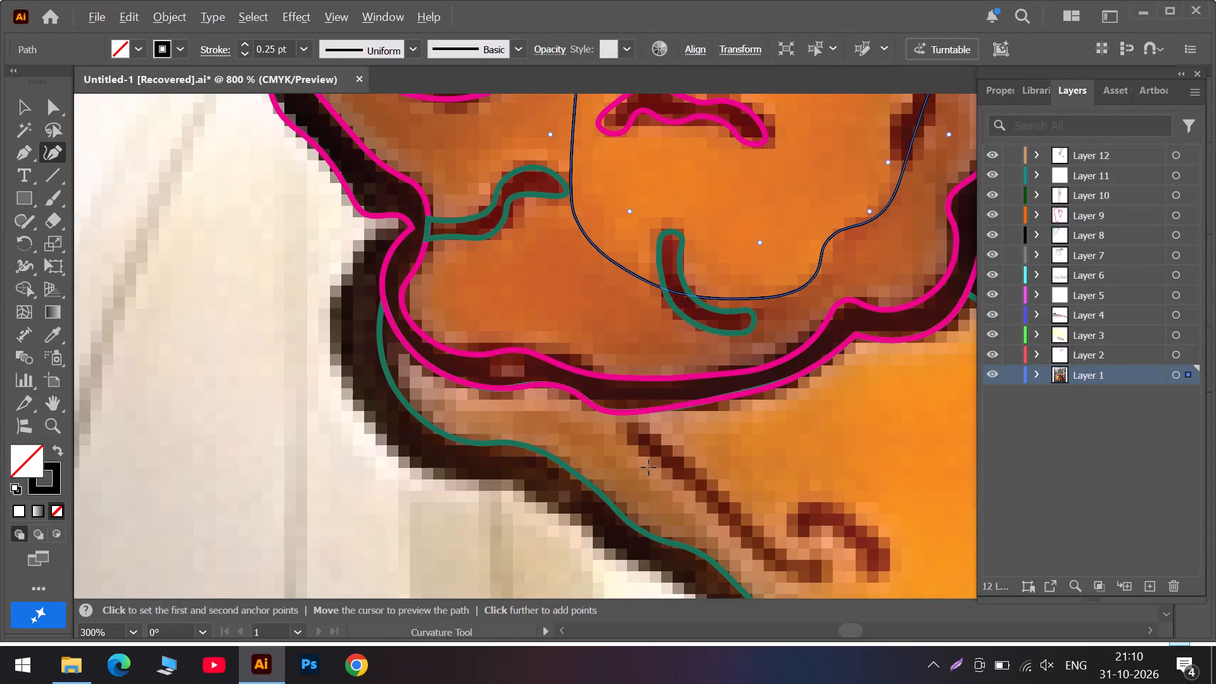
left_click(462, 393)
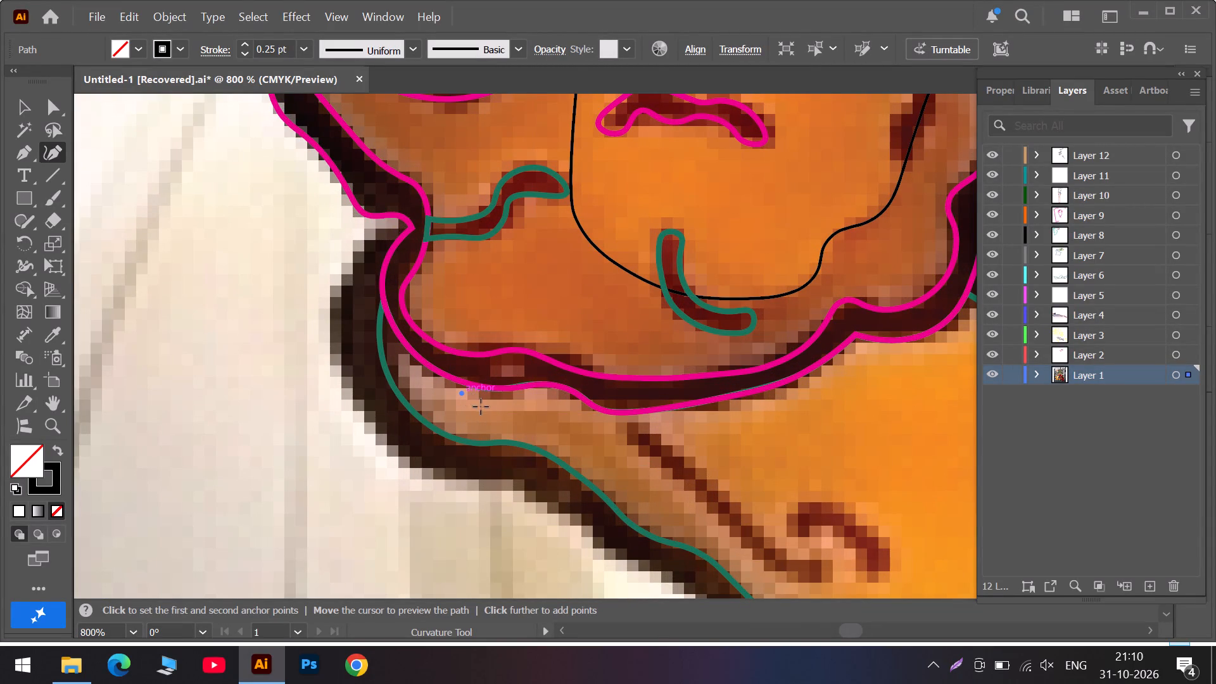
left_click(481, 407)
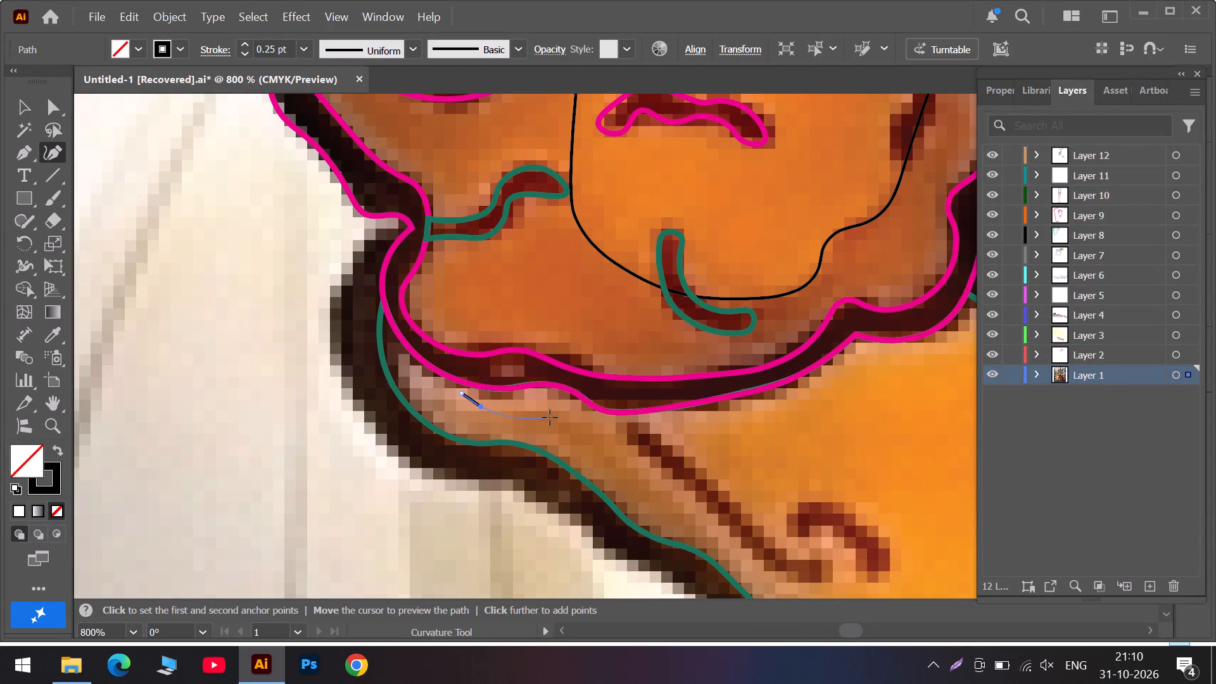
left_click(549, 417)
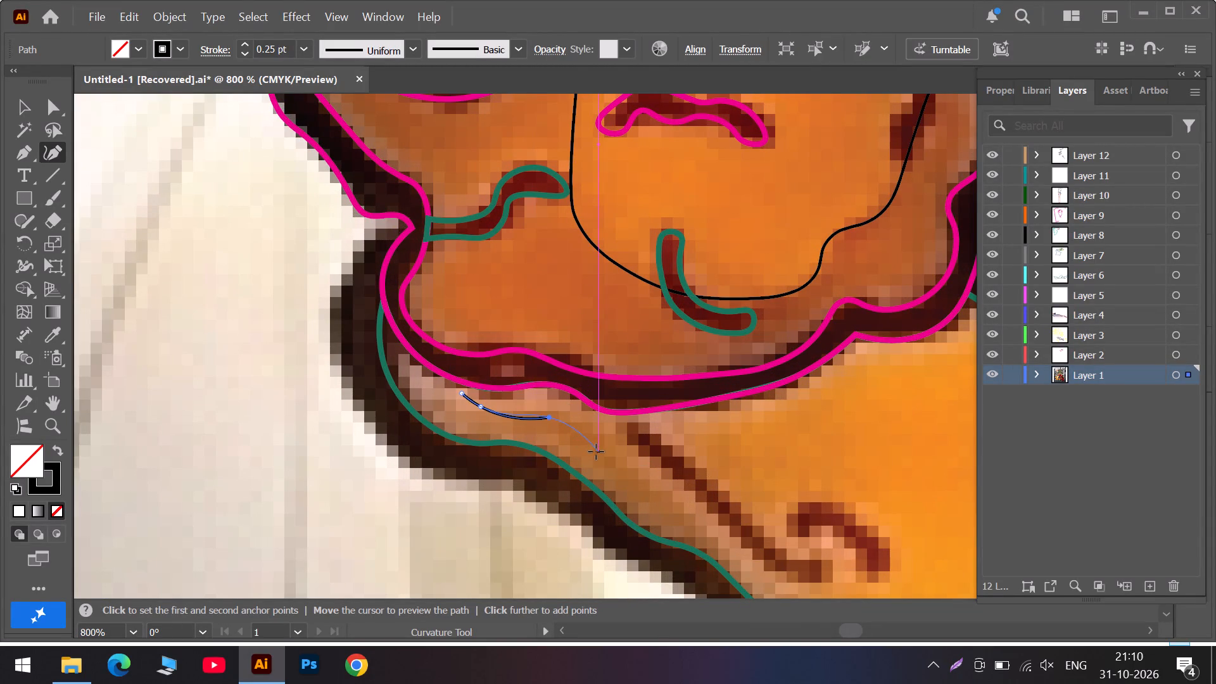
left_click(614, 457)
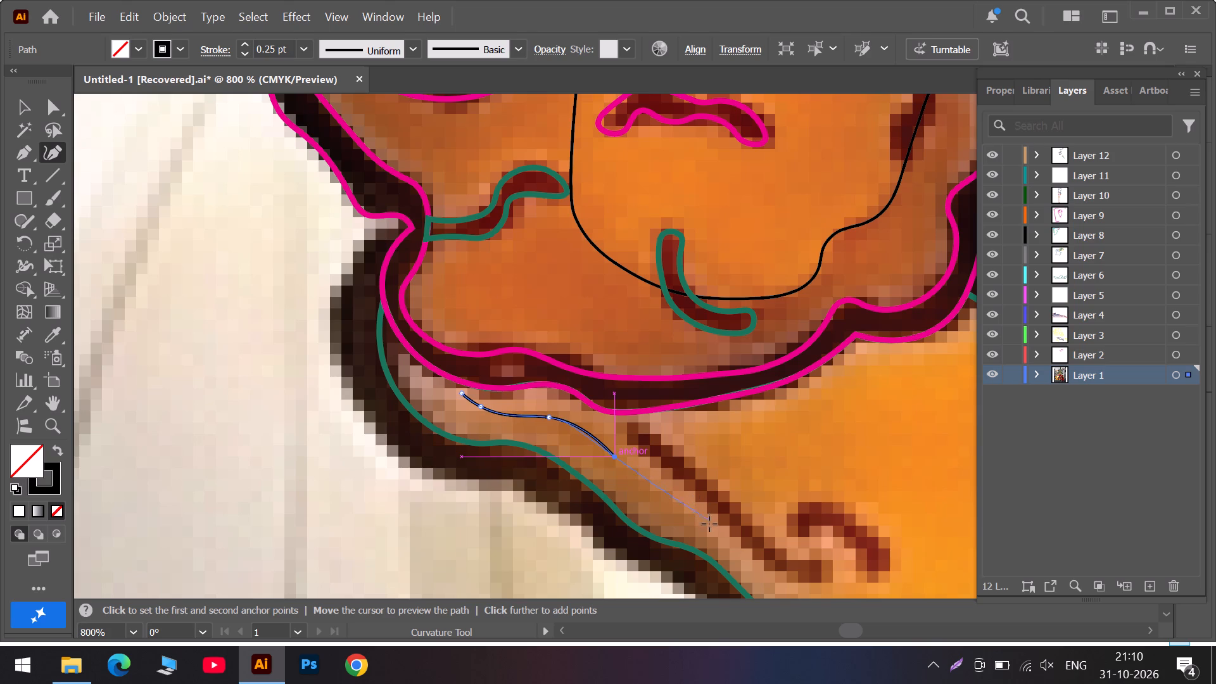
left_click(706, 531)
Continue the shading path down the piece's narrowing side past the long dark streak, smoothing the bend where it turns downward.
scroll(706, 533, "down", 2, "alt")
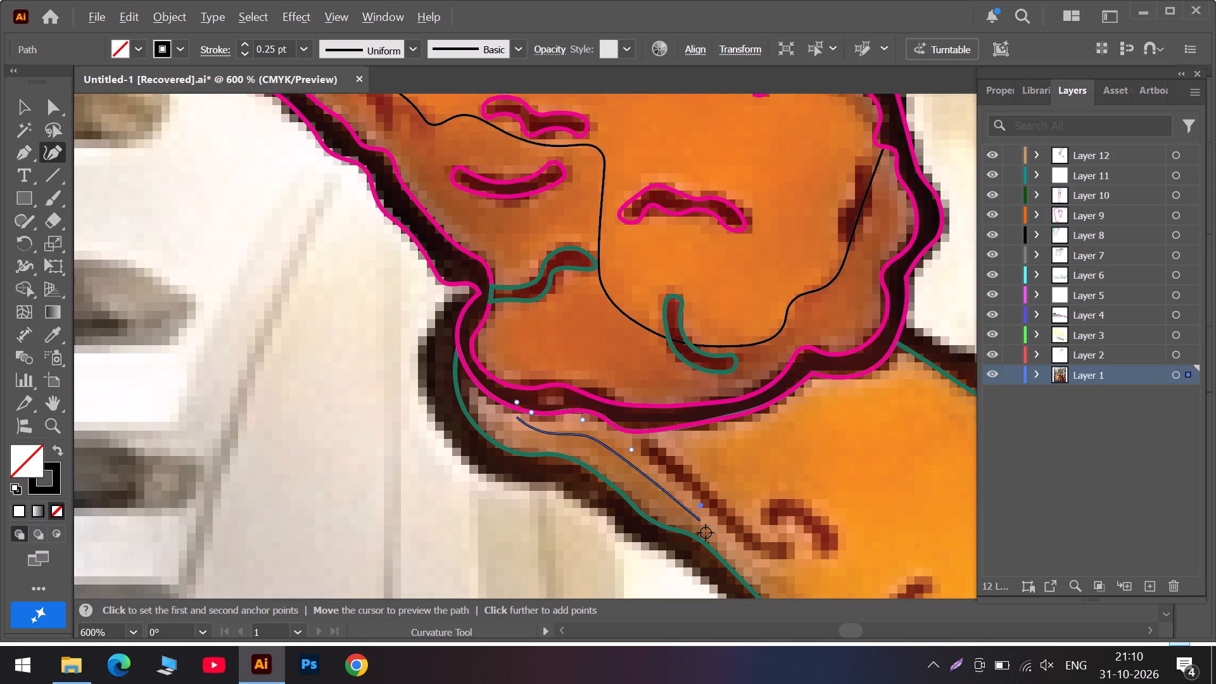
scroll(709, 531, "down", 2)
scroll(712, 529, "down", 2, "alt")
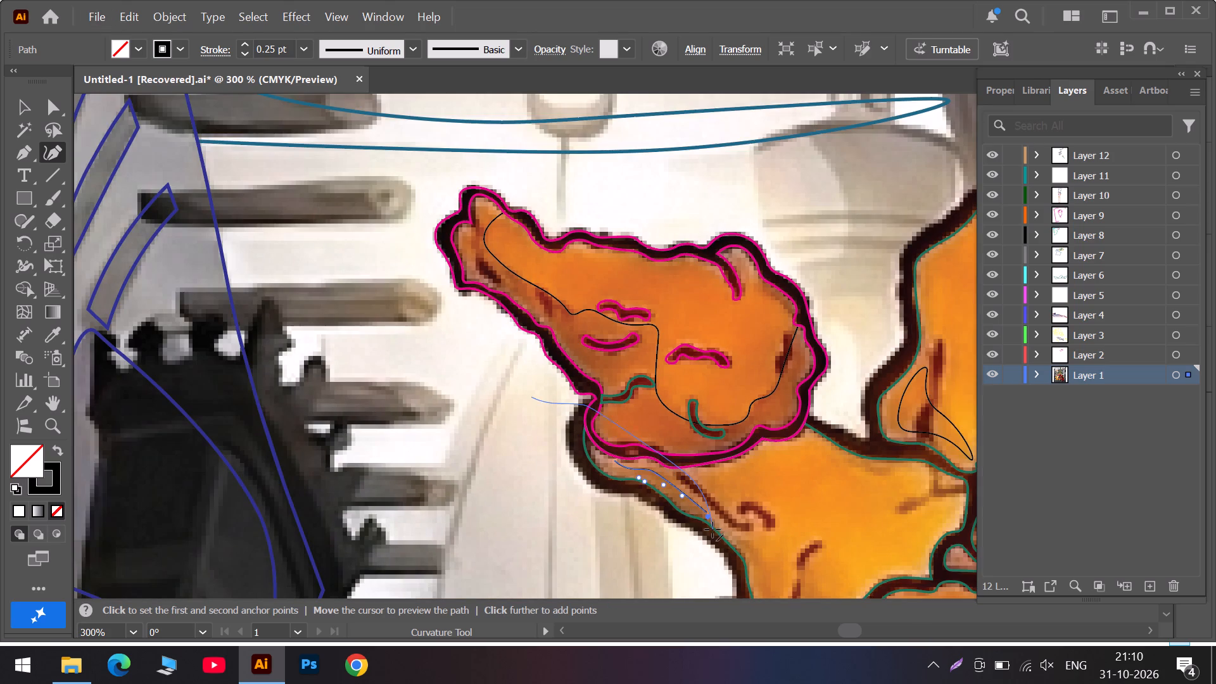
left_click(742, 540)
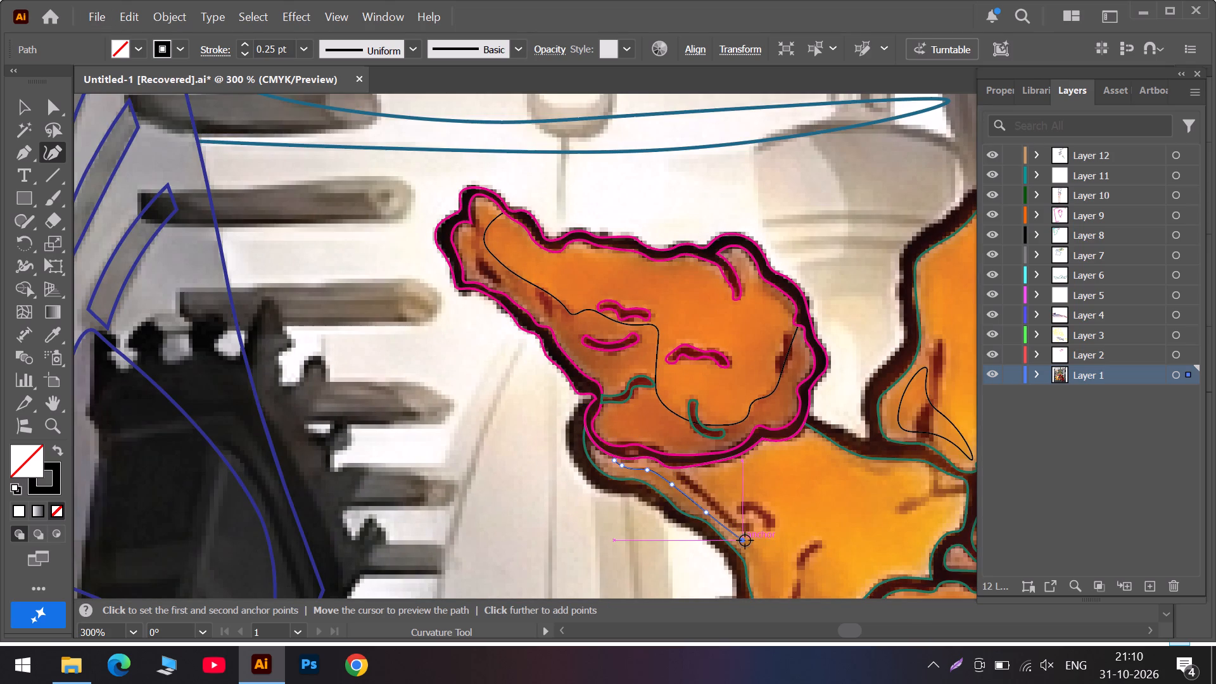
scroll(745, 540, "down", 5)
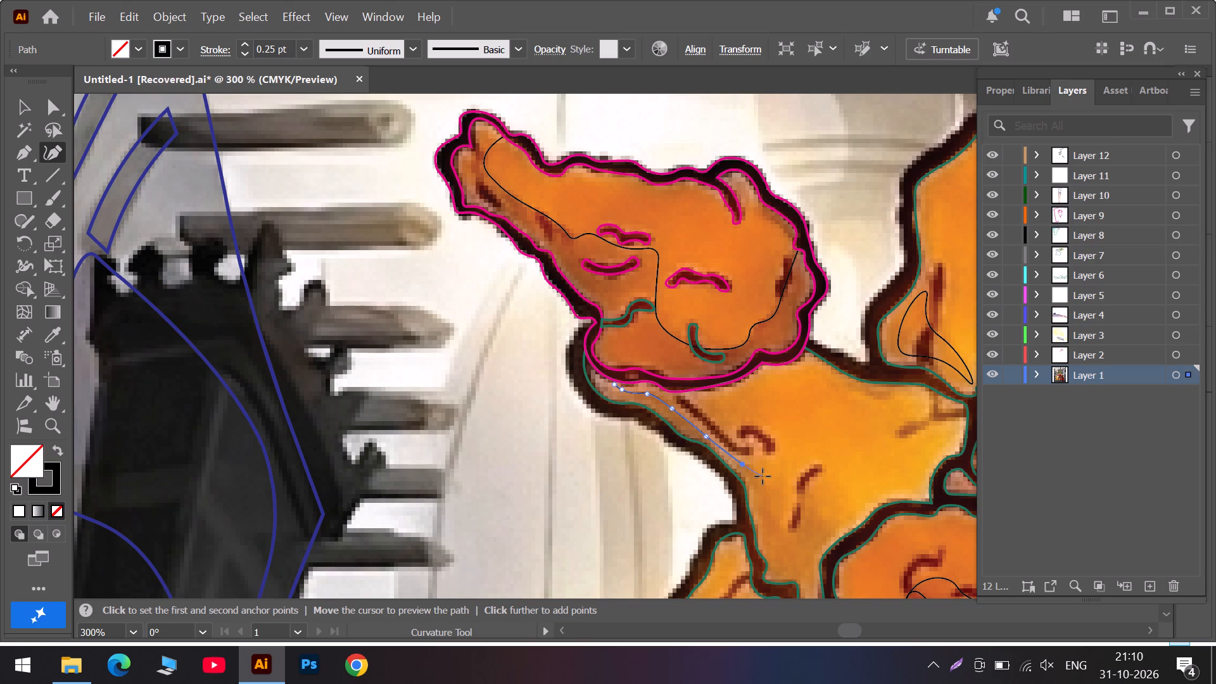
left_click(763, 476)
left_click(775, 522)
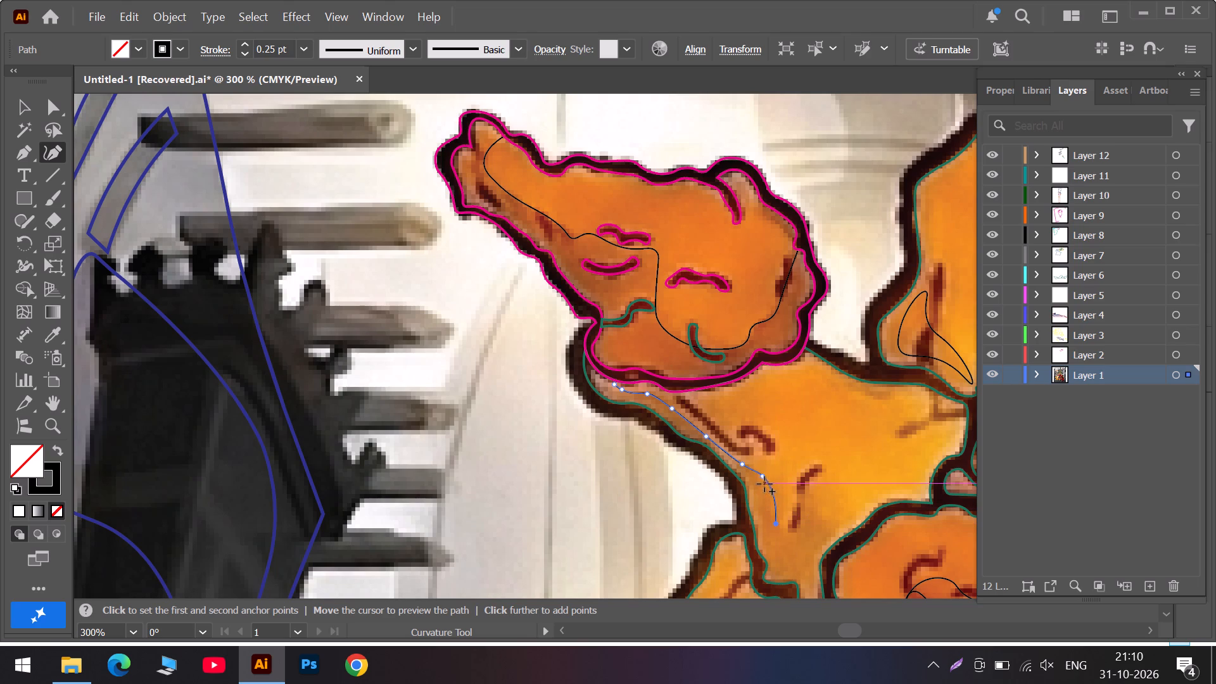
left_click_drag(764, 473, 758, 482)
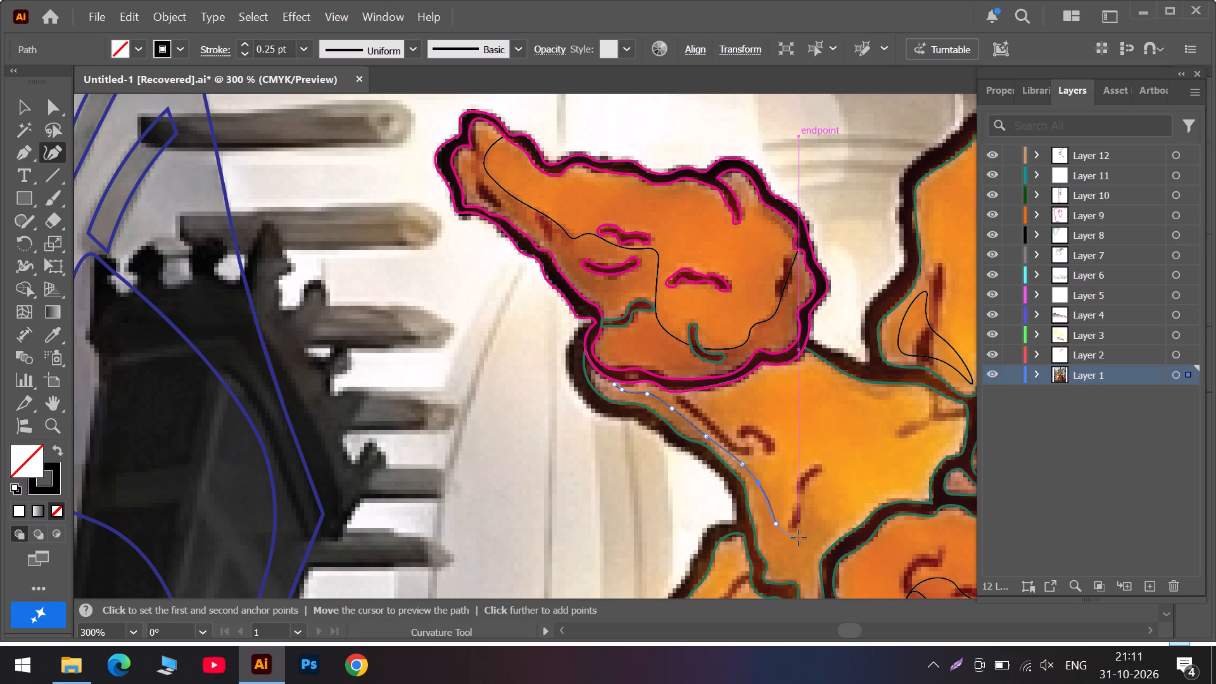
Continue the shading path around the lower end of the short dark streak and over to the opposite green outline, ending it there.
left_click(795, 536)
left_click(809, 509)
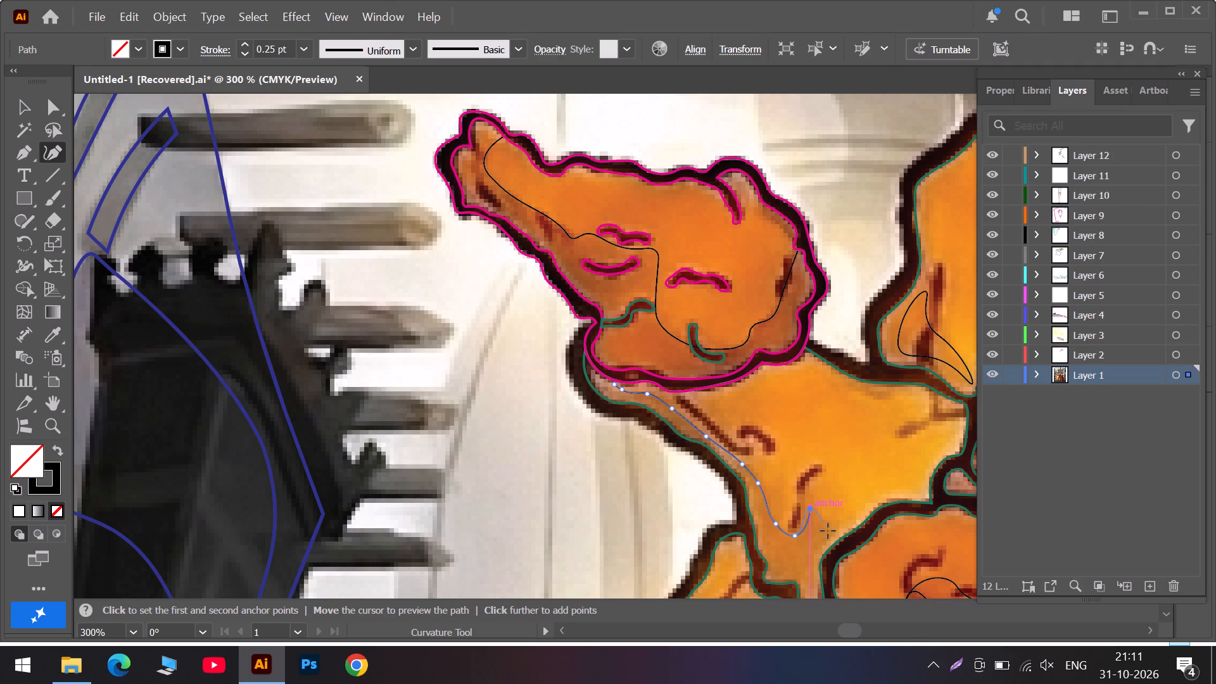
left_click(837, 531)
left_click_drag(837, 531, 836, 540)
left_click(826, 523)
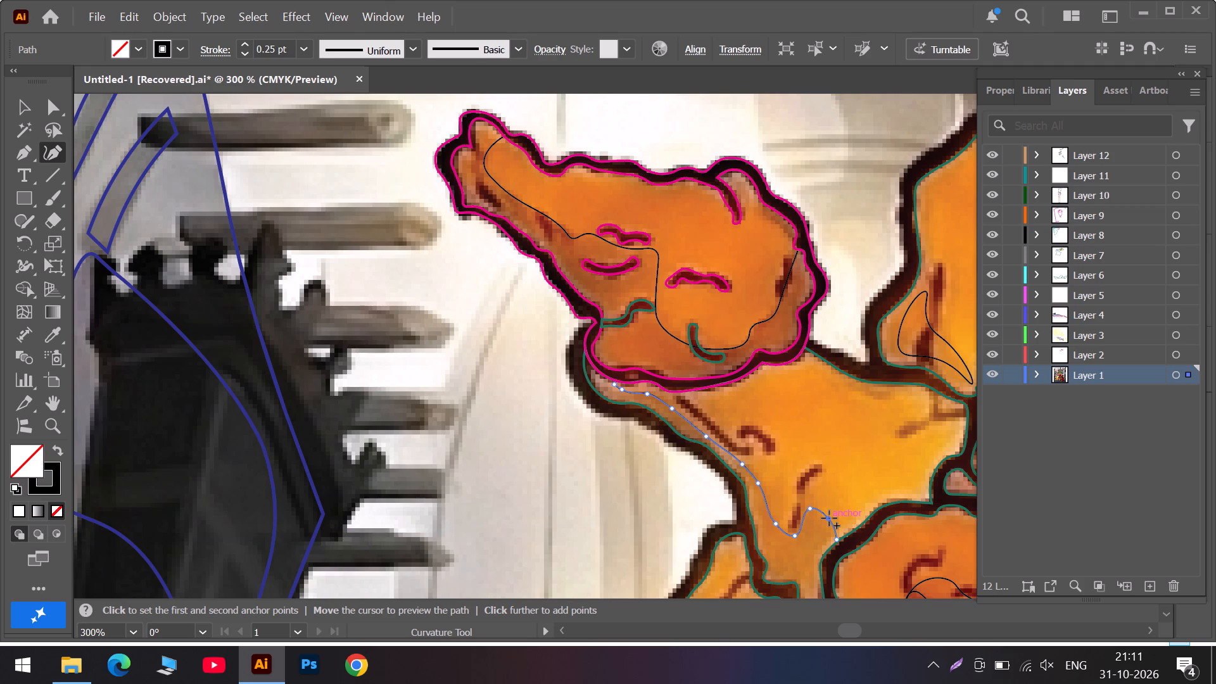
scroll(806, 543, "down", 7)
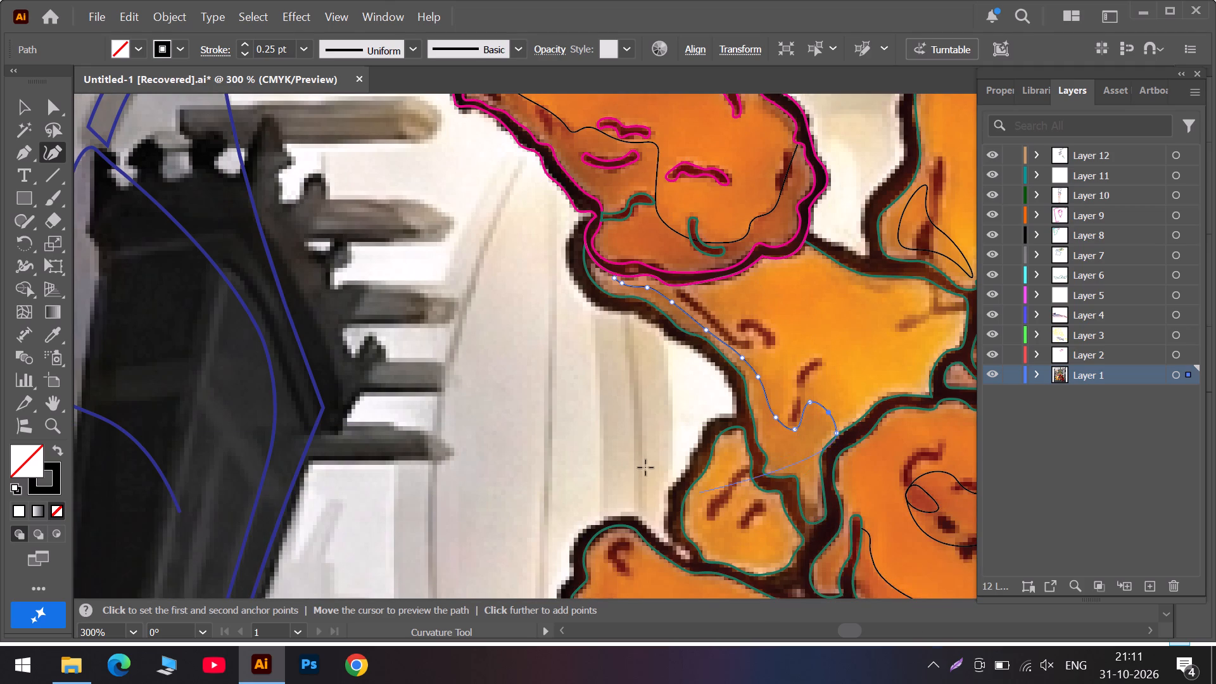
key("Escape")
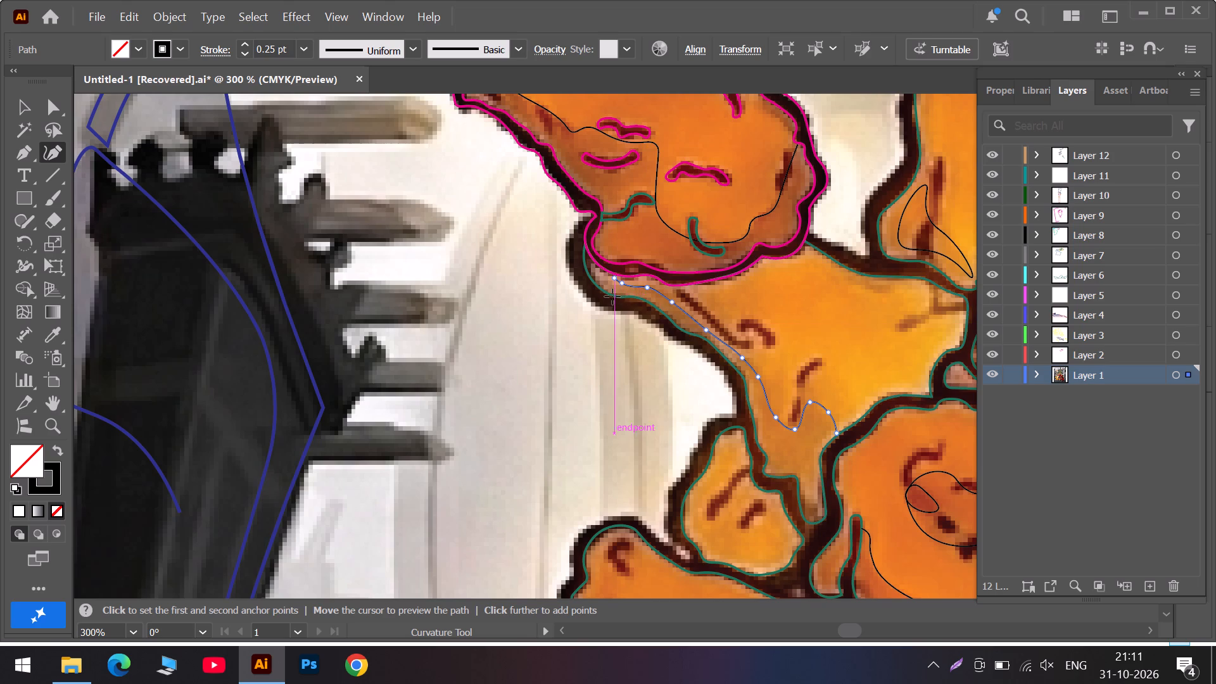
Move the shading path's start anchor up to meet the drumstick's magenta outline.
scroll(612, 296, "up", 4, "alt")
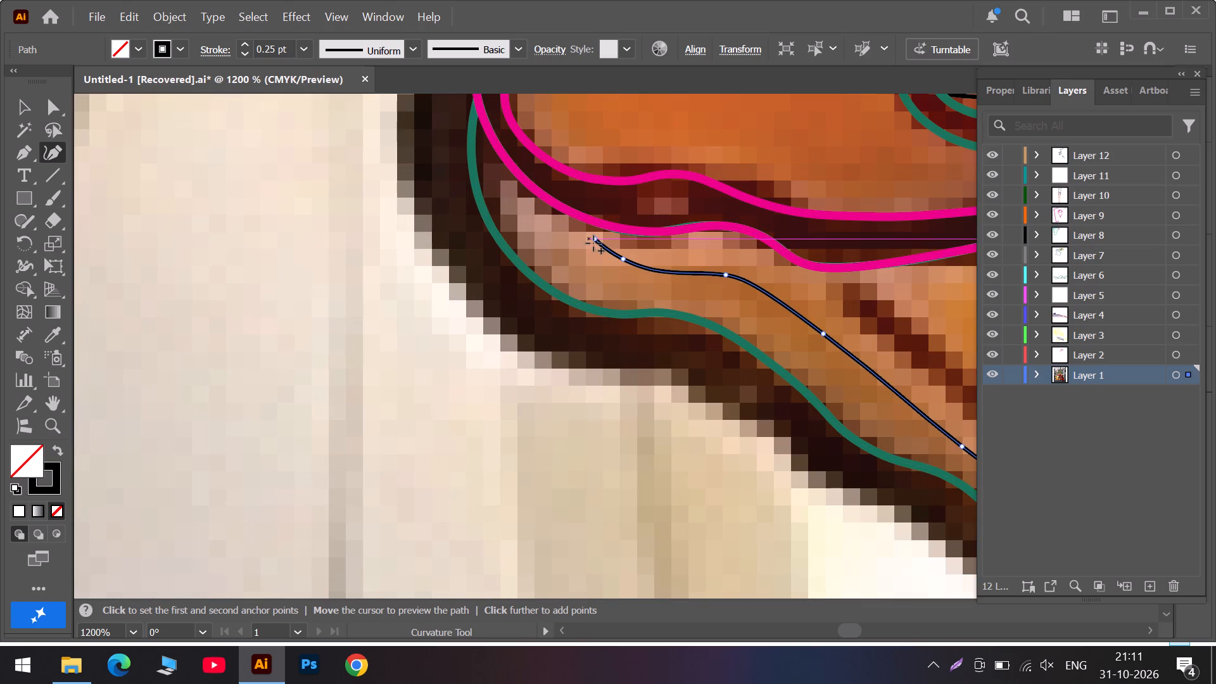
left_click_drag(593, 239, 595, 222)
key("Escape")
Start an open Curvature path on the yellow-orange piece above the white flame tip, tracing its darker side's edge down past the small dark mark.
scroll(664, 384, "down", 4, "alt")
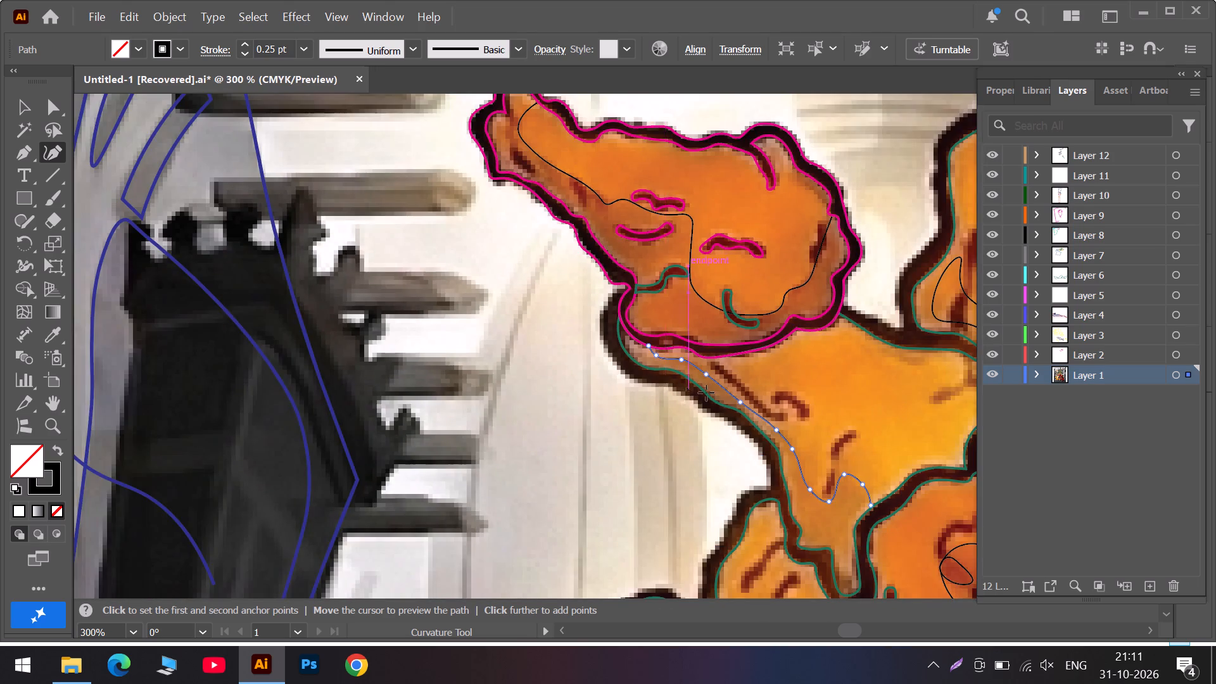
scroll(708, 393, "down", 2, "alt")
scroll(761, 439, "down", 12)
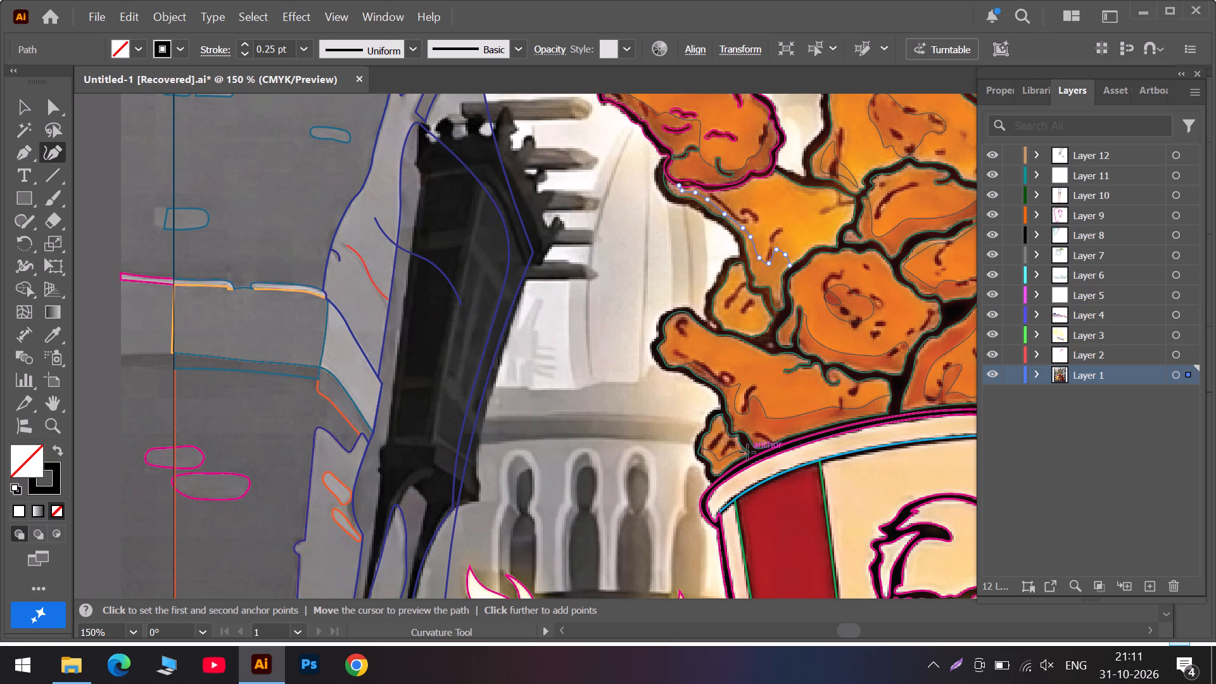
scroll(739, 296, "up", 3, "alt")
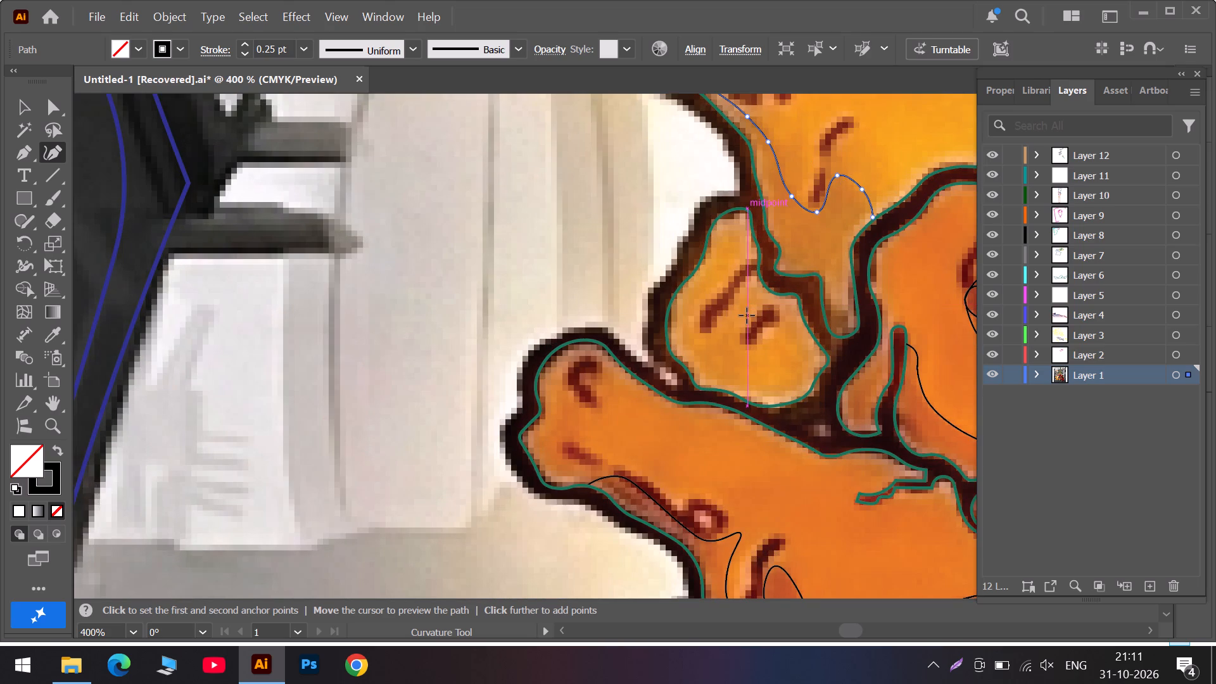
scroll(747, 315, "down", 4, "alt")
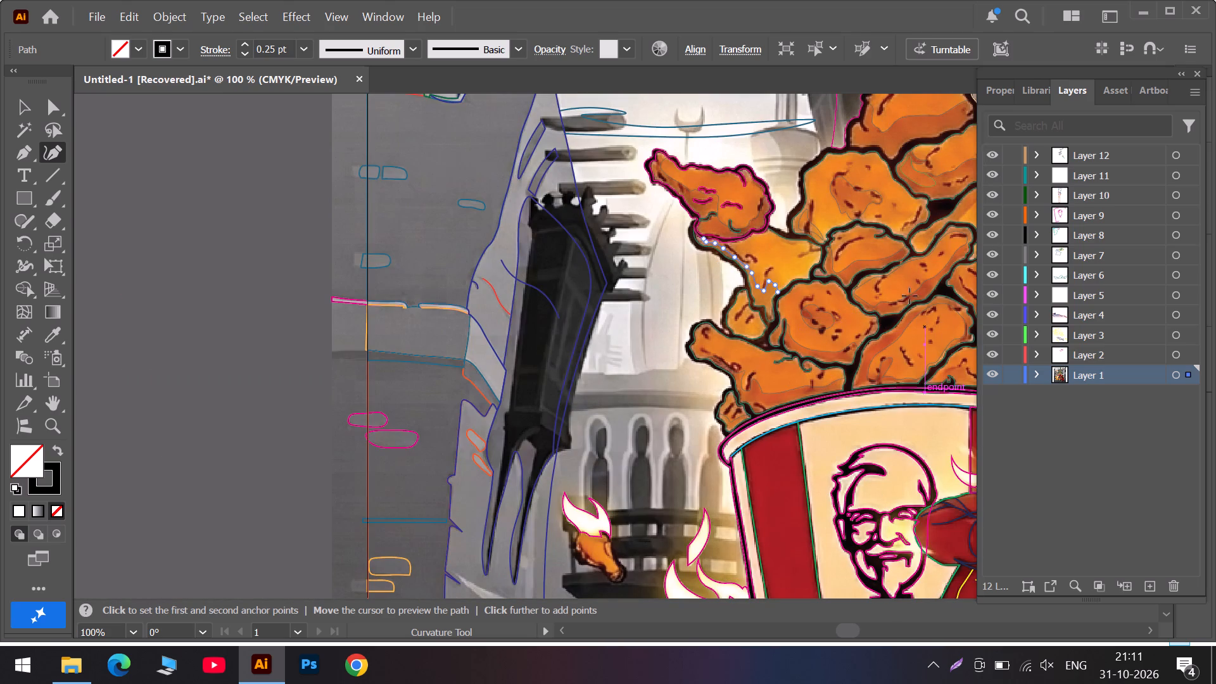
left_click(895, 632)
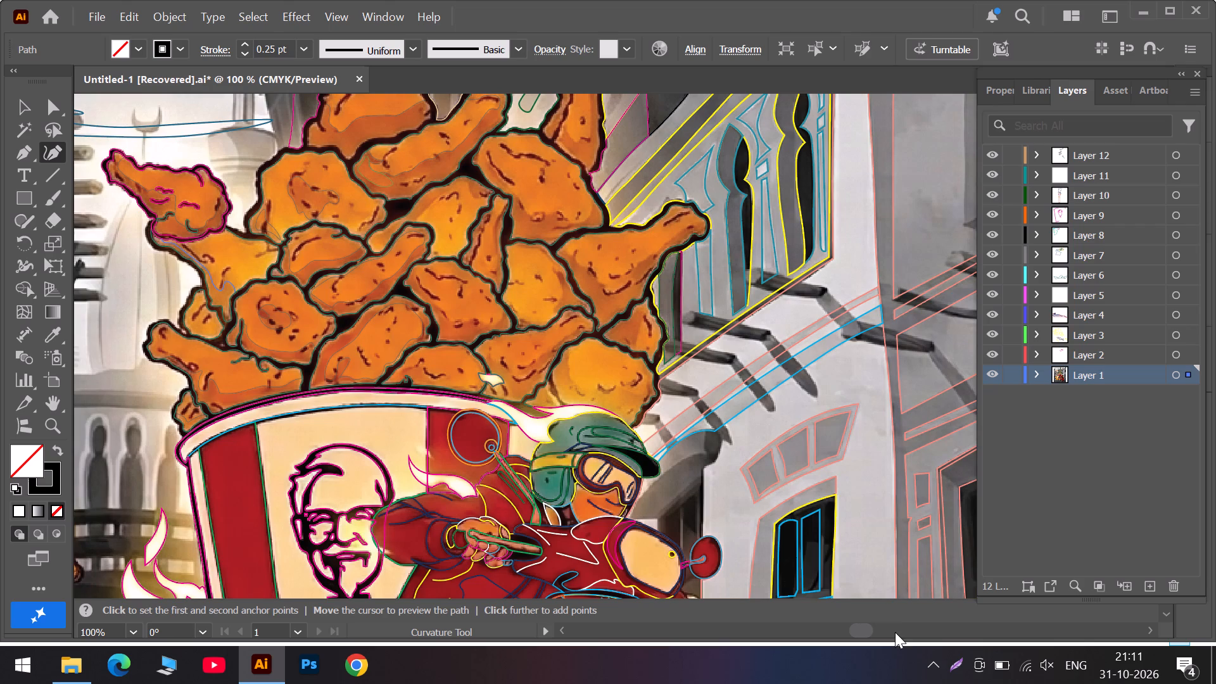
scroll(528, 320, "up", 4, "alt")
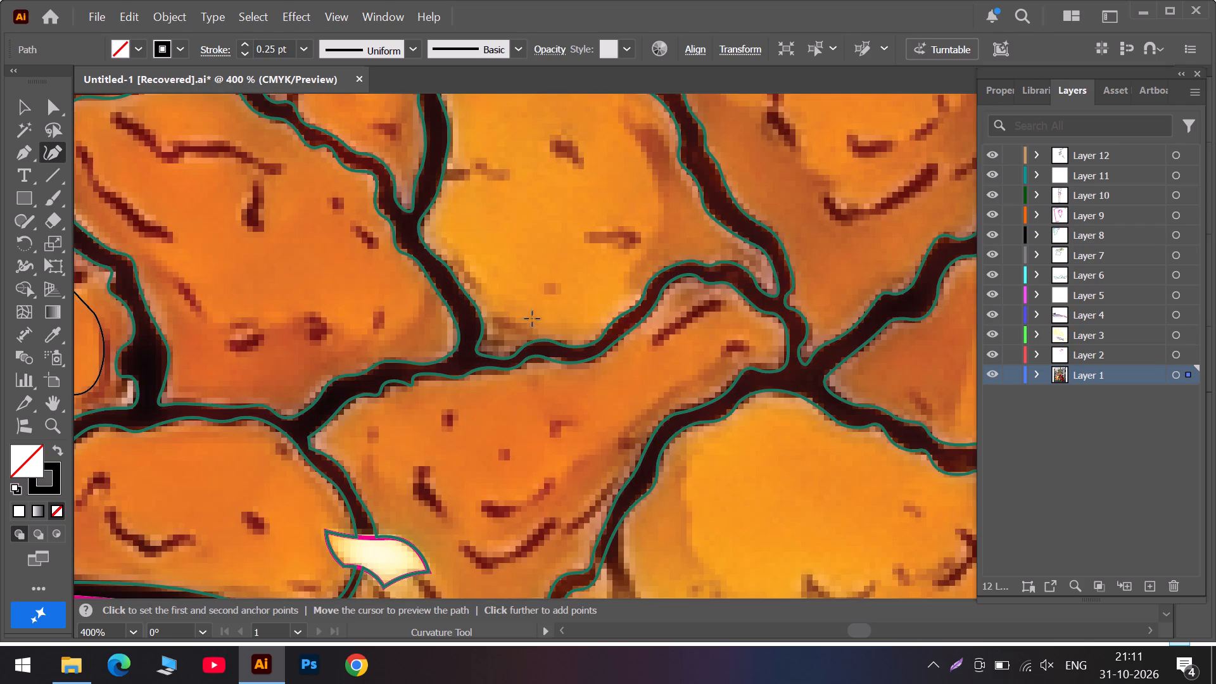
scroll(632, 234, "up", 6)
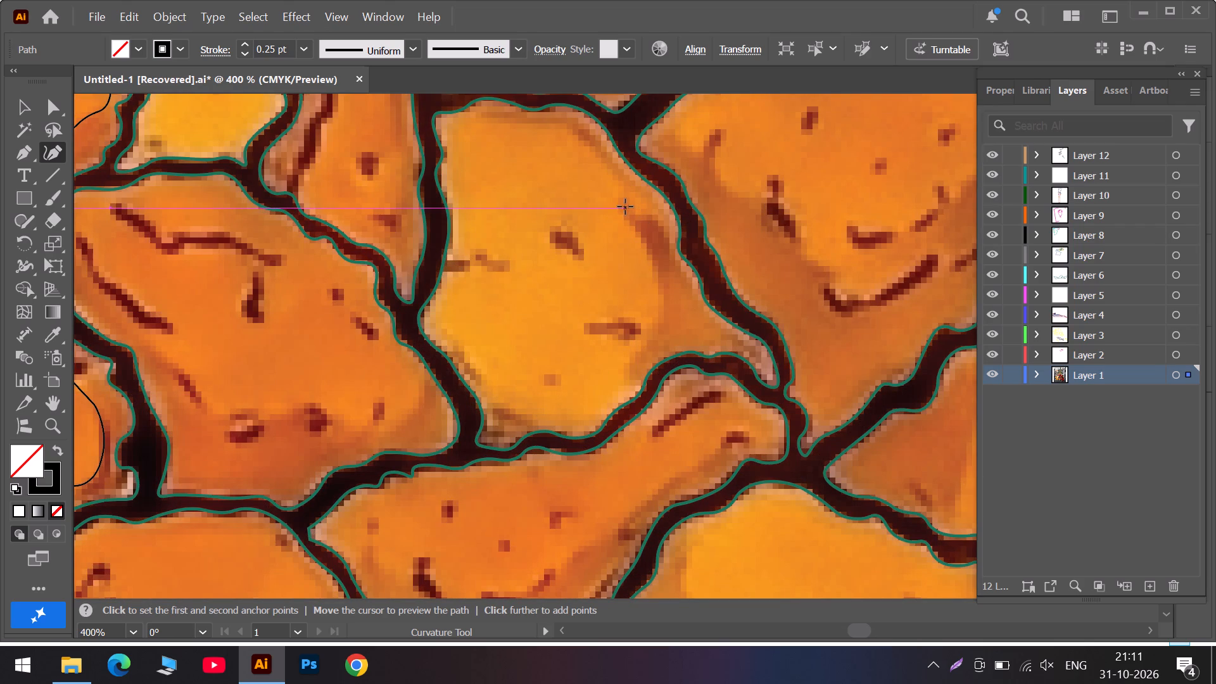
left_click(621, 204)
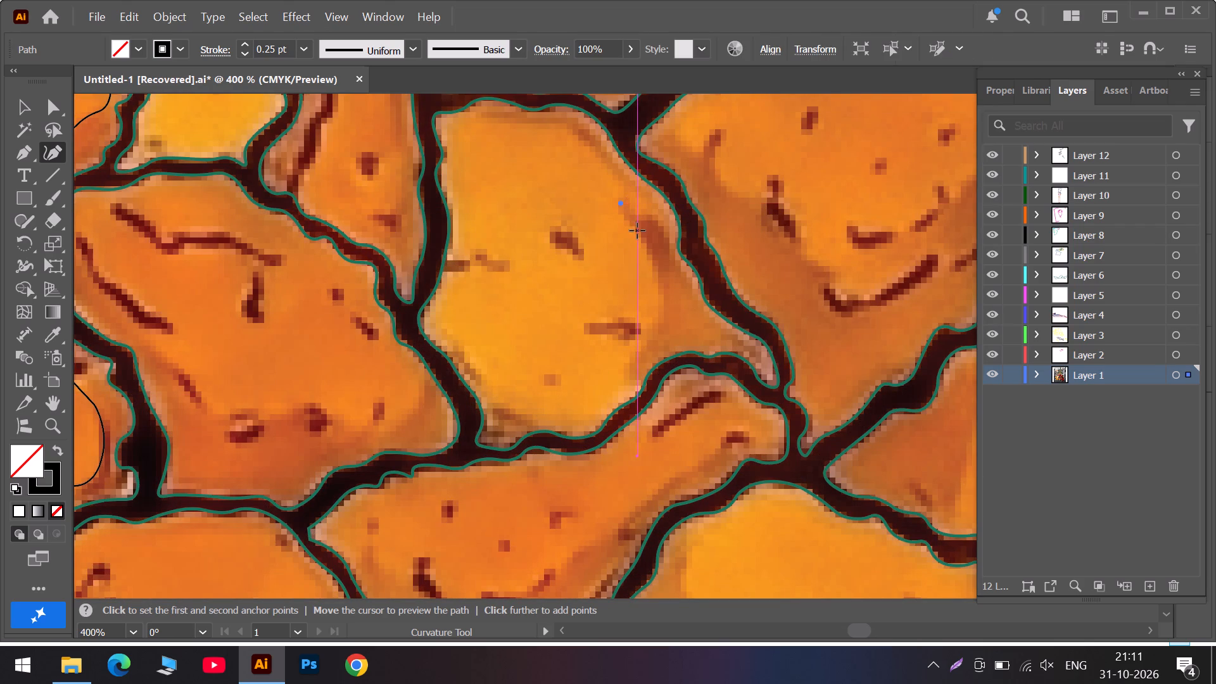
left_click(637, 231)
left_click(662, 281)
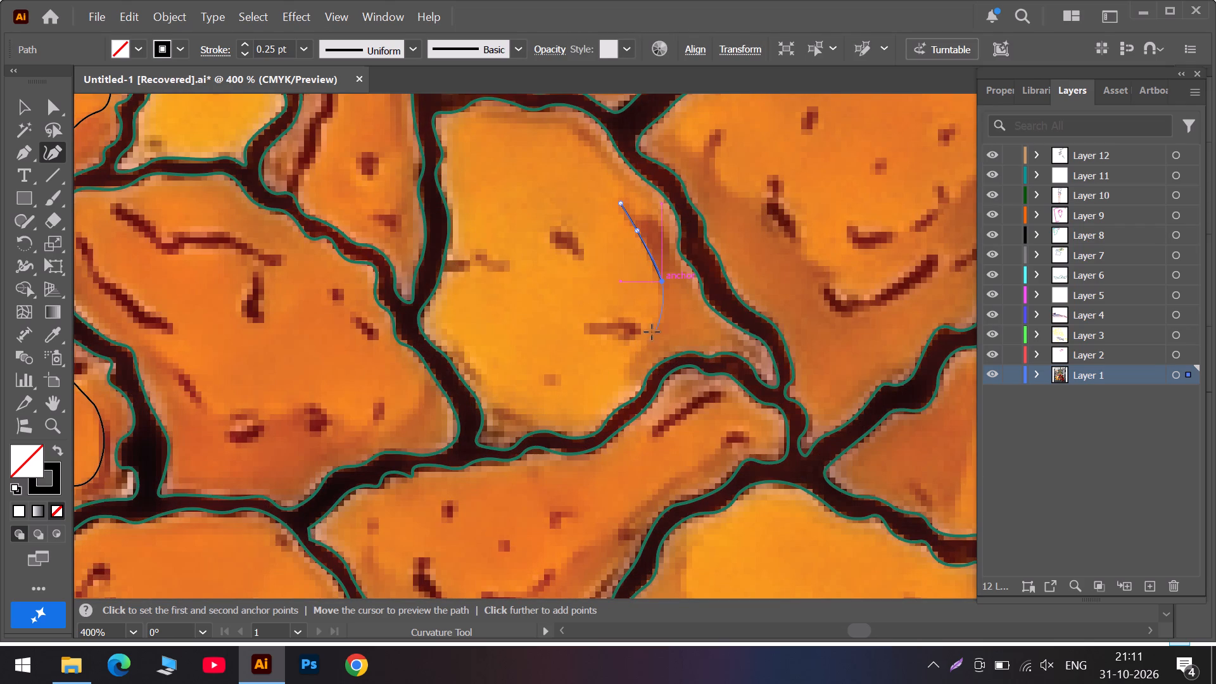
left_click(648, 340)
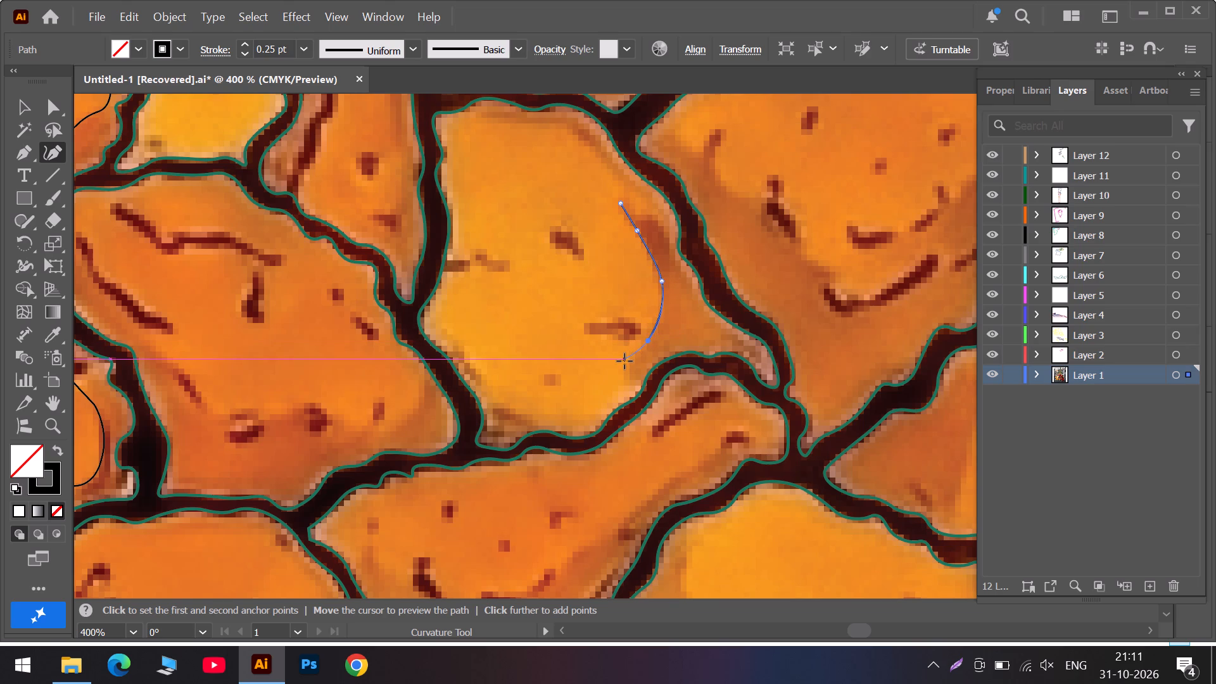
Hook the path's lower end inward and back out to the green outline, adjust the last two anchors, and end the path.
left_click(624, 361)
left_click(635, 386)
left_click_drag(635, 386, 642, 383)
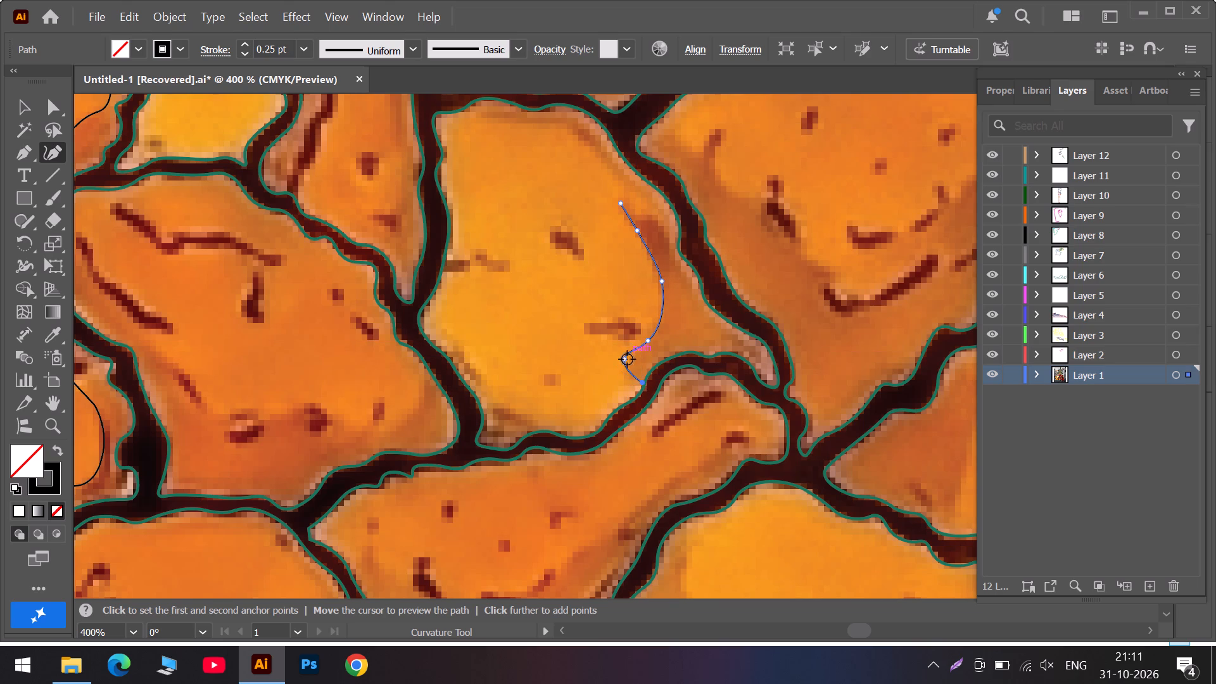
left_click_drag(626, 362, 625, 377)
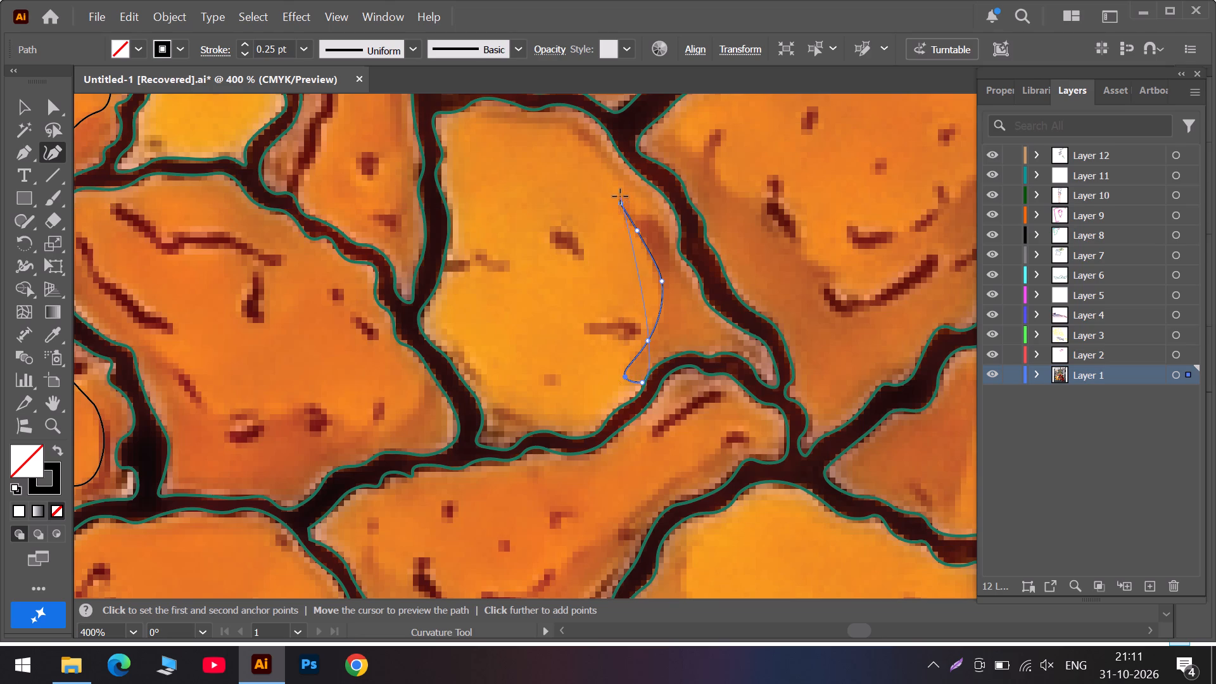
key("Escape")
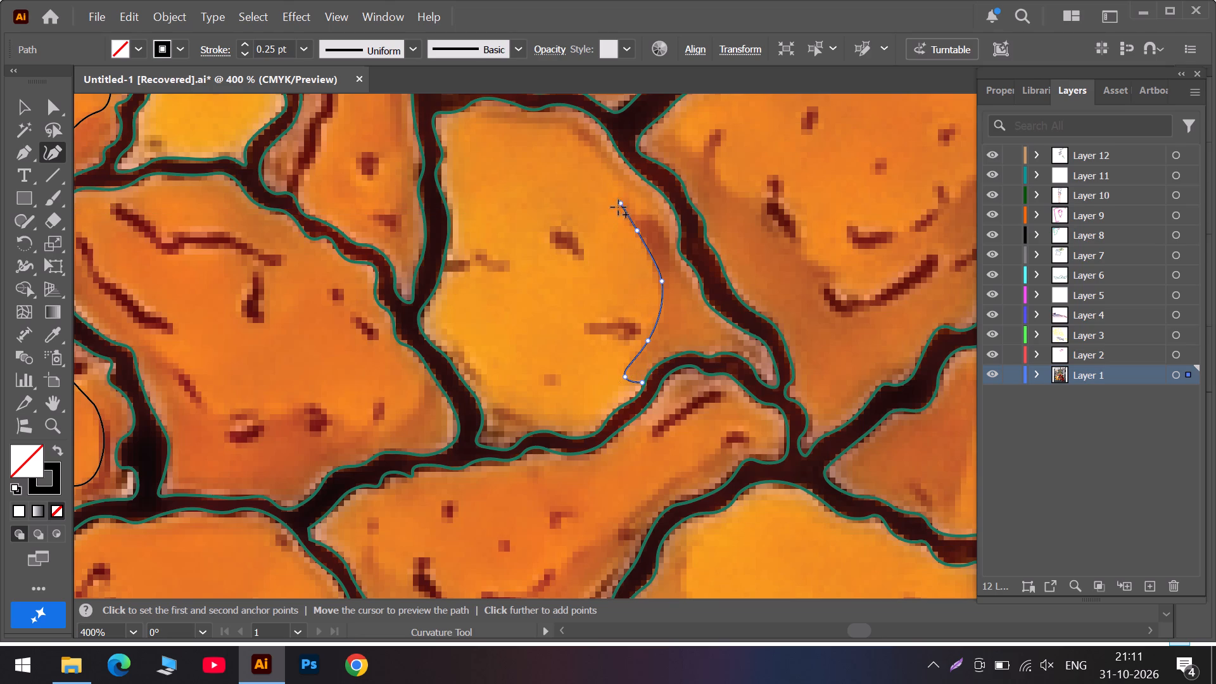
Extend the shading path from its top anchor in a small jagged edge across to the green outline, adjust the second-to-last anchor, and end it.
left_click(619, 200)
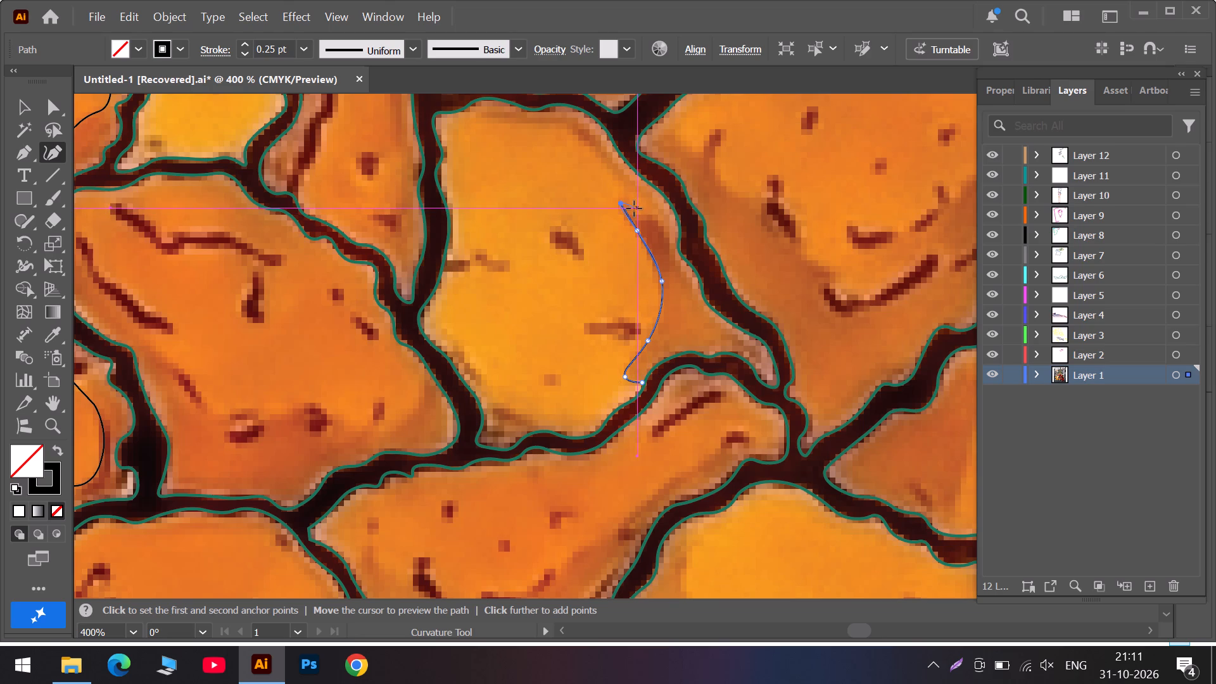
left_click(634, 208)
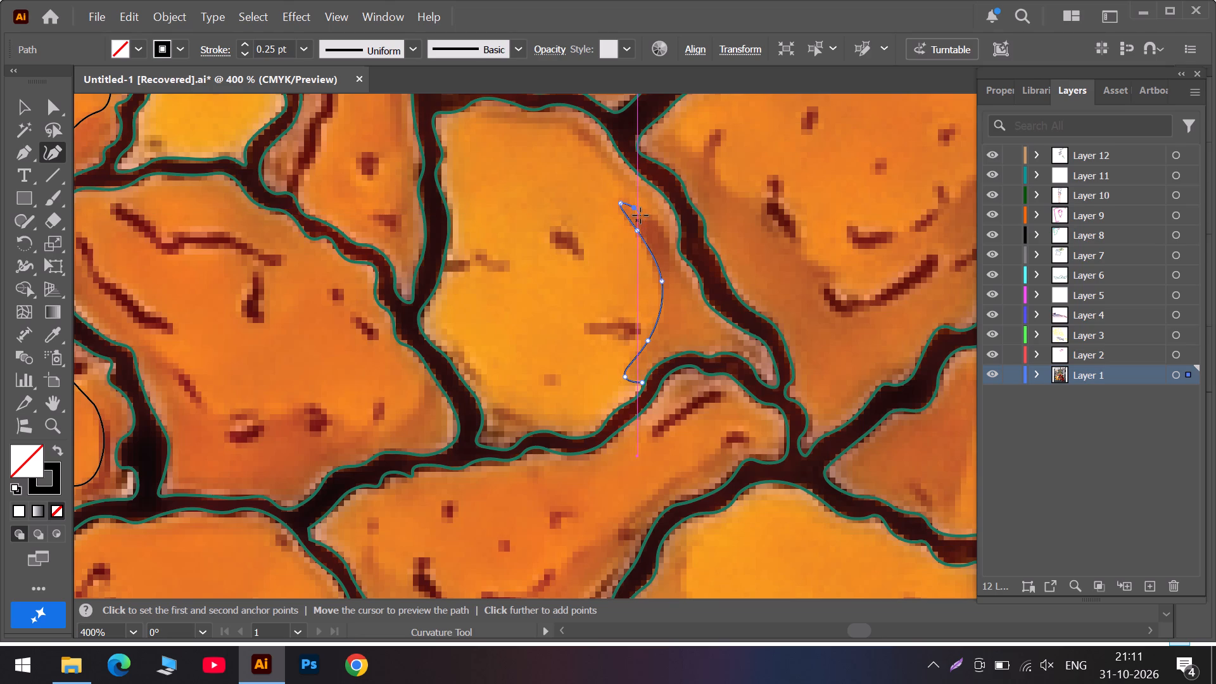
double_click(640, 215)
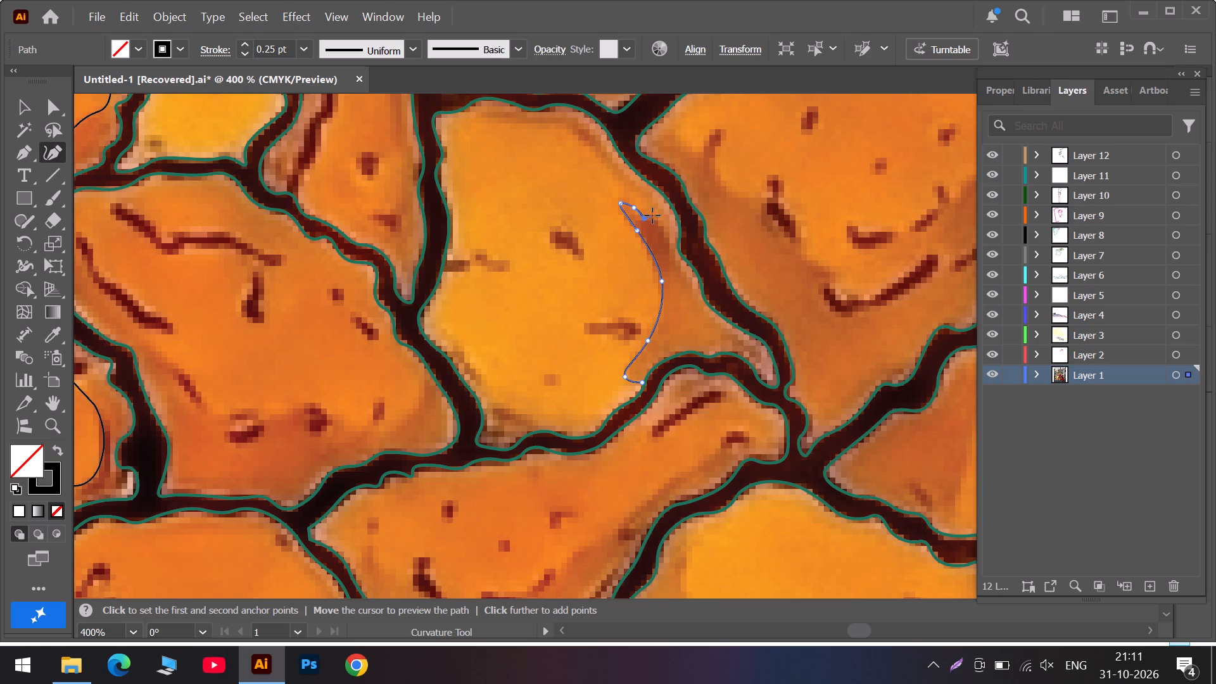
left_click(652, 215)
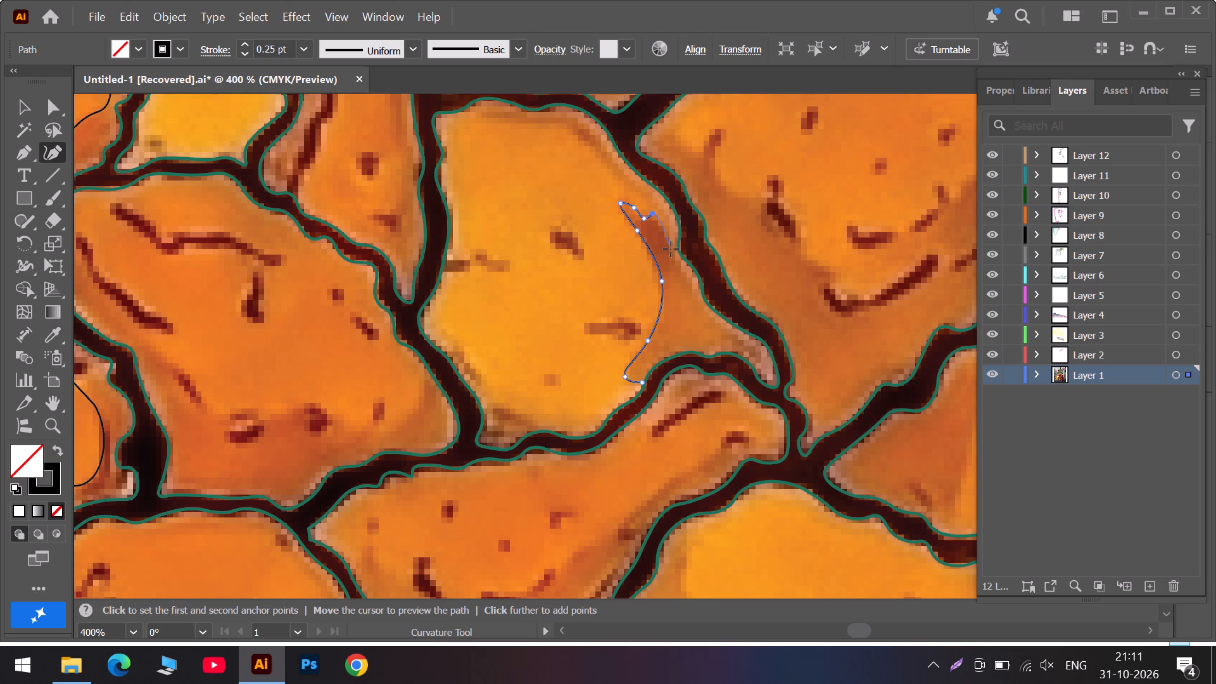
double_click(673, 246)
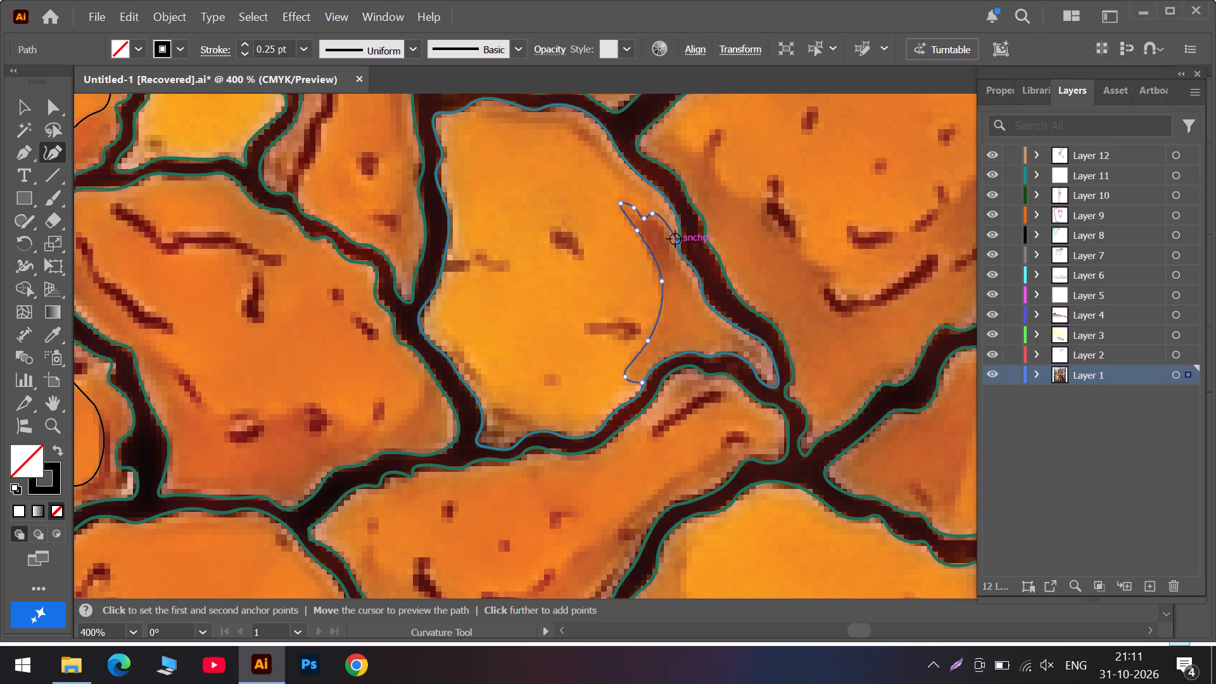
left_click_drag(654, 213, 662, 218)
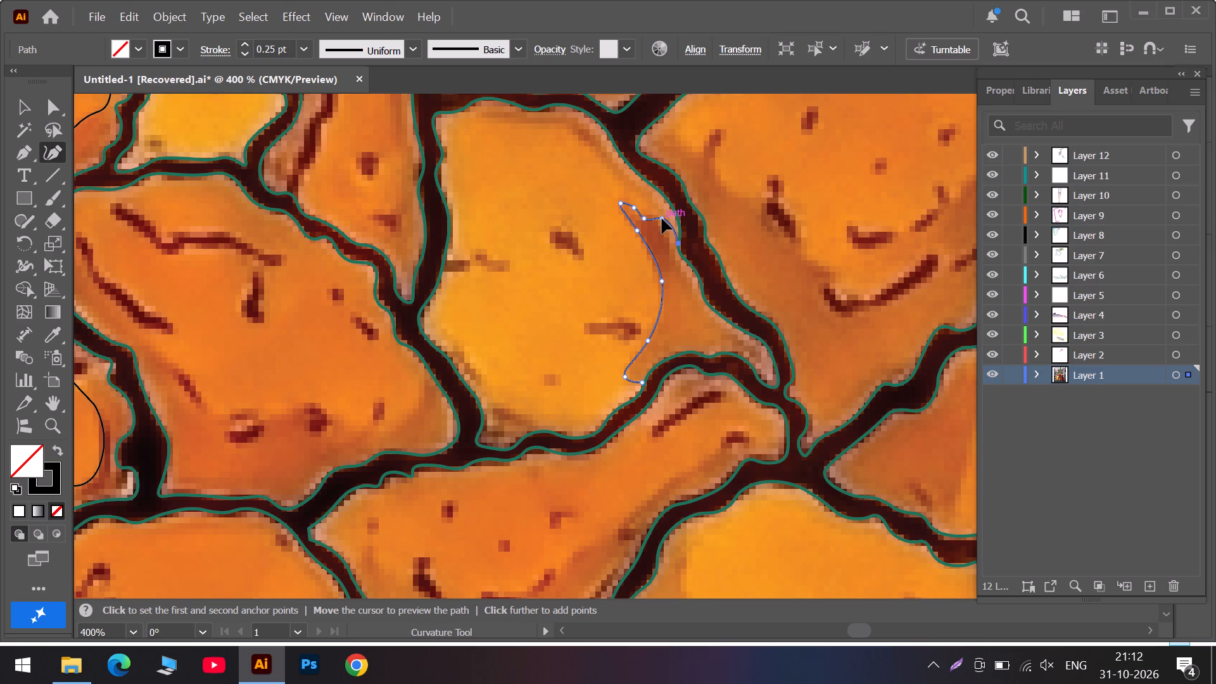
left_click_drag(662, 218, 657, 218)
left_click_drag(657, 218, 655, 219)
key("Escape")
Trace an open Curvature path along the yellow-orange piece's upper shaded rim, with both end anchors meeting the green outline.
scroll(514, 169, "up", 5)
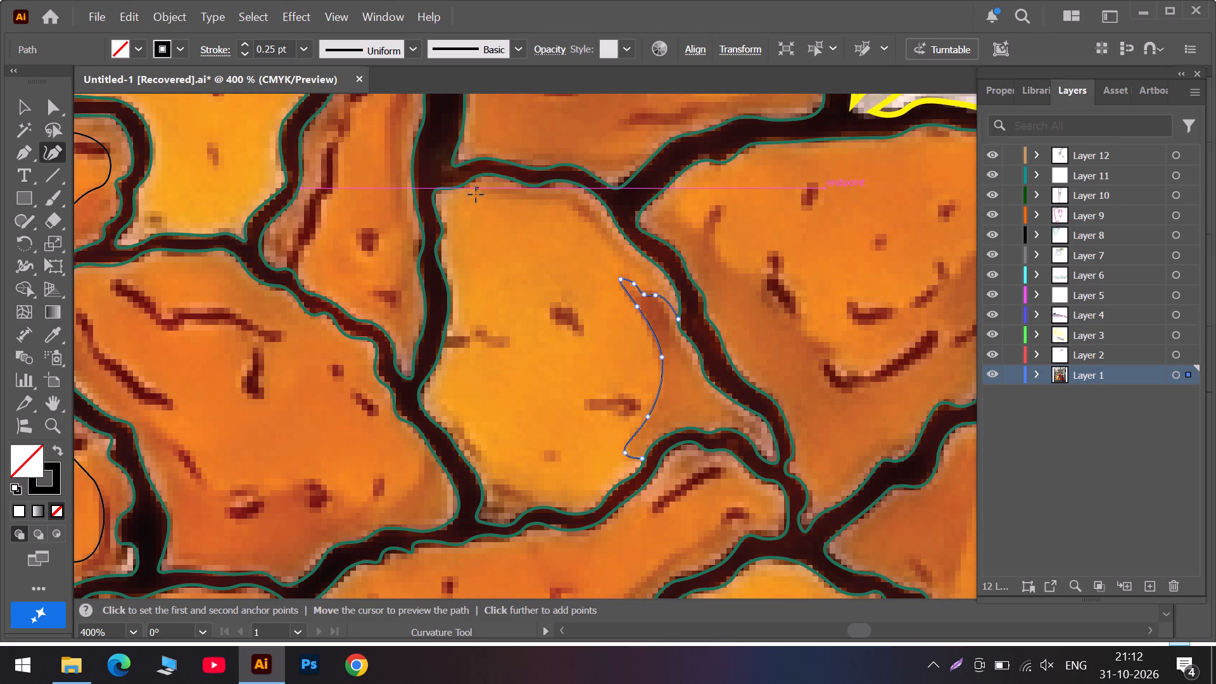
left_click(476, 194)
left_click(510, 198)
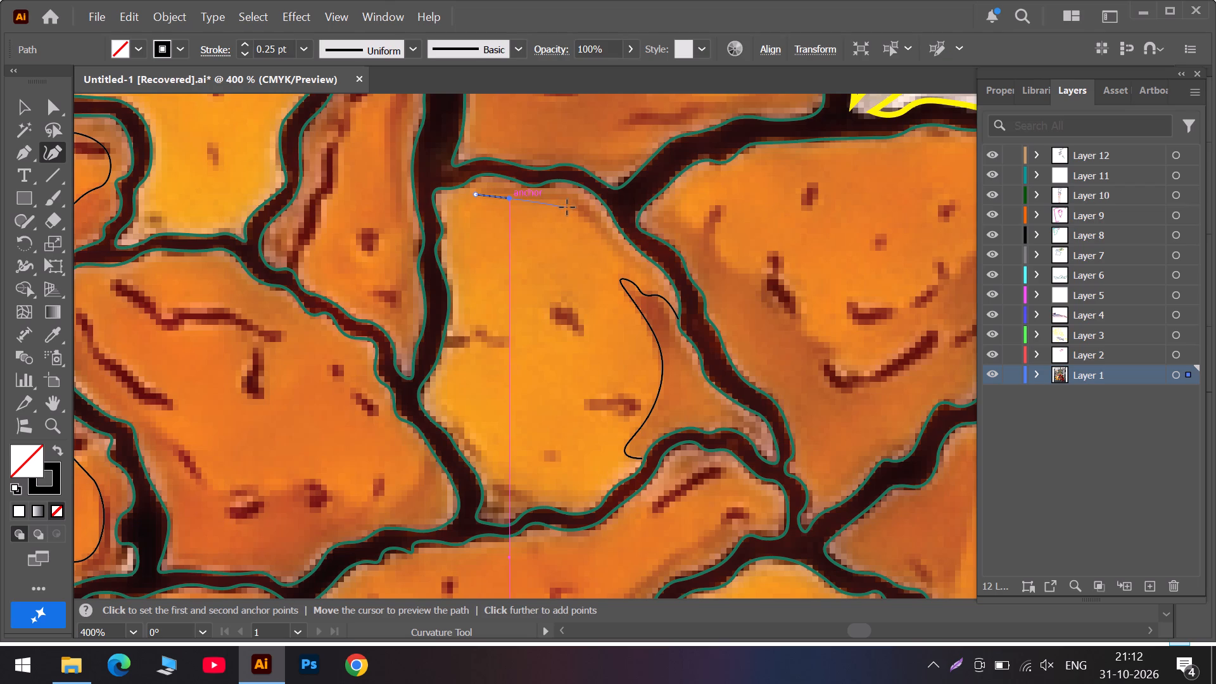
left_click(559, 201)
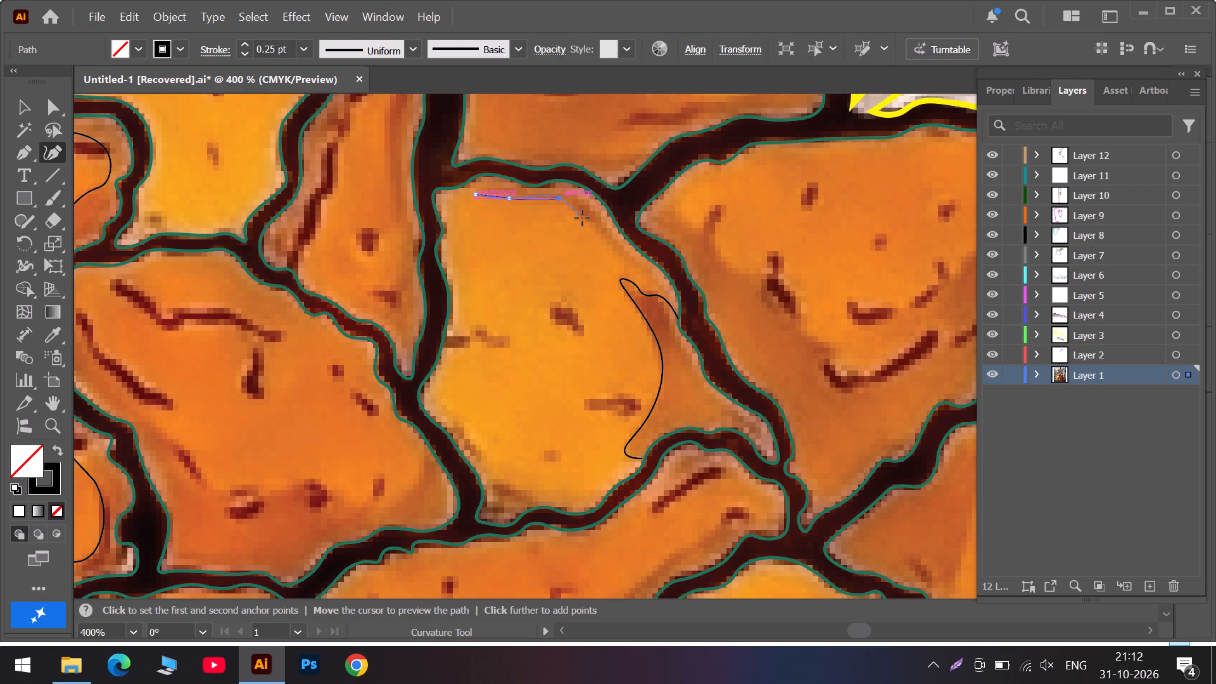
left_click(586, 222)
left_click(615, 252)
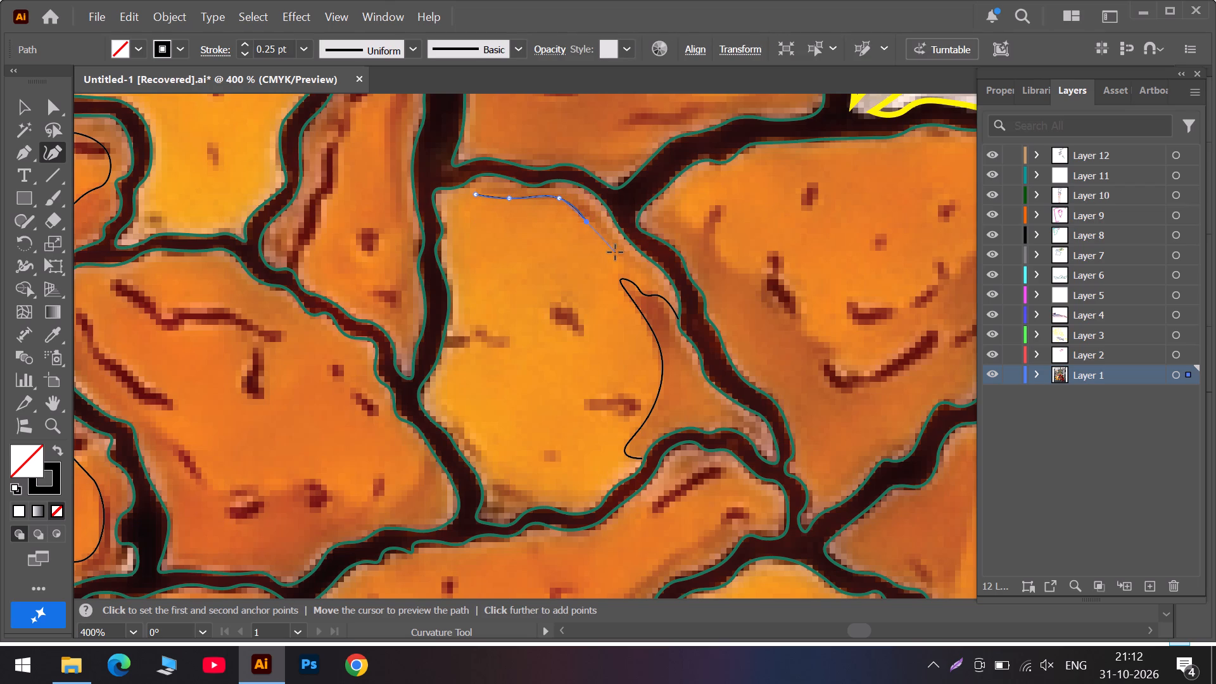
left_click(643, 272)
left_click_drag(645, 272, 662, 272)
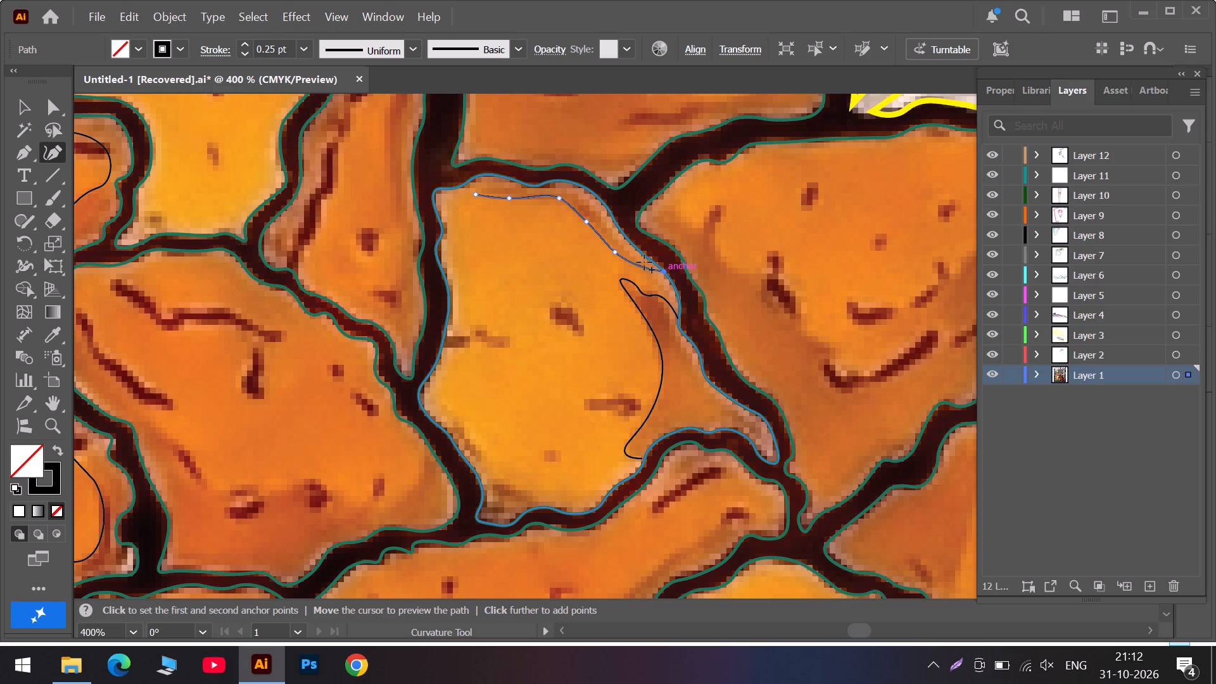
key("Escape")
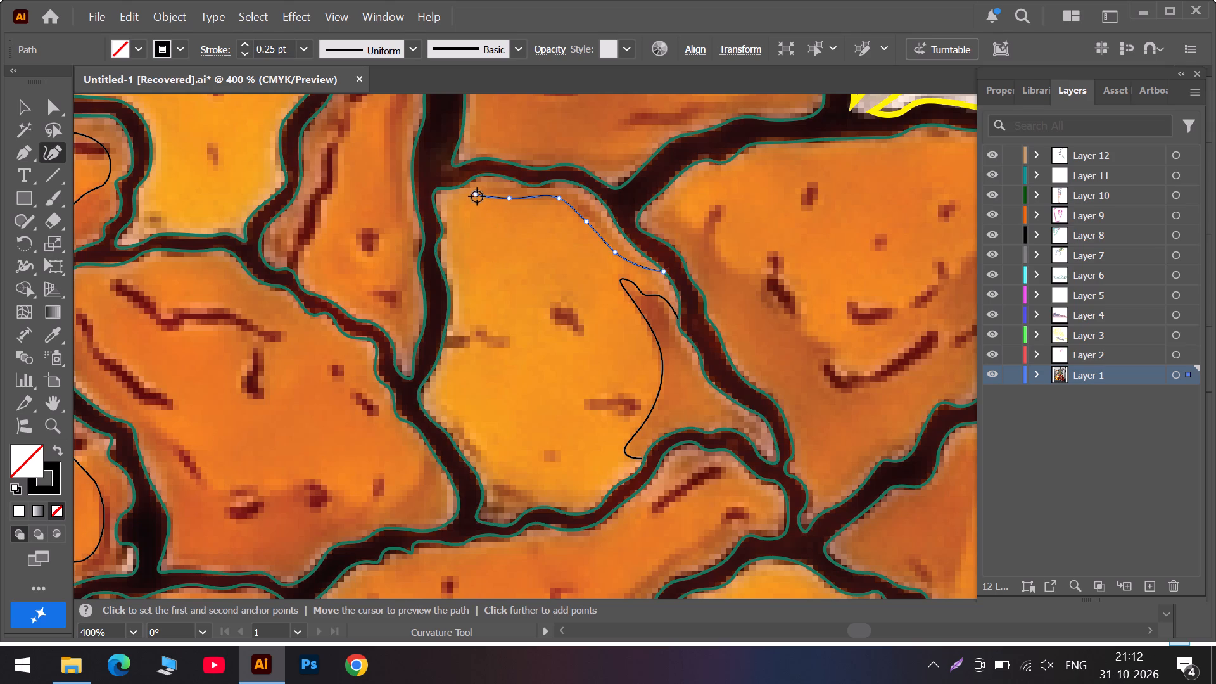
left_click_drag(477, 196, 459, 189)
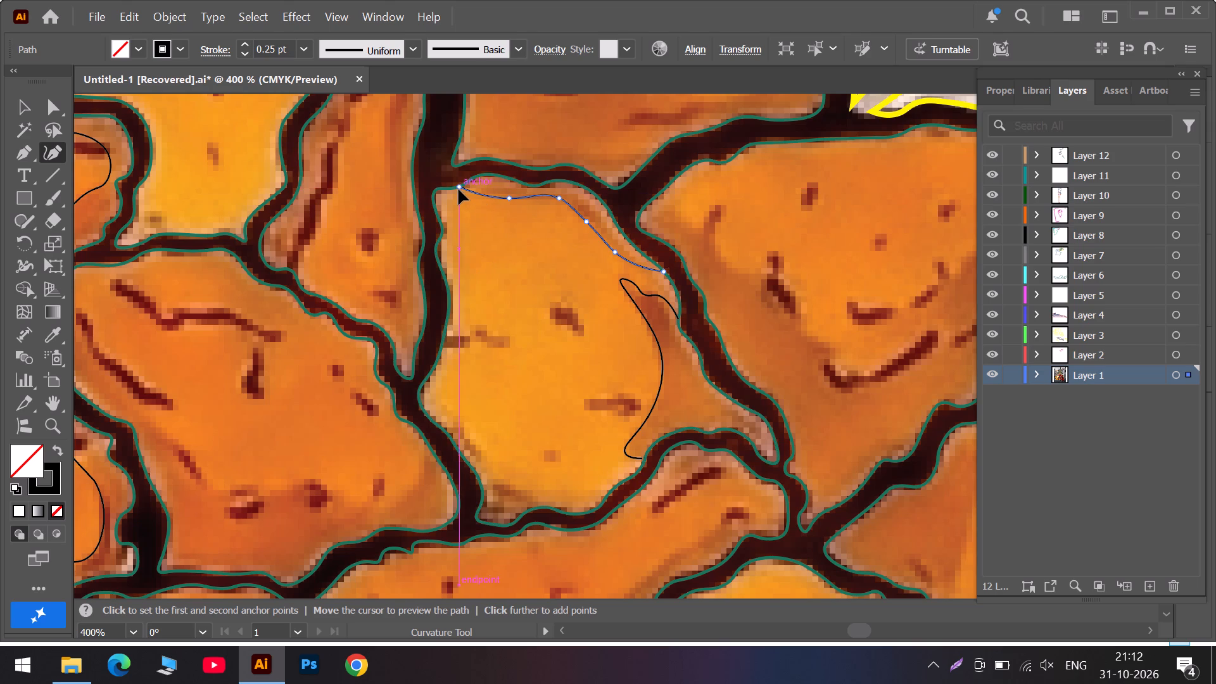
left_click_drag(459, 189, 466, 184)
key("Escape")
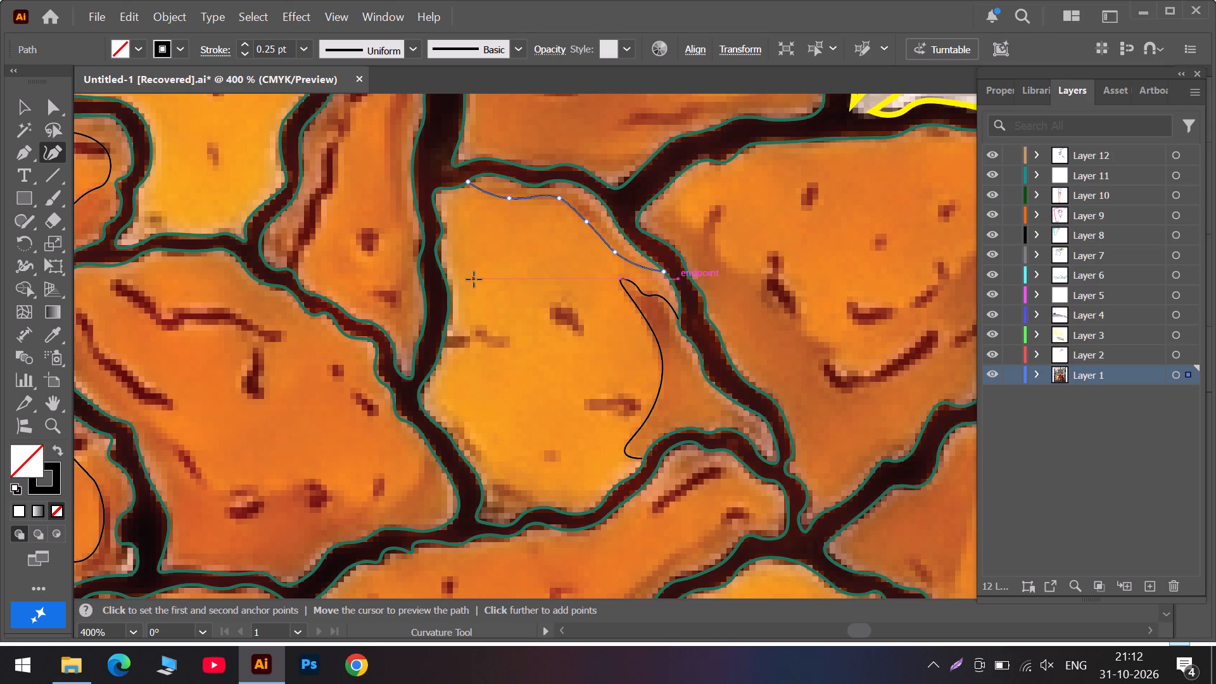
Draw a short arc over the brown patch in the yellow-orange piece's lower corner, joining the green outline at both ends.
scroll(474, 280, "down", 11)
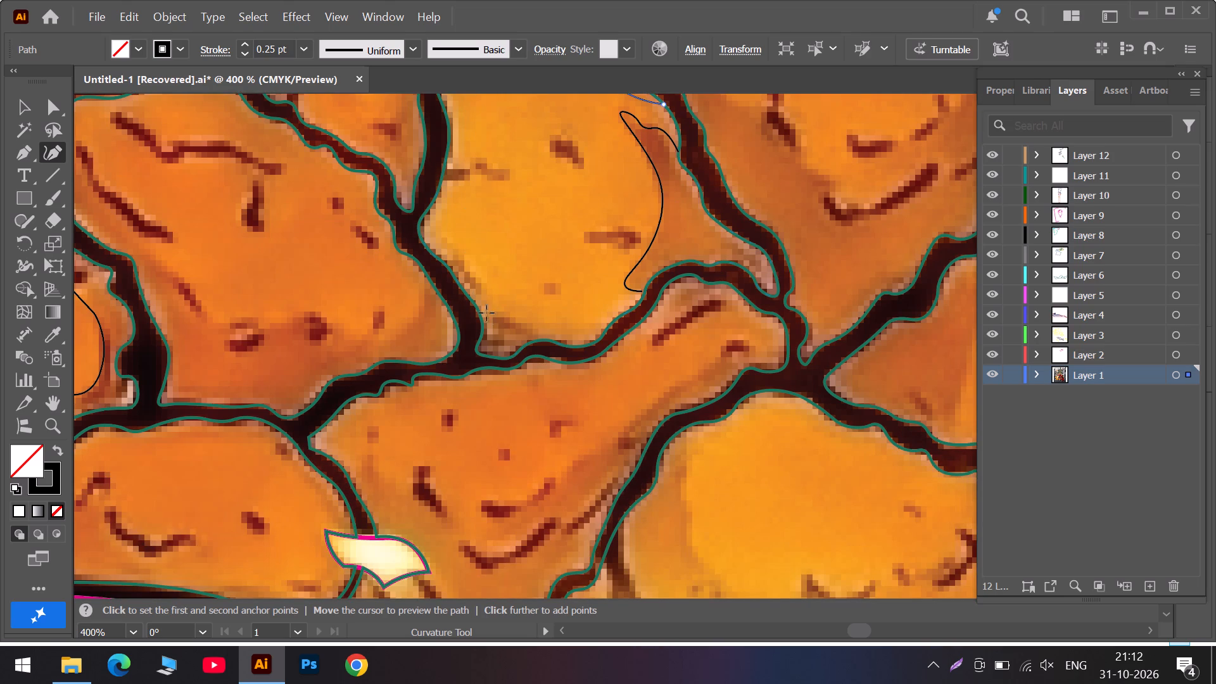
left_click(490, 315)
left_click(516, 314)
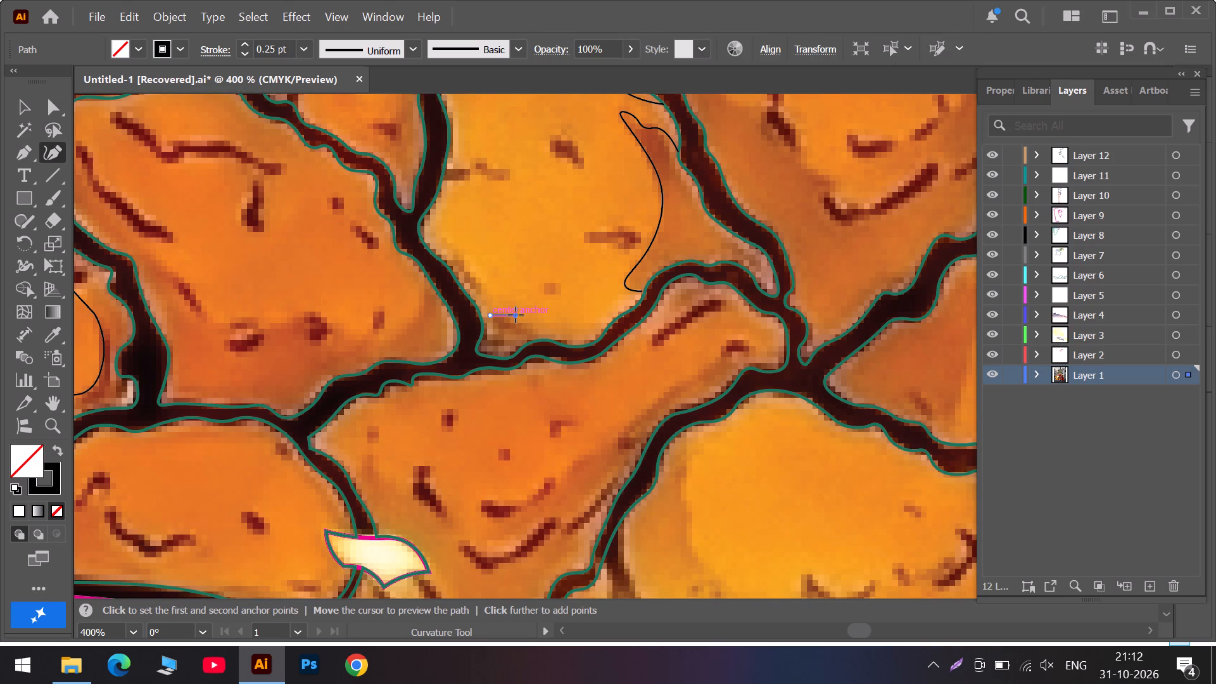
left_click(536, 332)
left_click_drag(536, 332, 541, 341)
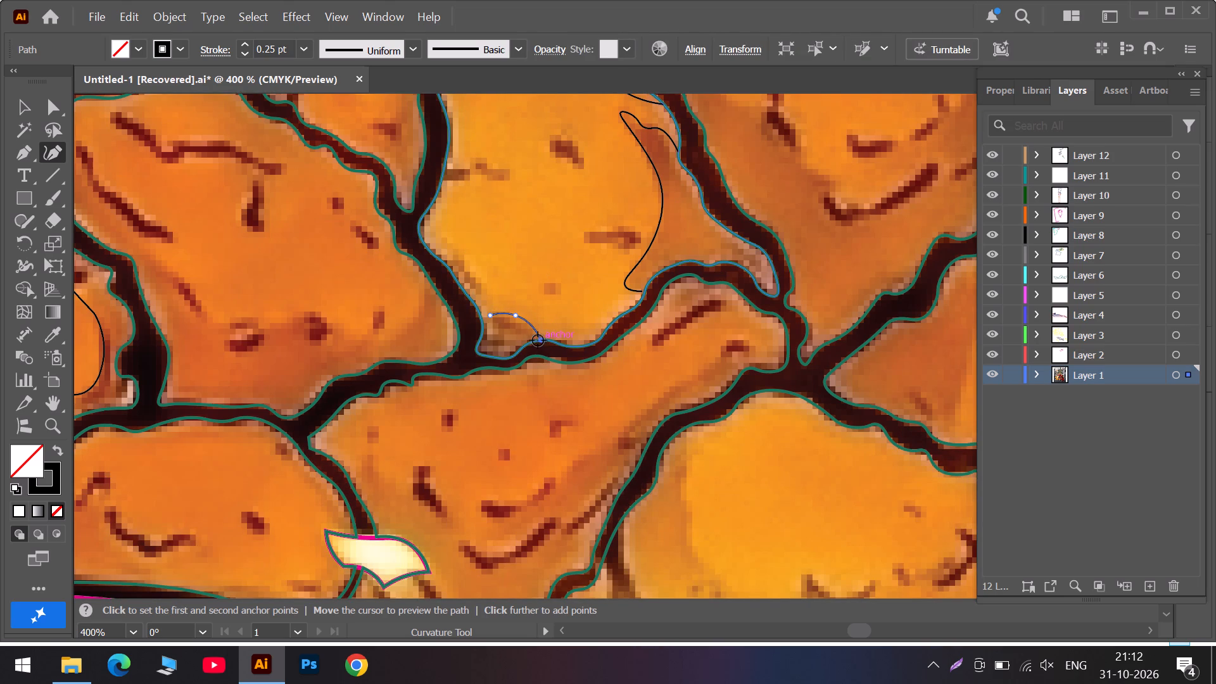
key("Escape")
left_click_drag(490, 317, 483, 319)
scroll(483, 319, "up", 4, "alt")
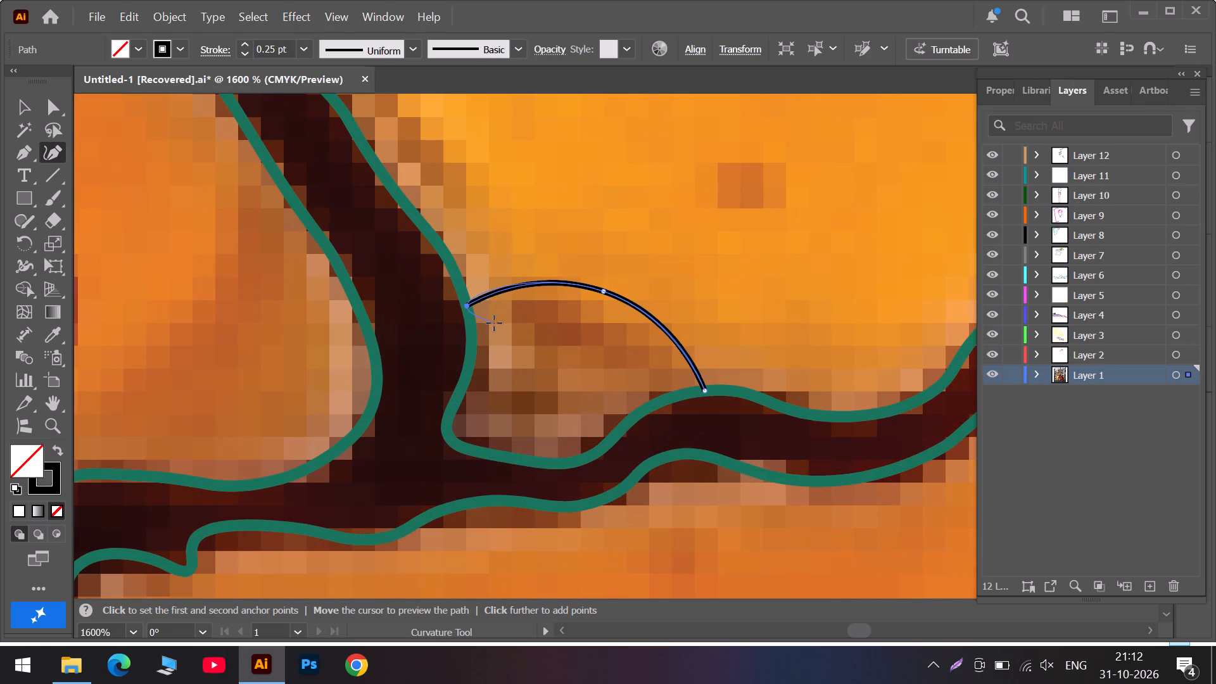
key("Escape")
Start a Curvature path on the orange piece above the white flame tip, tracing below its upper dark marks and up toward its narrow end.
scroll(494, 323, "down", 2, "alt")
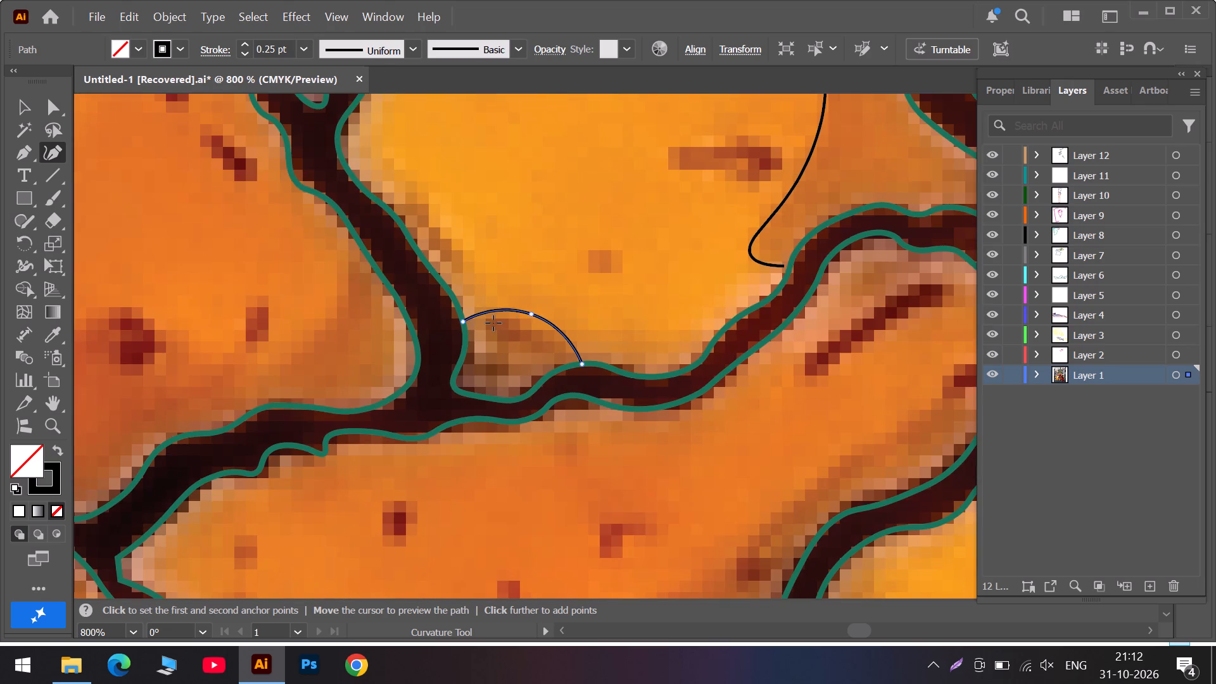
scroll(486, 326, "down", 4)
scroll(293, 319, "up", 4)
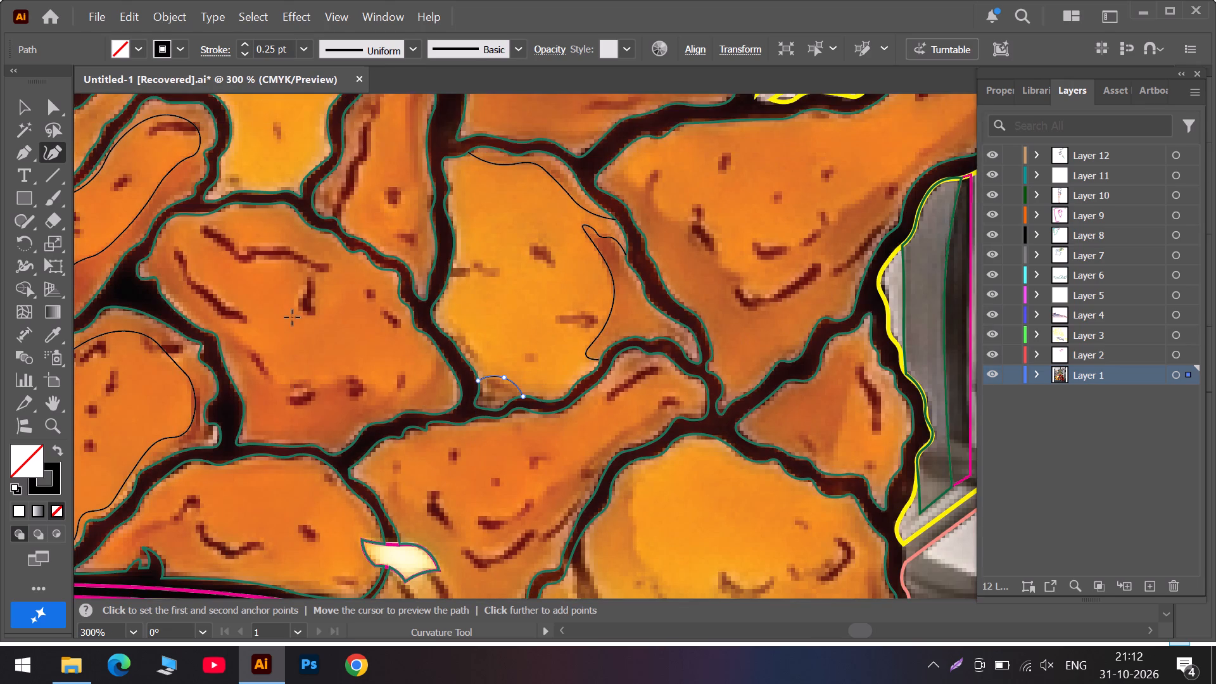
scroll(377, 357, "down", 6)
scroll(399, 402, "up", 2, "alt")
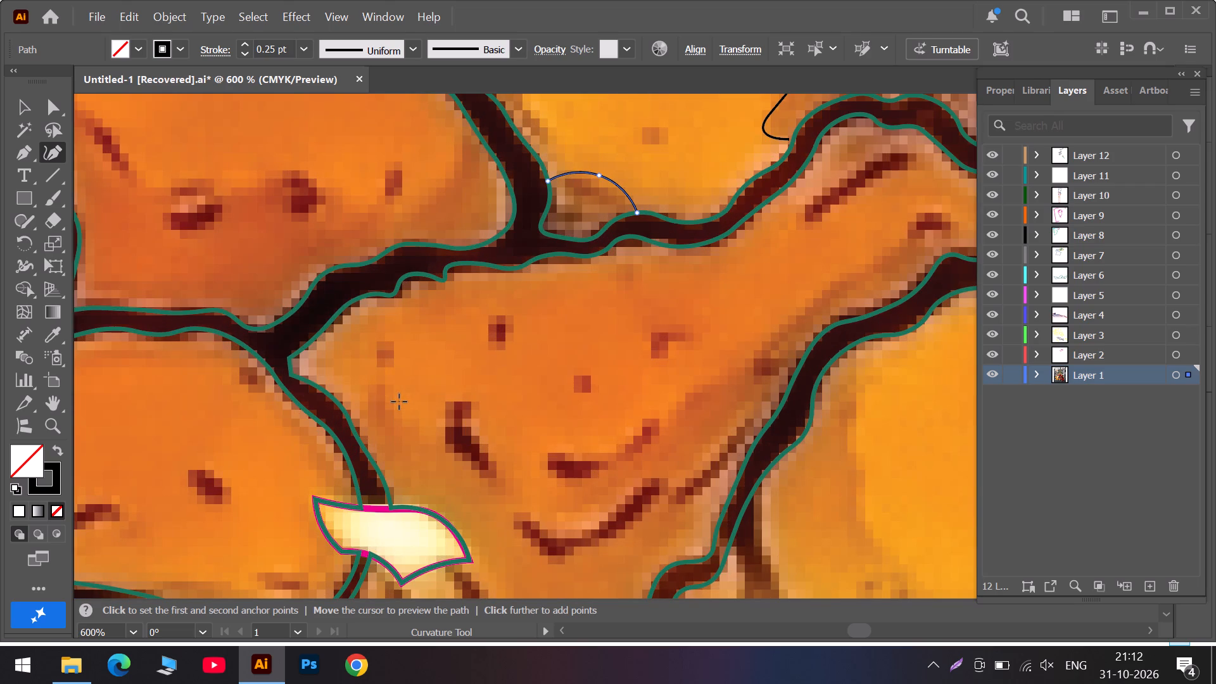
left_click(383, 388)
left_click(391, 417)
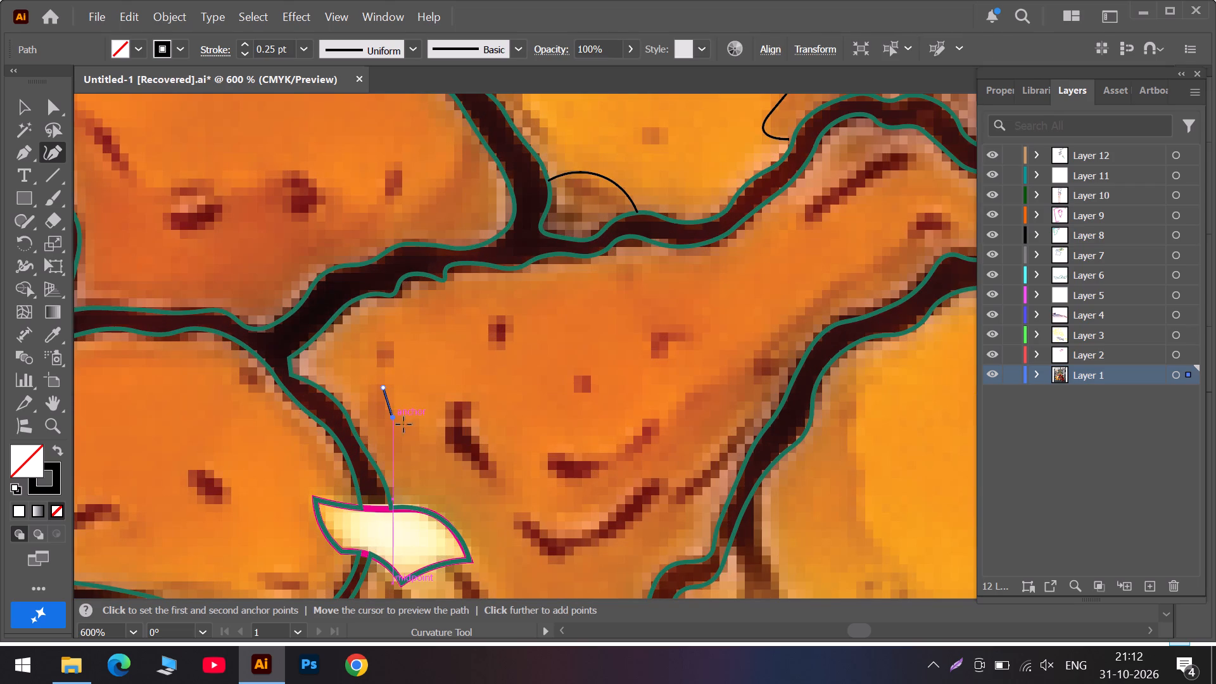
left_click(441, 440)
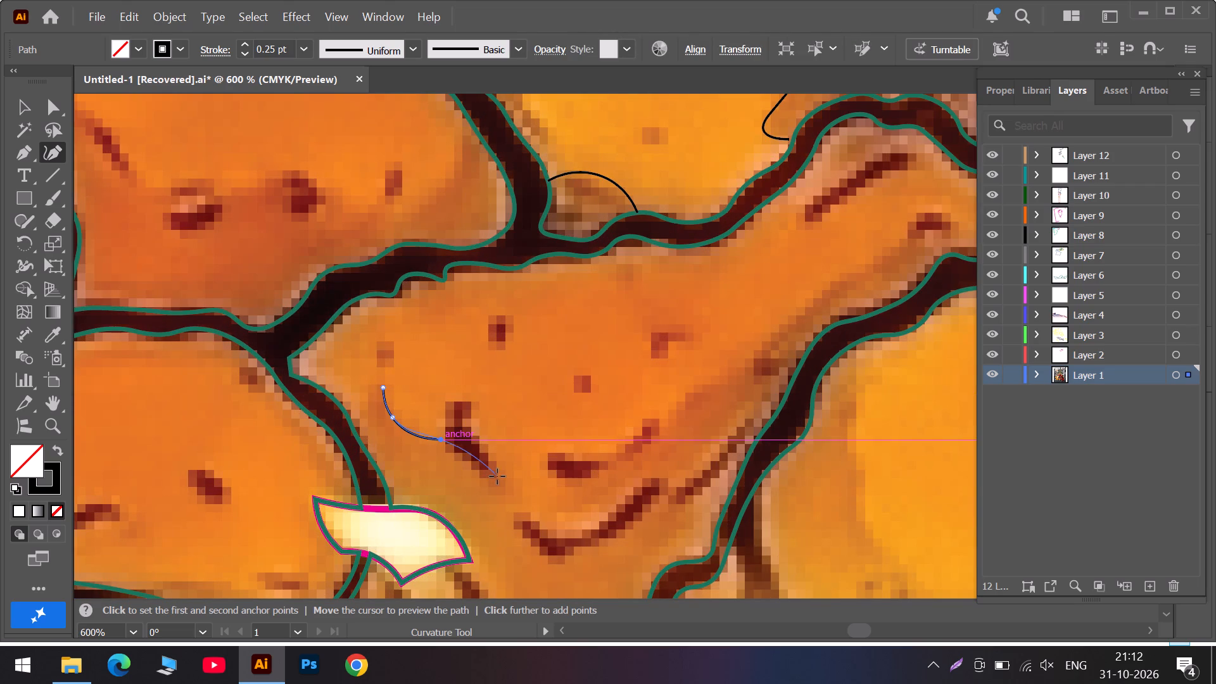
left_click(497, 476)
left_click(605, 464)
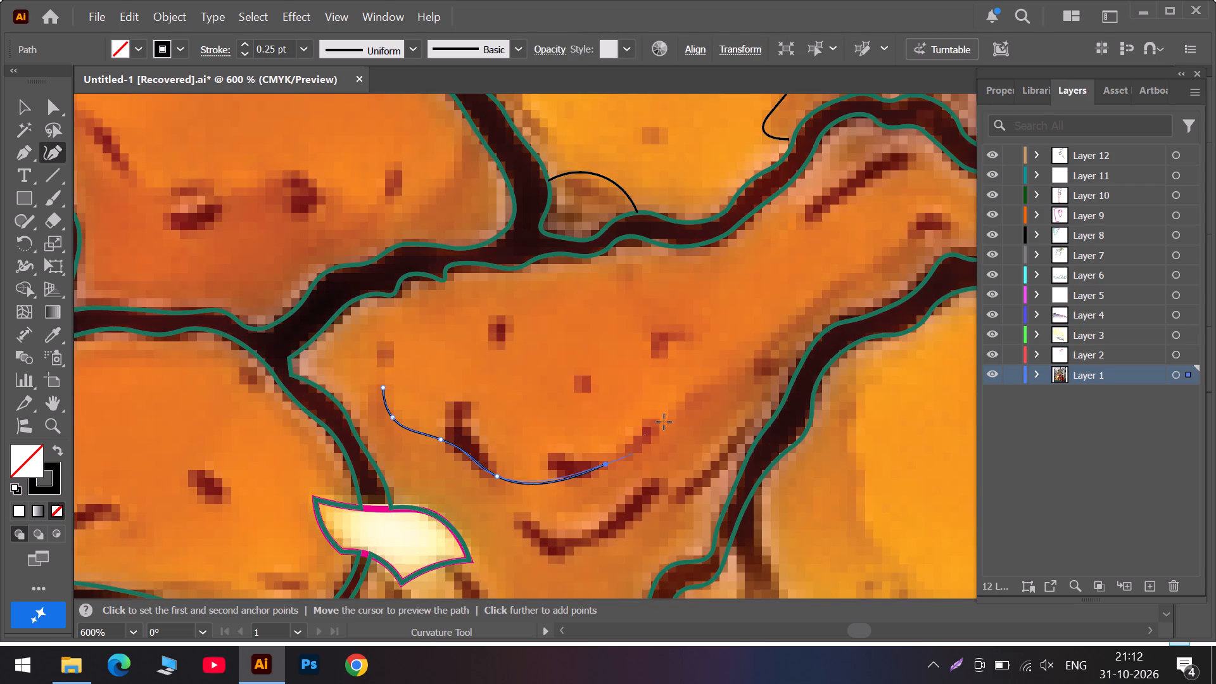
left_click(697, 392)
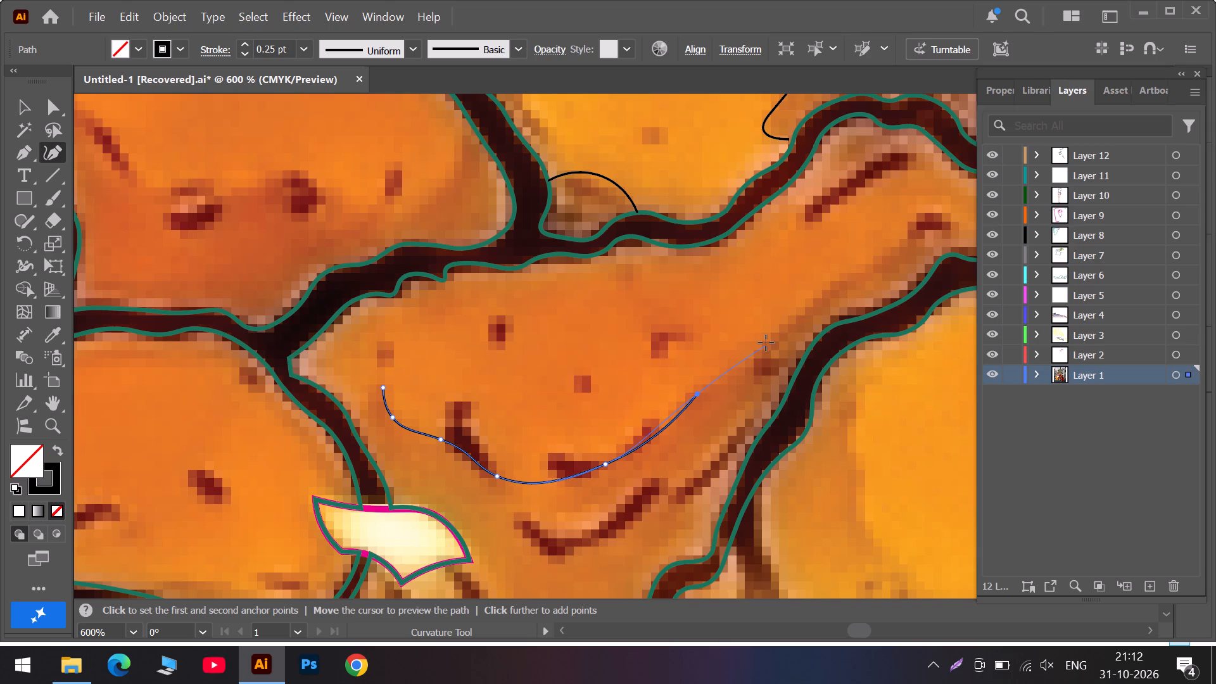
left_click(766, 343)
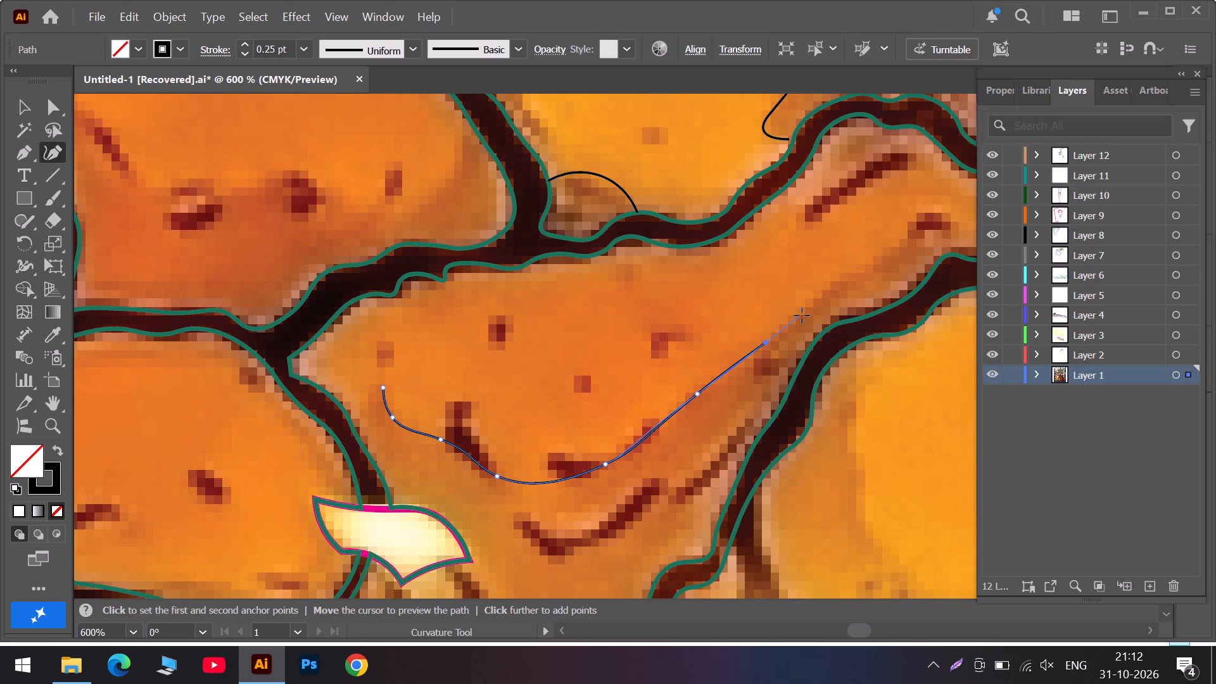
left_click(825, 294)
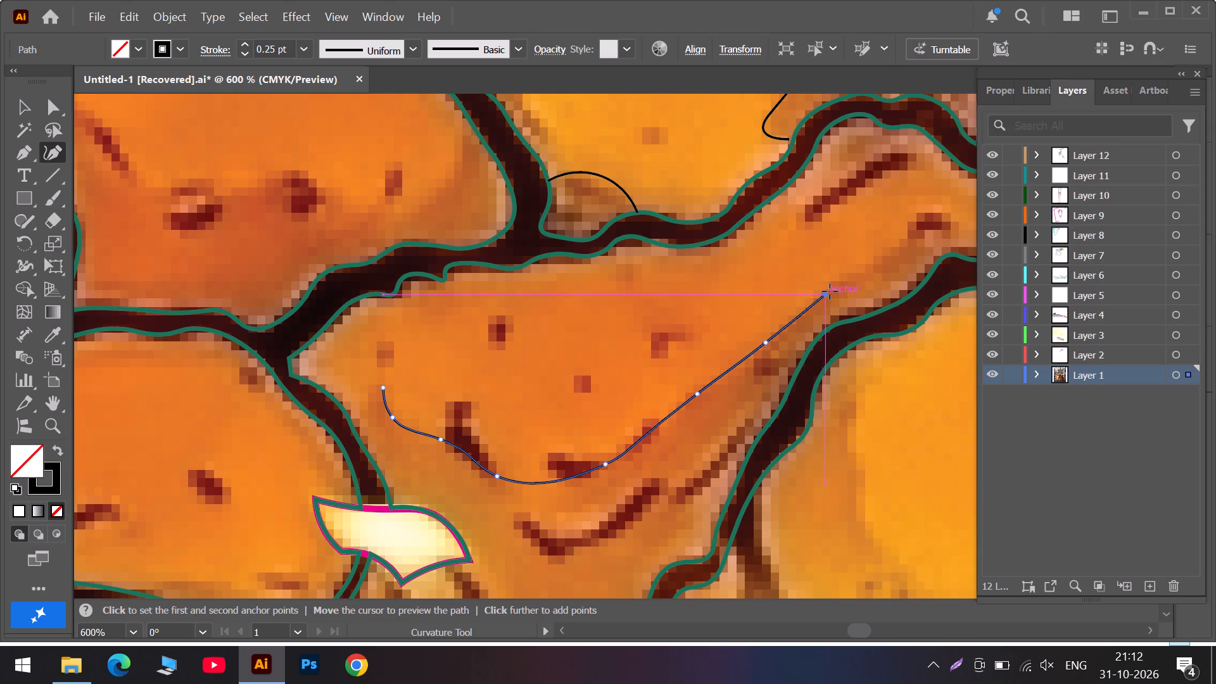
left_click(880, 260)
Extend the orange piece's shading path beneath the dark mark at its narrow end, joining the green outline there, and end the path.
scroll(876, 265, "down", 2, "alt")
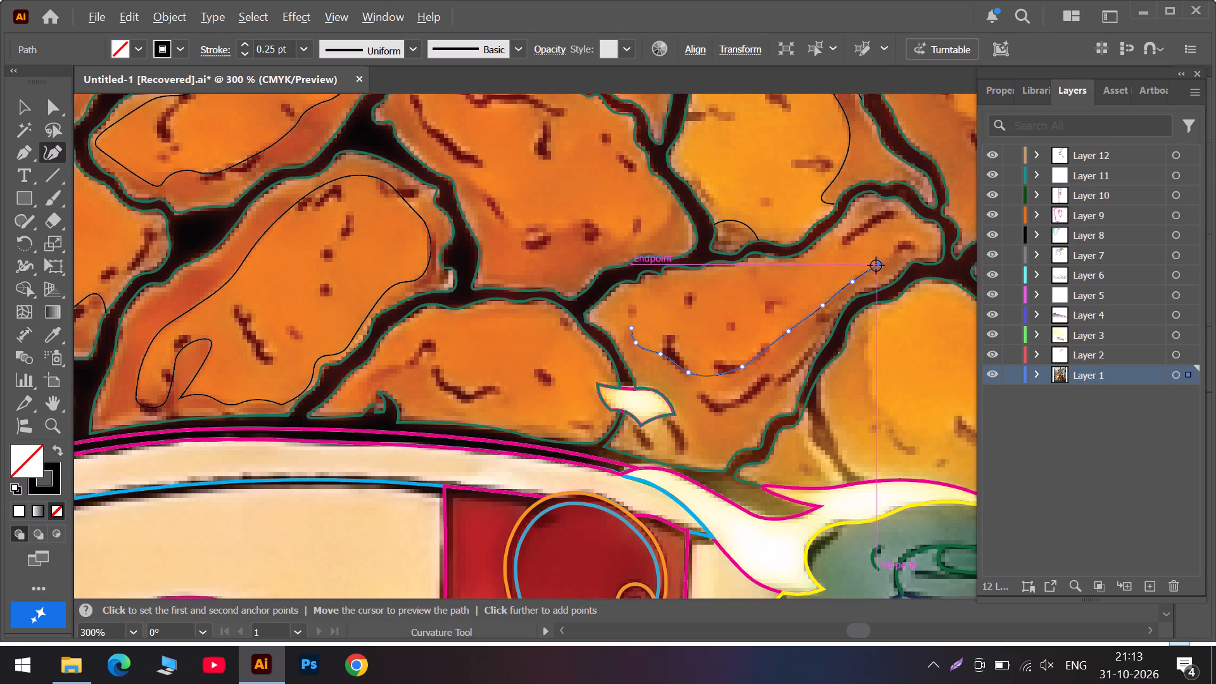
scroll(885, 262, "up", 4)
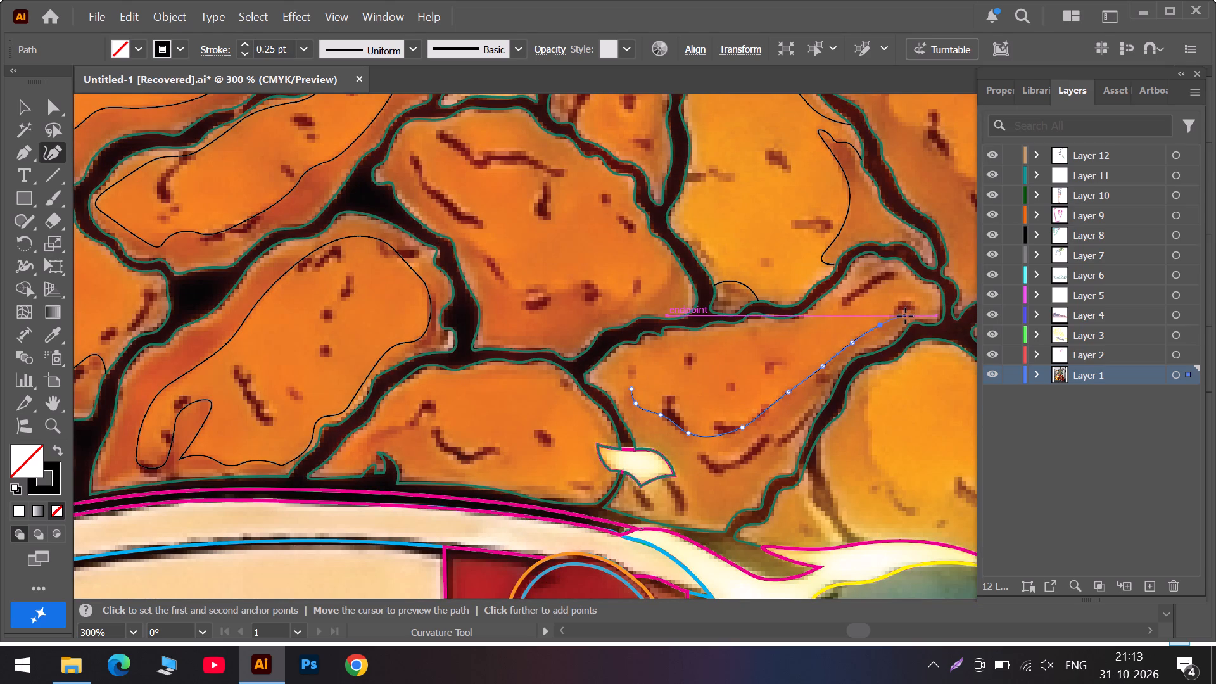
scroll(900, 342, "up", 1, "alt")
scroll(904, 338, "up", 1)
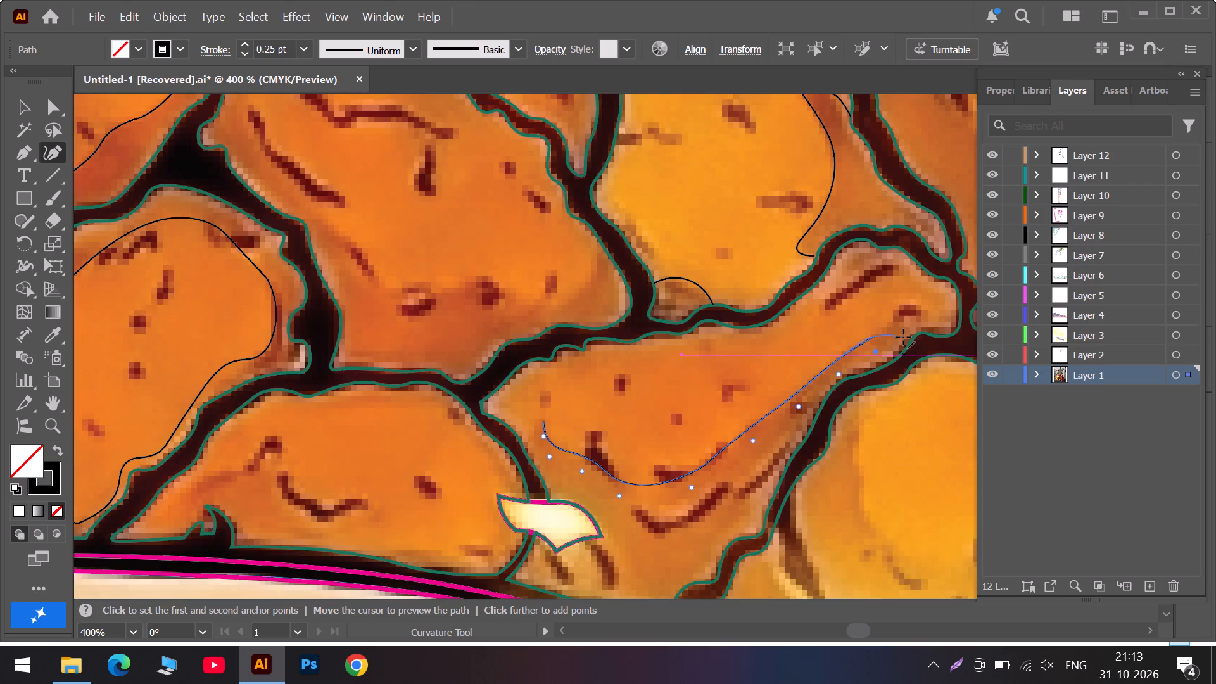
scroll(903, 337, "up", 1)
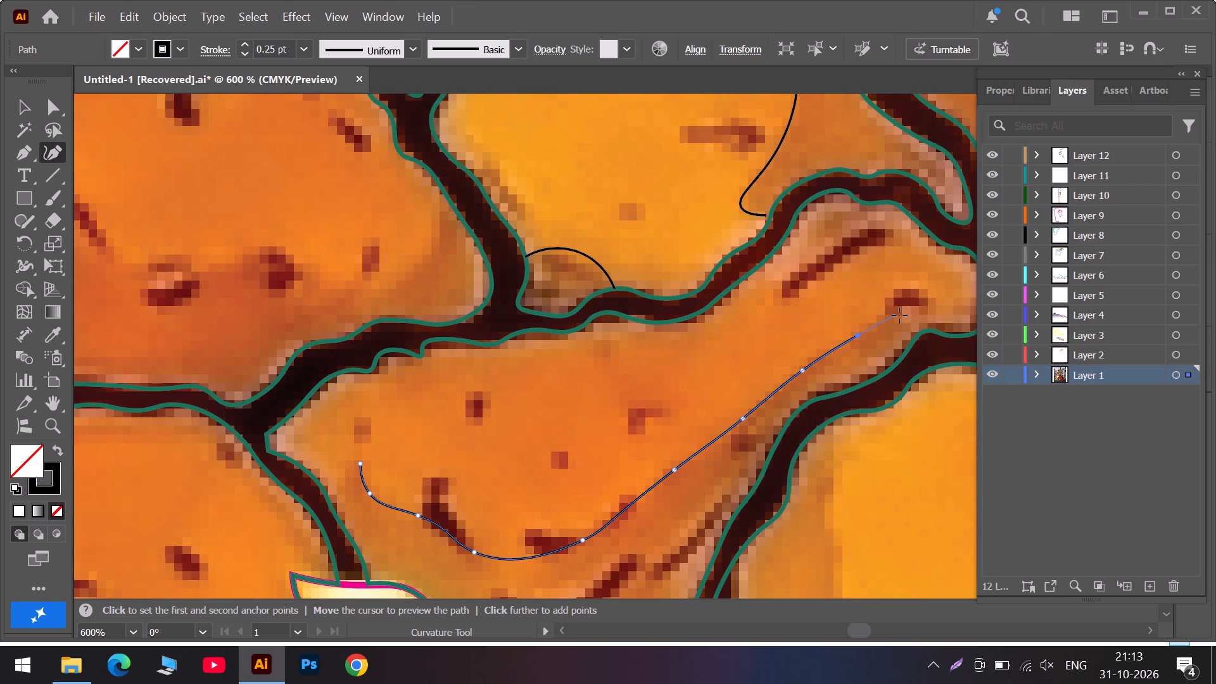
left_click(901, 316)
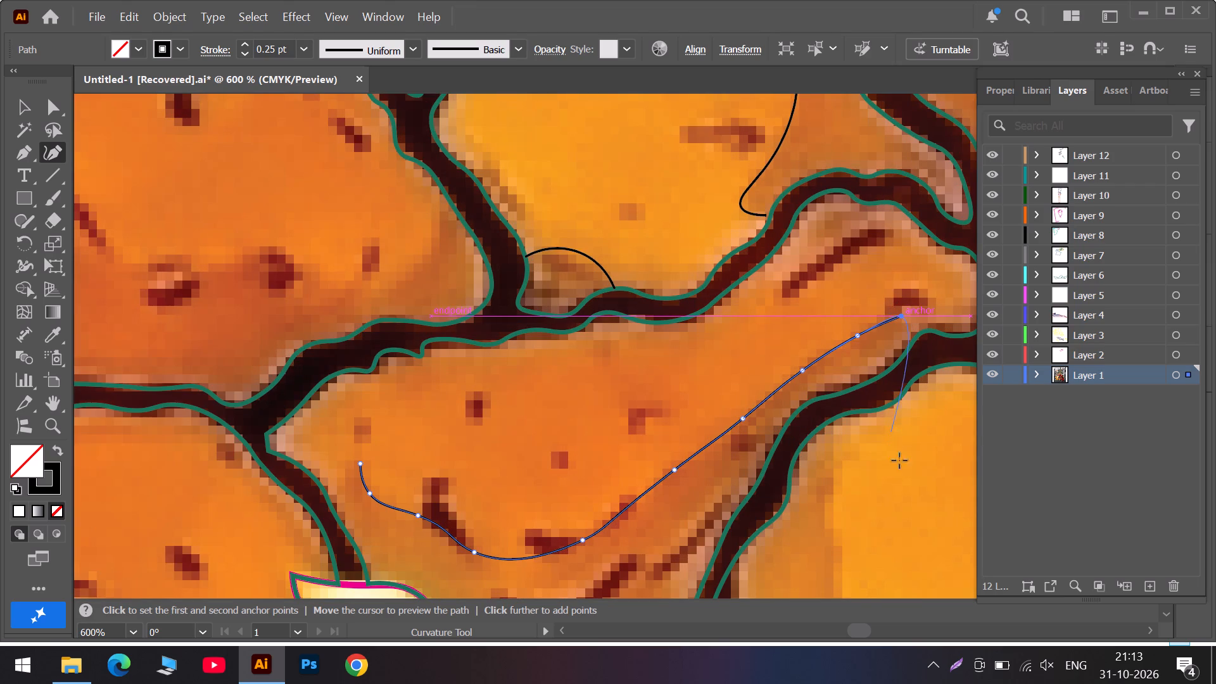
left_click(880, 628)
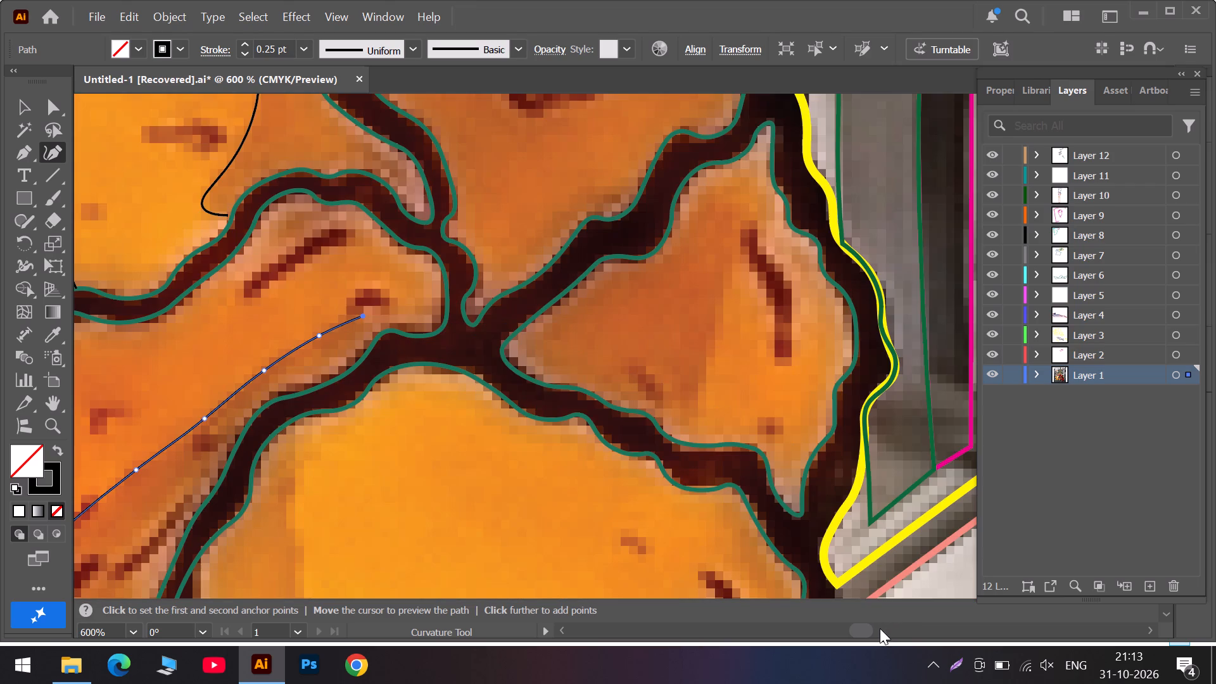
left_click(390, 323)
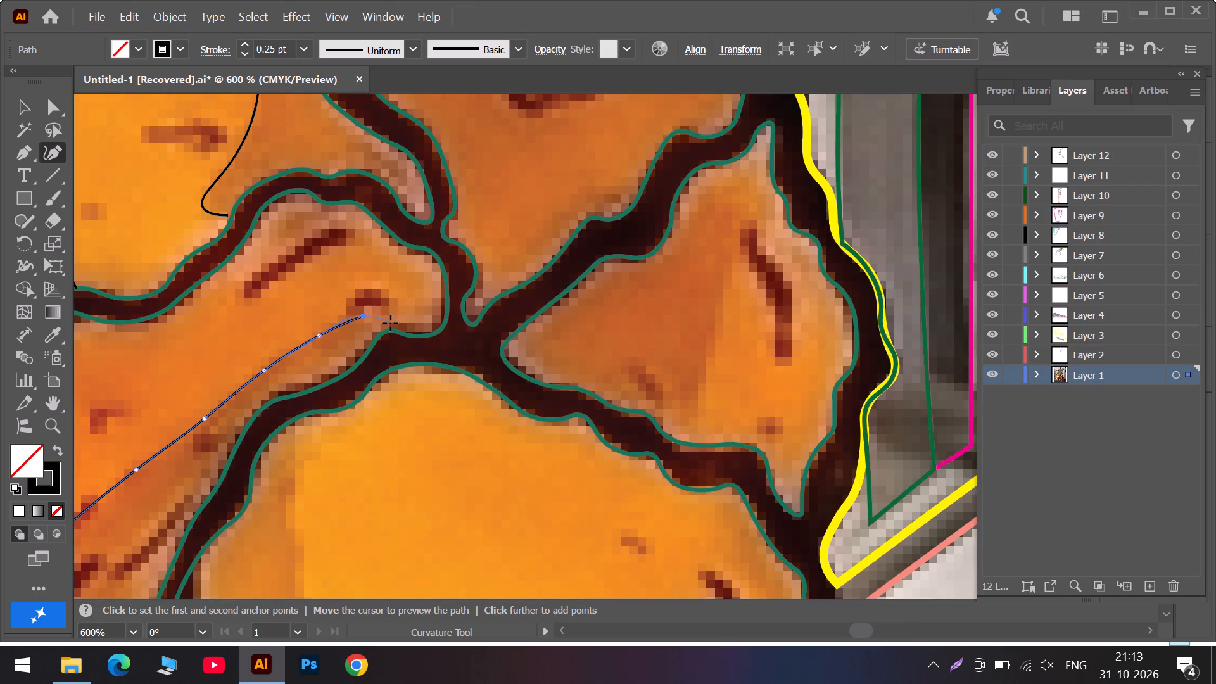
left_click(392, 328)
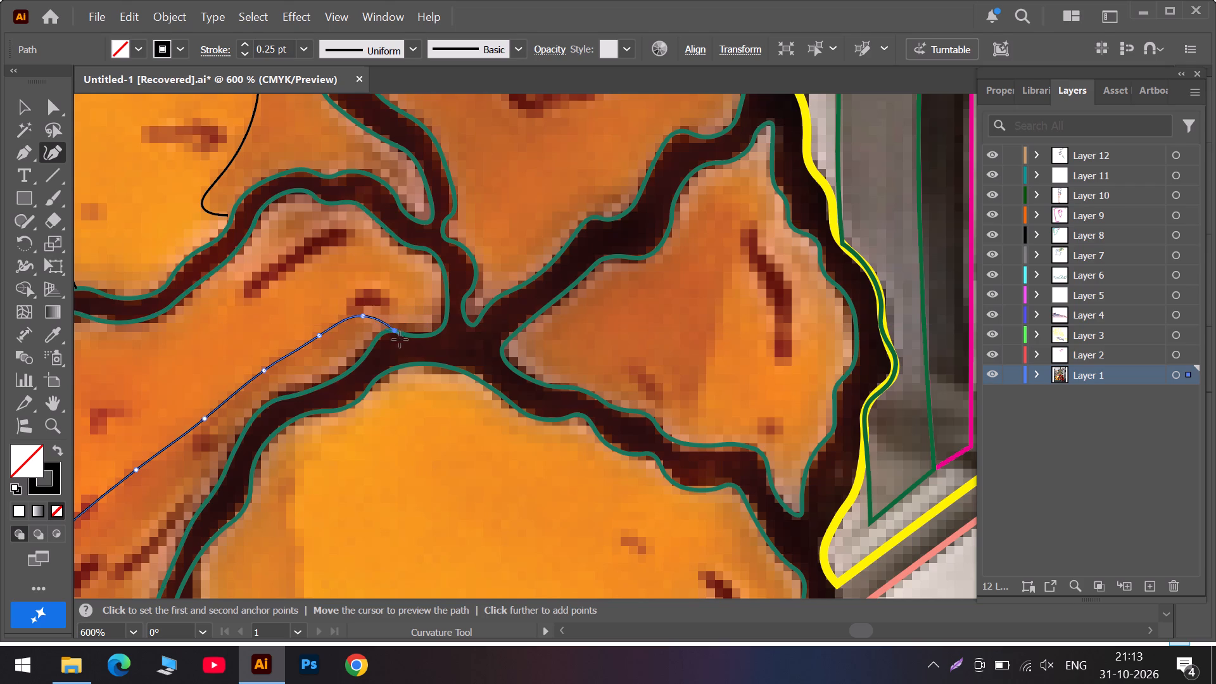
left_click_drag(395, 332, 398, 312)
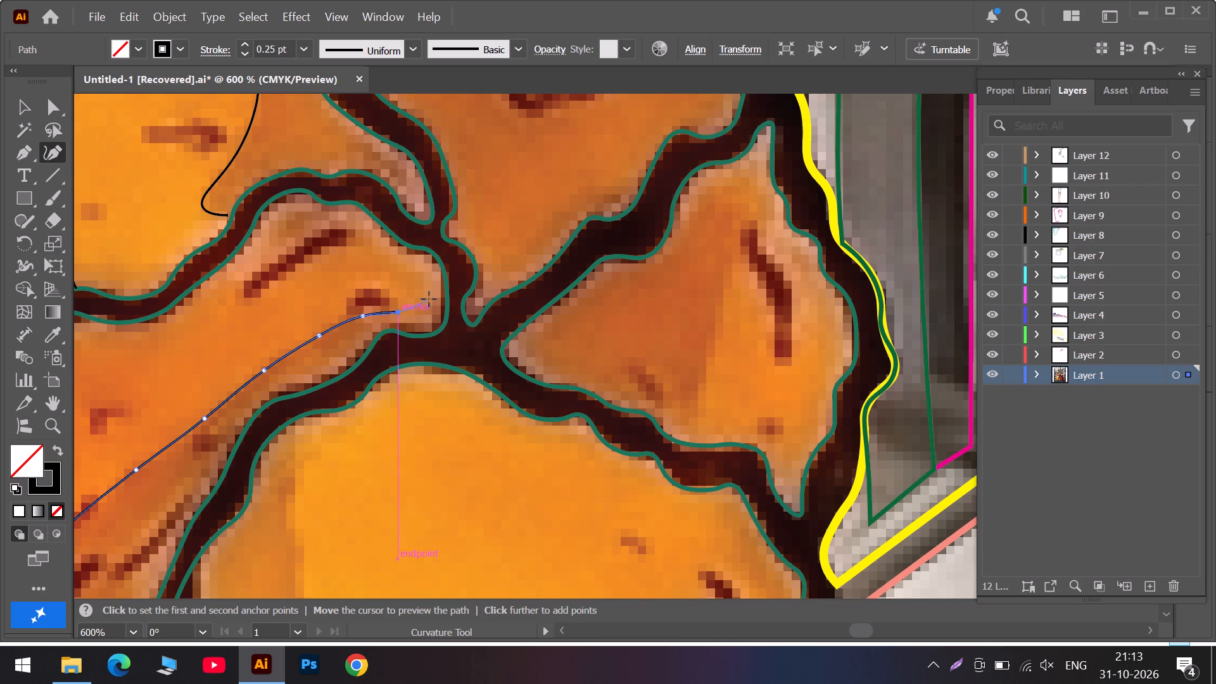
left_click(429, 299)
left_click_drag(398, 312, 397, 317)
left_click_drag(429, 298, 433, 297)
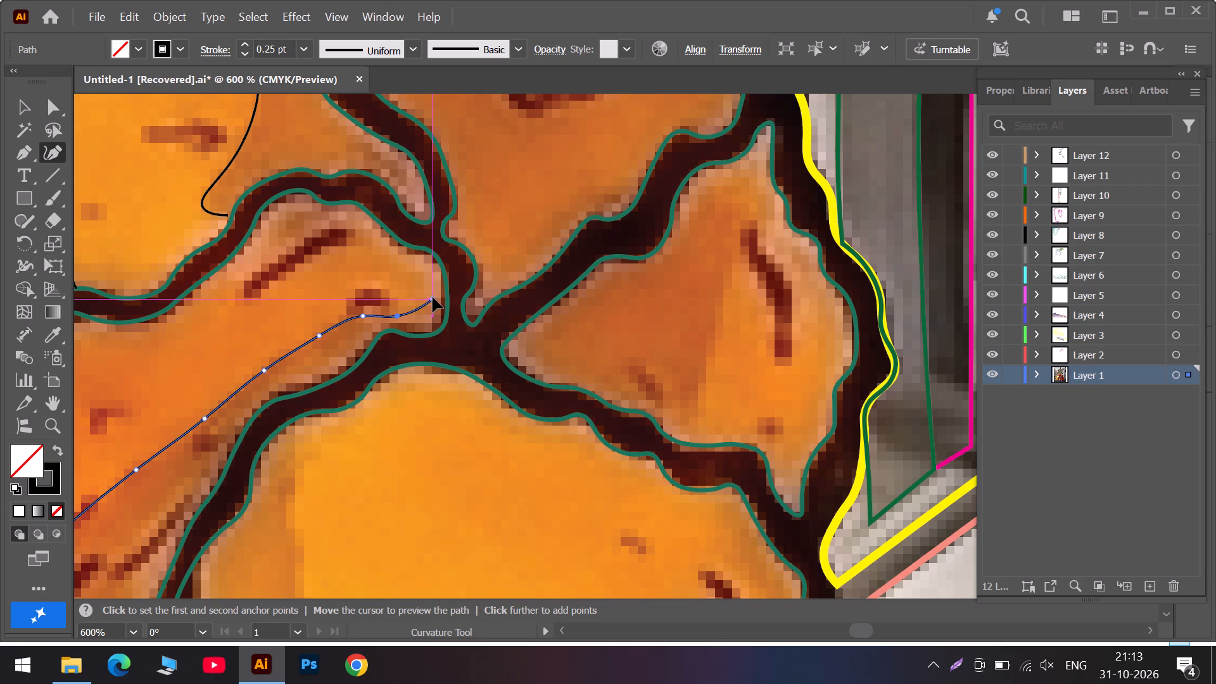
left_click_drag(433, 297, 441, 294)
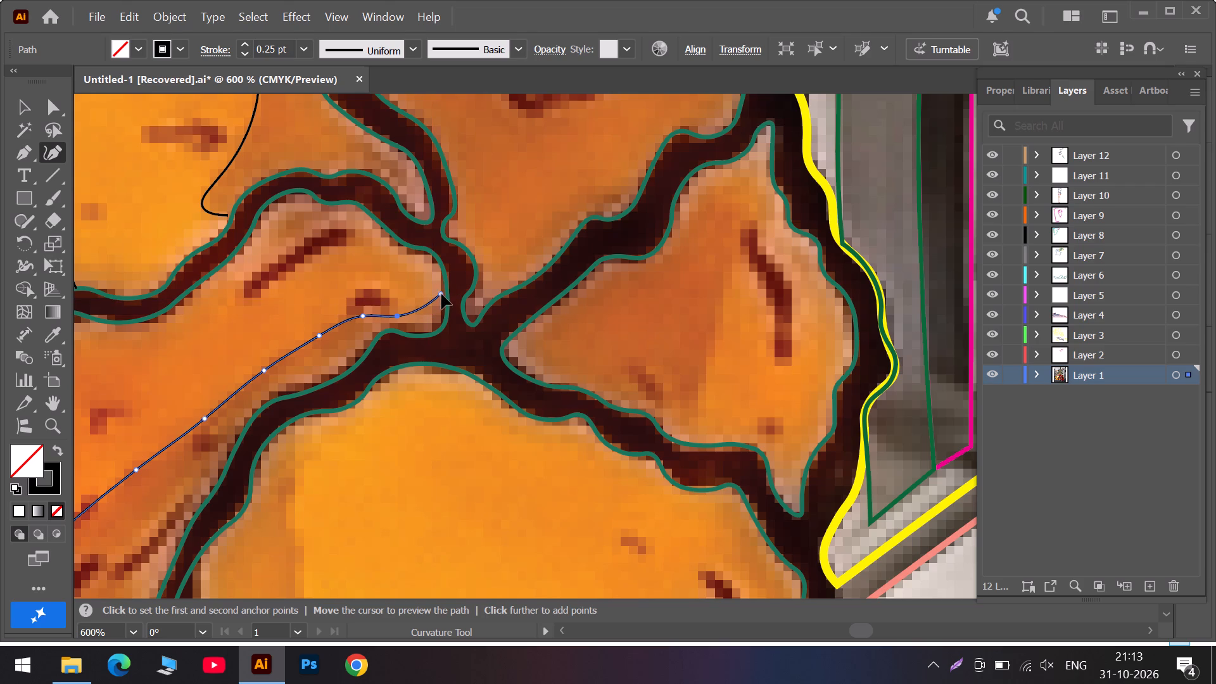
left_click_drag(441, 294, 452, 289)
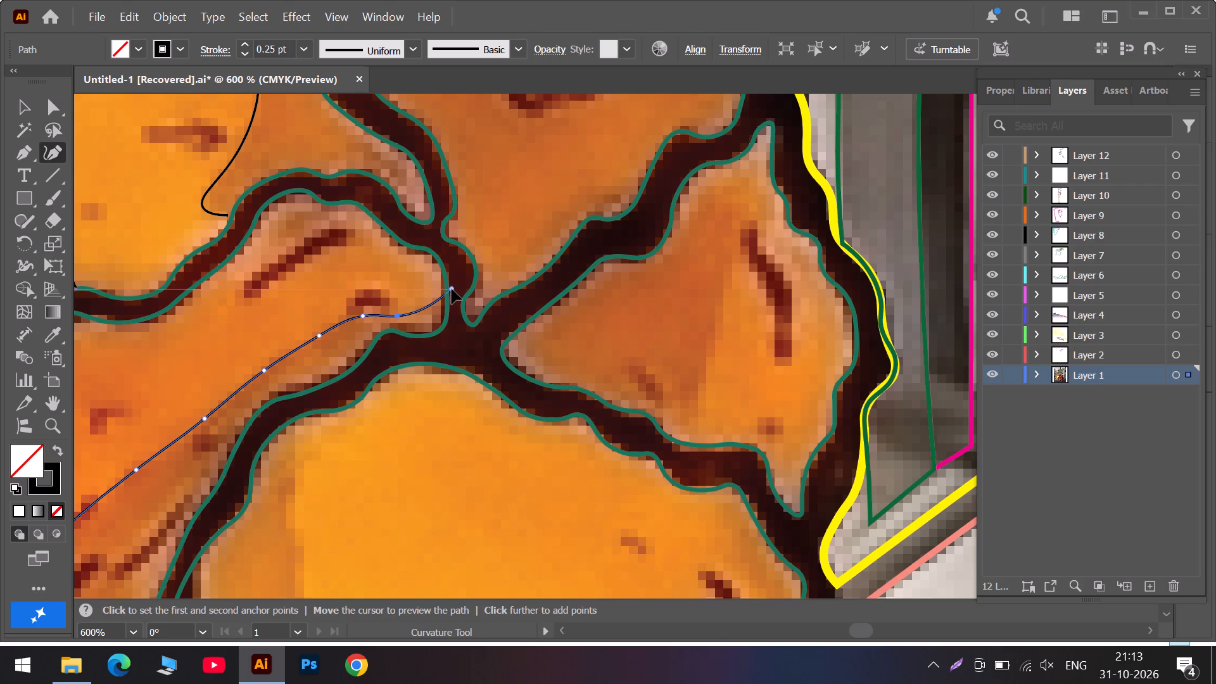
left_click_drag(452, 289, 445, 296)
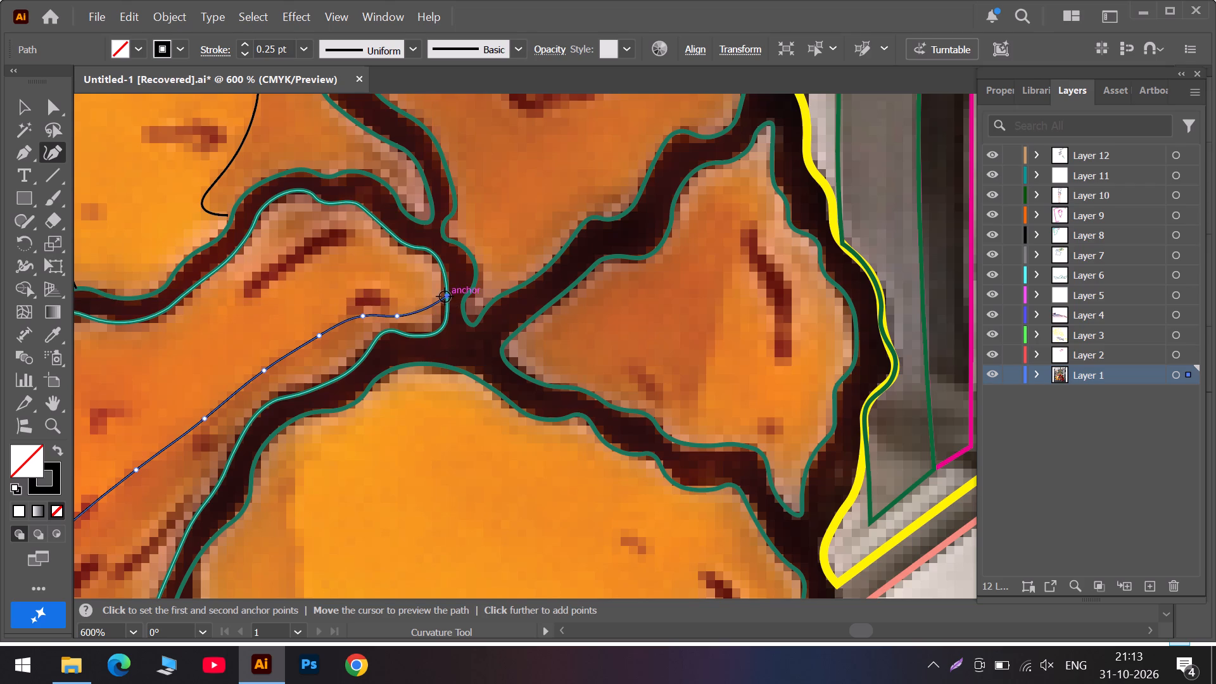
key("Escape")
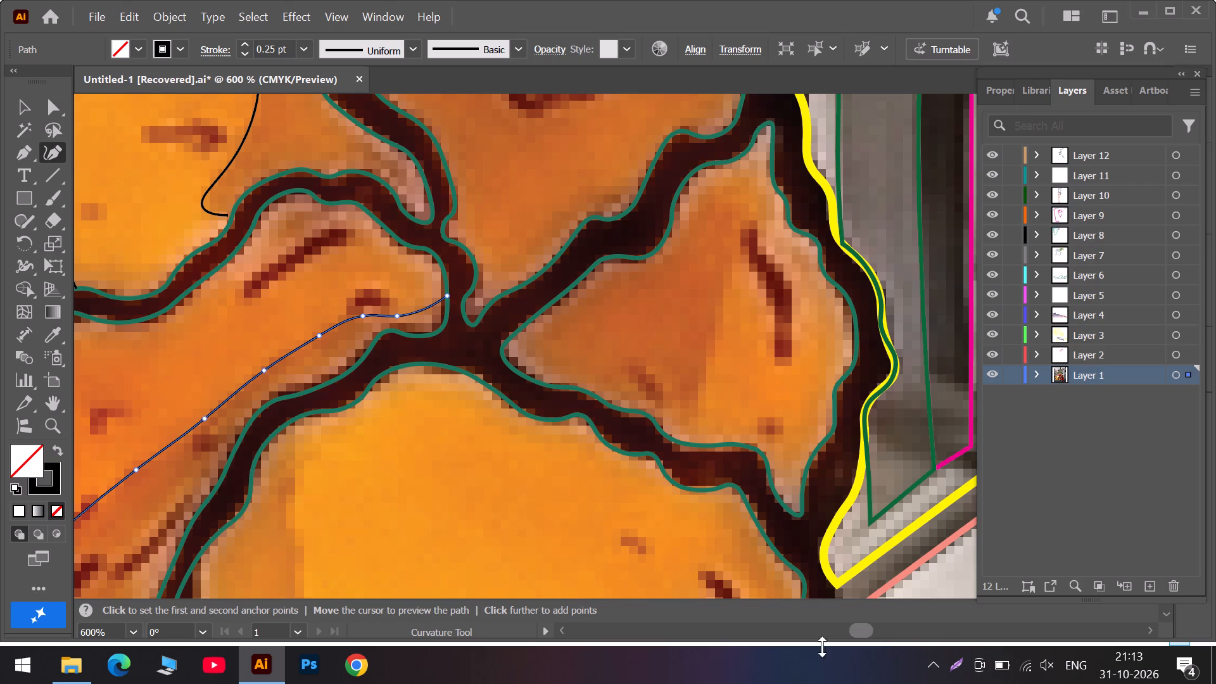
Extend the same path from its starting anchor over a small peak down to the green outline above the flame tip, and end it.
left_click(828, 631)
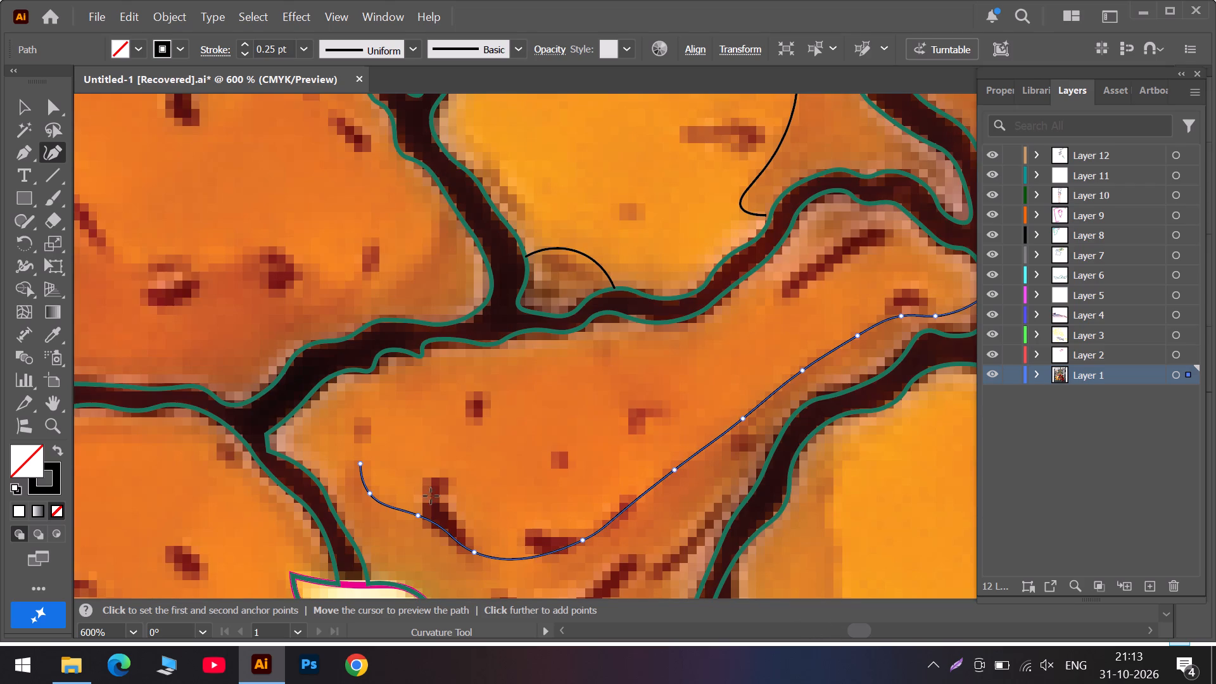
left_click(360, 462)
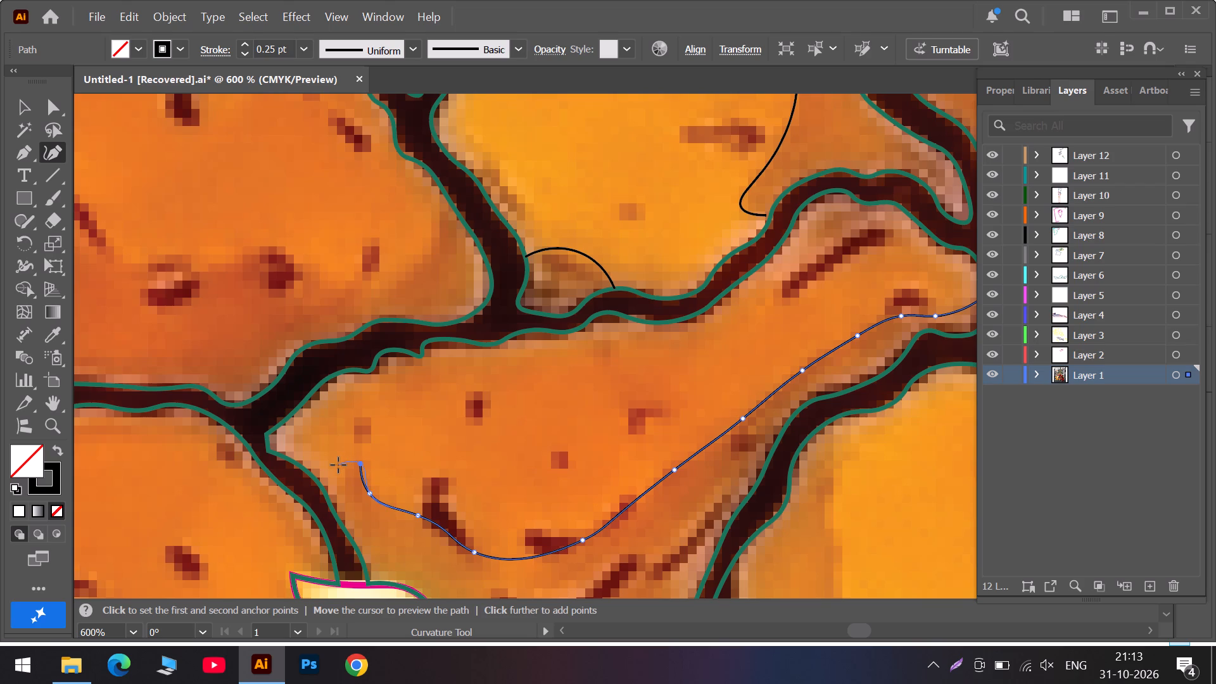
left_click(338, 467)
left_click_drag(338, 467, 334, 495)
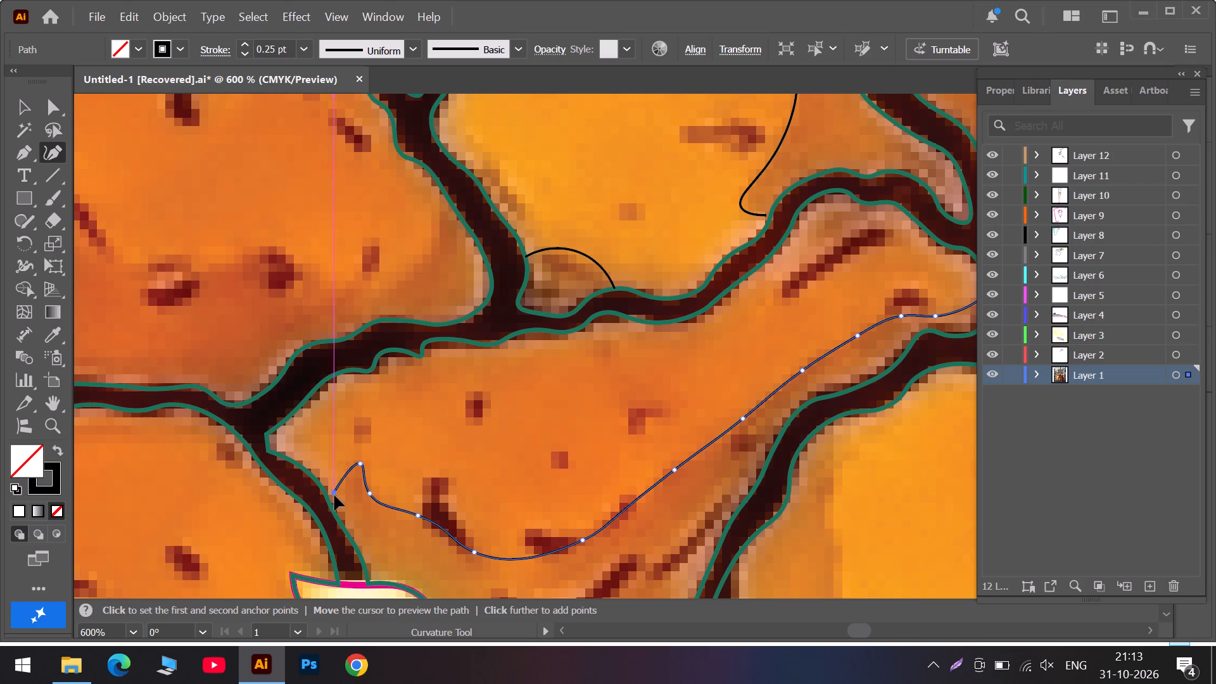
left_click_drag(334, 495, 332, 505)
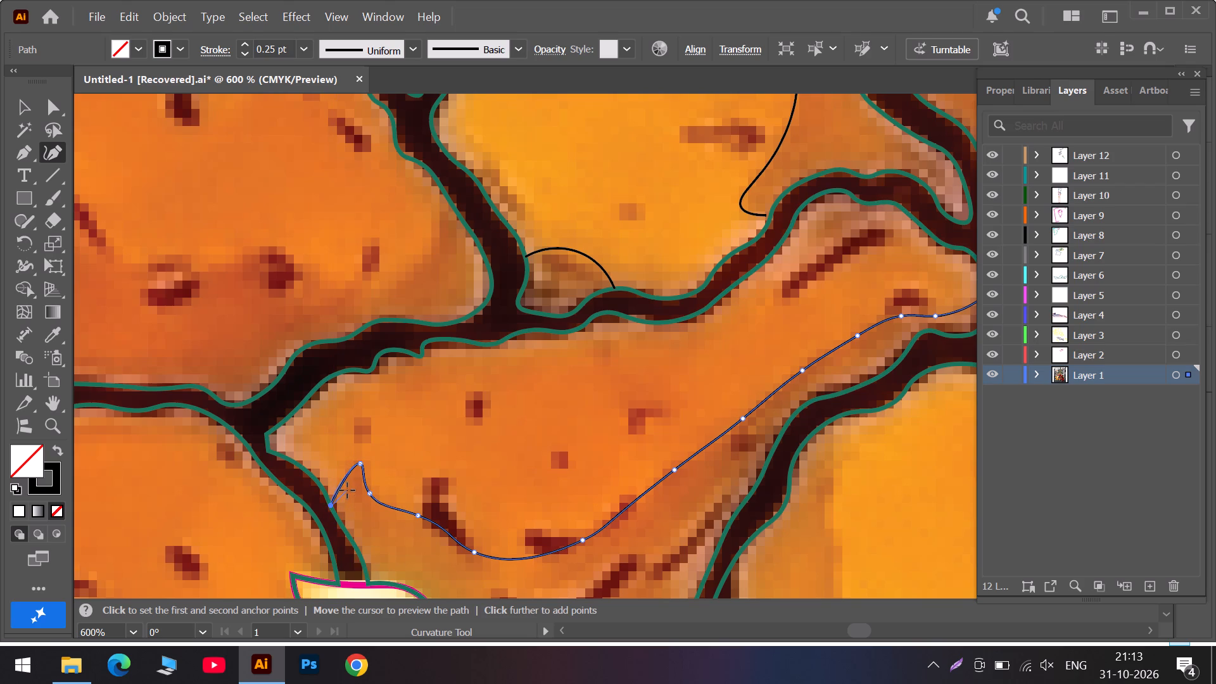
key("Escape")
left_click_drag(362, 462, 355, 456)
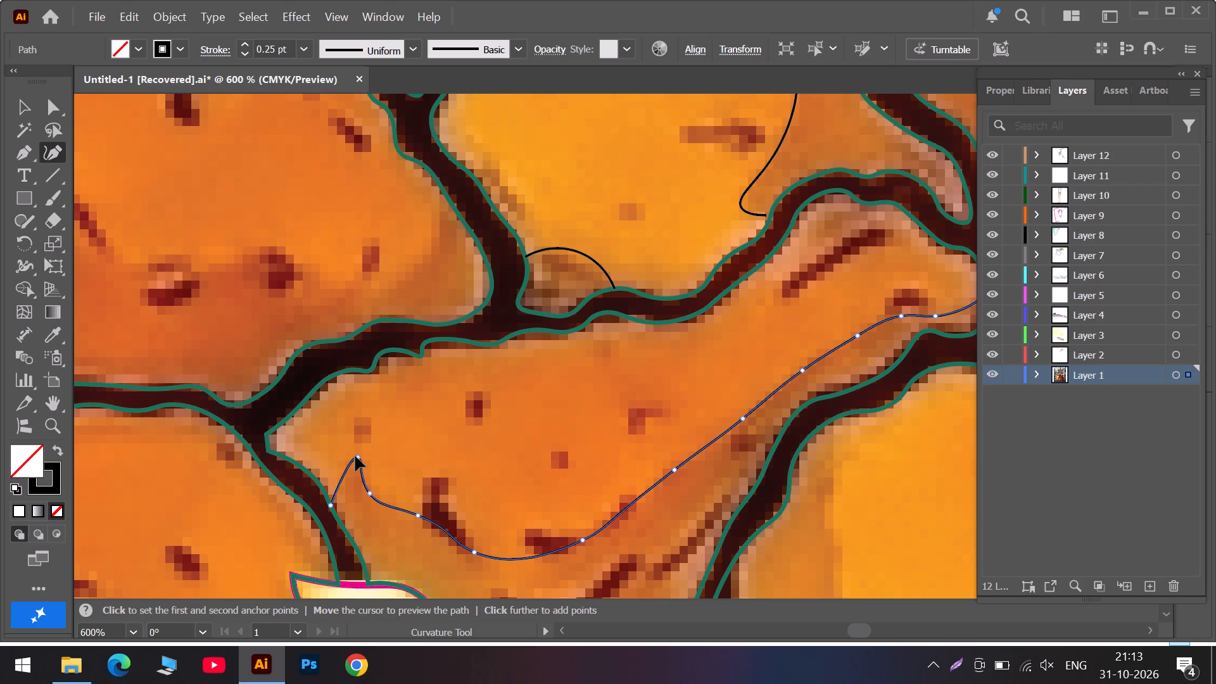
left_click_drag(355, 456, 353, 456)
left_click_drag(369, 497, 379, 502)
left_click_drag(351, 457, 363, 463)
key("Escape")
Start a Curvature path on the orange piece left of the yellow-orange one, tracing its left shading edge down to the lower-left dark mark.
scroll(497, 517, "down", 3)
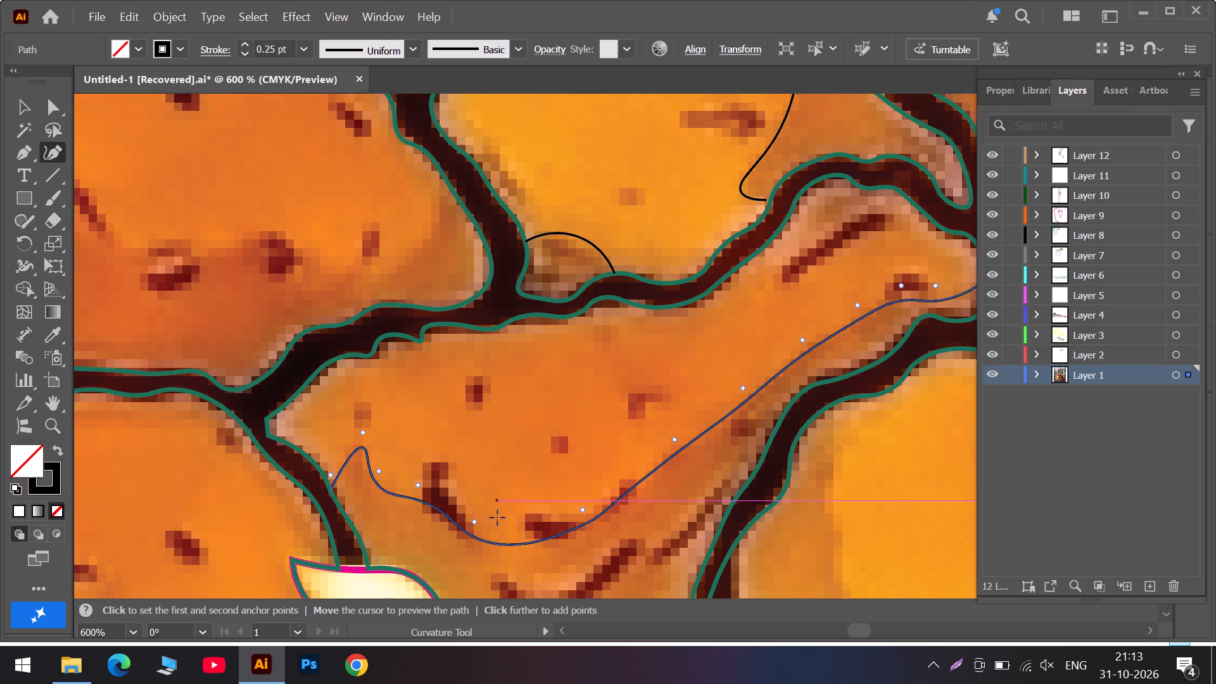
scroll(497, 517, "down", 9)
scroll(513, 495, "down", 2, "alt")
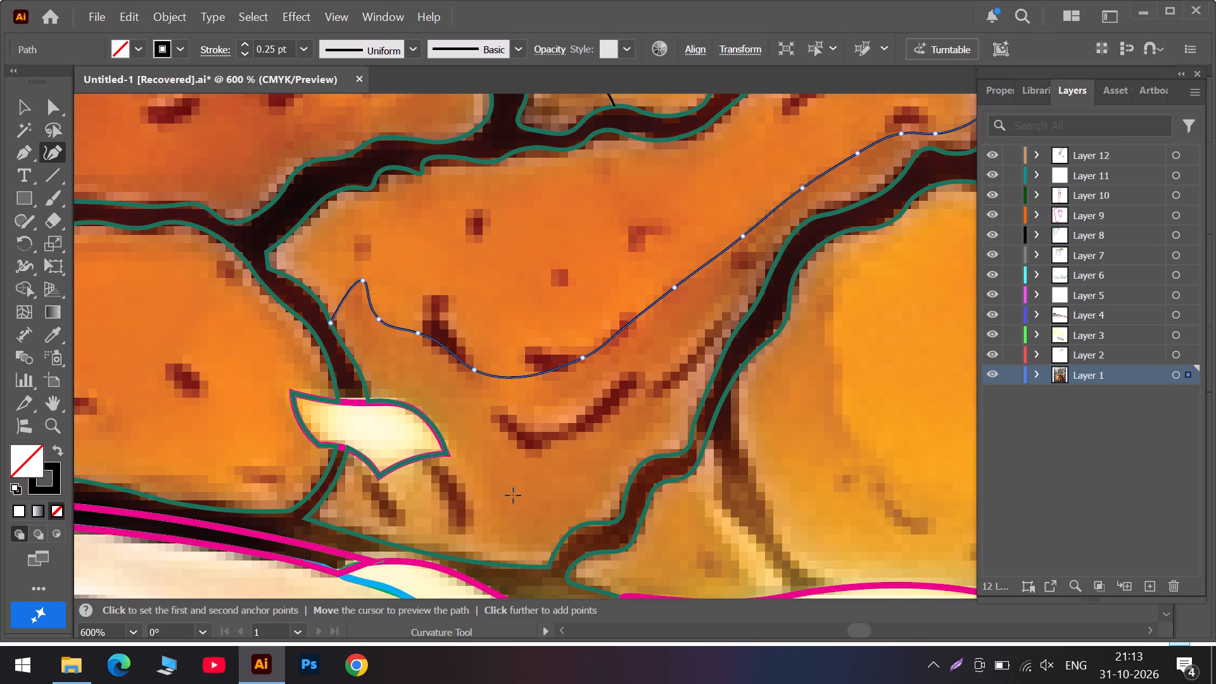
scroll(513, 495, "down", 1, "alt")
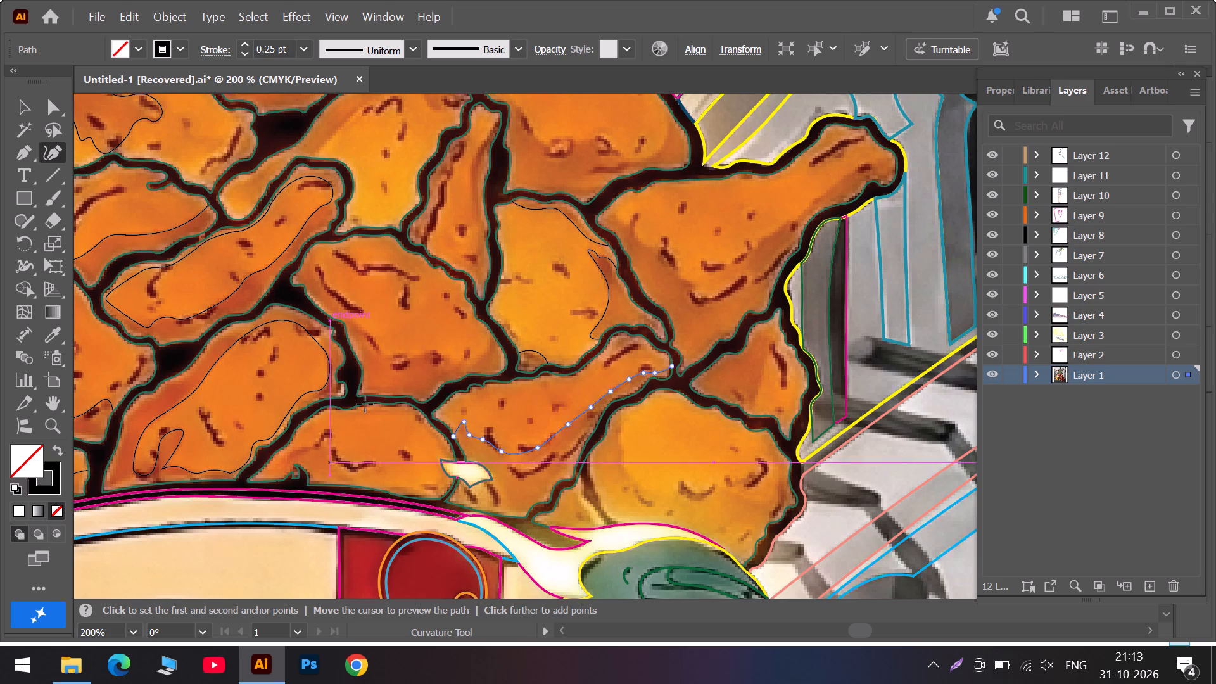
scroll(360, 374, "up", 1)
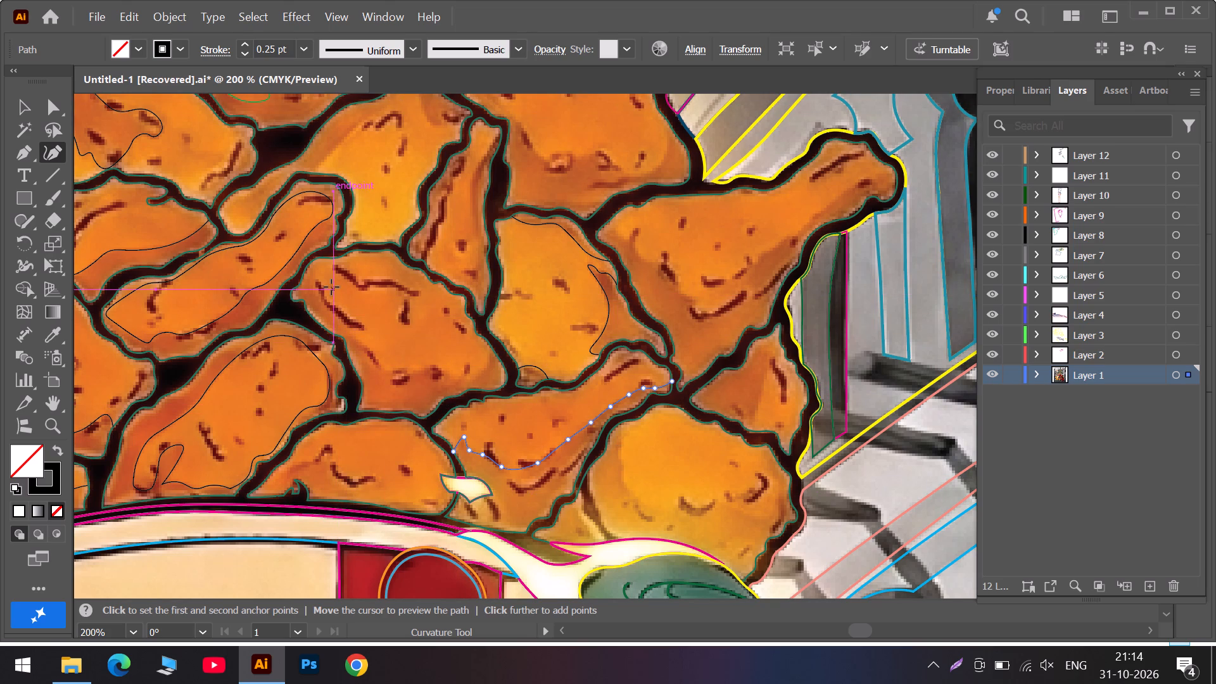
scroll(331, 287, "up", 1, "alt")
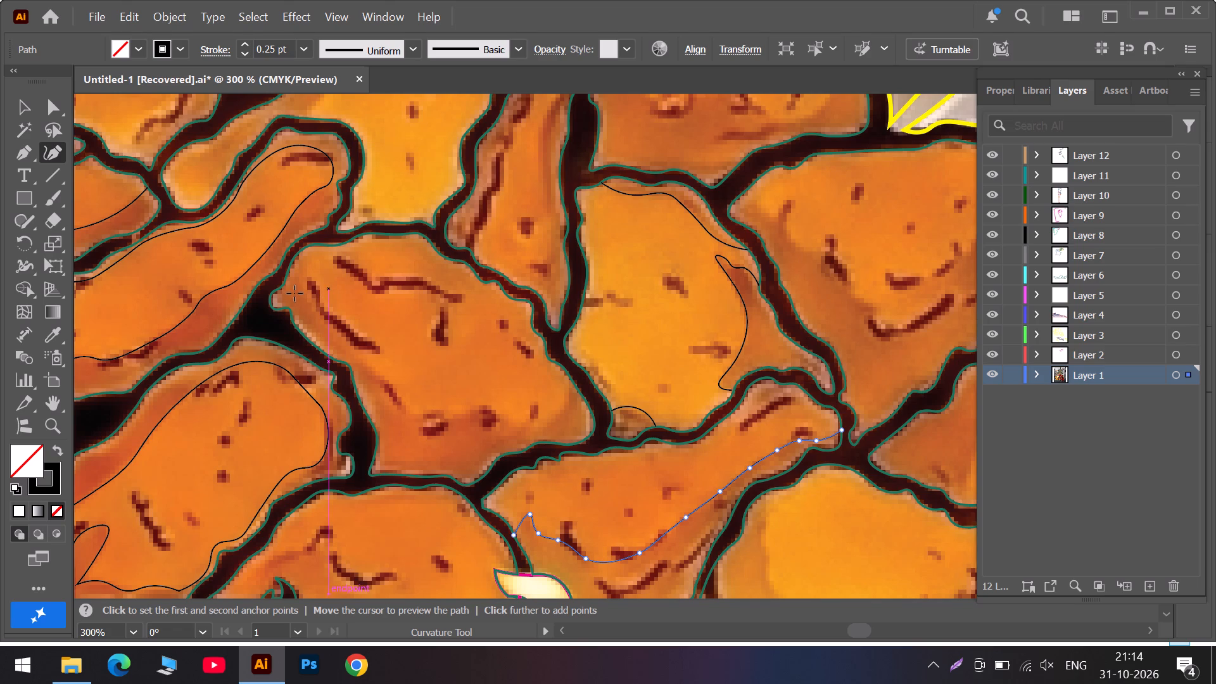
scroll(294, 293, "up", 1, "alt")
left_click(308, 262)
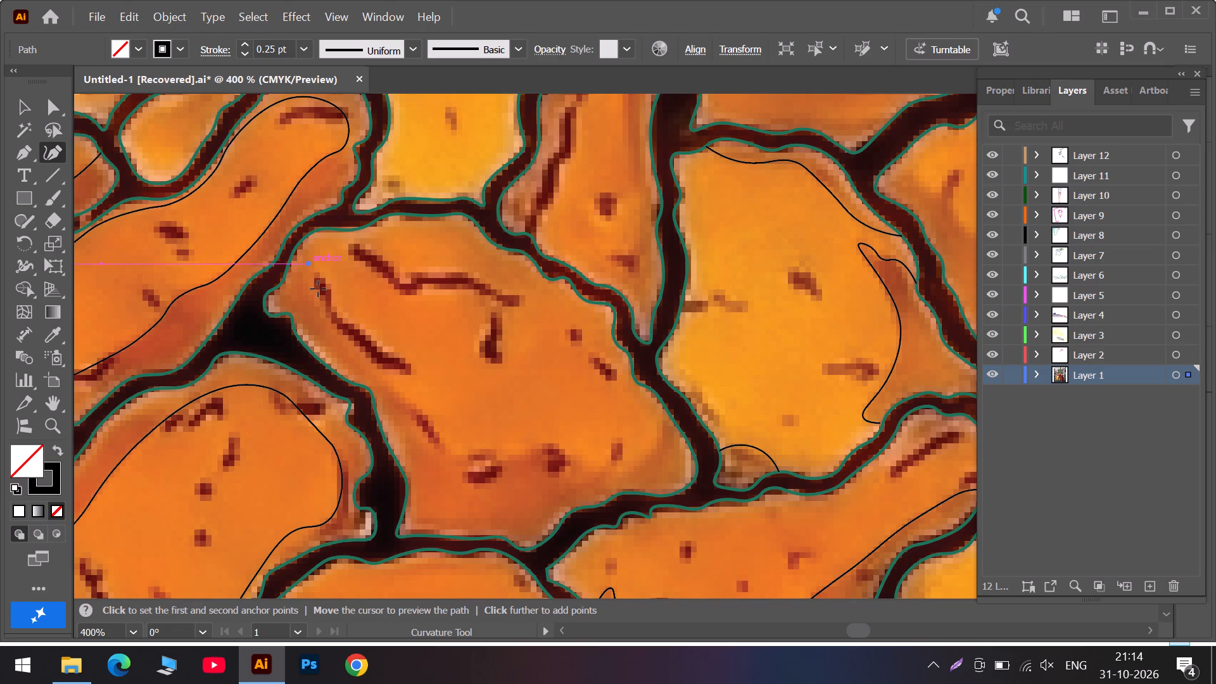
left_click(314, 293)
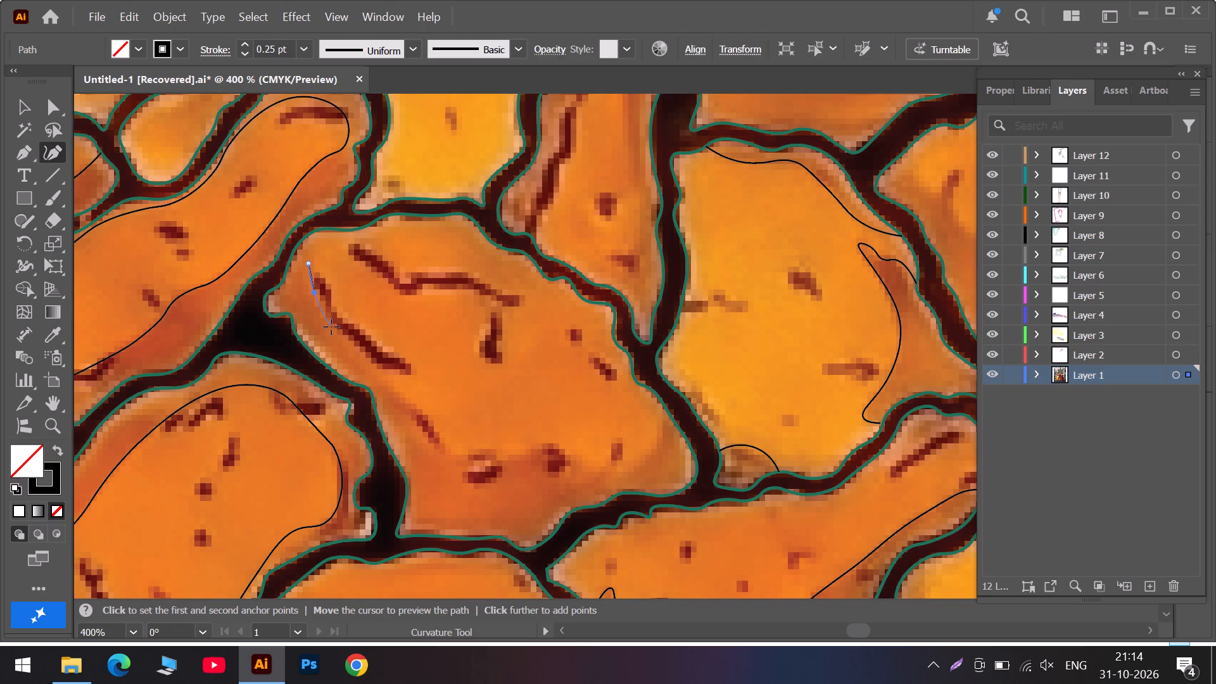
left_click(331, 328)
left_click(360, 358)
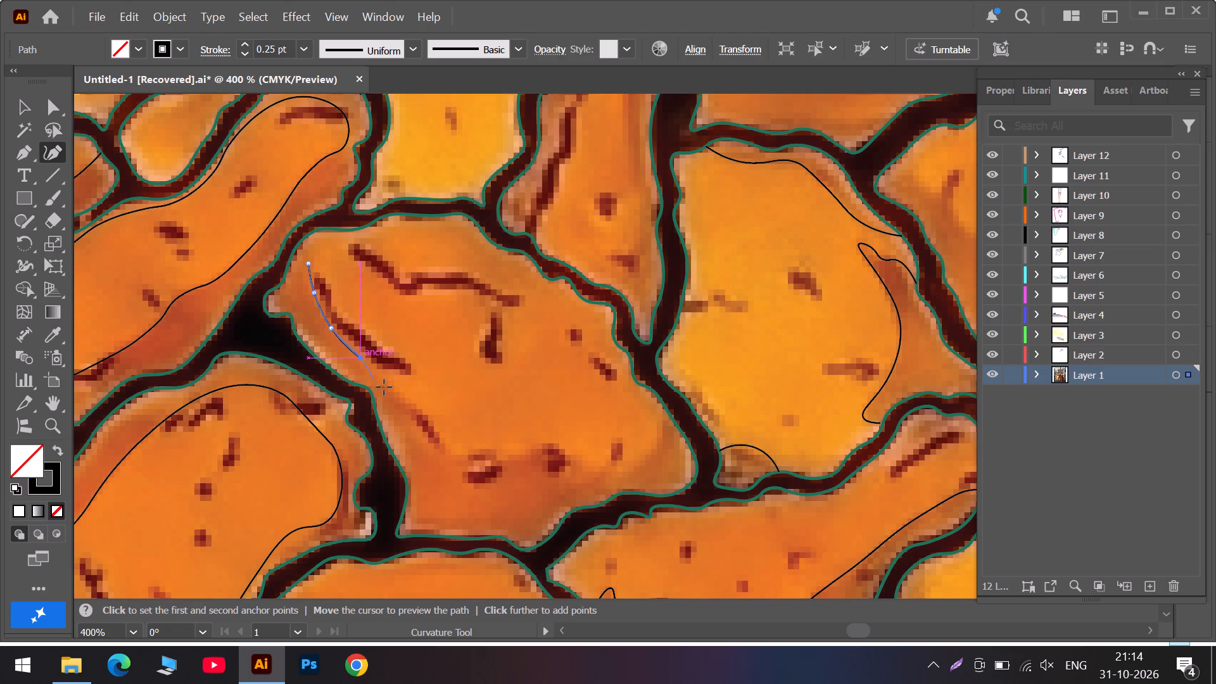
left_click(388, 392)
left_click(422, 414)
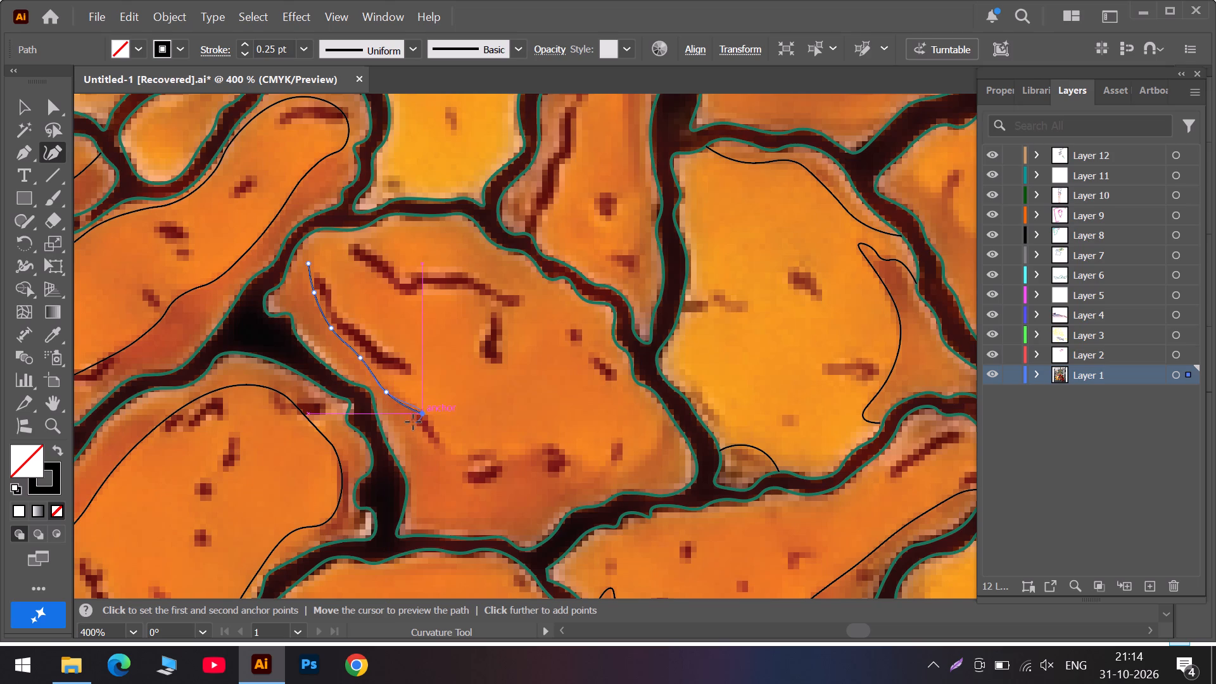
Continue the orange piece's shading path around the lower-left dark mark and along the tops of the lower dark marks, adjusting the anchors.
left_click(408, 419)
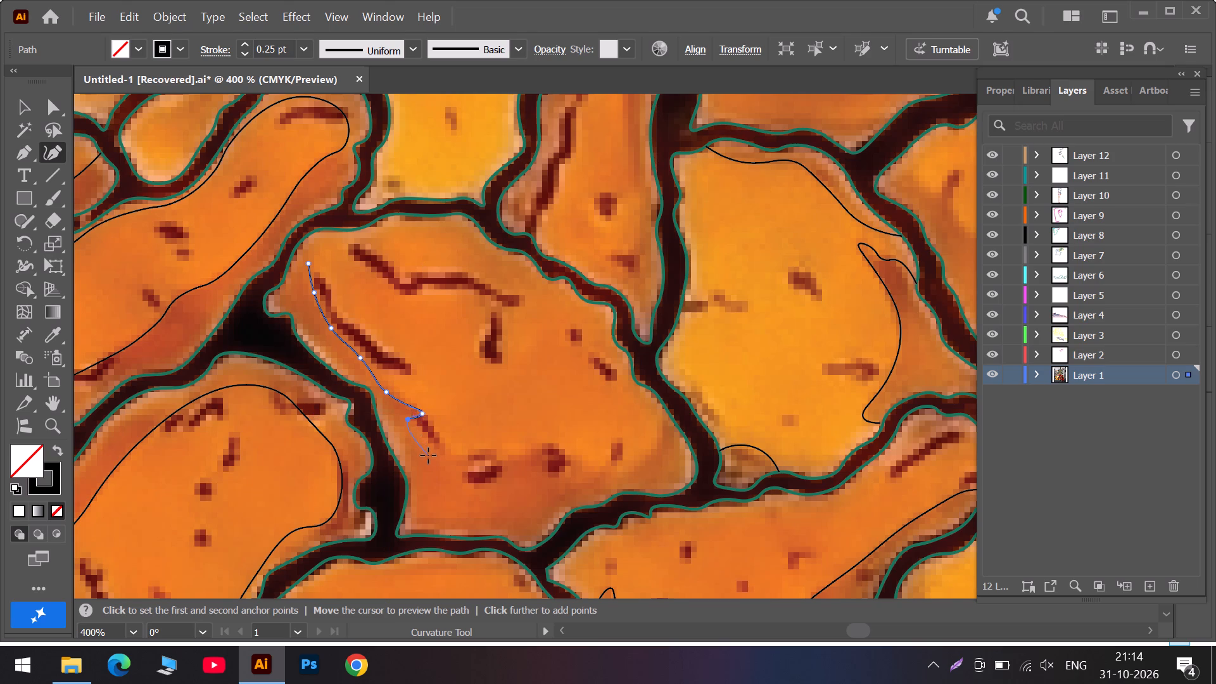
left_click(428, 455)
left_click(472, 453)
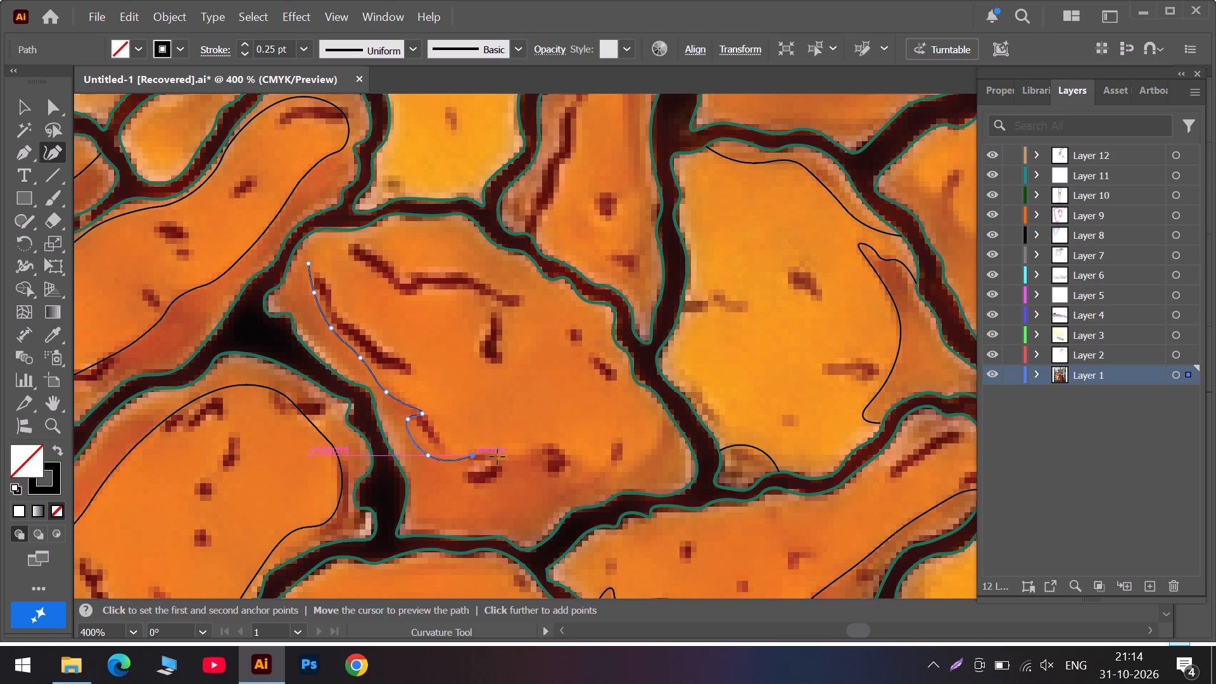
left_click(474, 457)
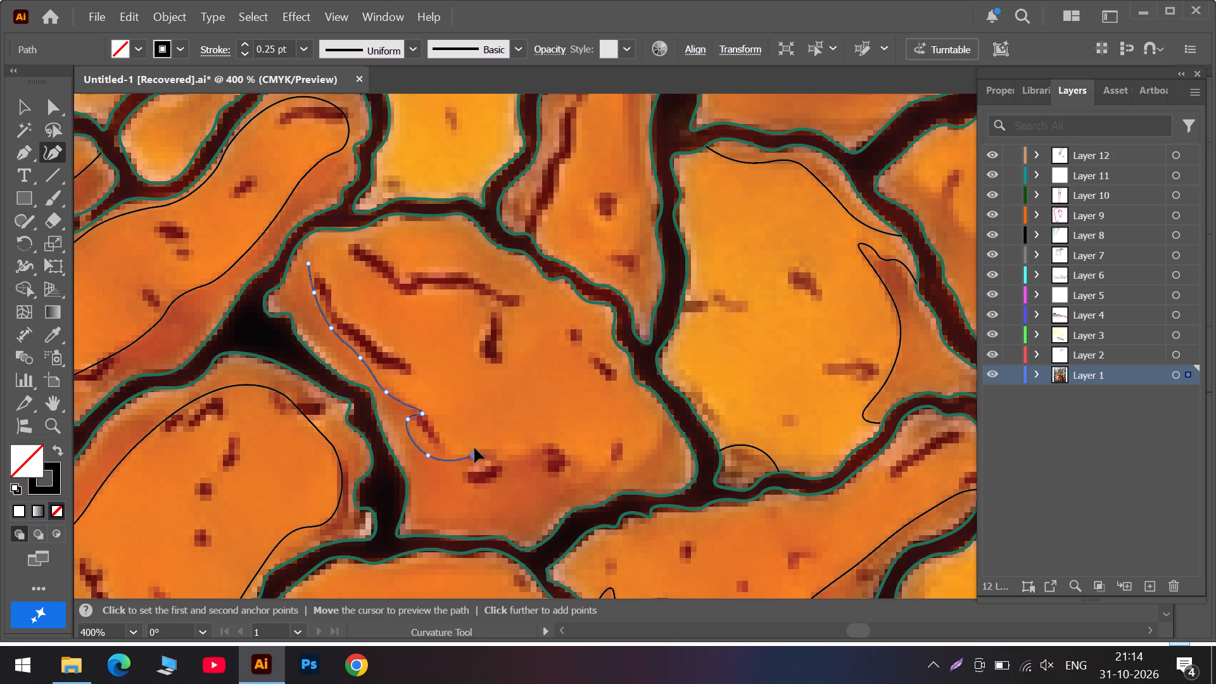
left_click(429, 453)
left_click(492, 453)
left_click(503, 464)
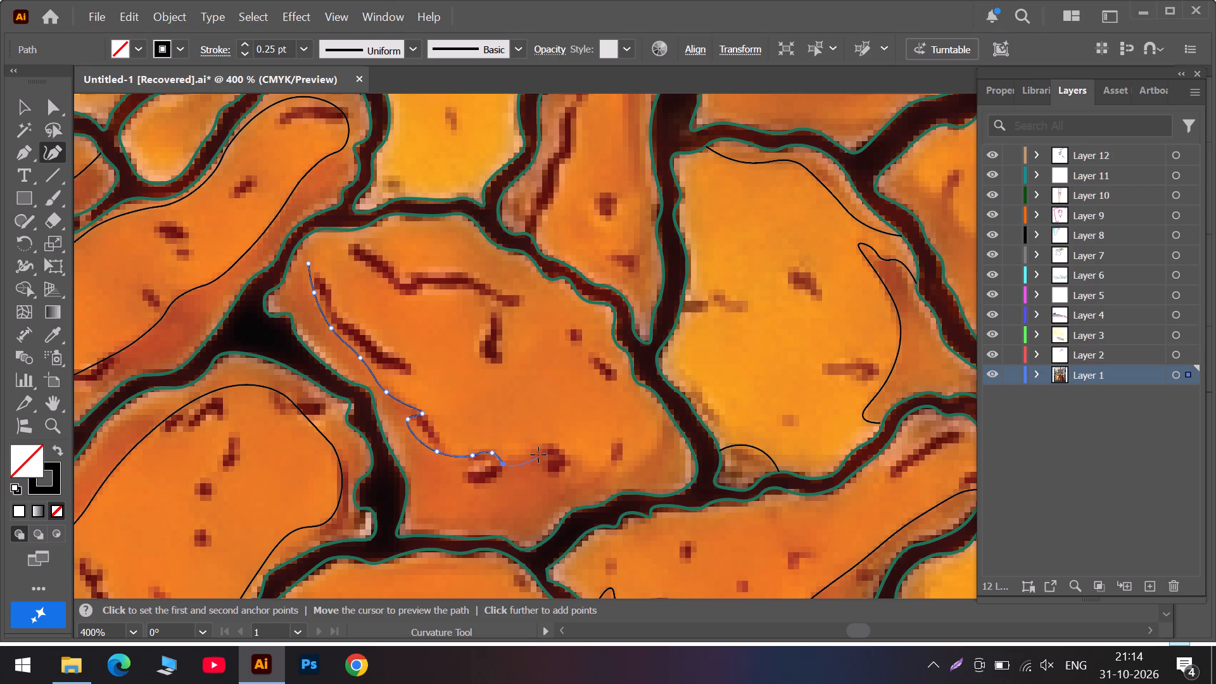
left_click(538, 452)
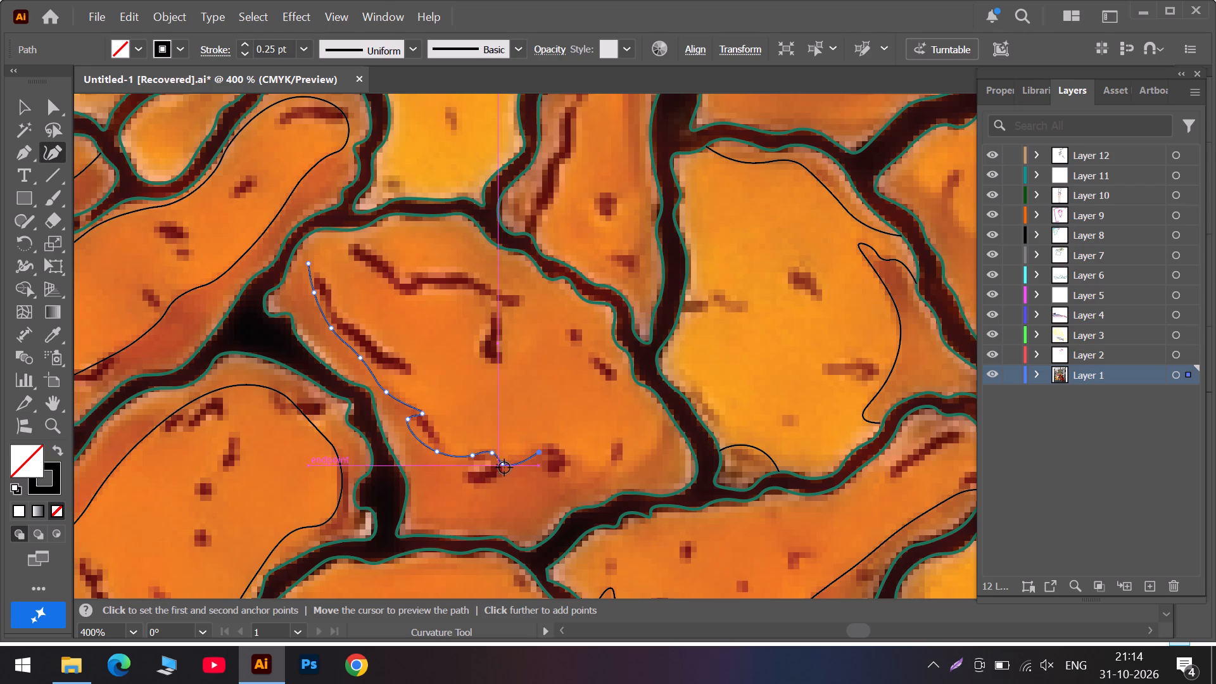
left_click_drag(504, 467, 507, 458)
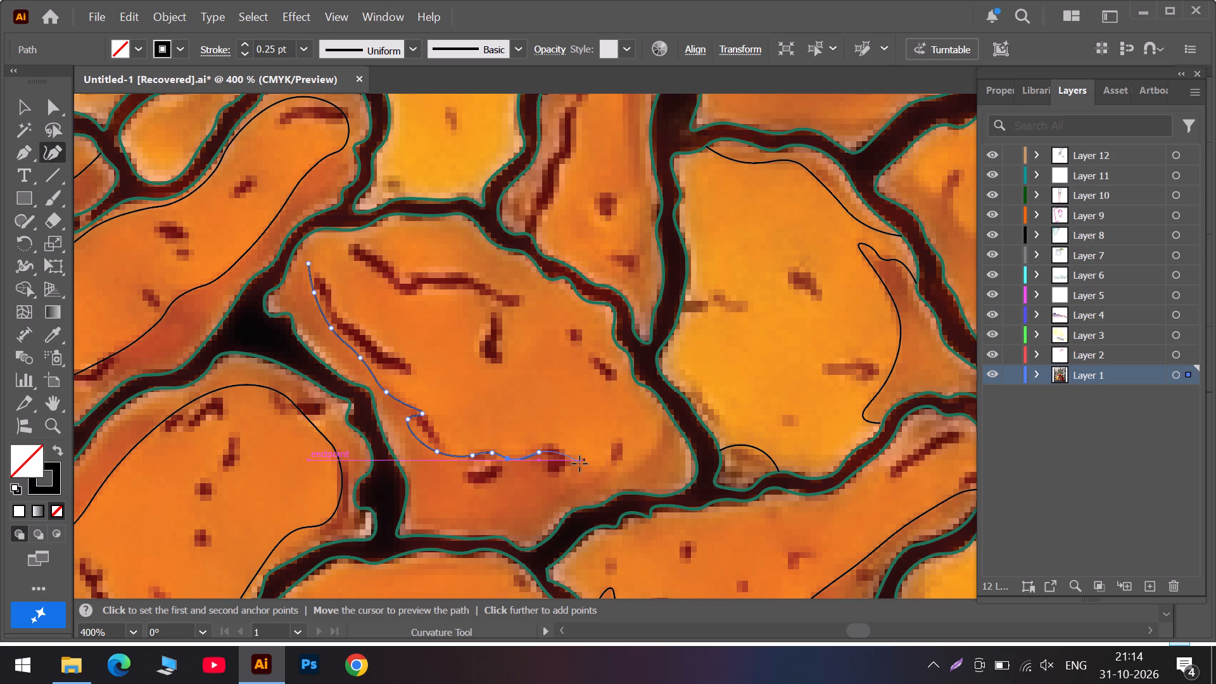
Extend the path below the small dark mark near the piece's lower-right corner, curve it up to the green outline, and end it.
left_click(579, 464)
left_click(605, 474)
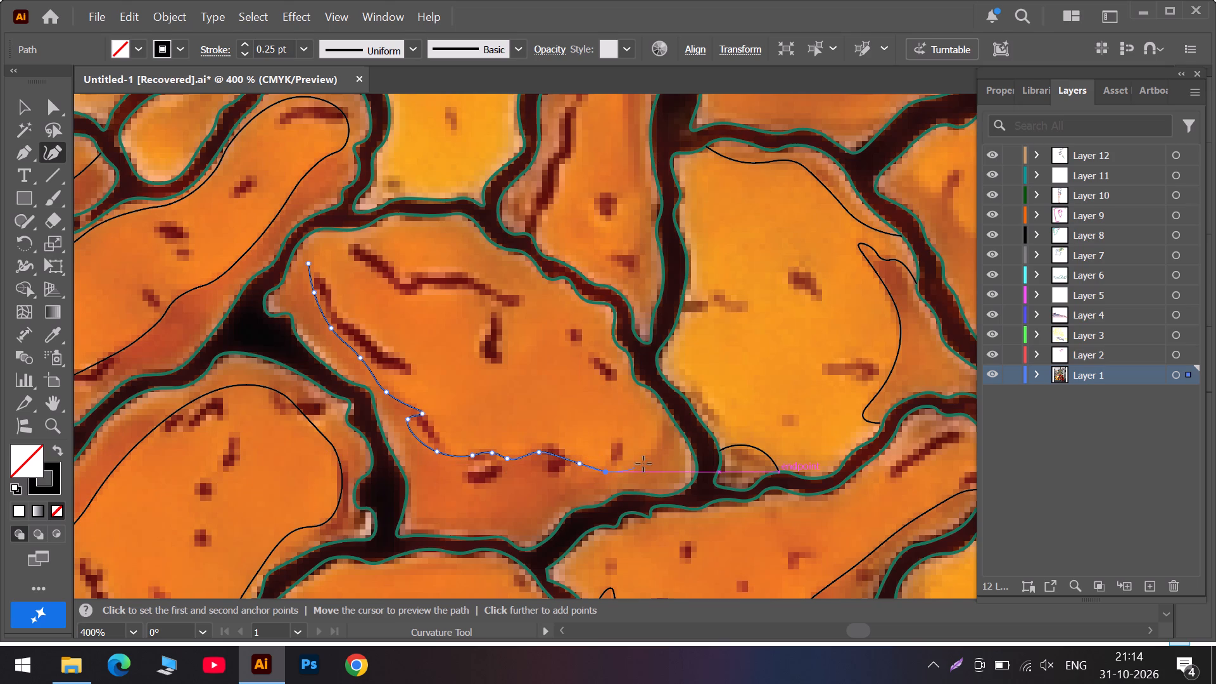
left_click(649, 453)
left_click_drag(606, 473, 612, 475)
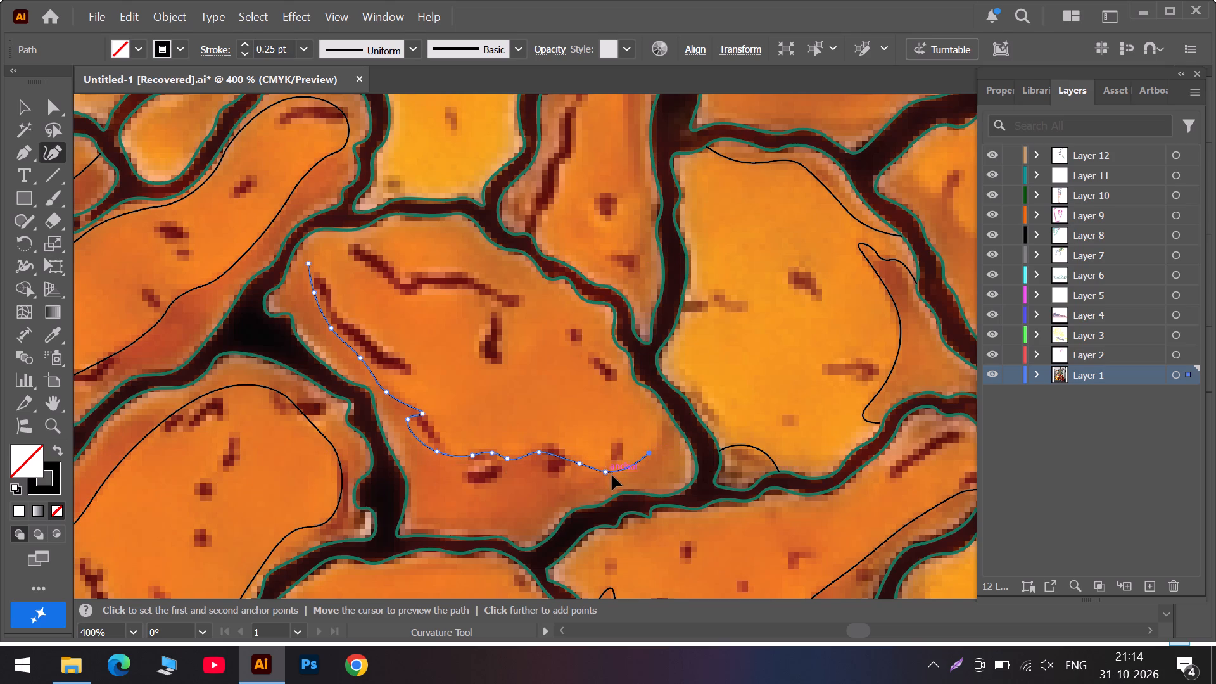
left_click_drag(612, 475, 617, 472)
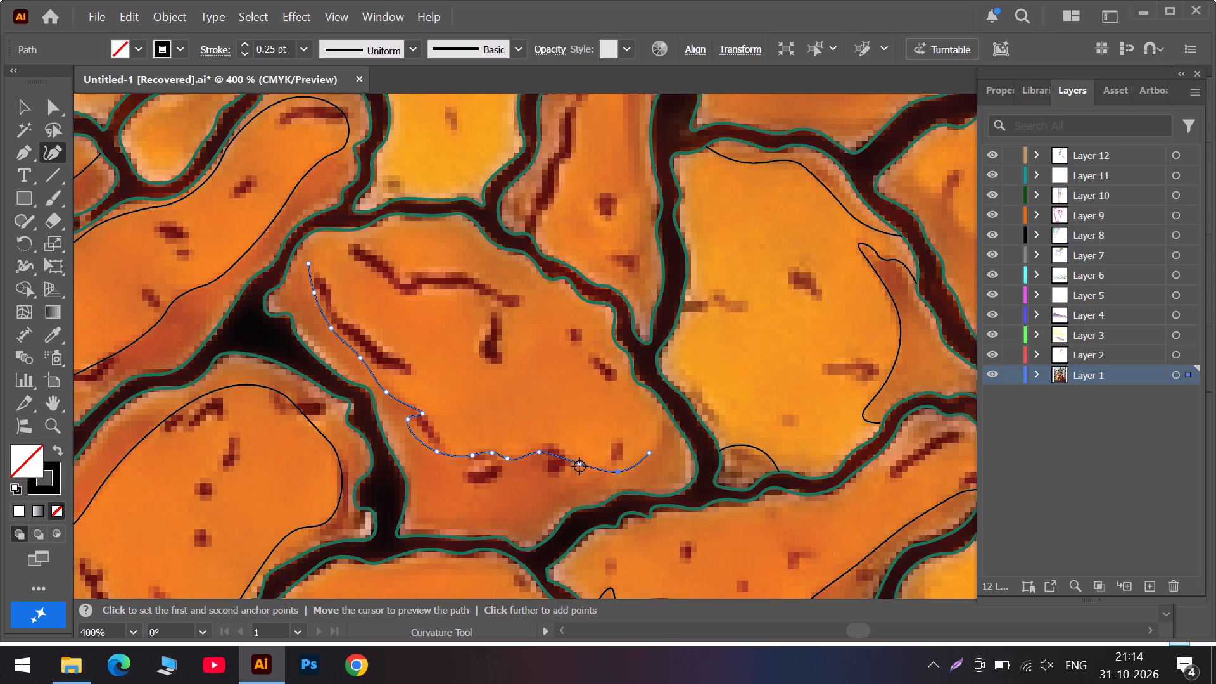
left_click(579, 464)
left_click(660, 426)
left_click_drag(660, 426, 664, 407)
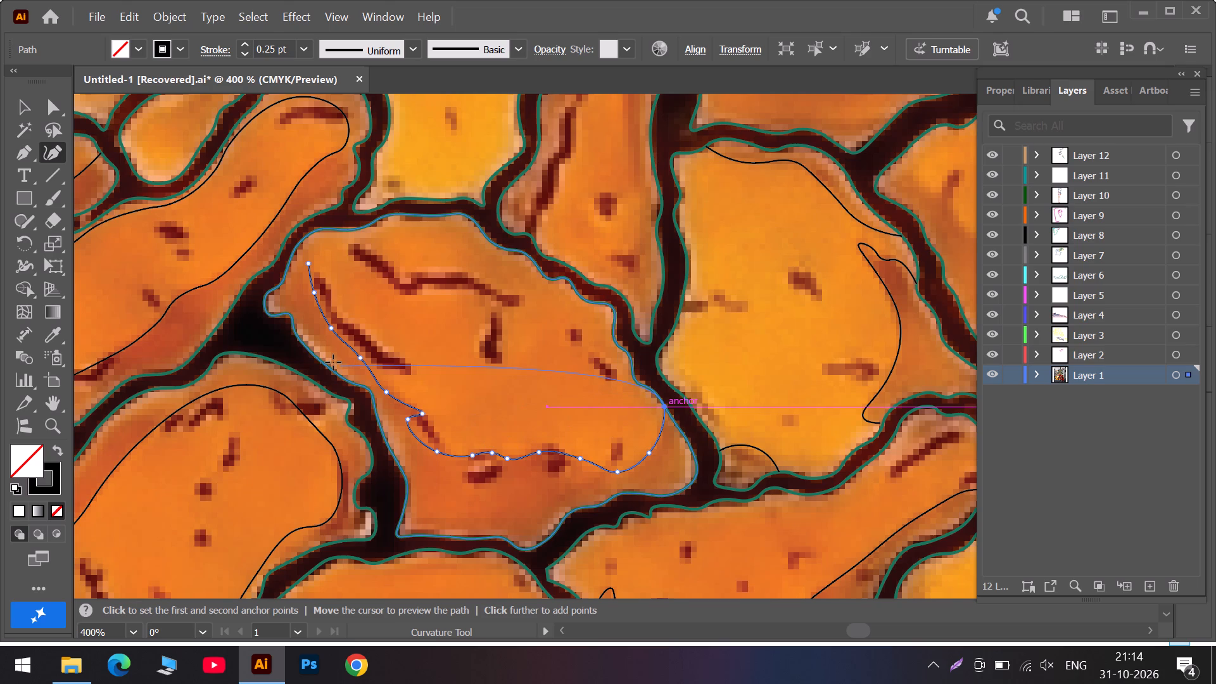
key("Escape")
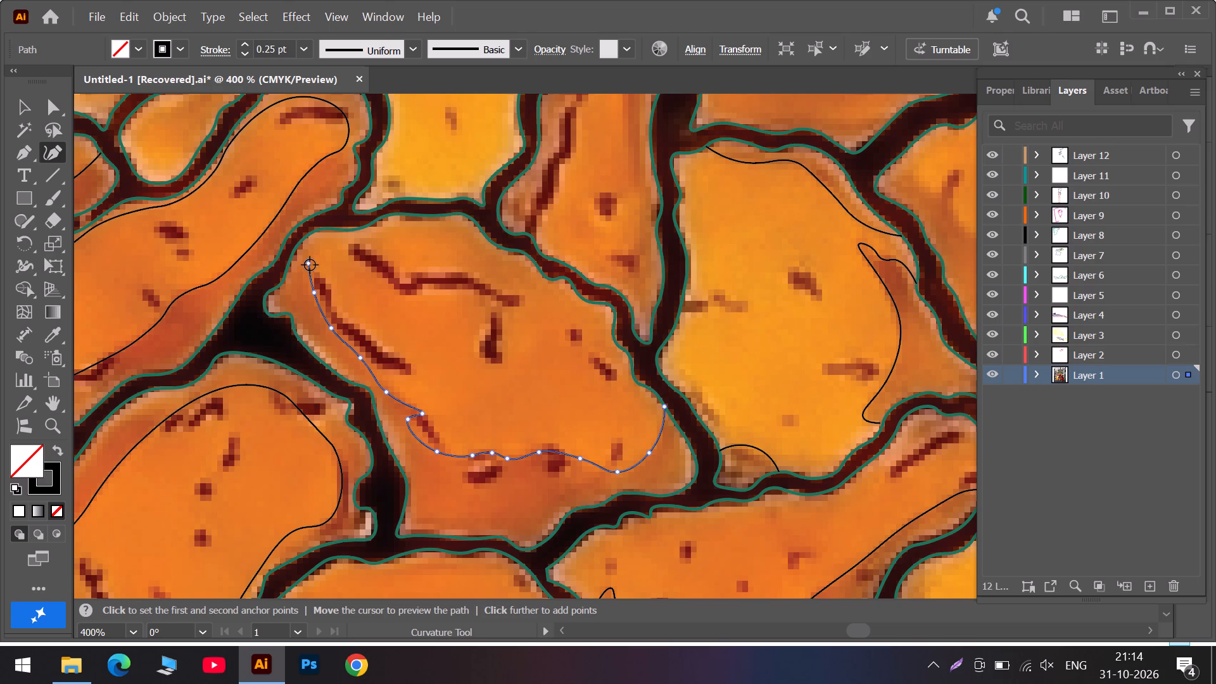
Move the path's starting anchor up onto the green outline at the piece's upper-left corner and end the path.
left_click_drag(310, 265, 306, 237)
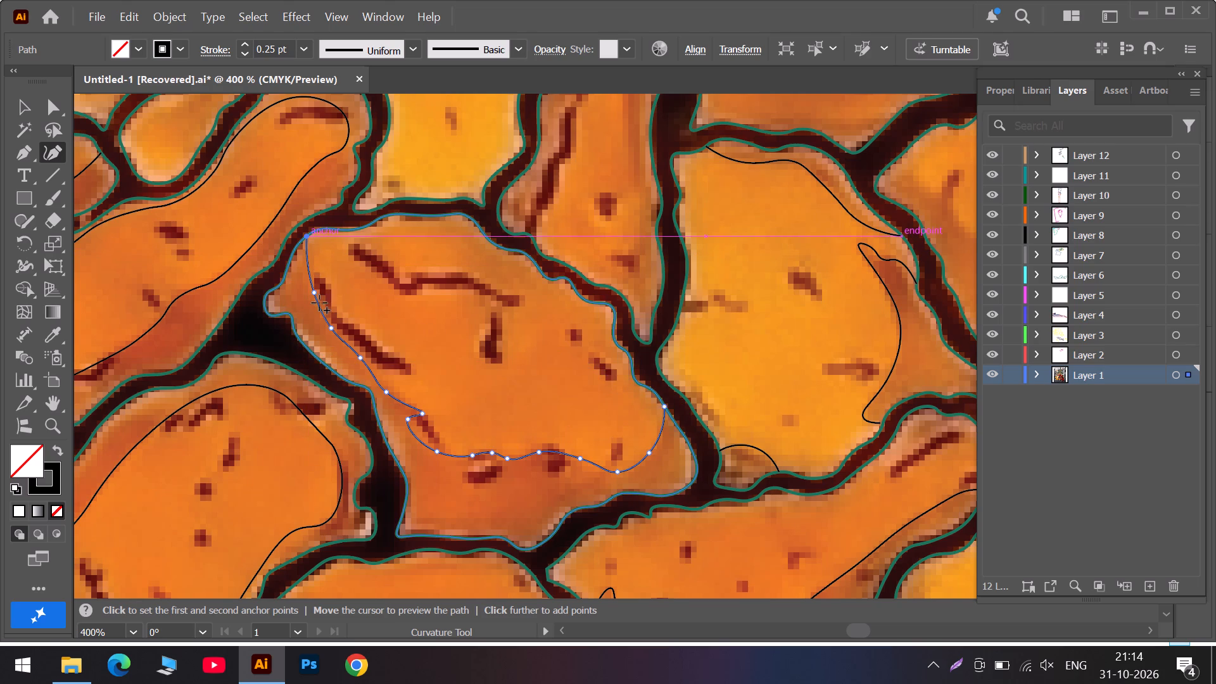
key("Escape")
Trace a Curvature path on the piece left of the white flame tip, arching below its dark marks down to the bottom green outline.
scroll(360, 491, "down", 2, "alt")
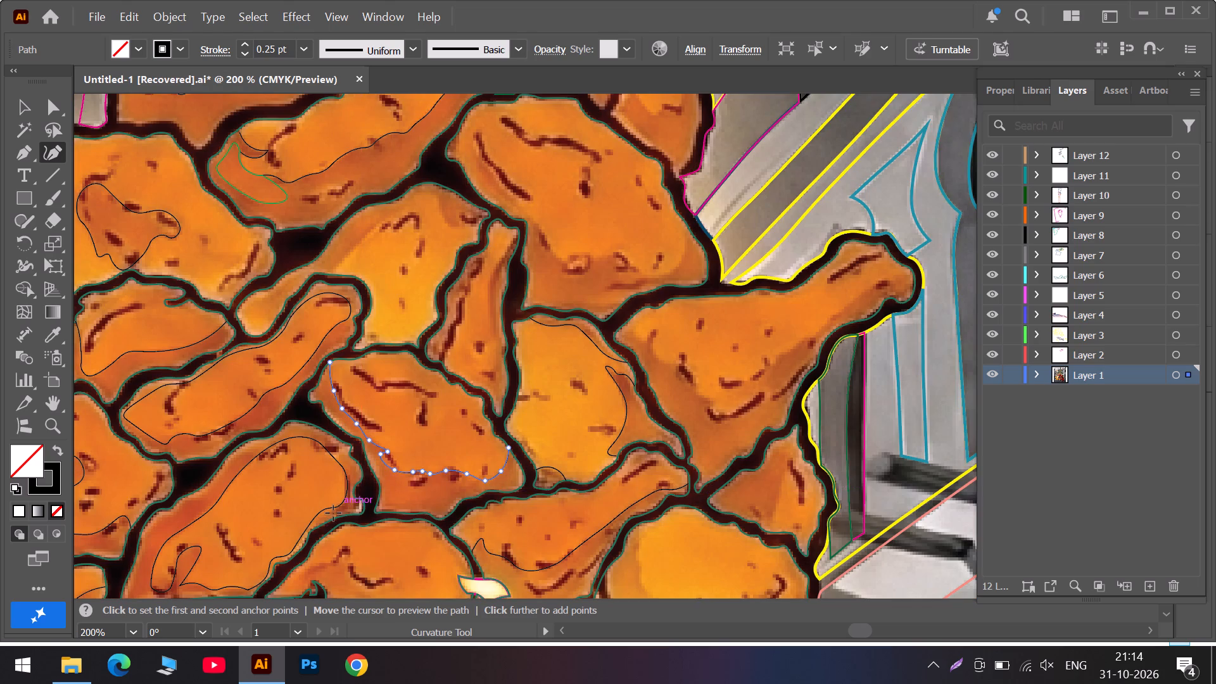
scroll(357, 548, "down", 4)
scroll(320, 518, "up", 3, "alt")
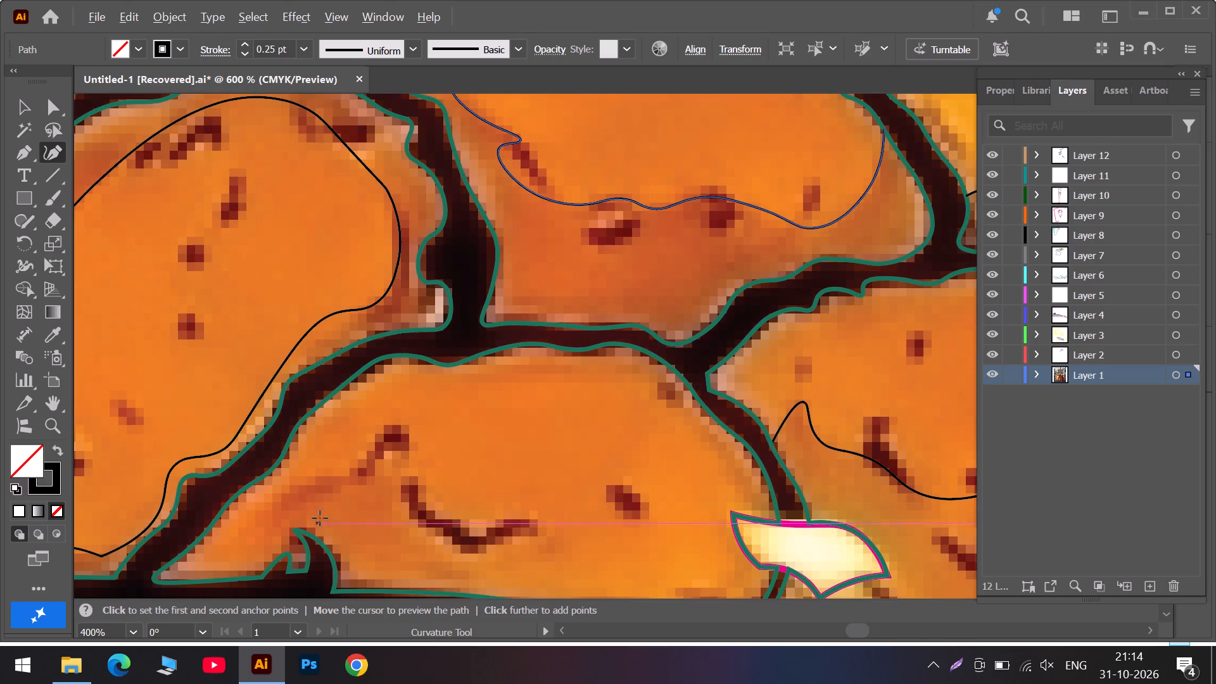
left_click(265, 517)
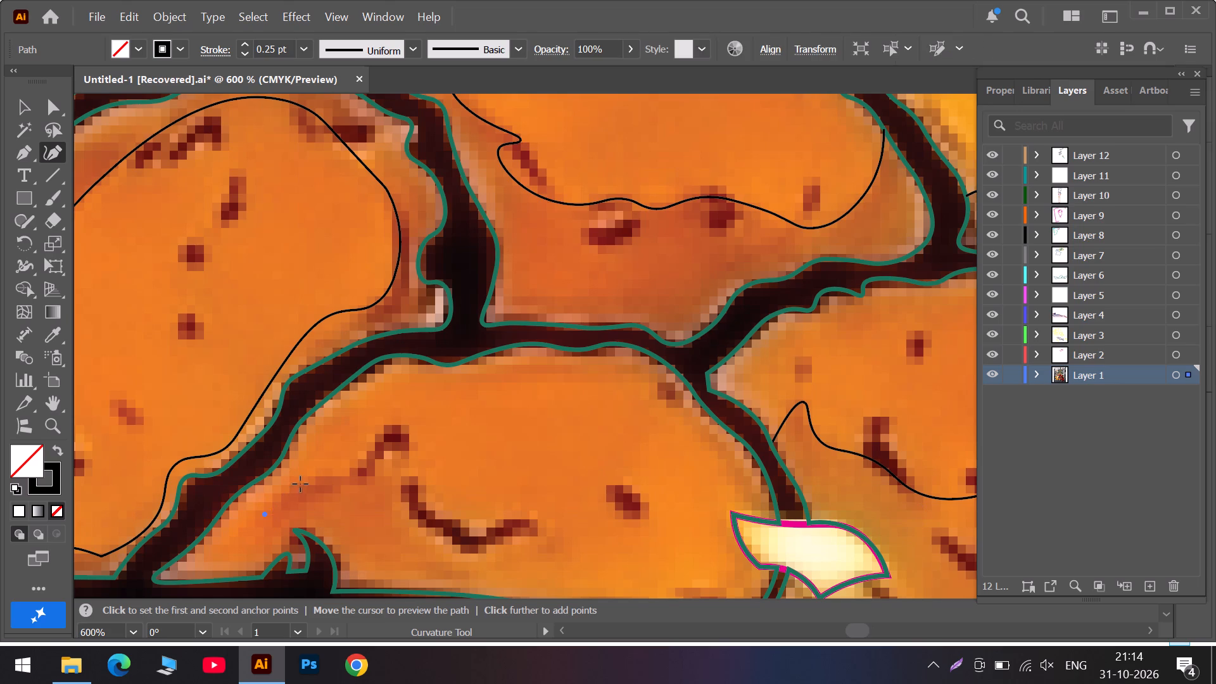
left_click(300, 484)
left_click(381, 476)
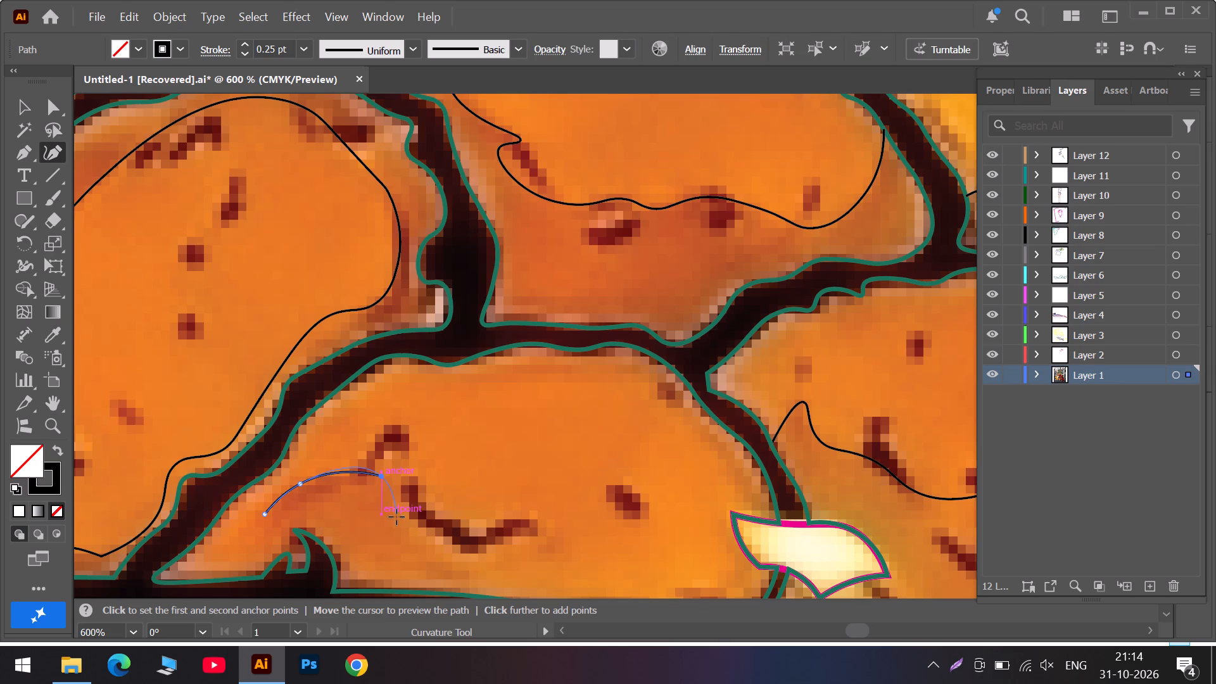
left_click(396, 517)
left_click(457, 564)
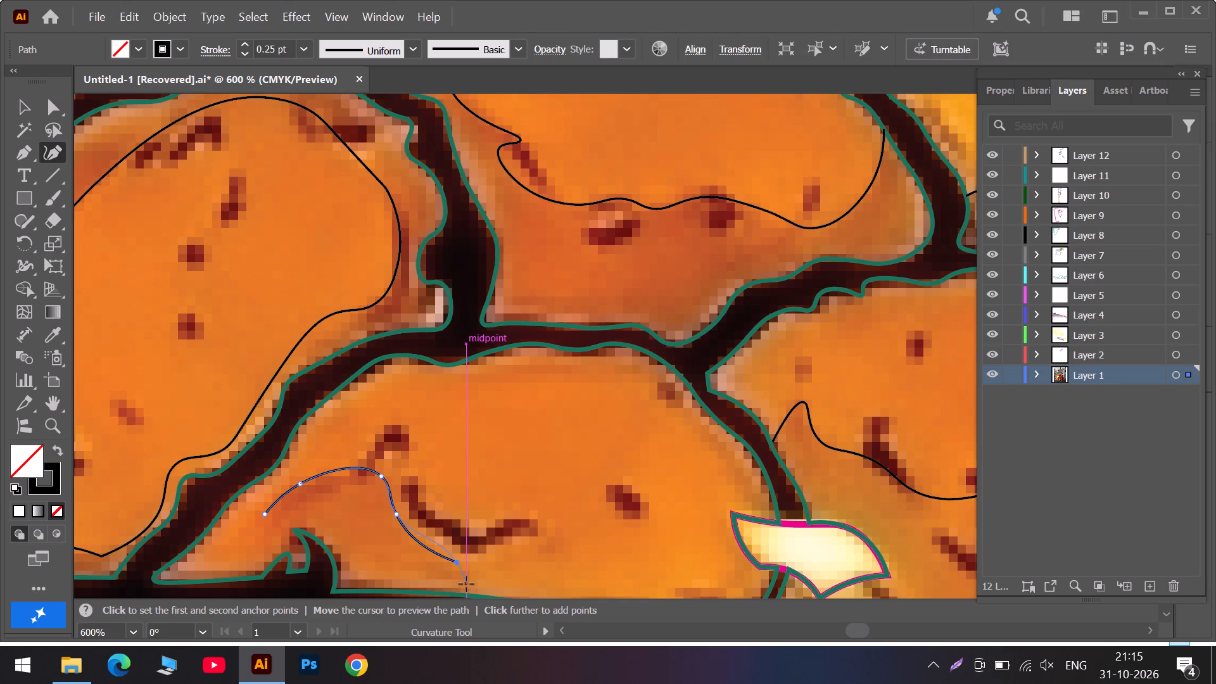
left_click(426, 547)
scroll(434, 553, "down", 6)
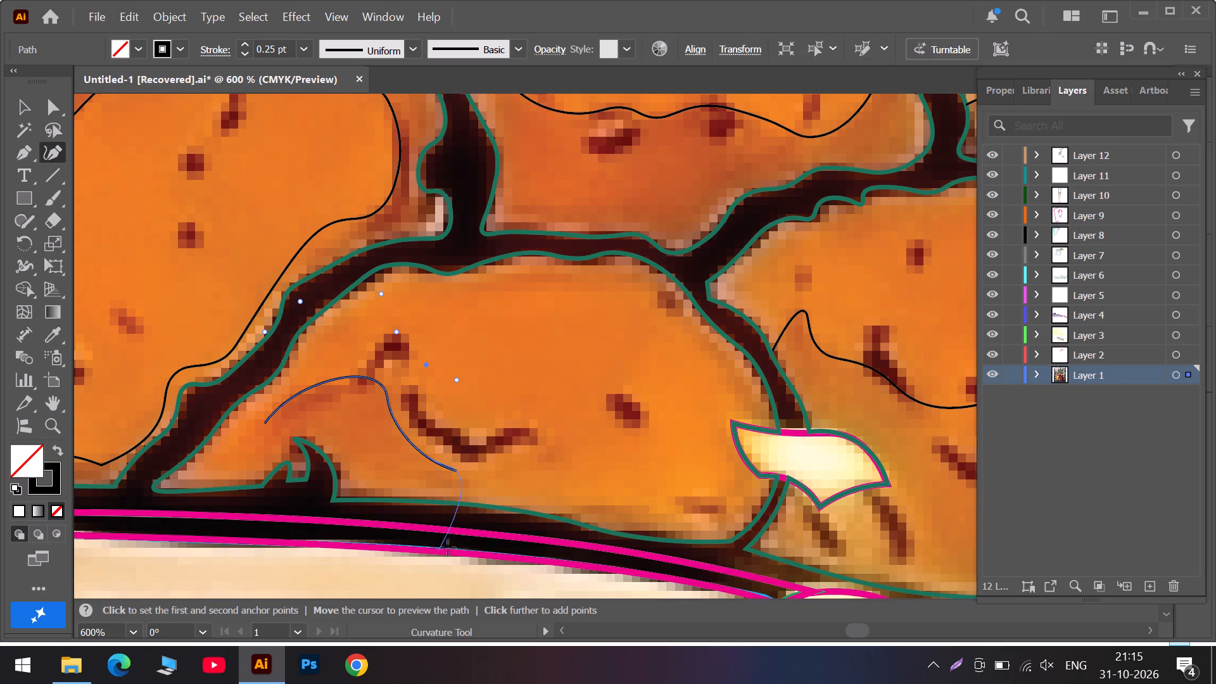
left_click(464, 490)
left_click_drag(464, 490, 466, 502)
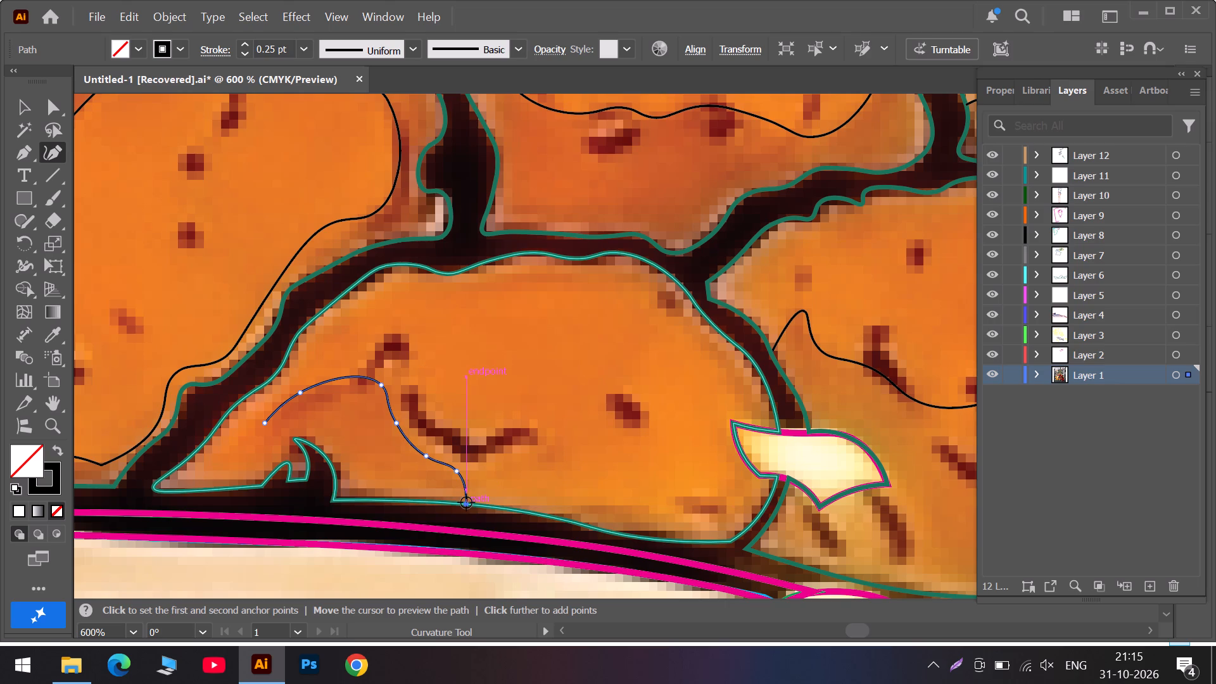
key("Escape")
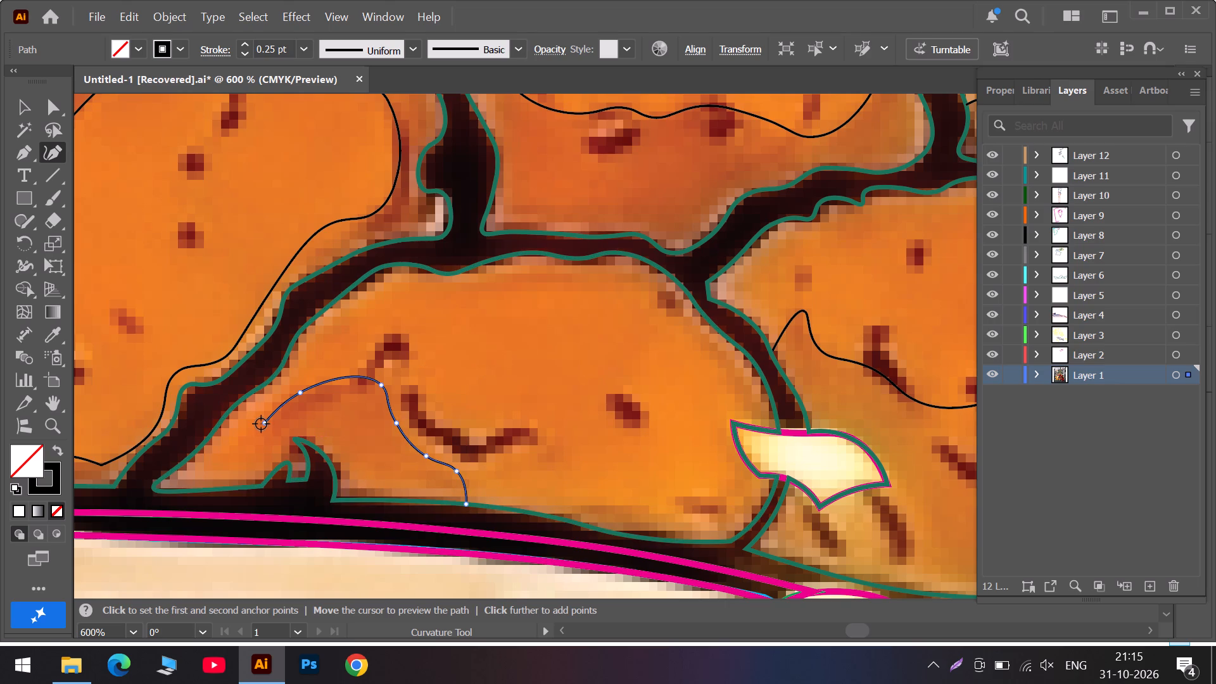
Extend the same path from its starting anchor down to the green outline beside the dark hooked spike, and end it.
left_click(264, 424)
left_click(258, 468)
left_click_drag(258, 468, 258, 476)
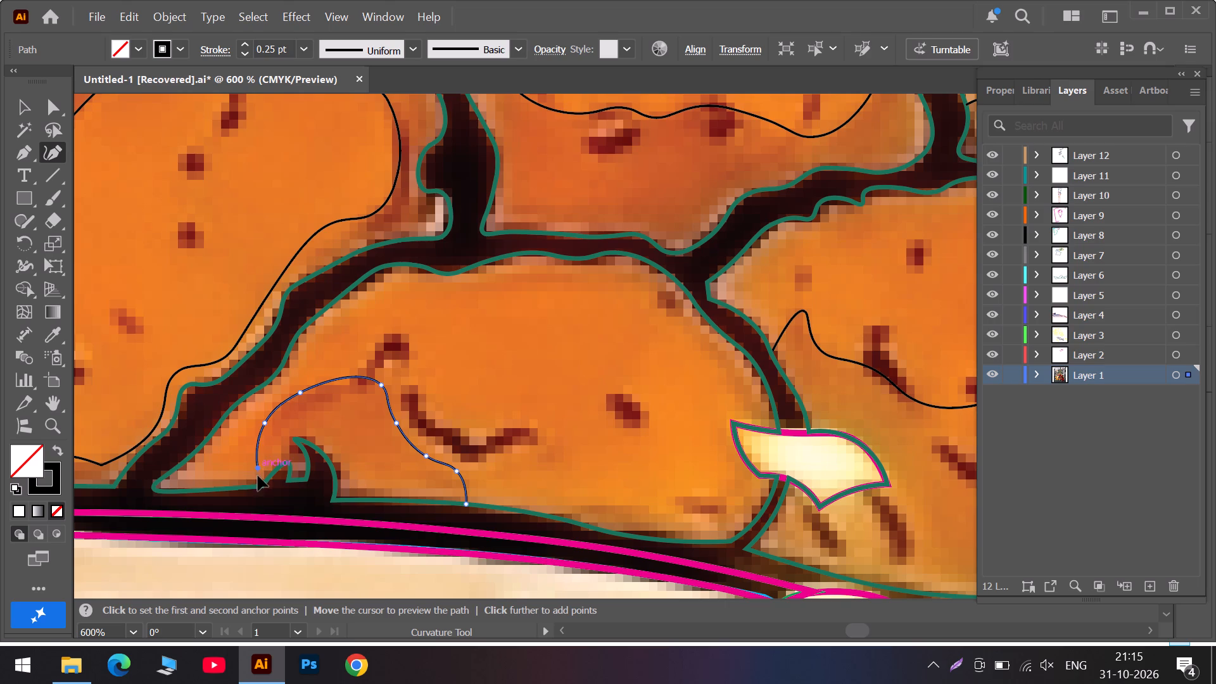
left_click_drag(258, 476, 270, 472)
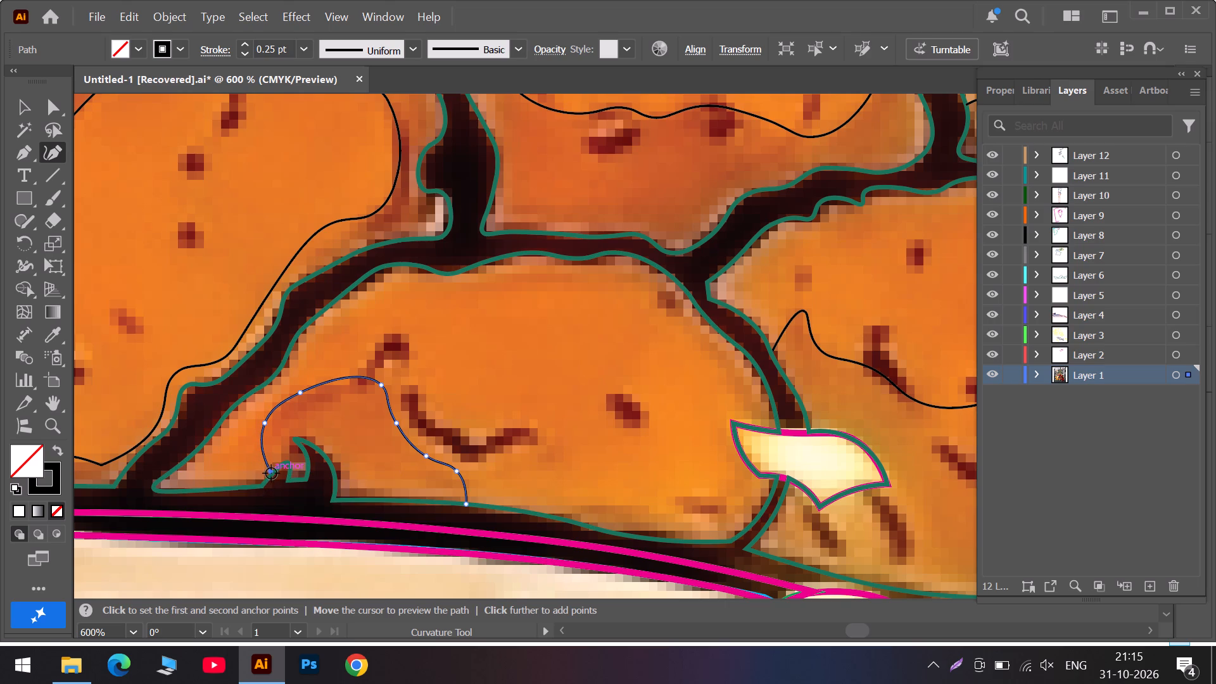
key("Escape")
Trace a Curvature path down the inner edge of the brown strip on the upright drumstick's left side, to its lower tip.
scroll(273, 476, "down", 4, "alt")
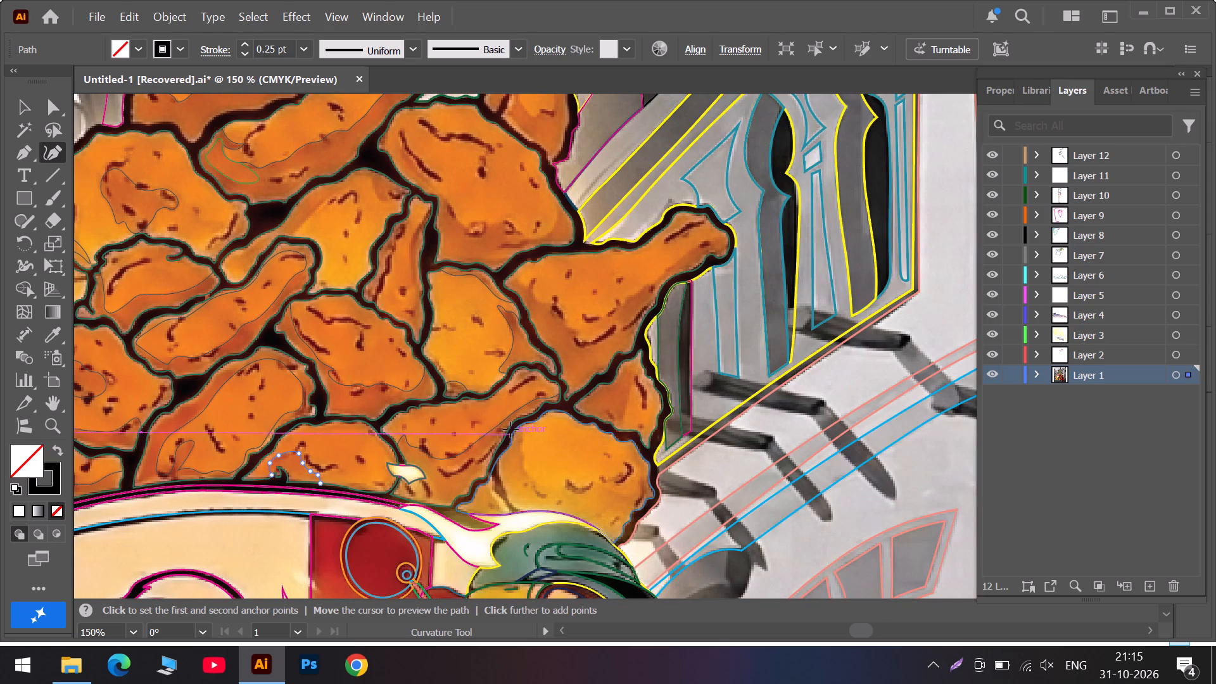
scroll(520, 409, "up", 5)
scroll(417, 336, "up", 7)
scroll(360, 317, "up", 4)
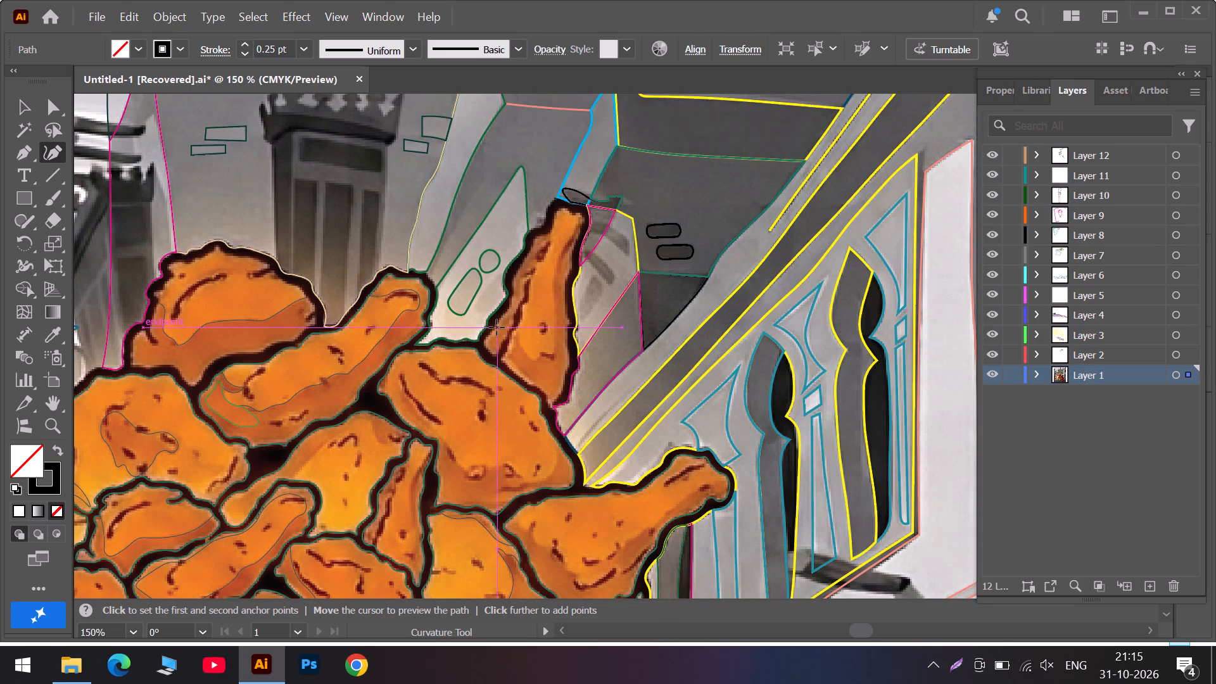
scroll(543, 332, "up", 3, "alt")
scroll(532, 244, "up", 8)
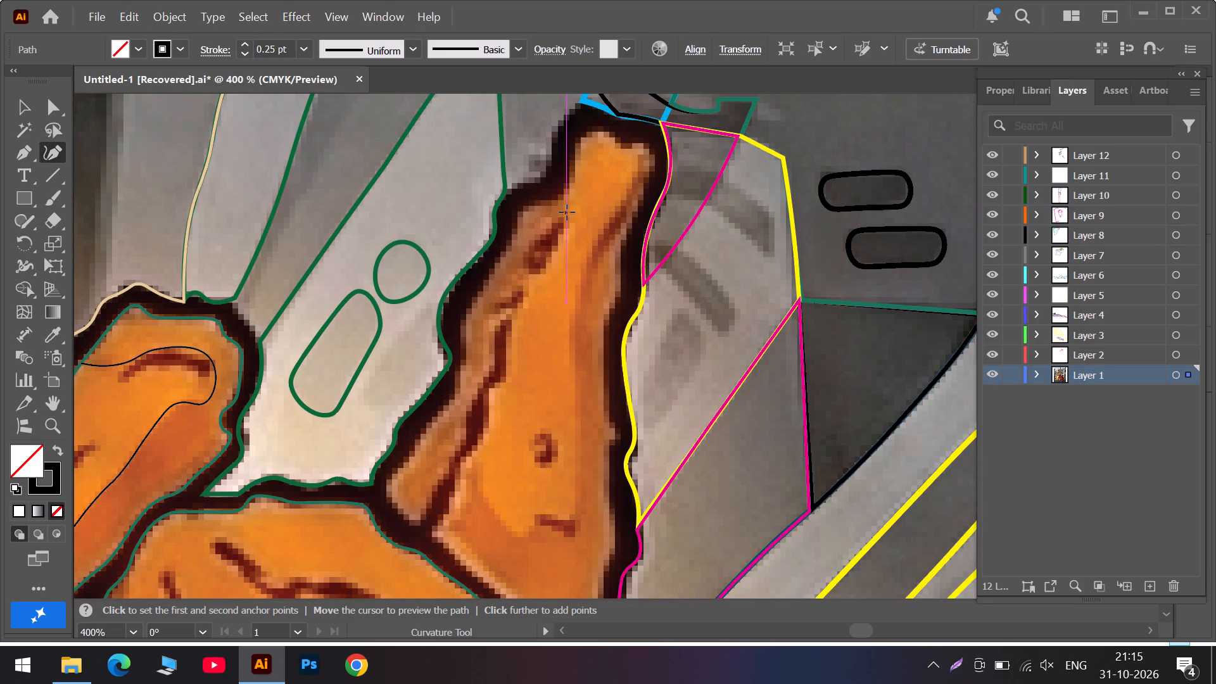
left_click(567, 212)
left_click(540, 239)
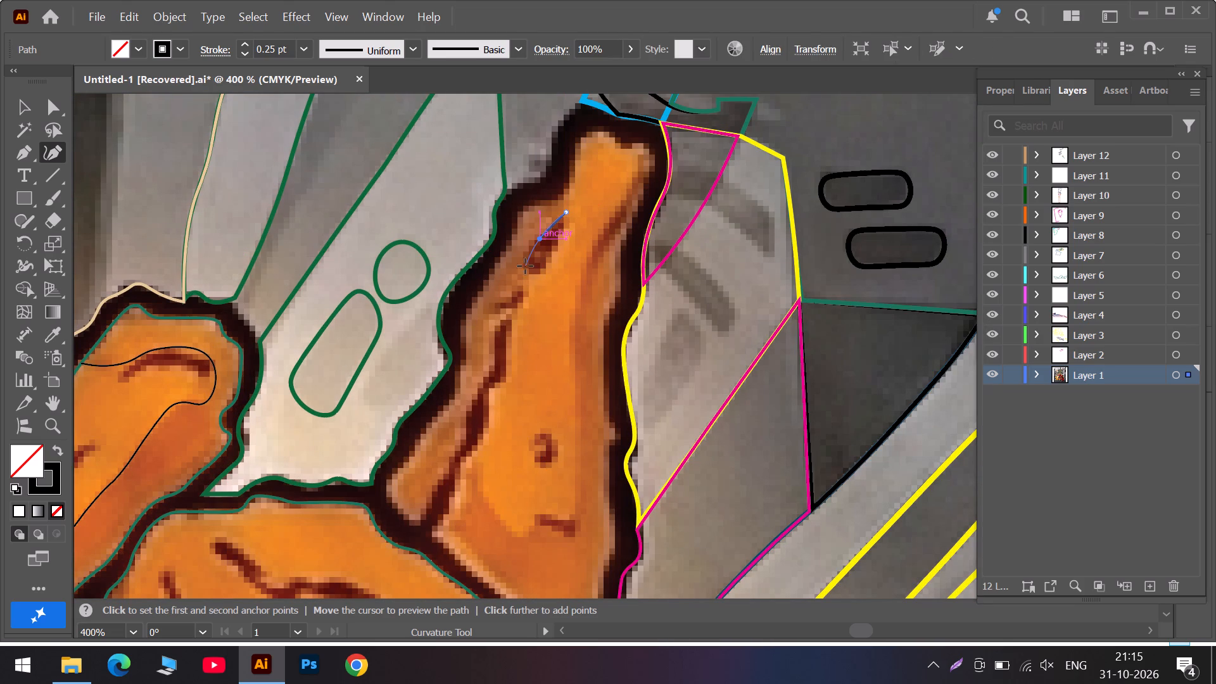
left_click(517, 272)
left_click(490, 313)
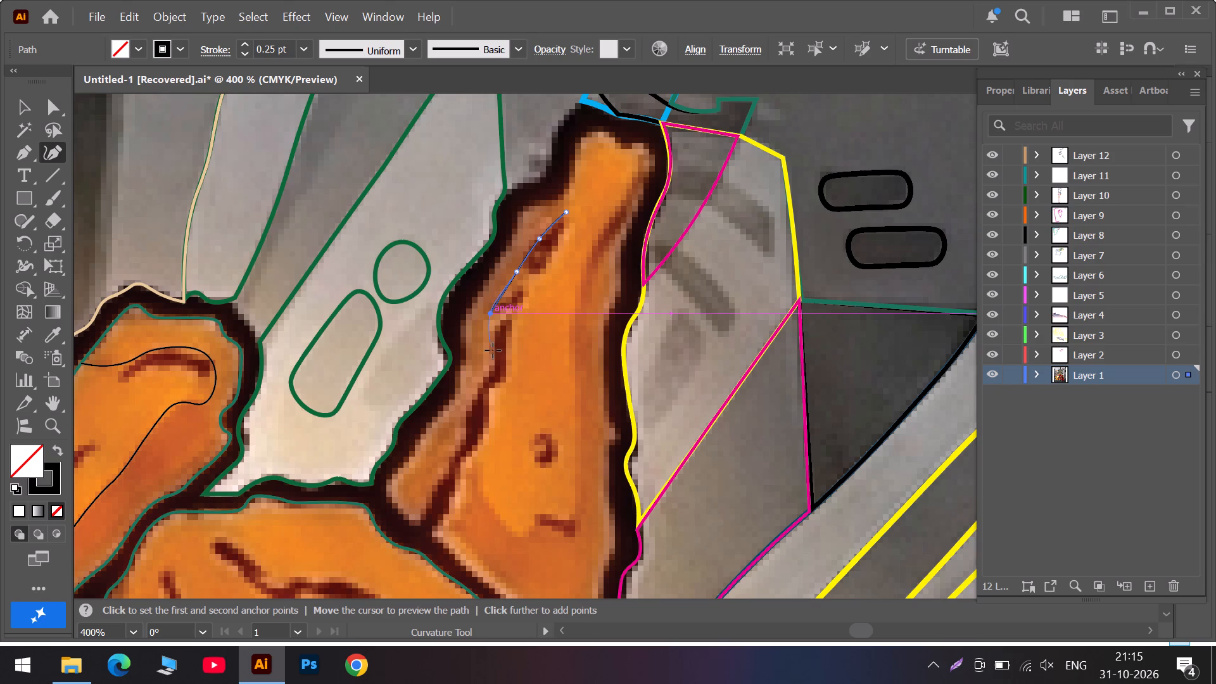
left_click(493, 350)
left_click(476, 395)
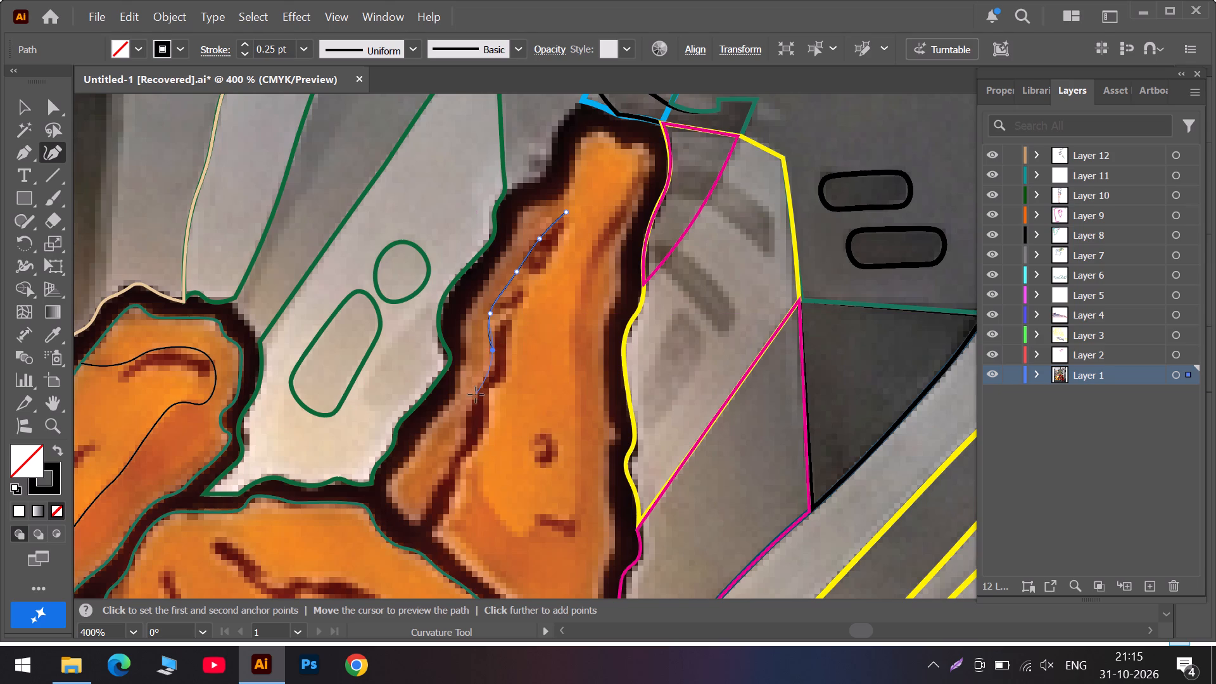
left_click(465, 438)
left_click(450, 460)
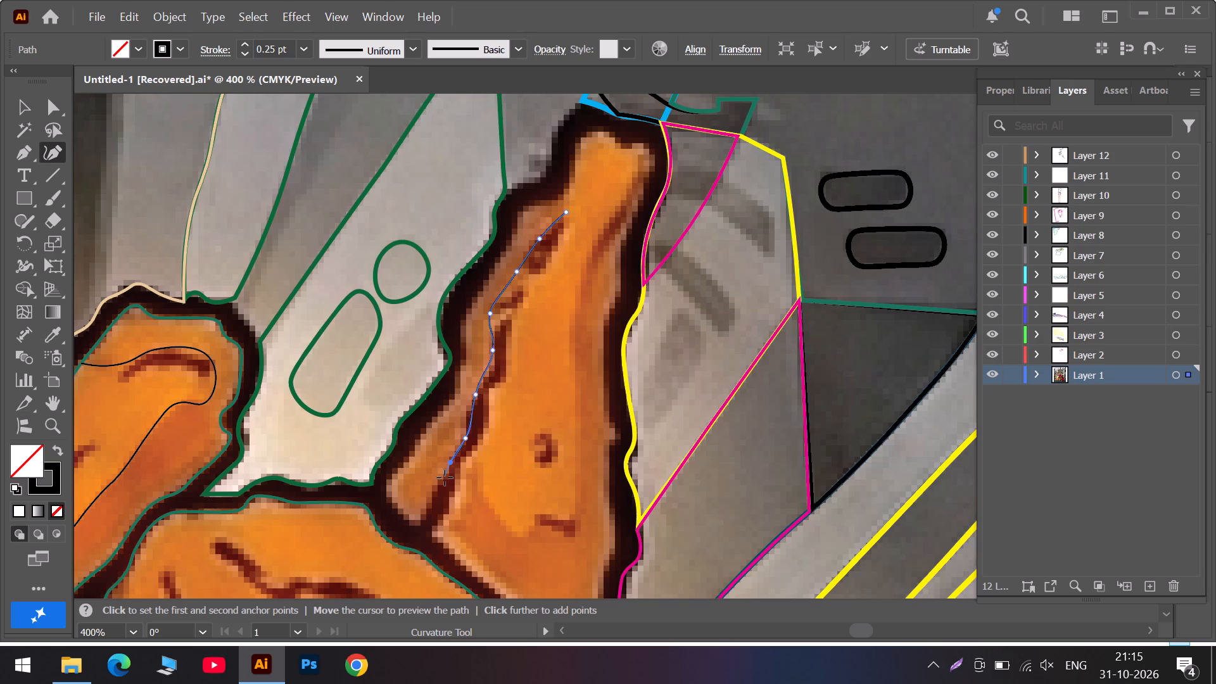
left_click(443, 479)
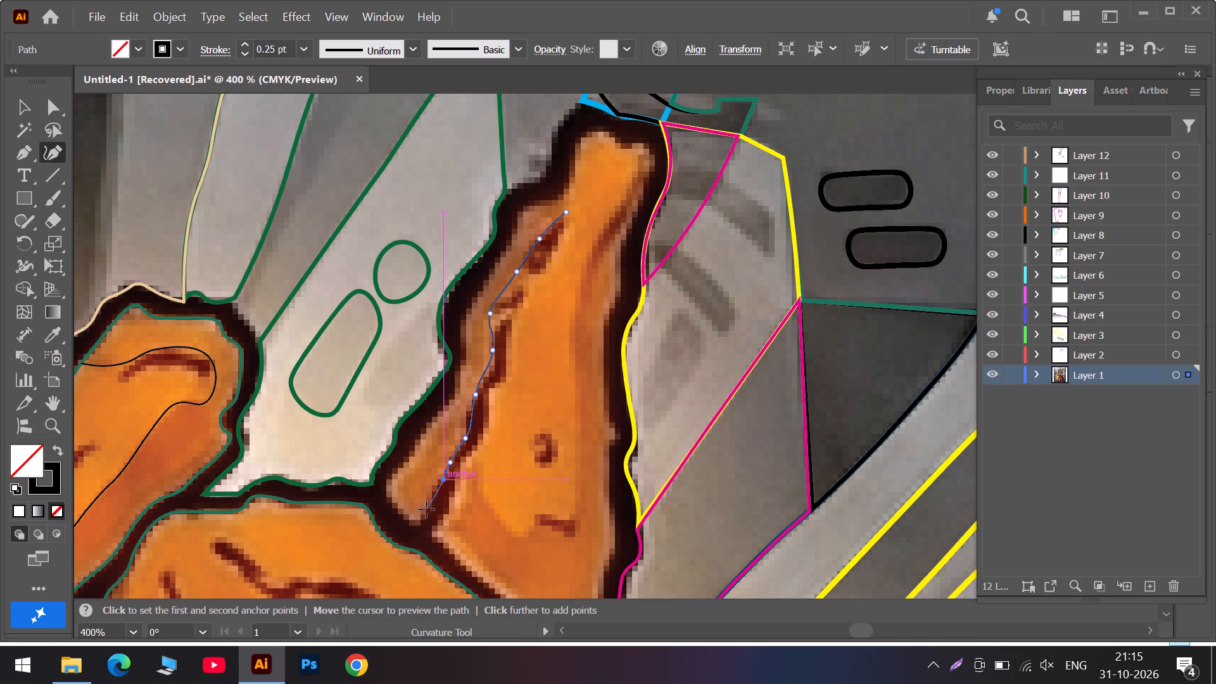
left_click(426, 509)
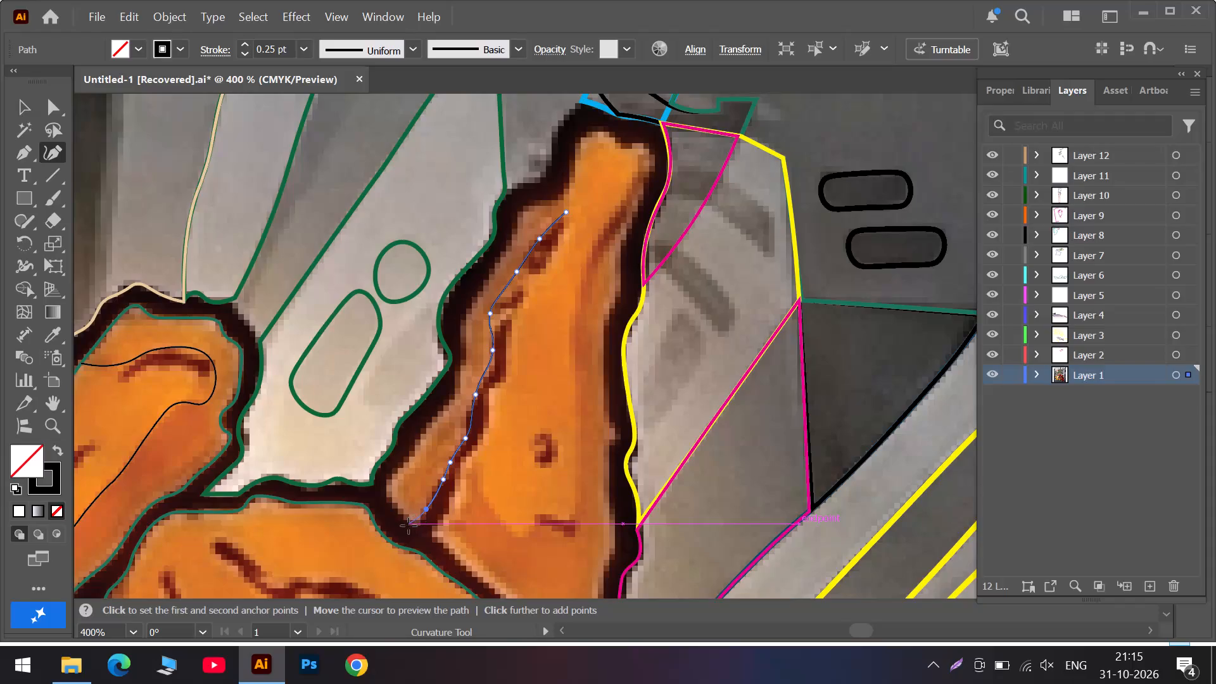
Continue the path around the brown strip's lower tip and up its outer edge, adjusting the anchors to fit the curve.
left_click(403, 510)
left_click_drag(425, 510, 425, 509)
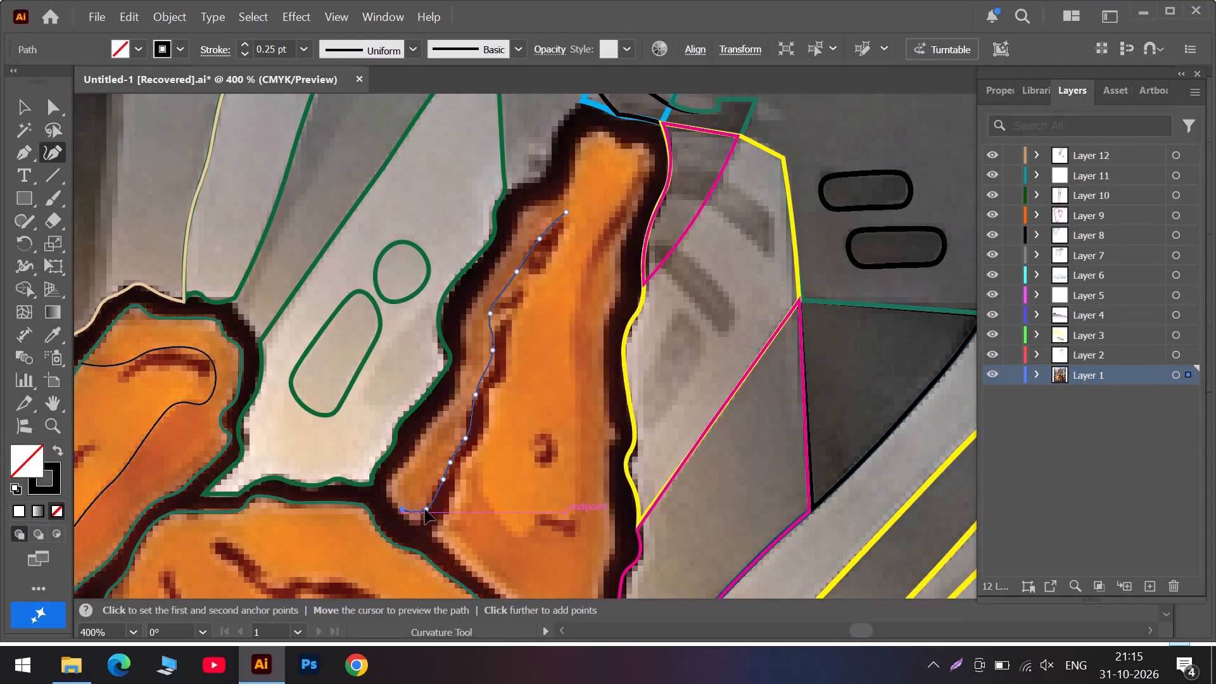
left_click_drag(425, 509, 414, 522)
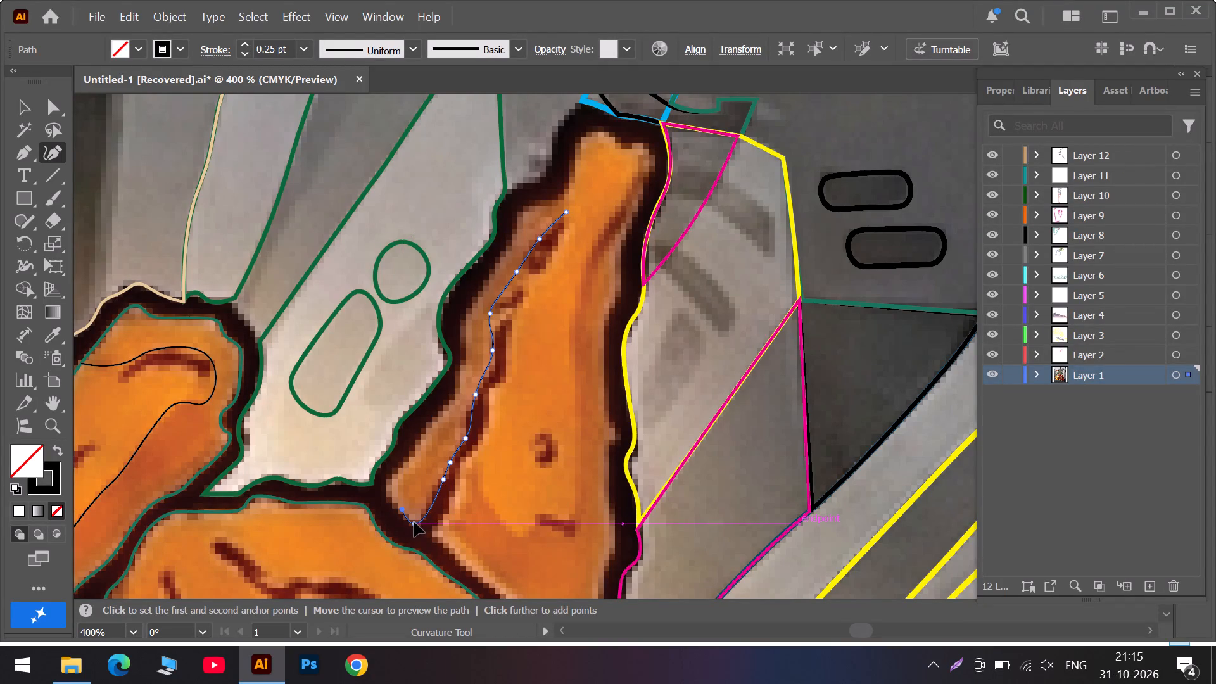
left_click_drag(414, 522, 420, 522)
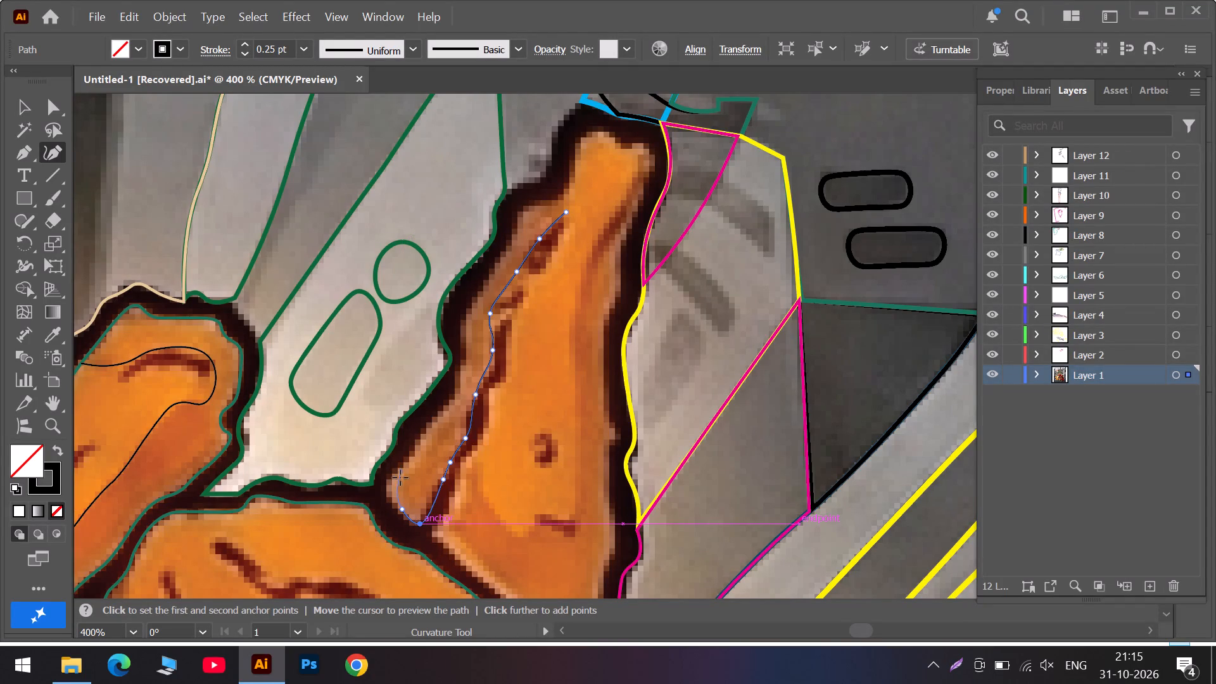
left_click(388, 483)
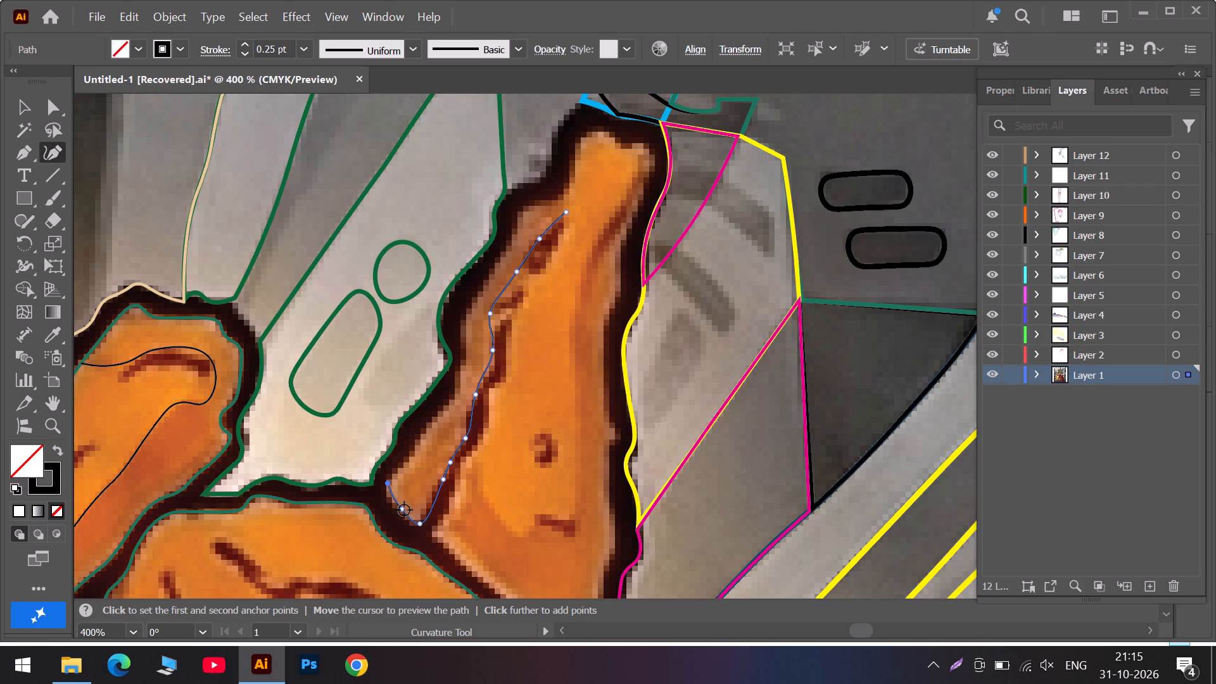
left_click_drag(404, 510, 396, 510)
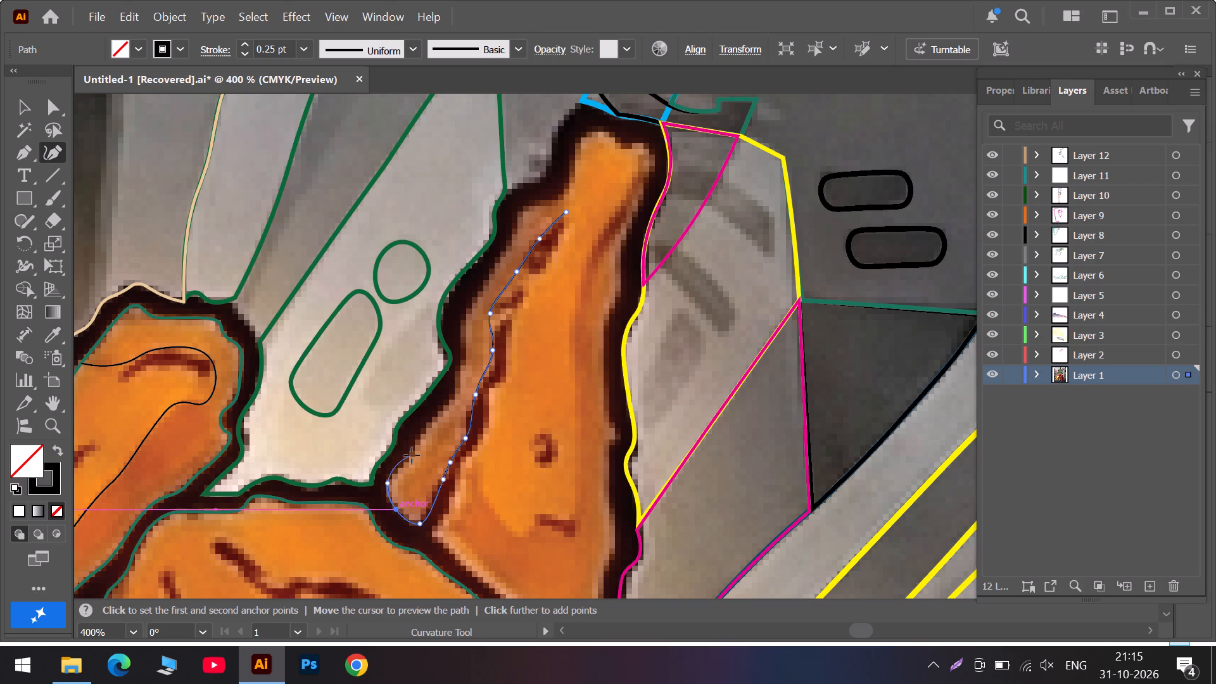
left_click(412, 455)
left_click(452, 397)
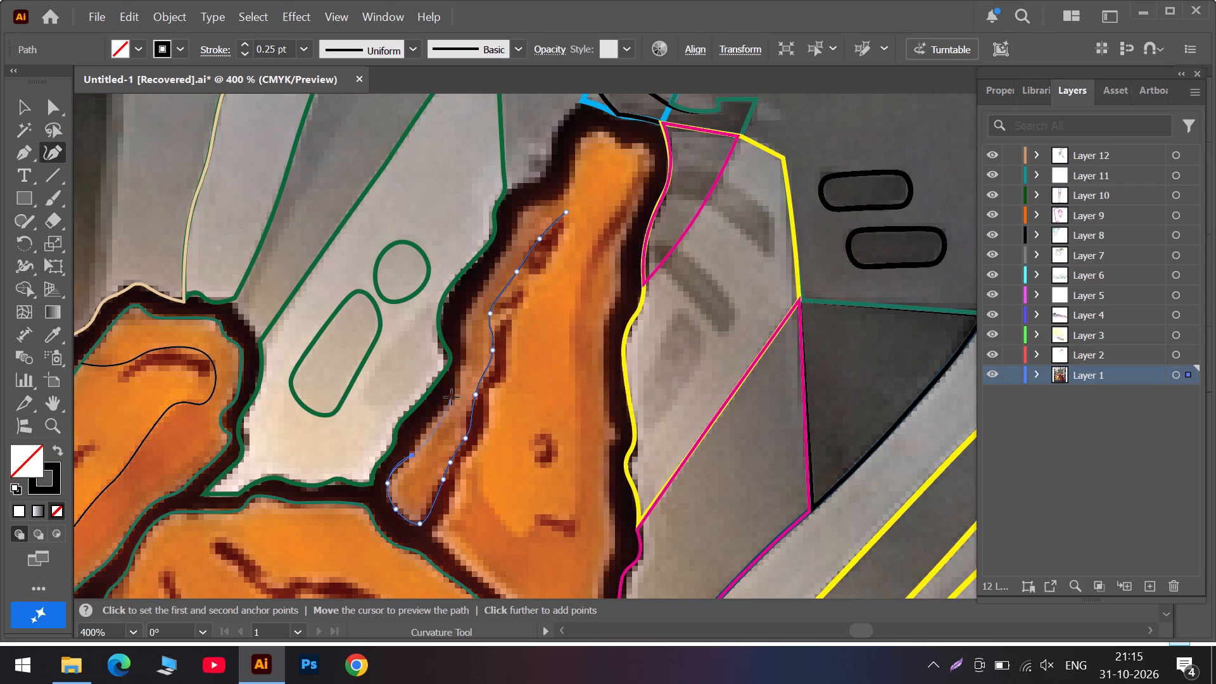
left_click_drag(414, 457, 418, 439)
left_click_drag(418, 439, 418, 438)
left_click_drag(389, 482, 395, 483)
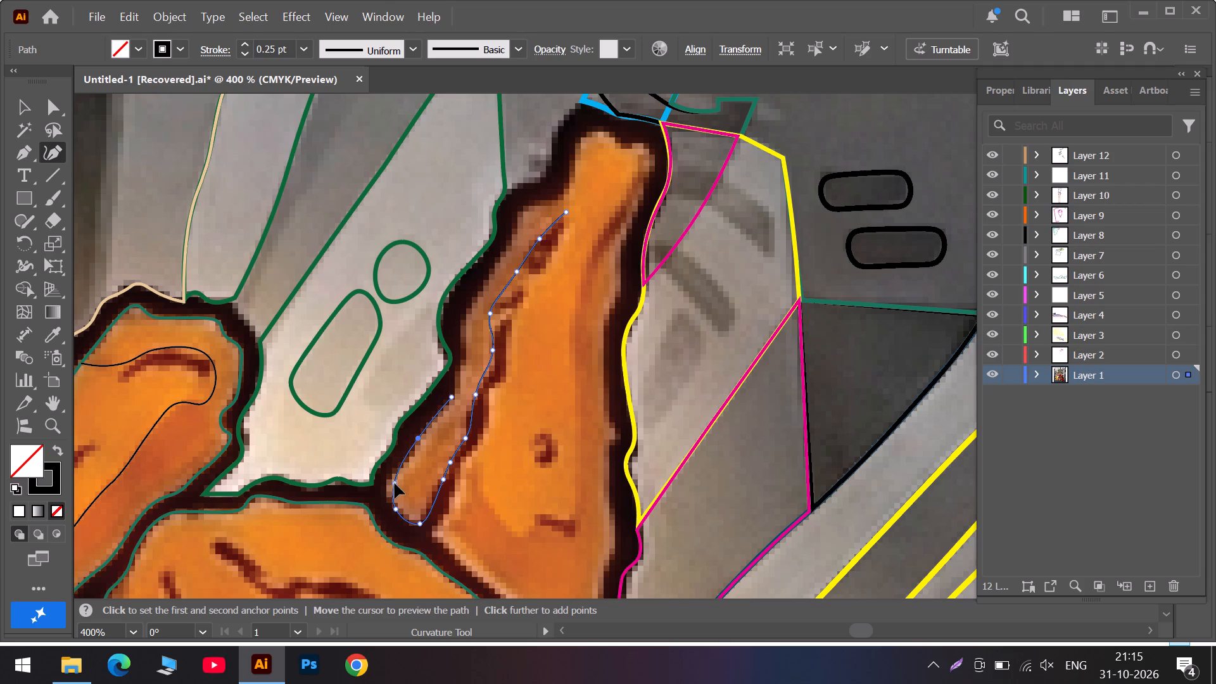
left_click_drag(395, 483, 388, 494)
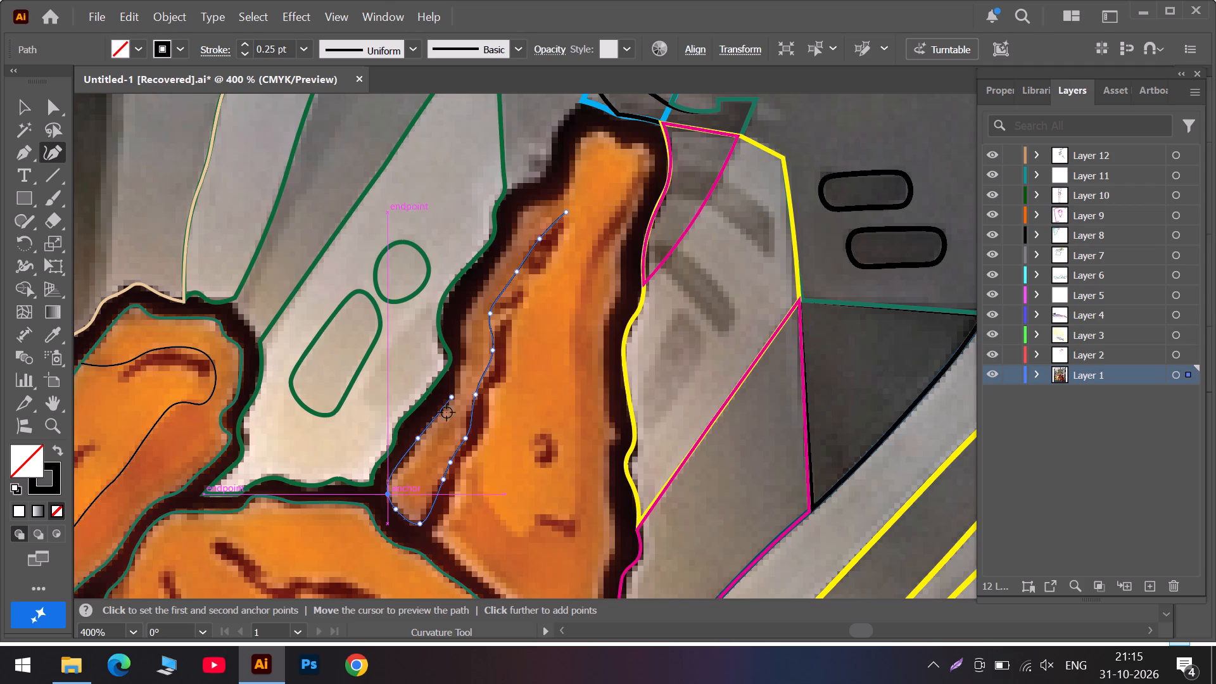
Extend the path up the brown strip's outer edge, close it at the starting anchor, and adjust the anchors at its upper end.
left_click(460, 369)
left_click(462, 327)
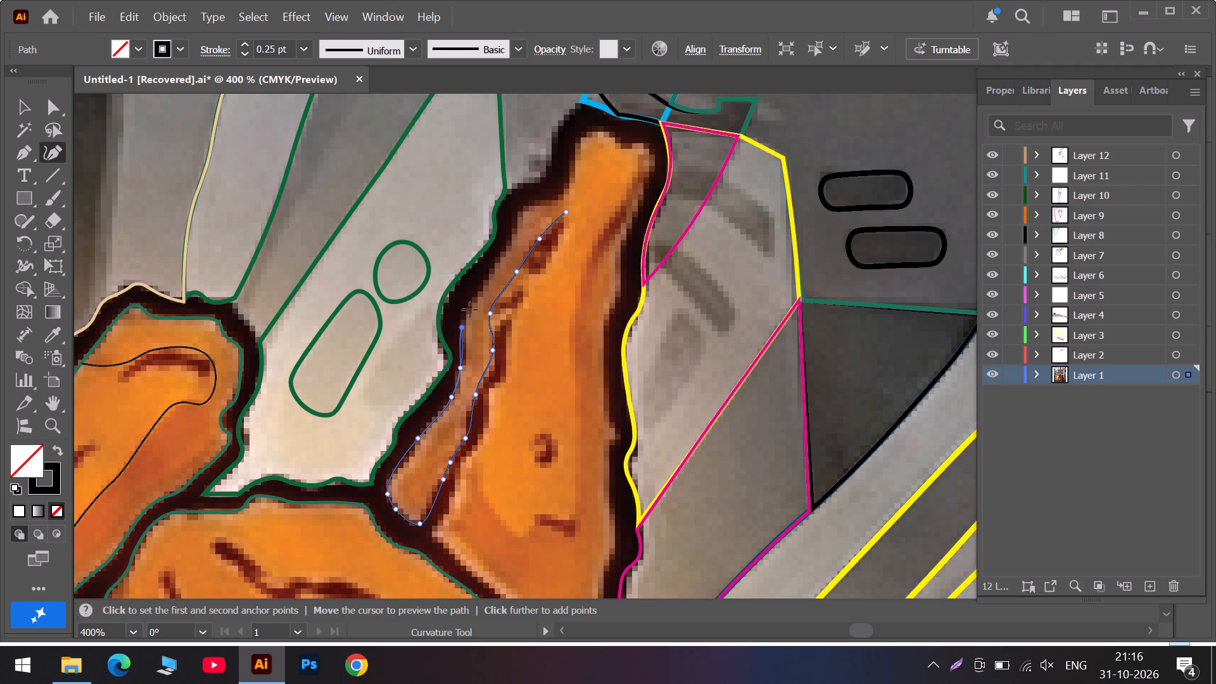
left_click(488, 282)
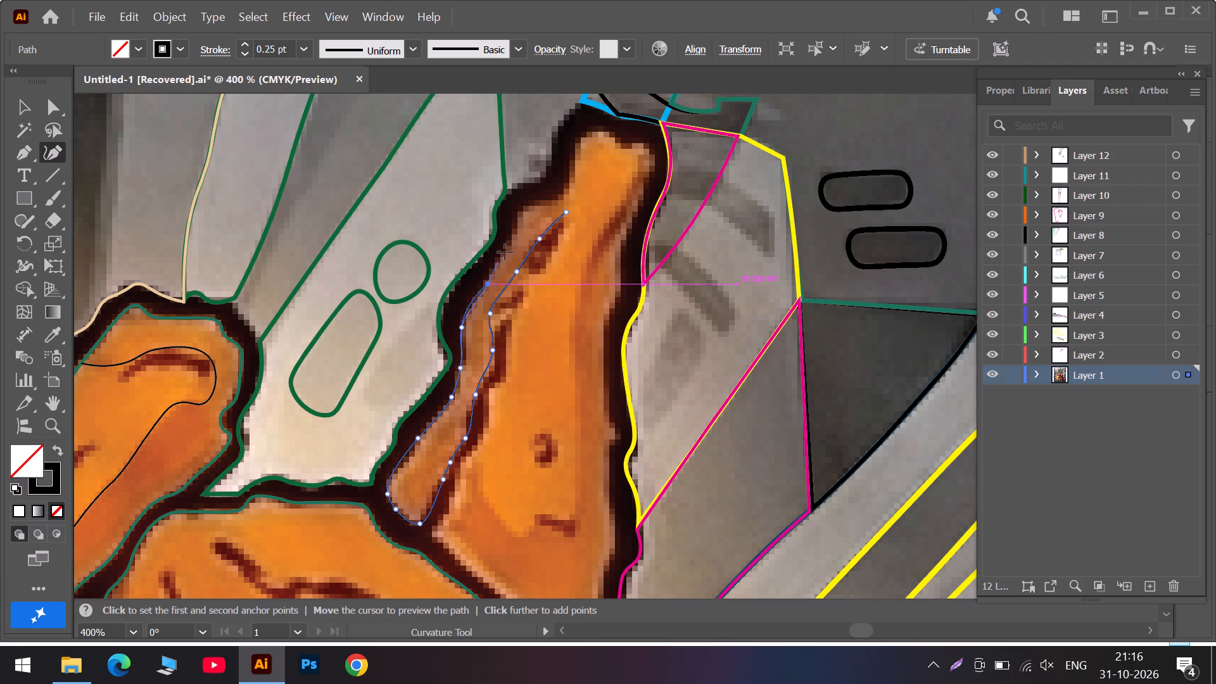
left_click(514, 240)
left_click(518, 212)
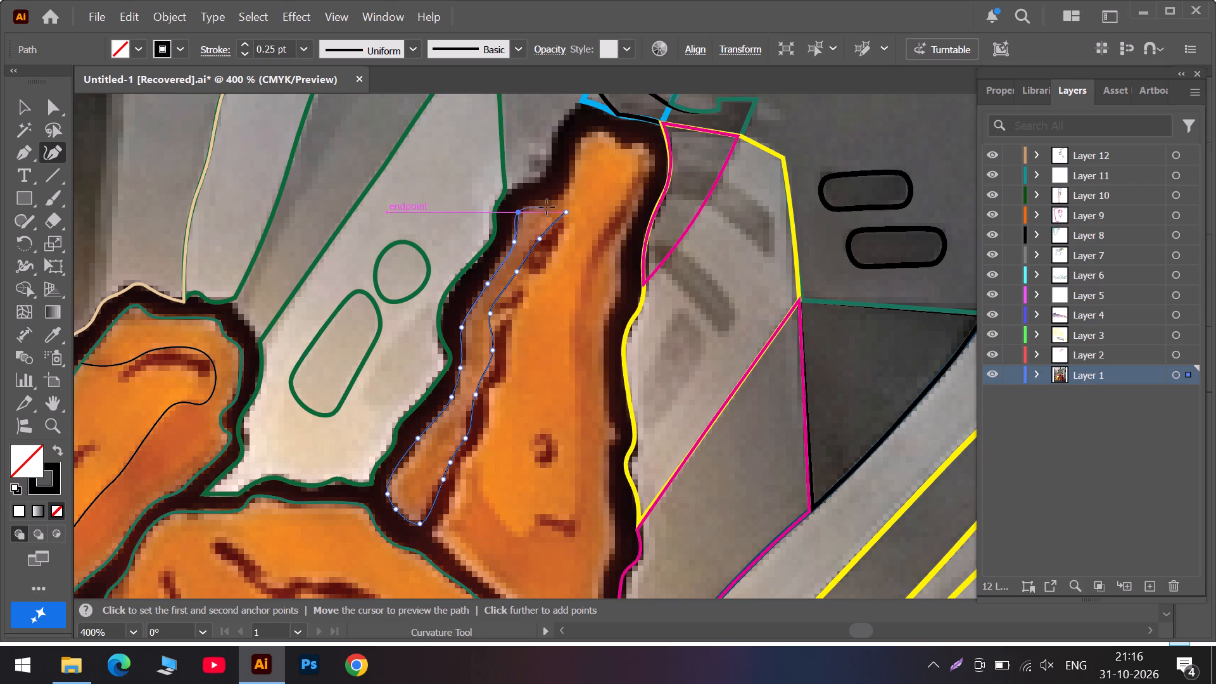
left_click(558, 198)
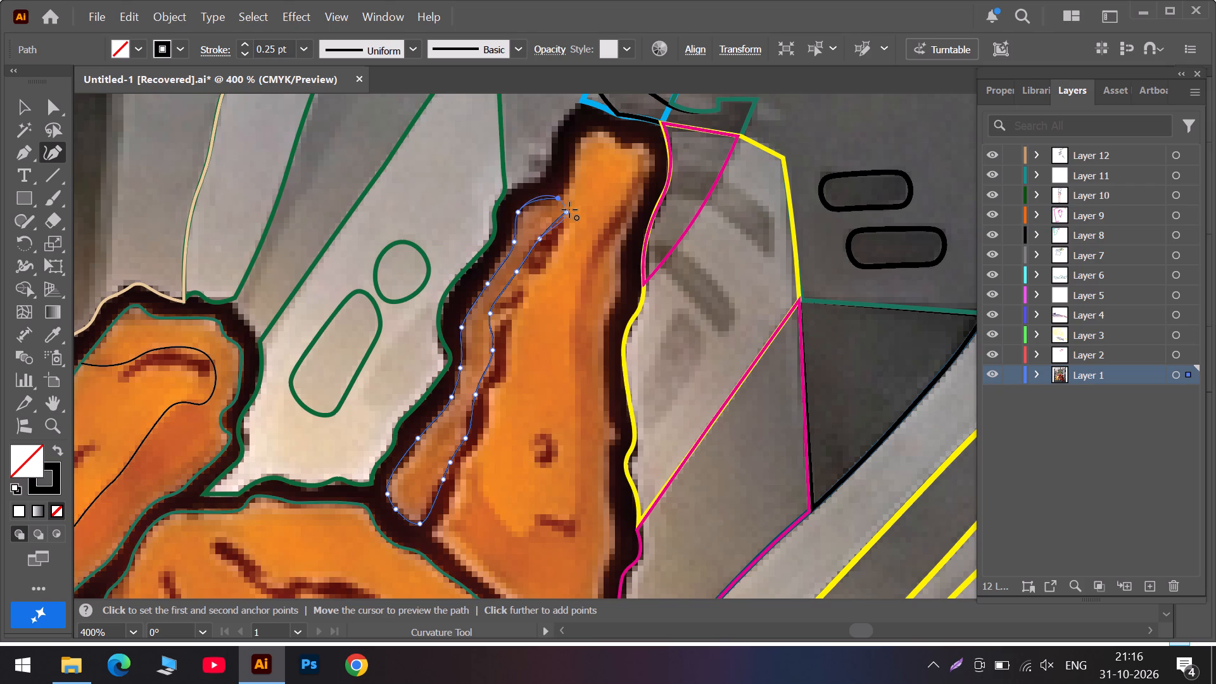
left_click(564, 211)
left_click_drag(521, 213, 516, 222)
left_click(557, 197)
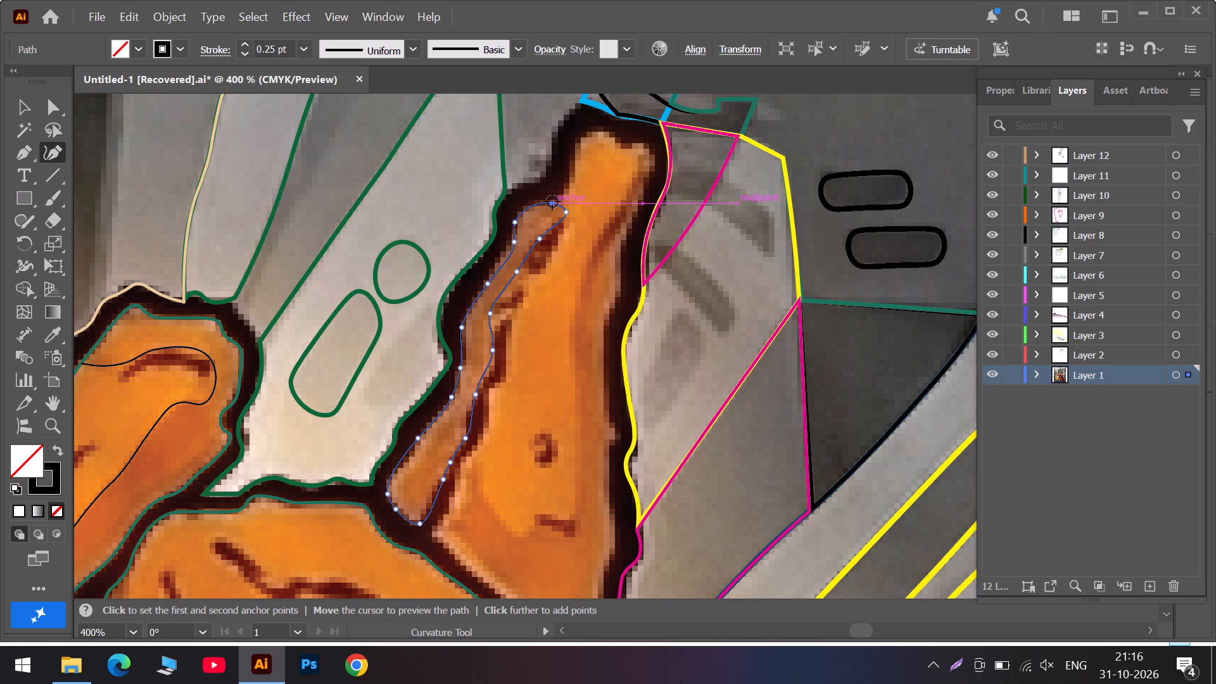
Start a Curvature path at the drumstick's upper-right tip and trace the shading edge down past the round dark spot.
left_click(641, 159)
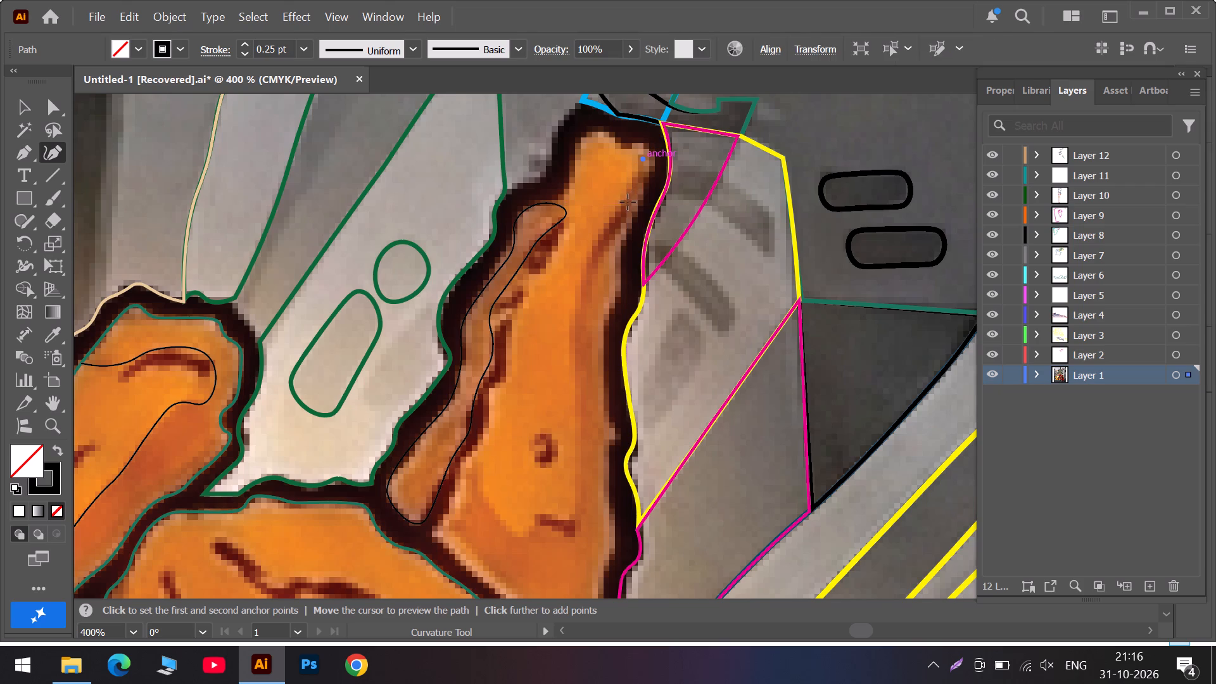
left_click(624, 205)
left_click(598, 240)
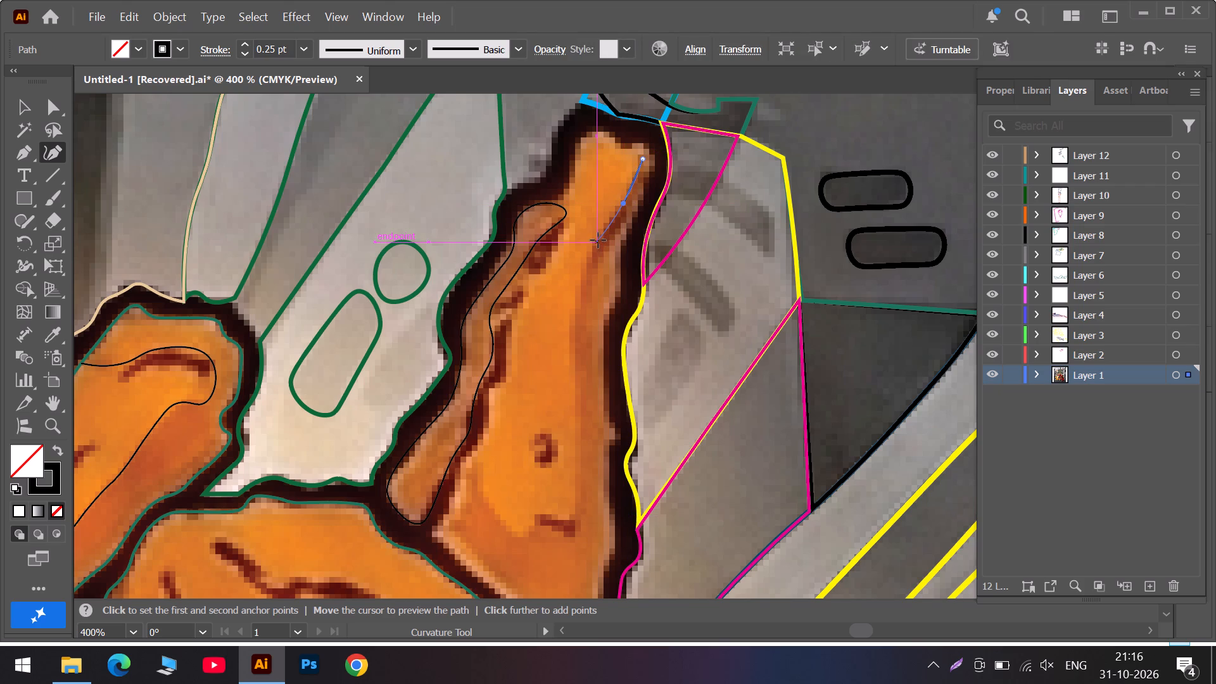
left_click(577, 296)
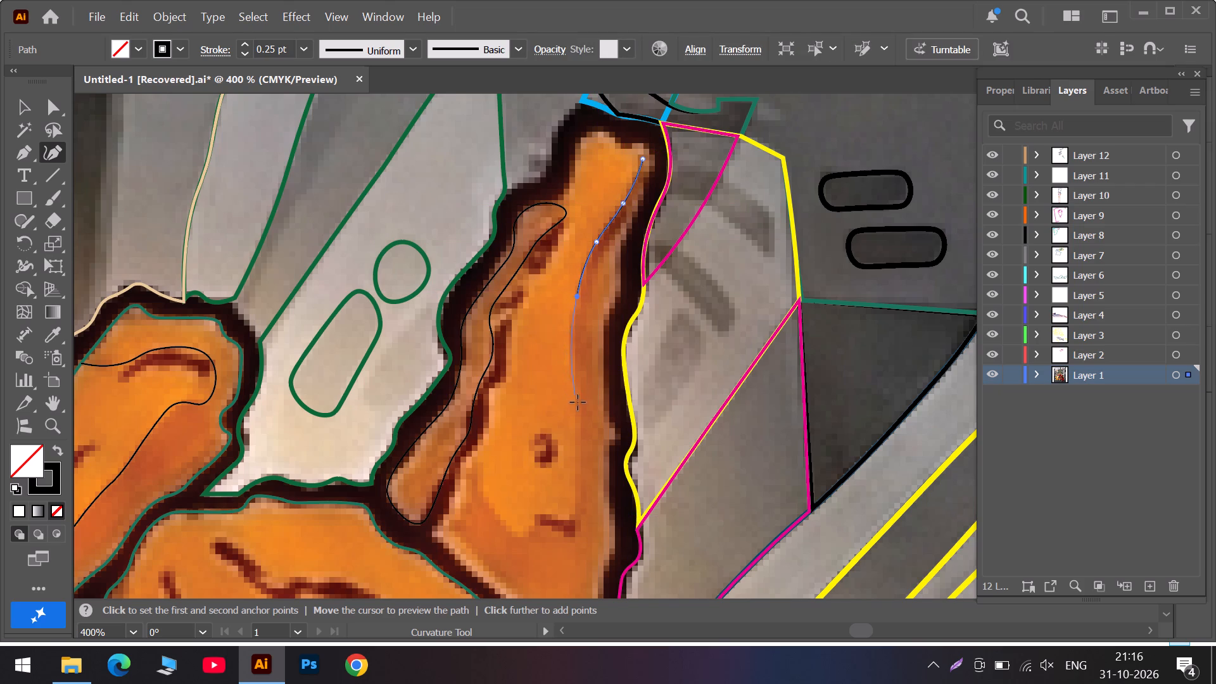
left_click(578, 407)
left_click_drag(581, 478, 580, 486)
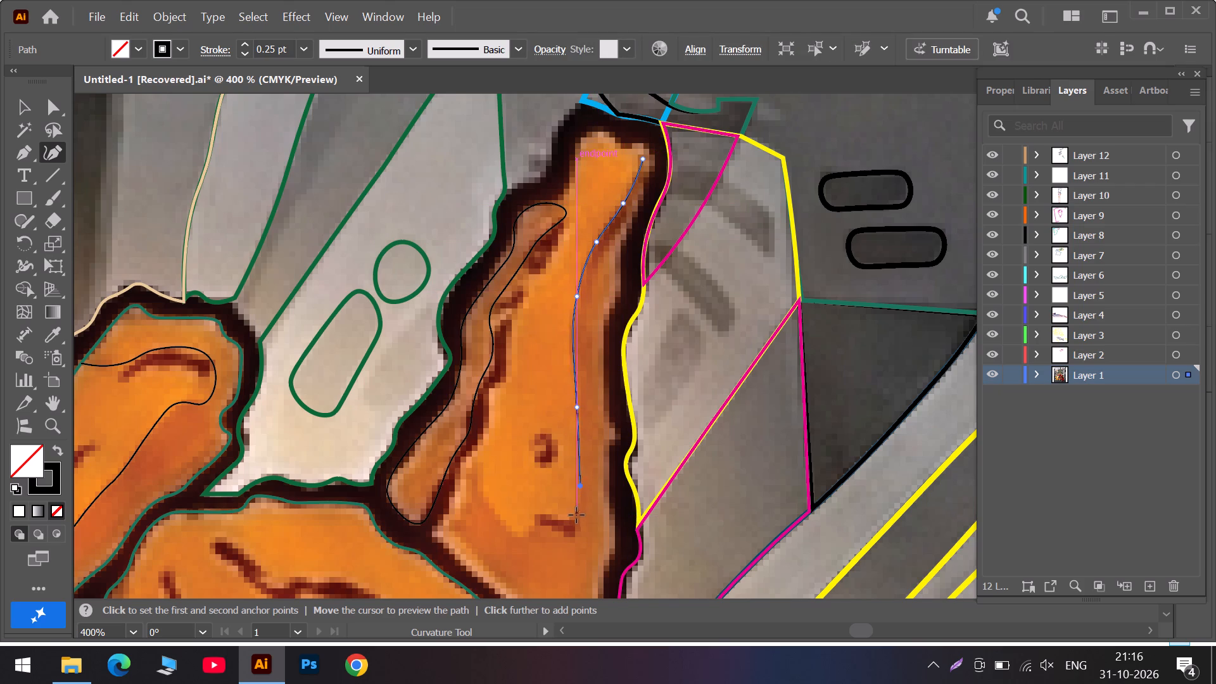
Extend the path around the bottom of the bright orange area, up to the dark marks on its left edge, and end it.
left_click(576, 516)
left_click(546, 512)
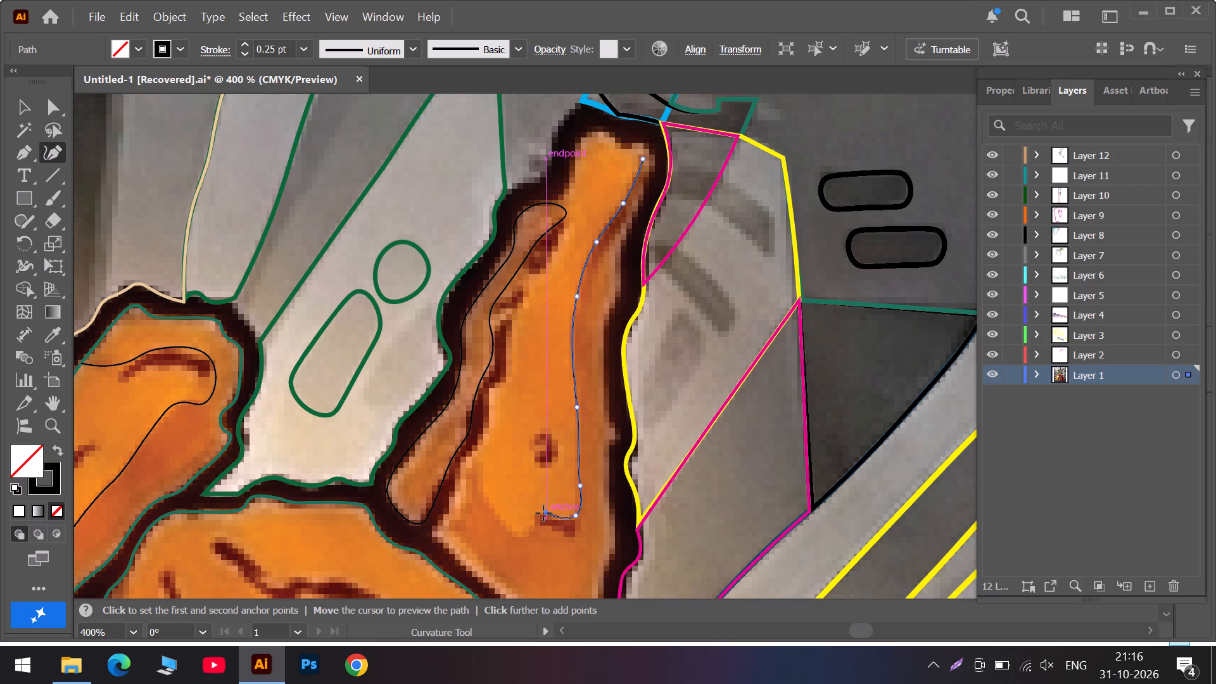
left_click(532, 532)
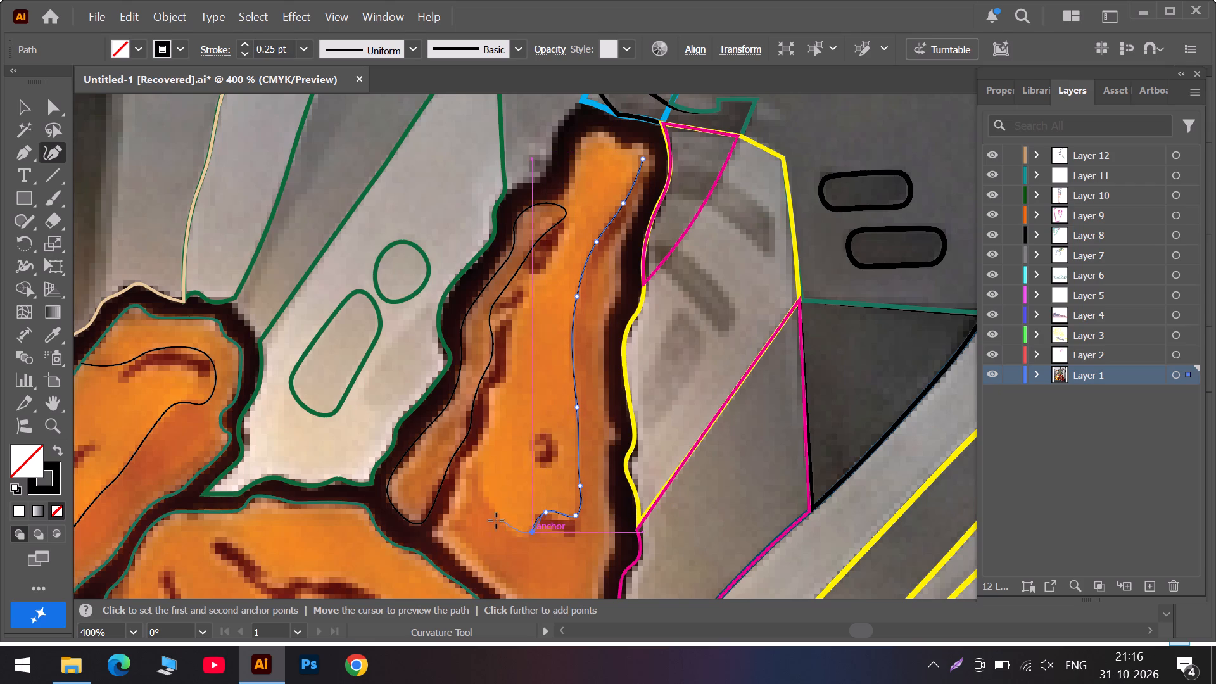
left_click(491, 510)
left_click(478, 463)
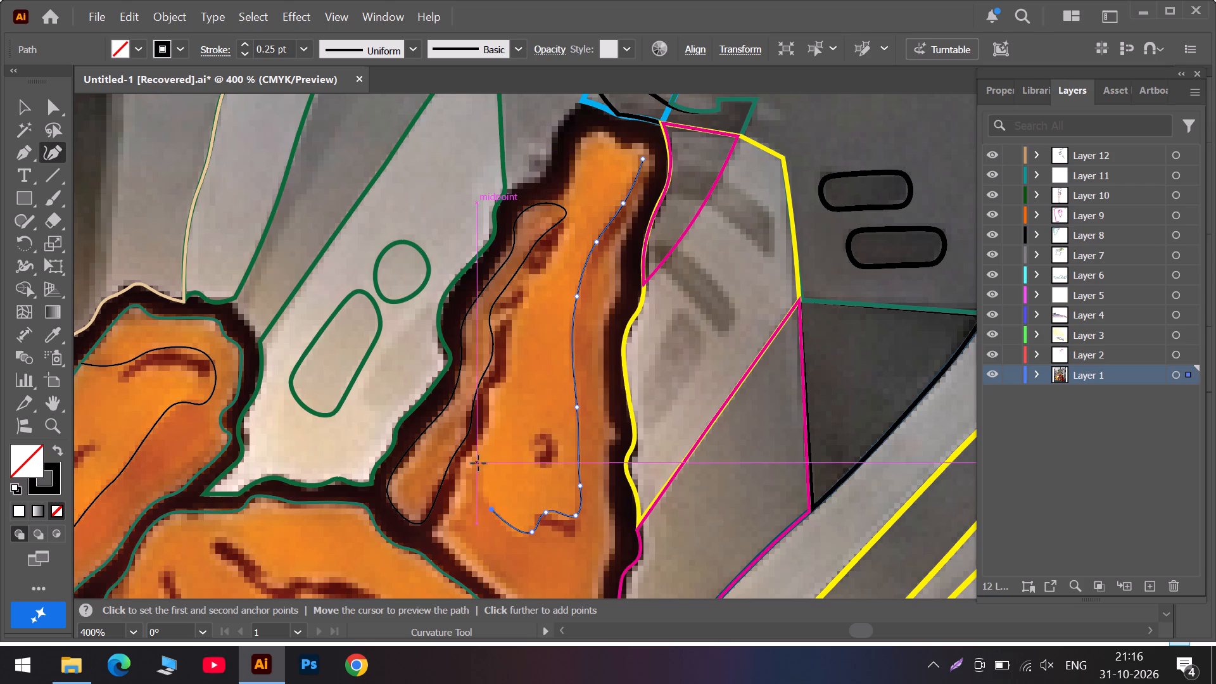
left_click_drag(479, 465, 479, 446)
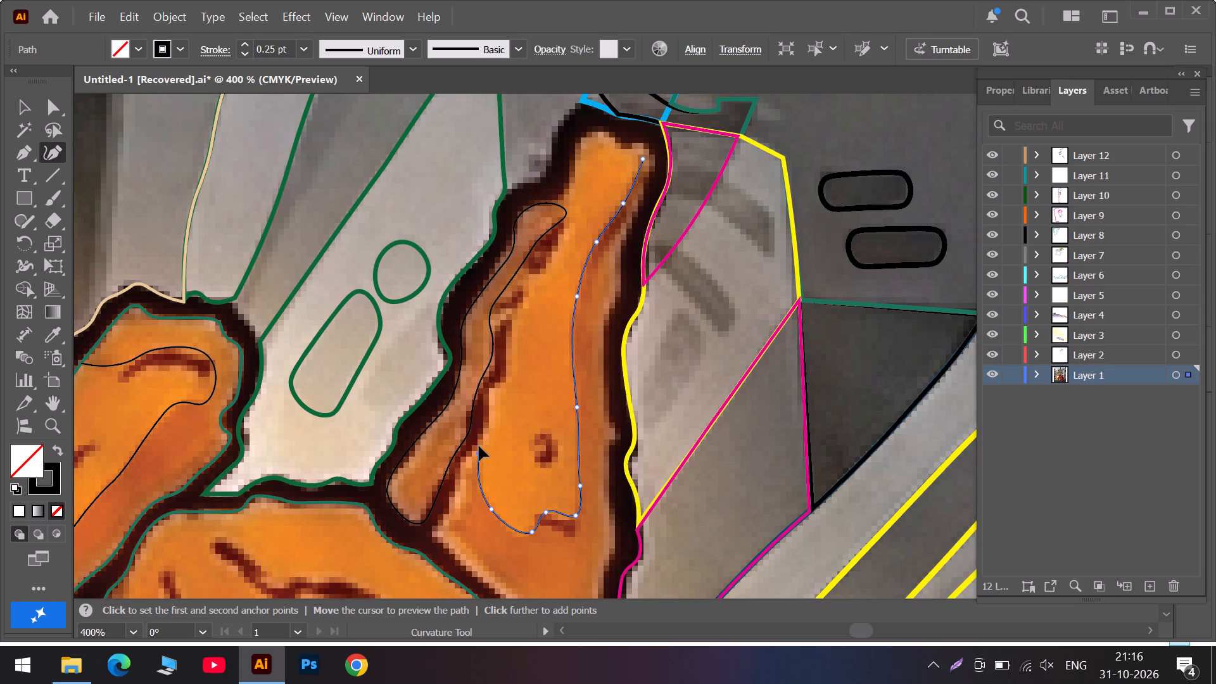
left_click_drag(479, 446, 471, 453)
left_click_drag(471, 453, 472, 453)
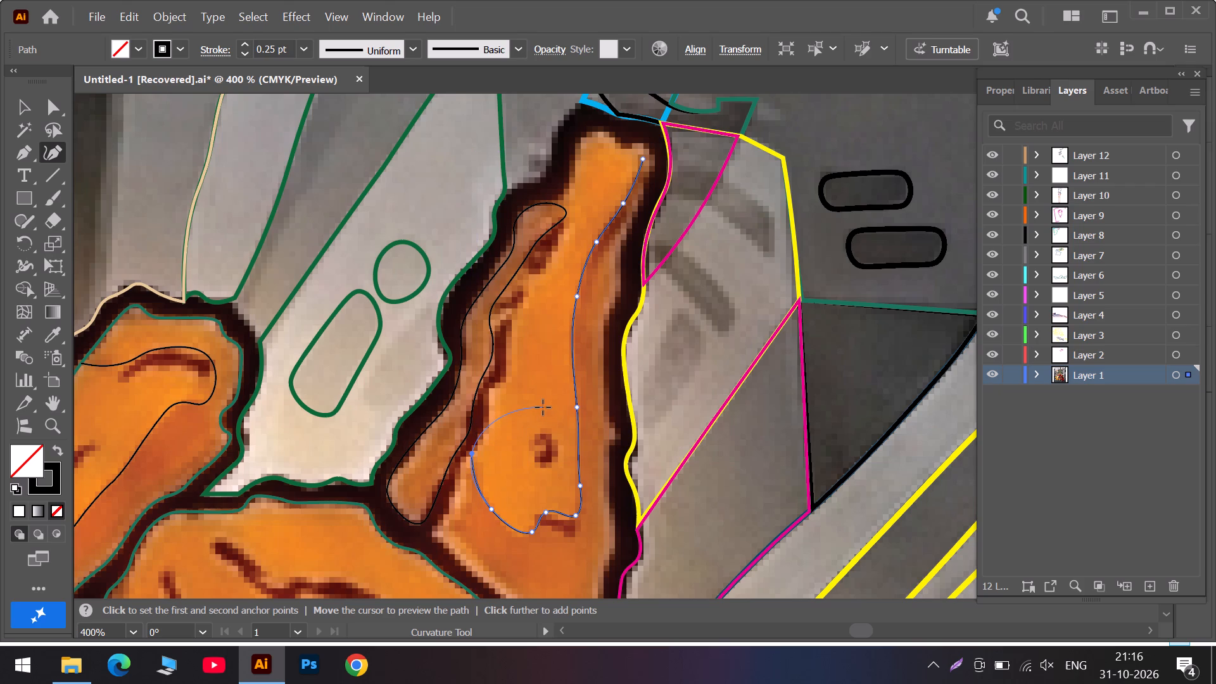
key("Escape")
scroll(564, 288, "up", 5)
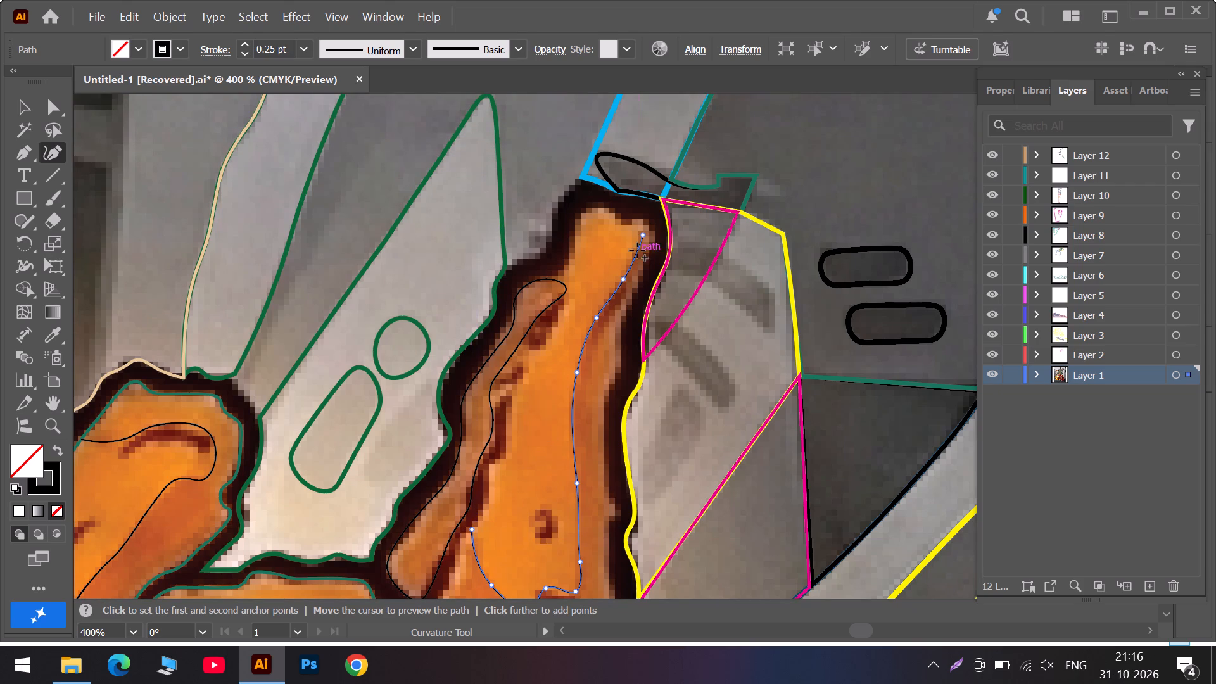
Move the path's first anchor outward to the dark outline at the drumstick's upper-right tip and end the edit.
left_click_drag(642, 237, 650, 227)
key("Escape")
Start a Curvature path at the left end of the large piece below the drumstick and trace the shading edge down to the ring-shaped mark.
scroll(554, 374, "down", 5)
scroll(526, 400, "down", 2, "alt")
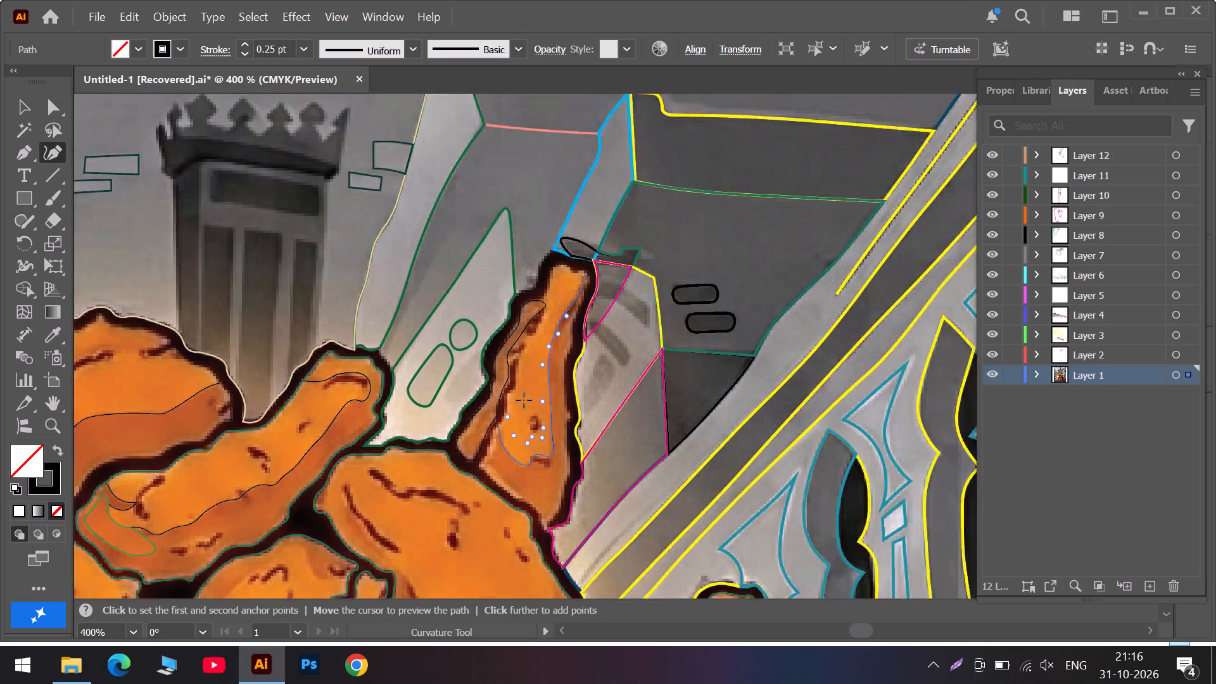
scroll(524, 400, "down", 2, "alt")
scroll(493, 421, "down", 5)
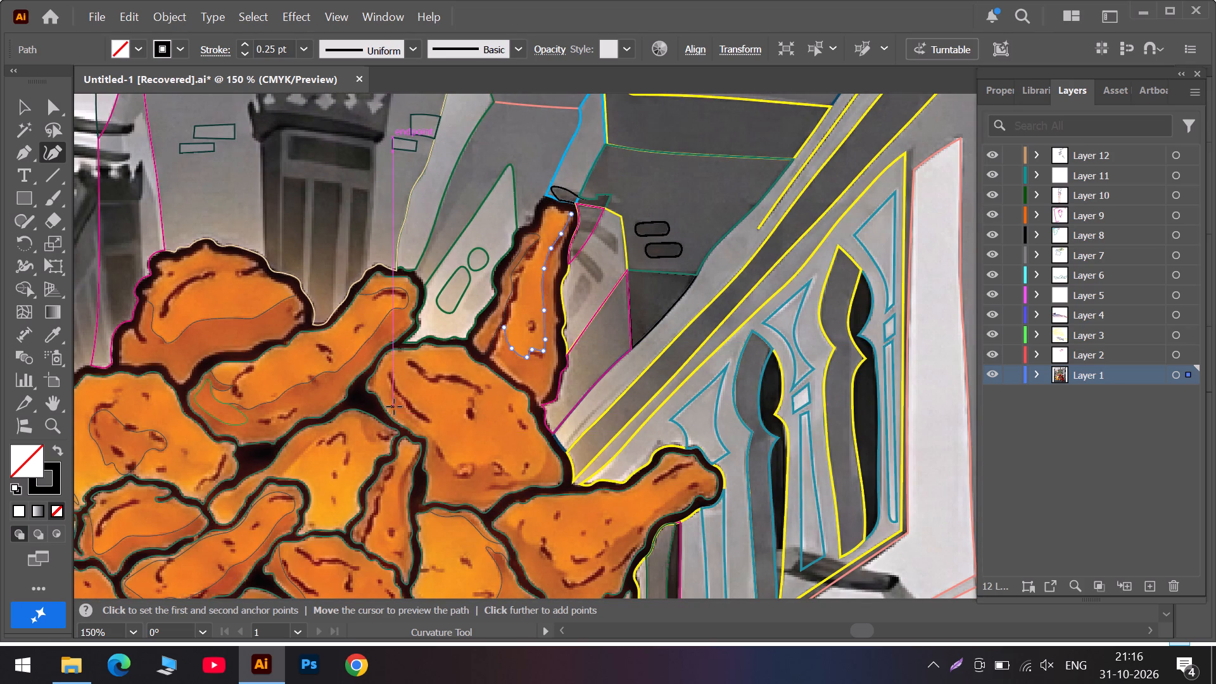
scroll(394, 406, "up", 3, "alt")
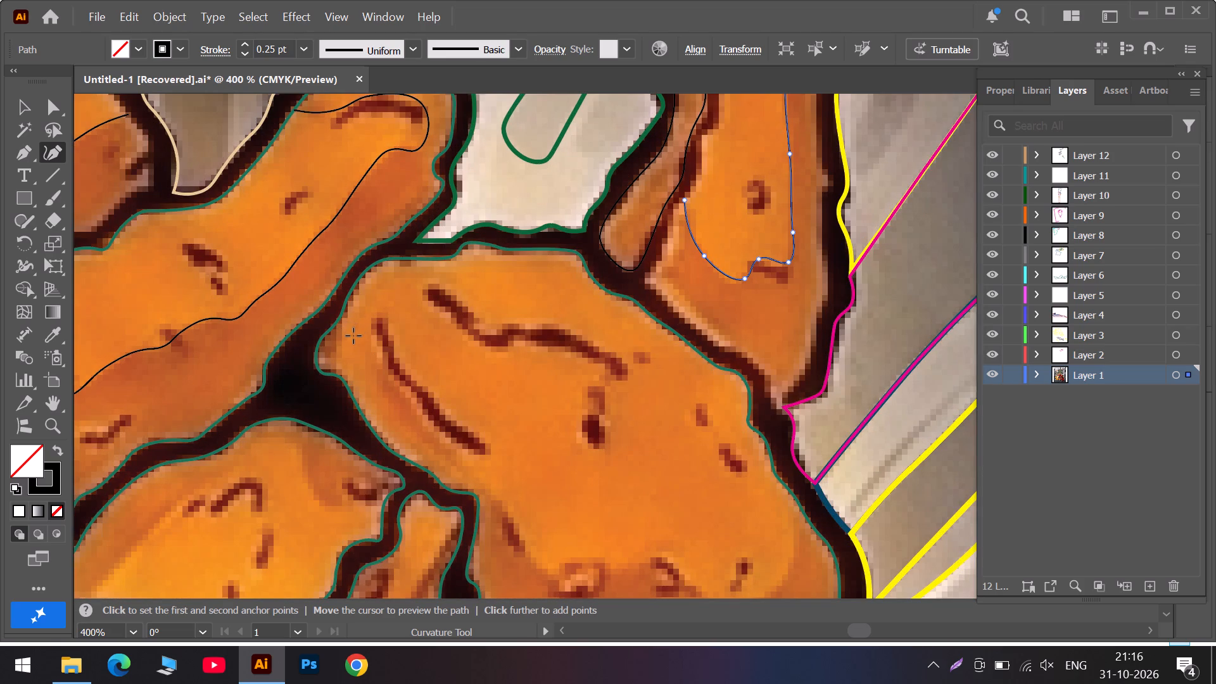
left_click(353, 336)
left_click(381, 360)
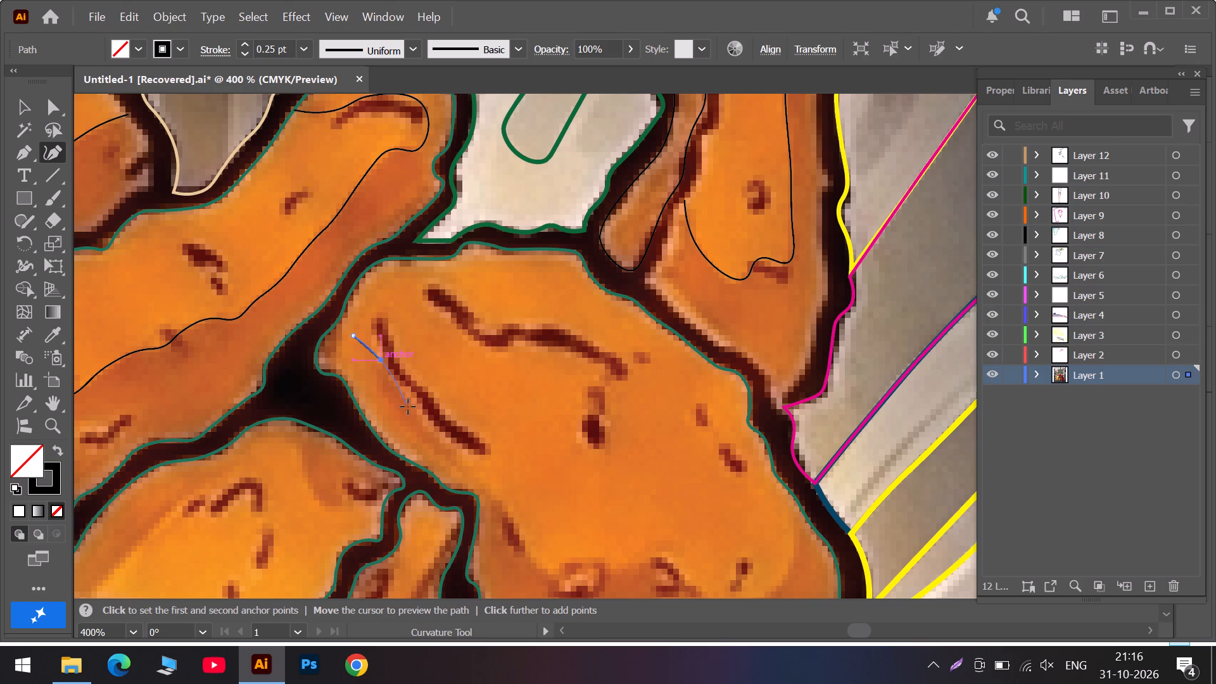
left_click(415, 417)
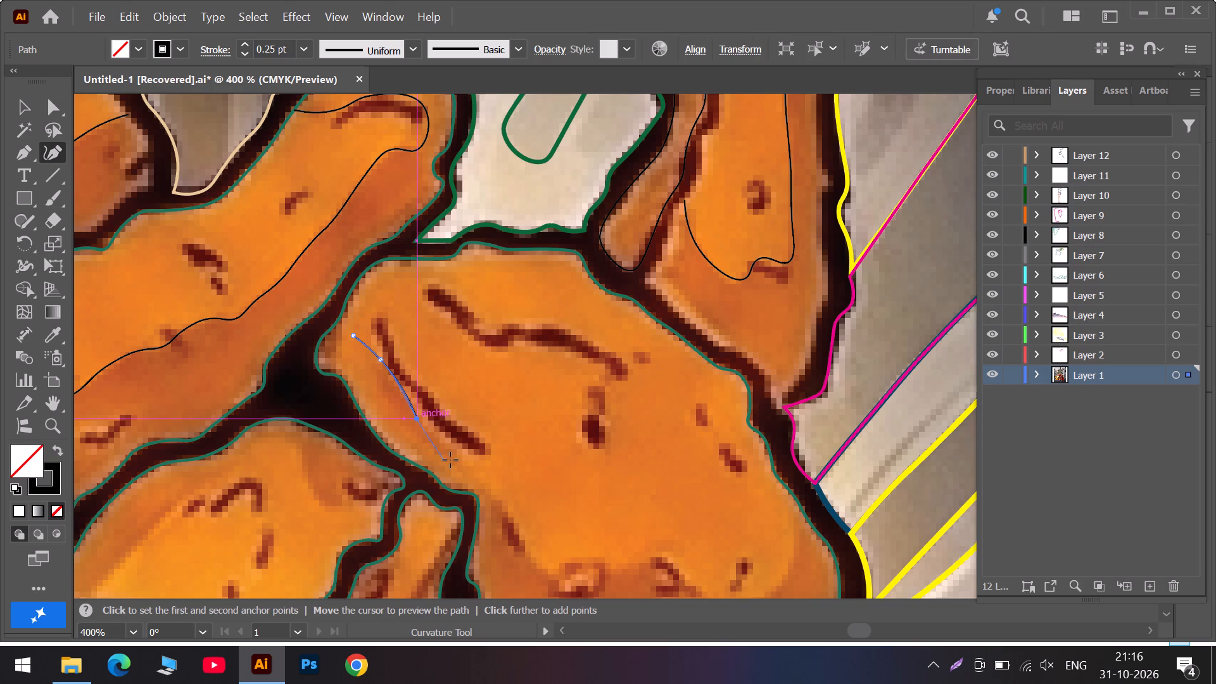
left_click(455, 459)
scroll(457, 459, "down", 6)
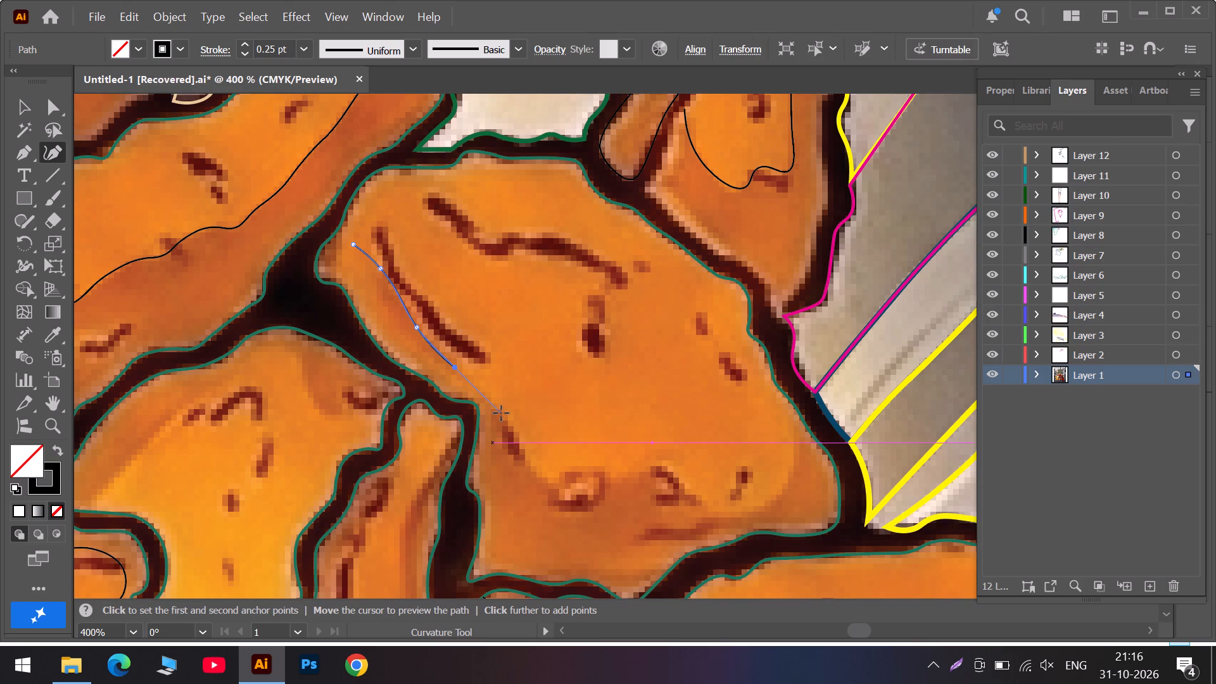
left_click(502, 415)
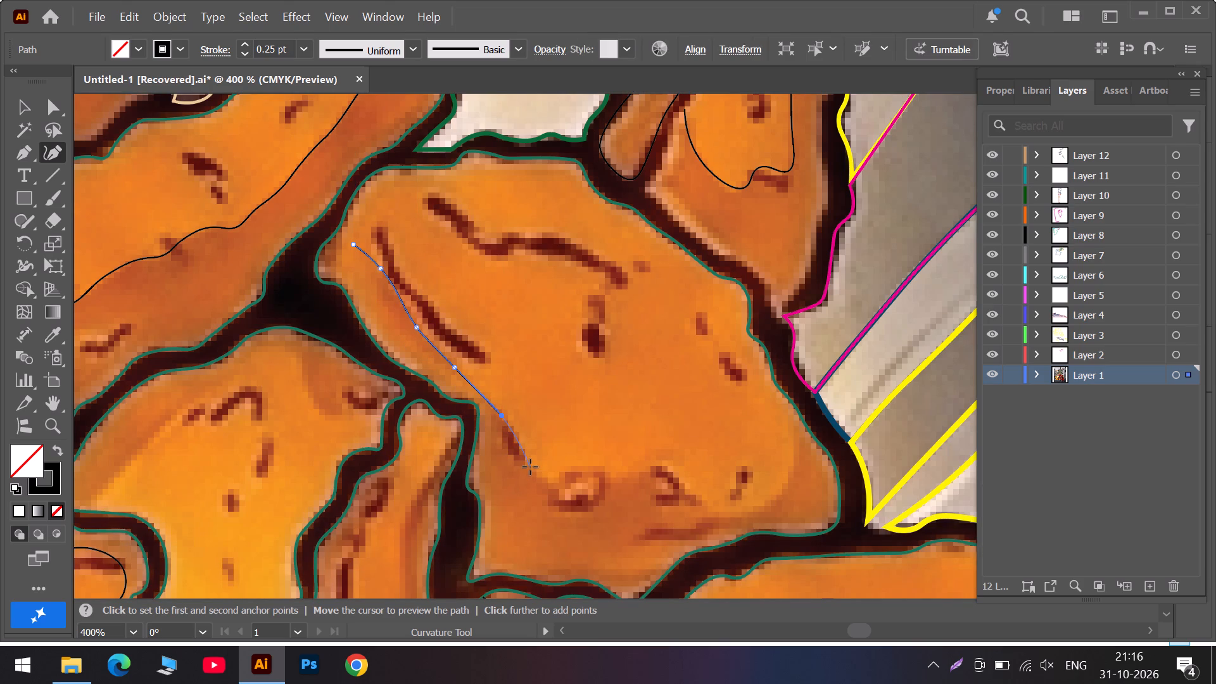
left_click(530, 467)
left_click(560, 486)
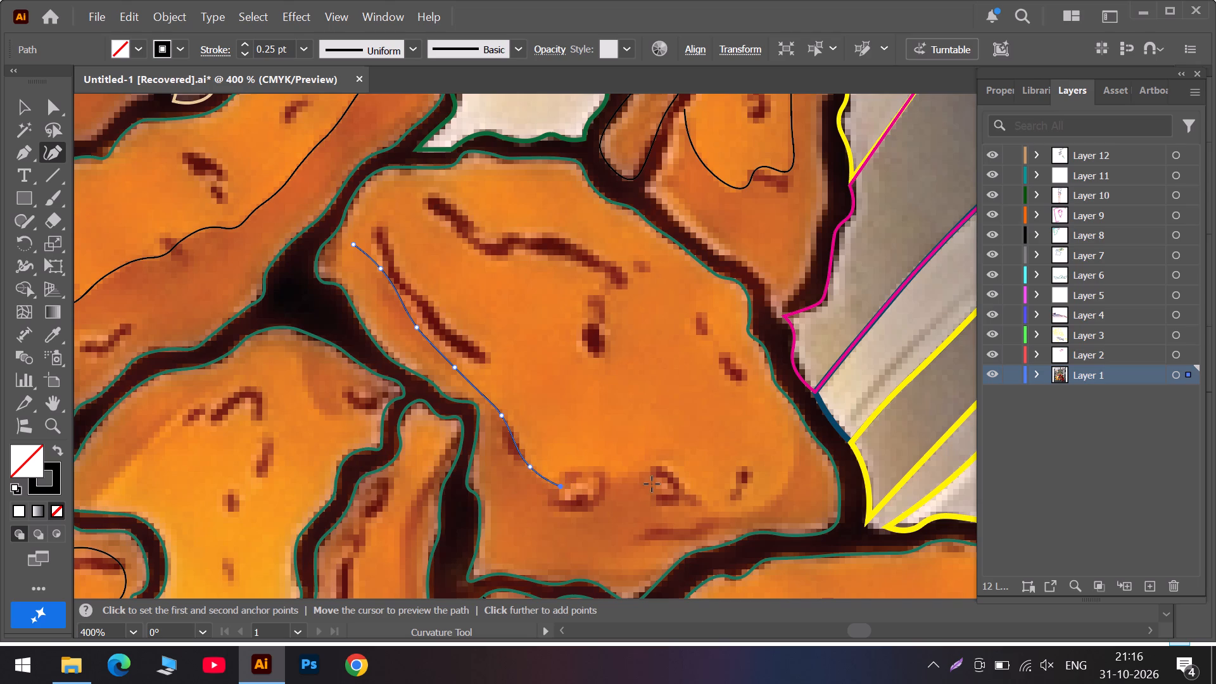
Extend the path along the bottom of the bright orange area to its lower-right corner and adjust the lowest anchor to fit the curve.
left_click(618, 475)
left_click(662, 481)
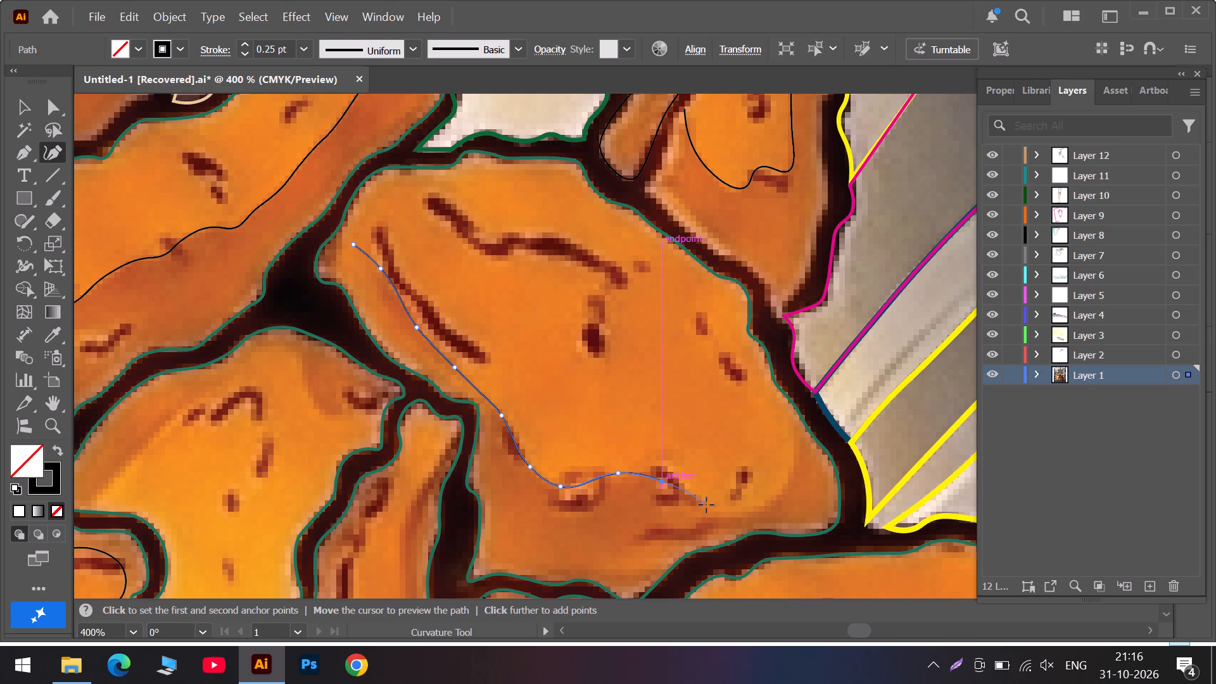
left_click(708, 507)
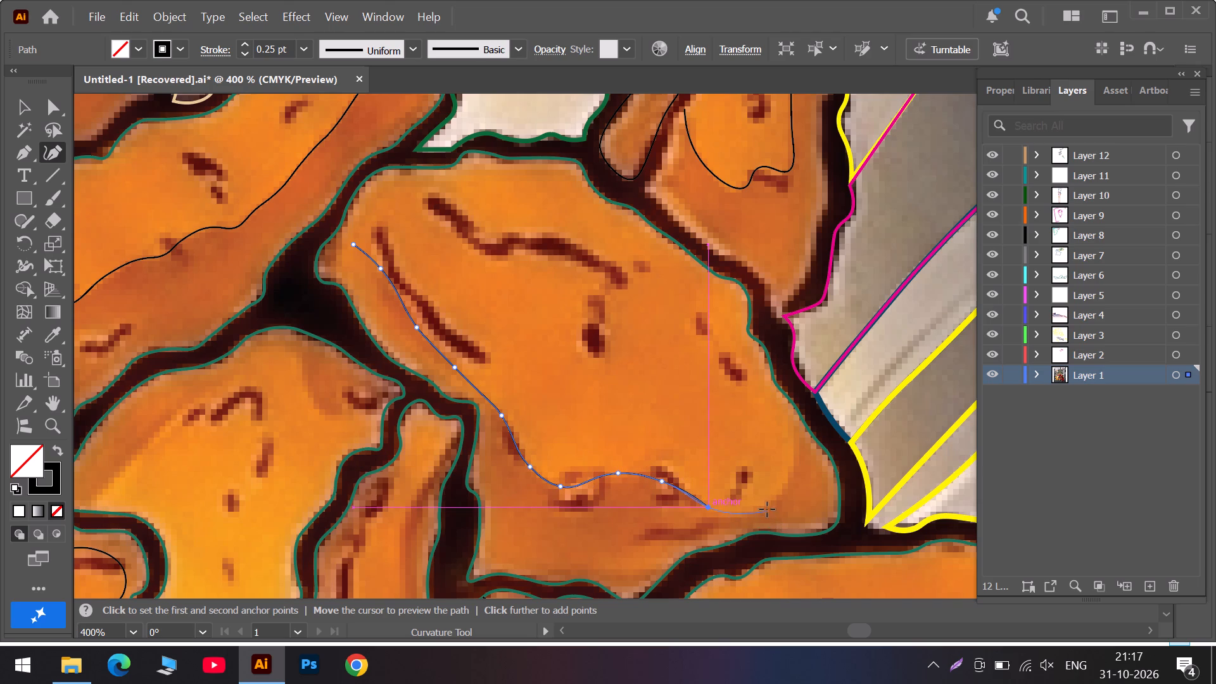
left_click(773, 502)
left_click_drag(710, 507, 718, 509)
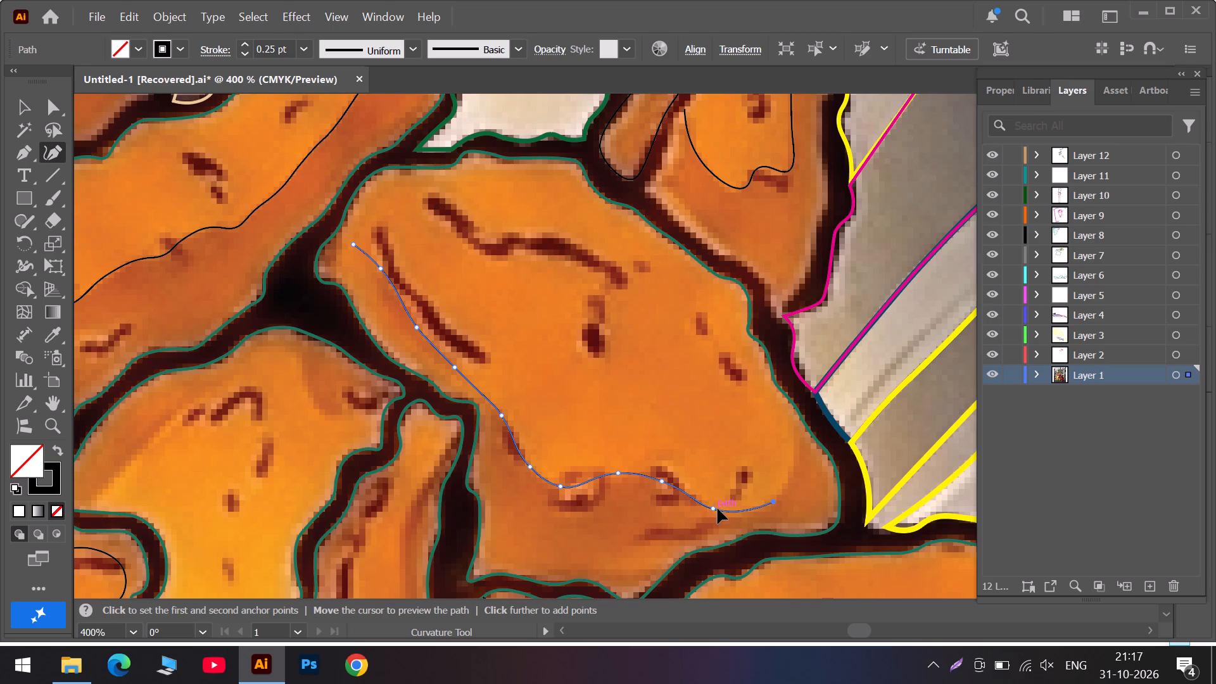
left_click_drag(718, 509, 720, 512)
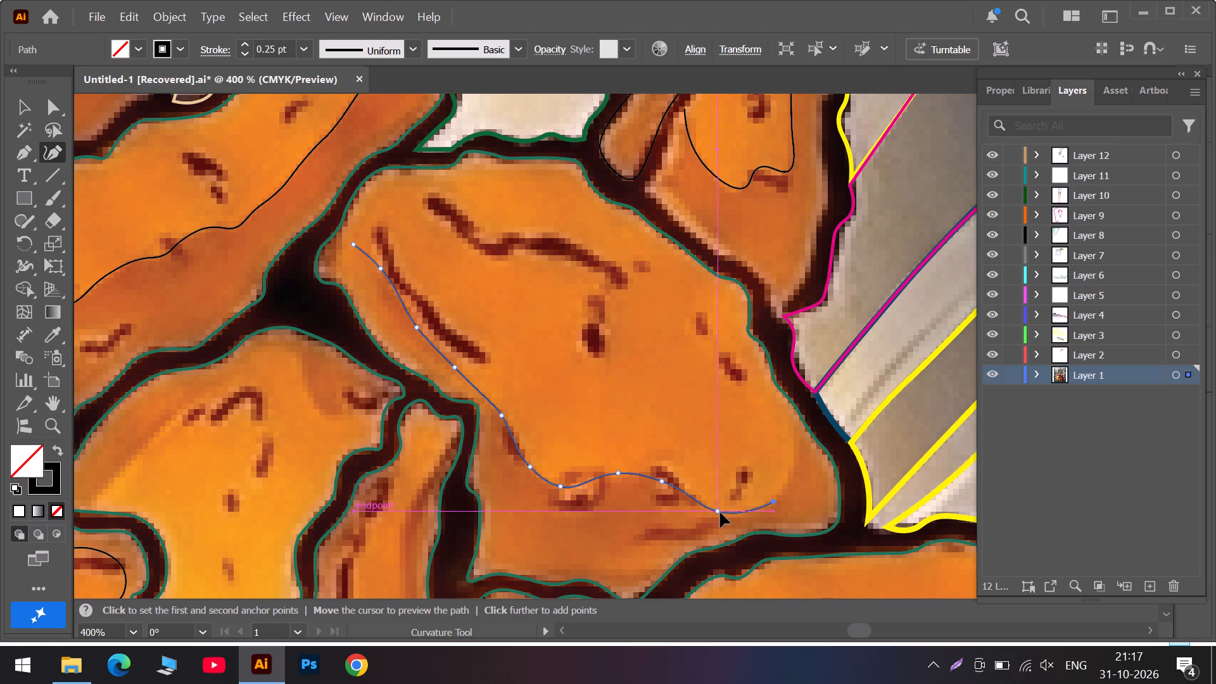
left_click_drag(720, 512, 723, 516)
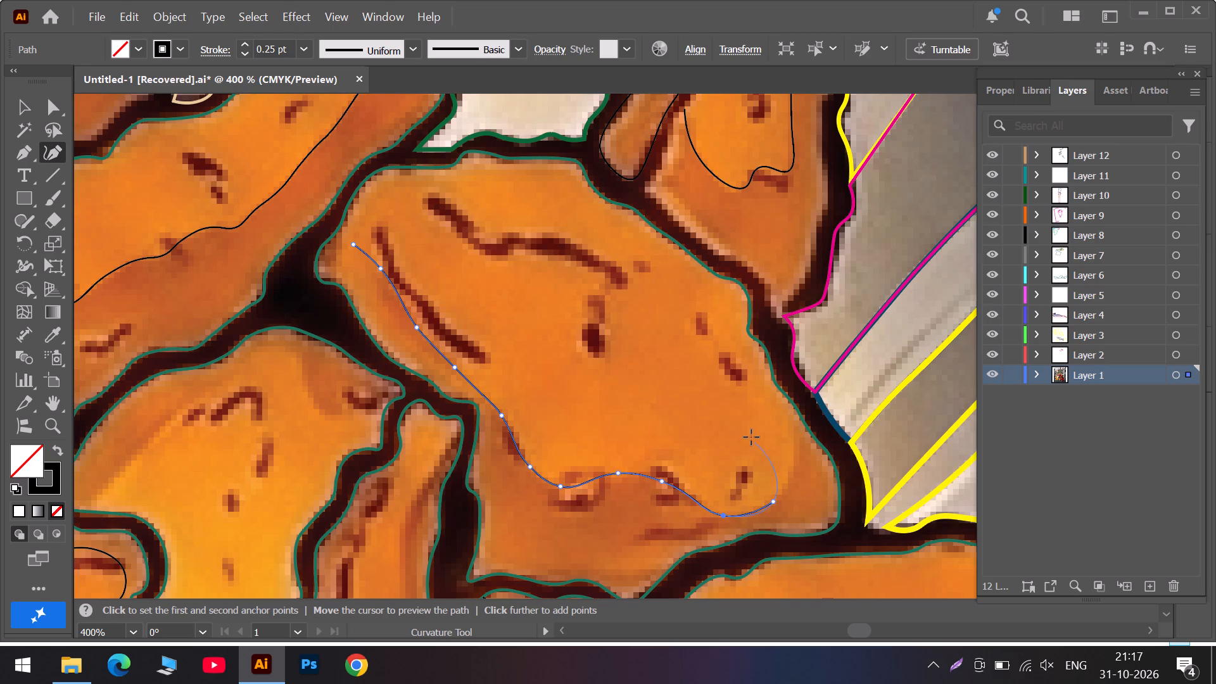
Extend the path up the bright area's right side, end it at the outline, and move its first anchor onto the piece's left outline.
left_click(799, 427)
left_click_drag(799, 427, 799, 419)
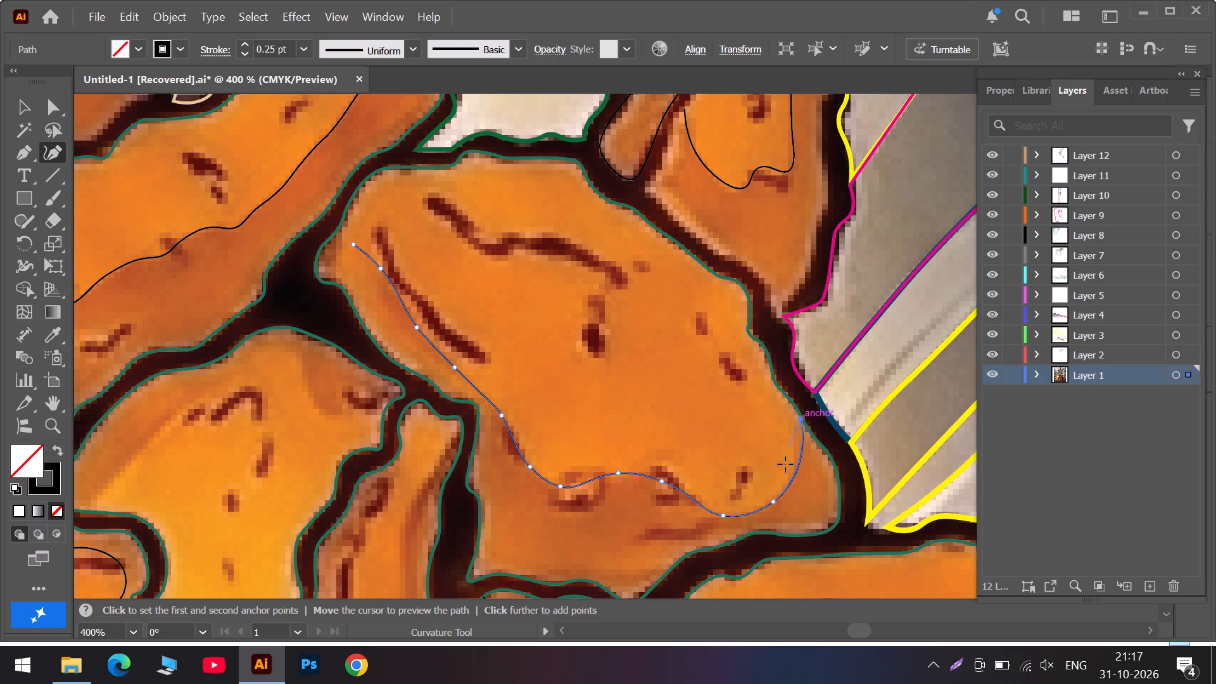
key("Escape")
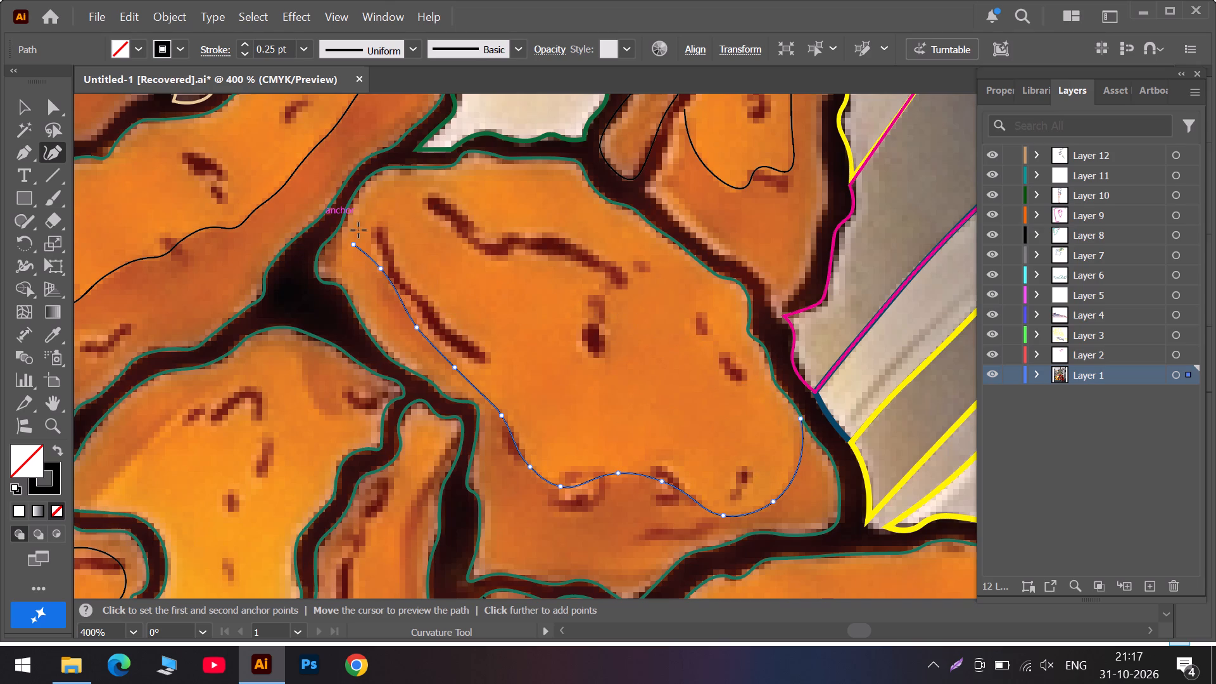
left_click_drag(352, 242, 336, 235)
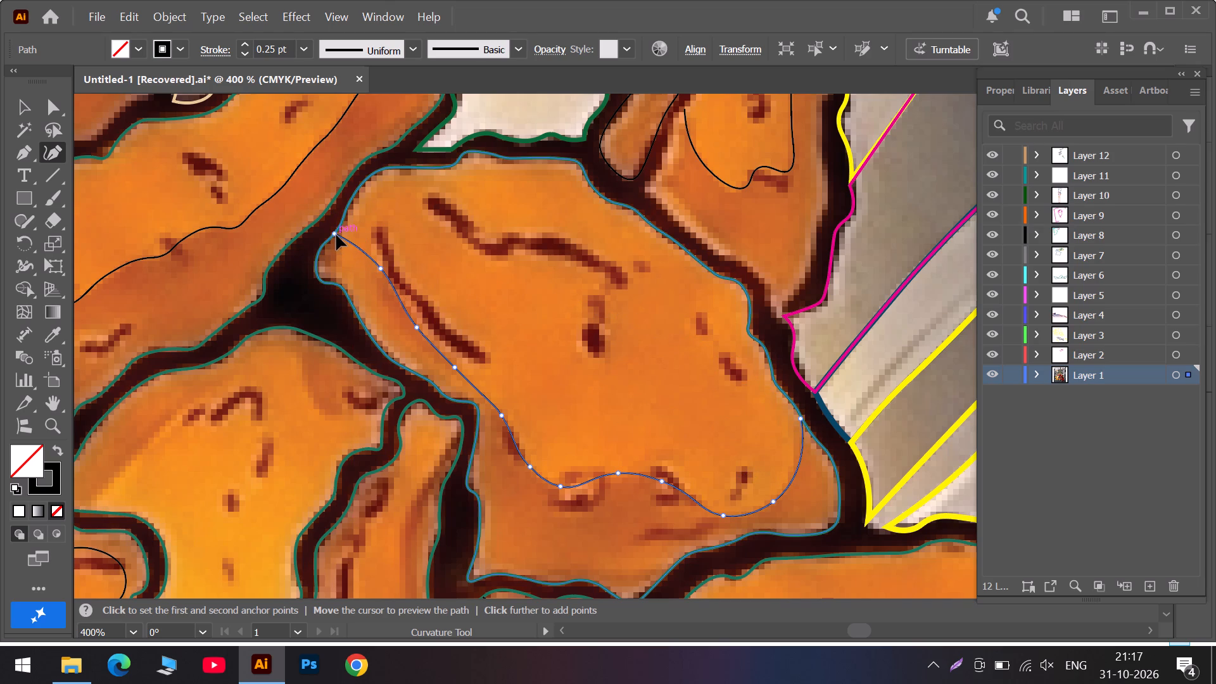
left_click_drag(336, 235, 336, 234)
key("Escape")
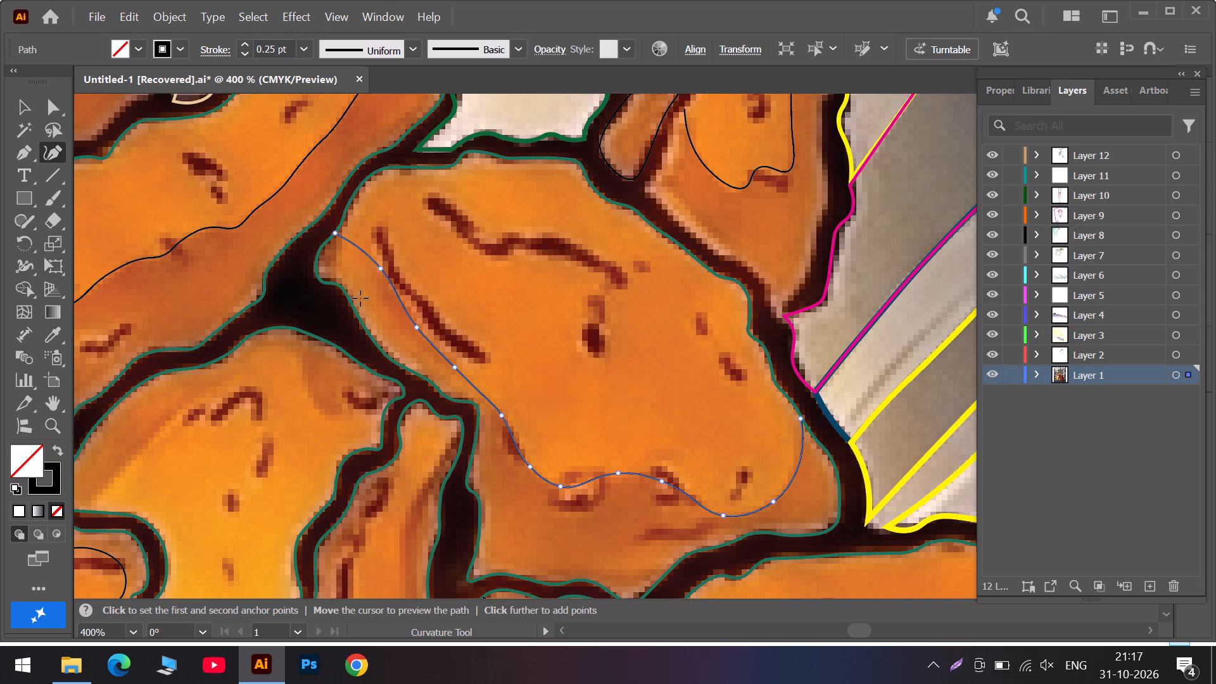
Start a Curvature path at the upper-right corner of the neighbouring lower-left piece and trace around the dark mark and under the brown shading.
scroll(390, 339, "down", 3)
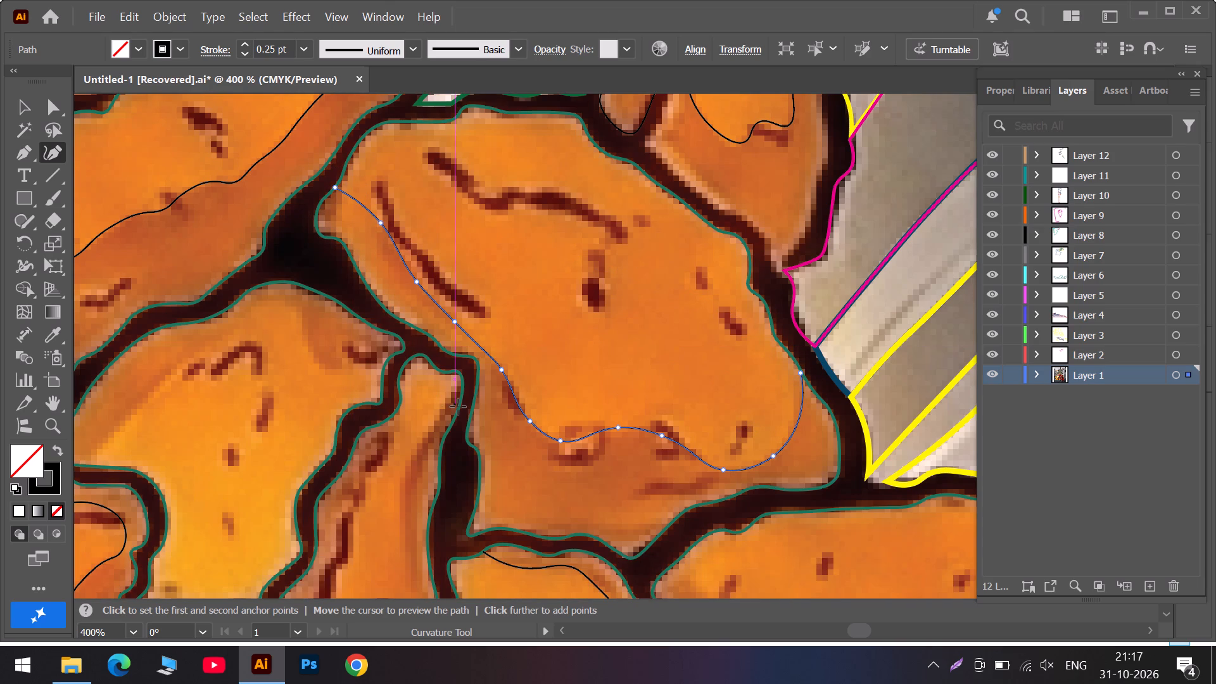
scroll(458, 407, "down", 3)
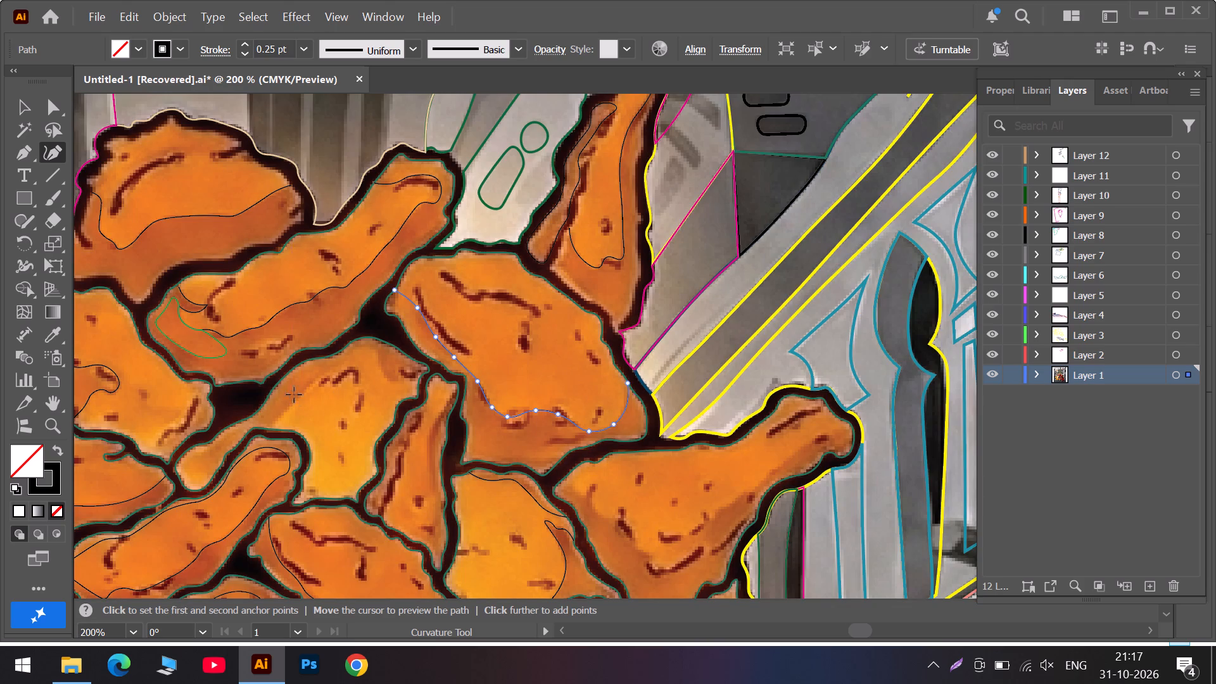
scroll(305, 397, "up", 3, "alt")
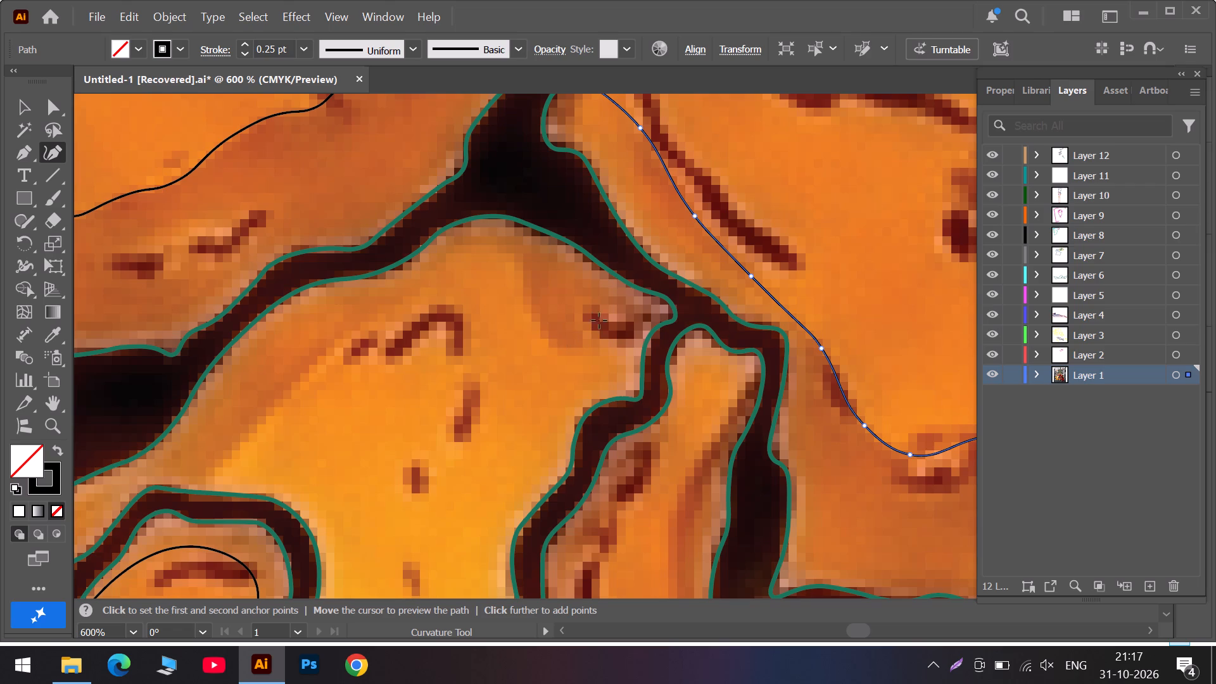
left_click(645, 327)
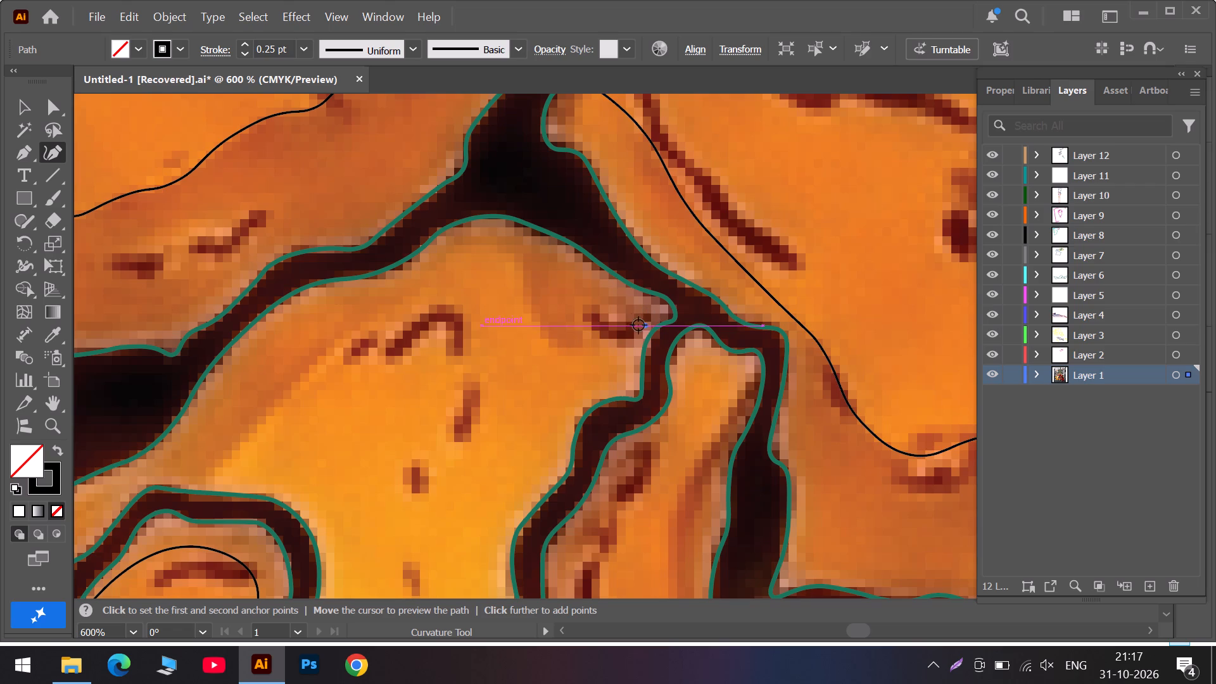
left_click(623, 317)
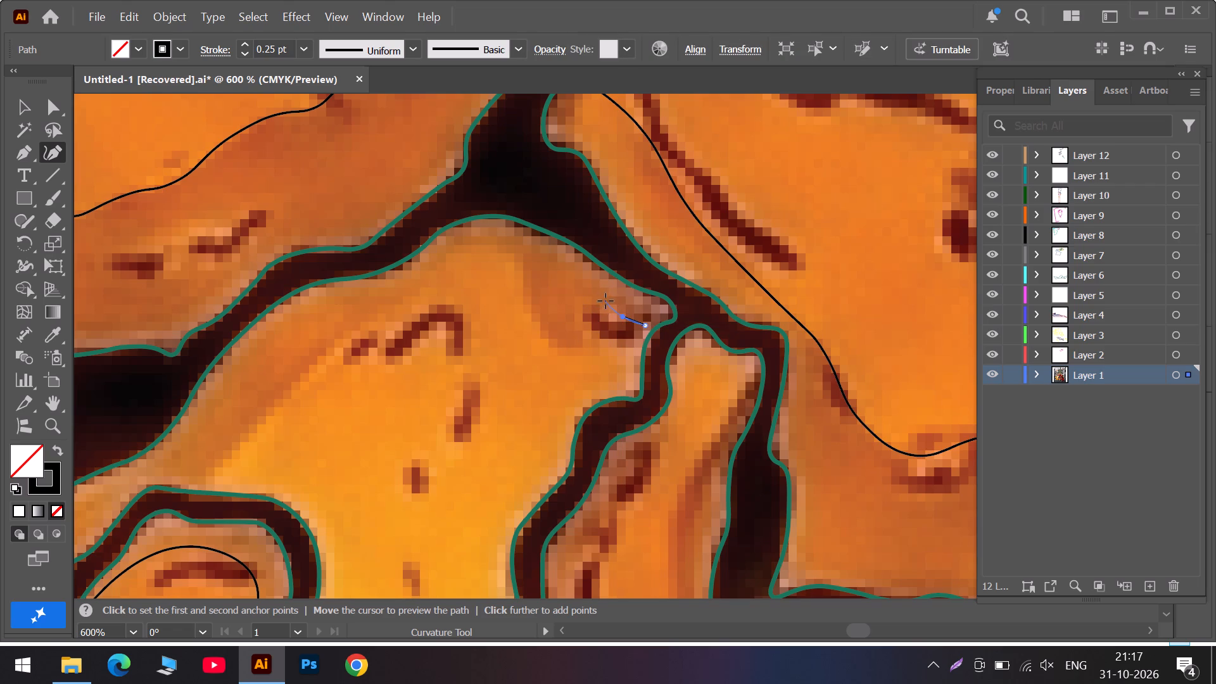
left_click(609, 302)
left_click(578, 298)
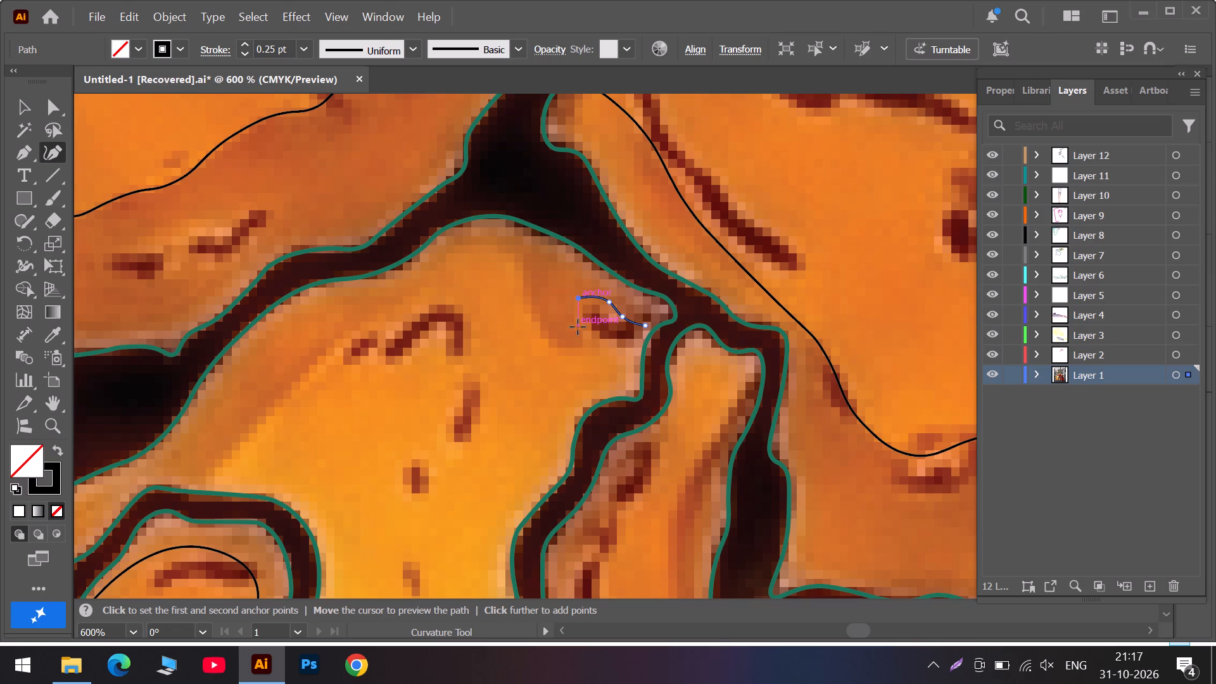
left_click(583, 330)
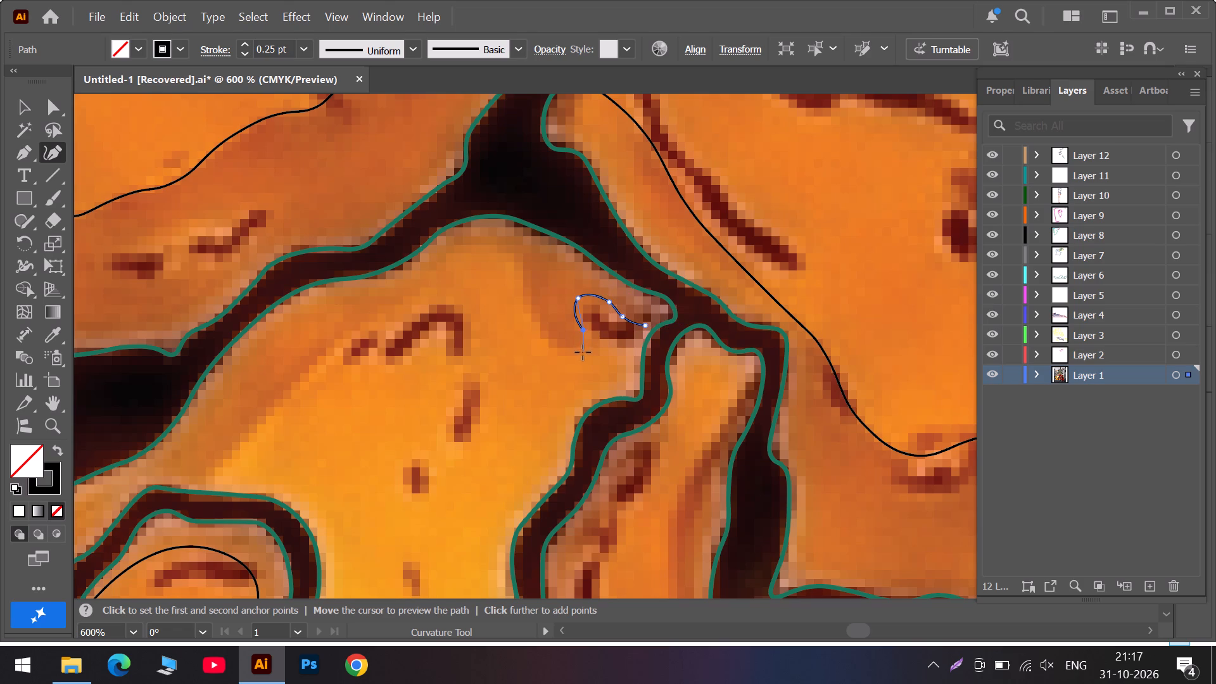
left_click(575, 315)
left_click(583, 348)
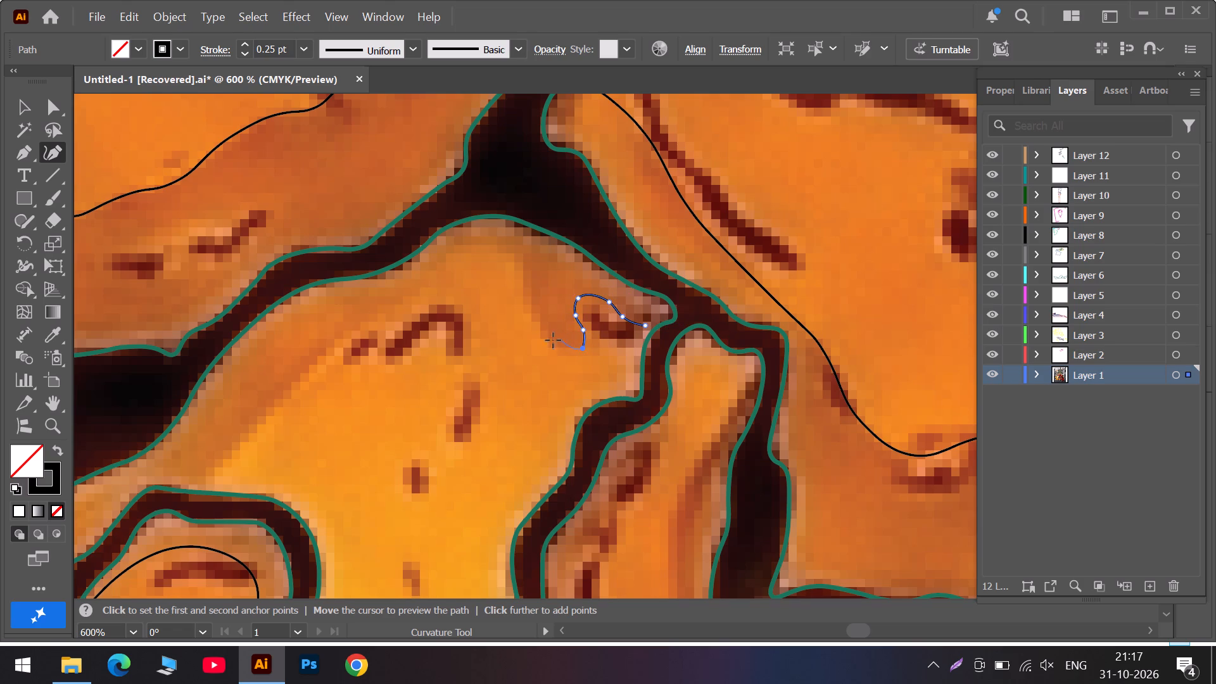
left_click(541, 335)
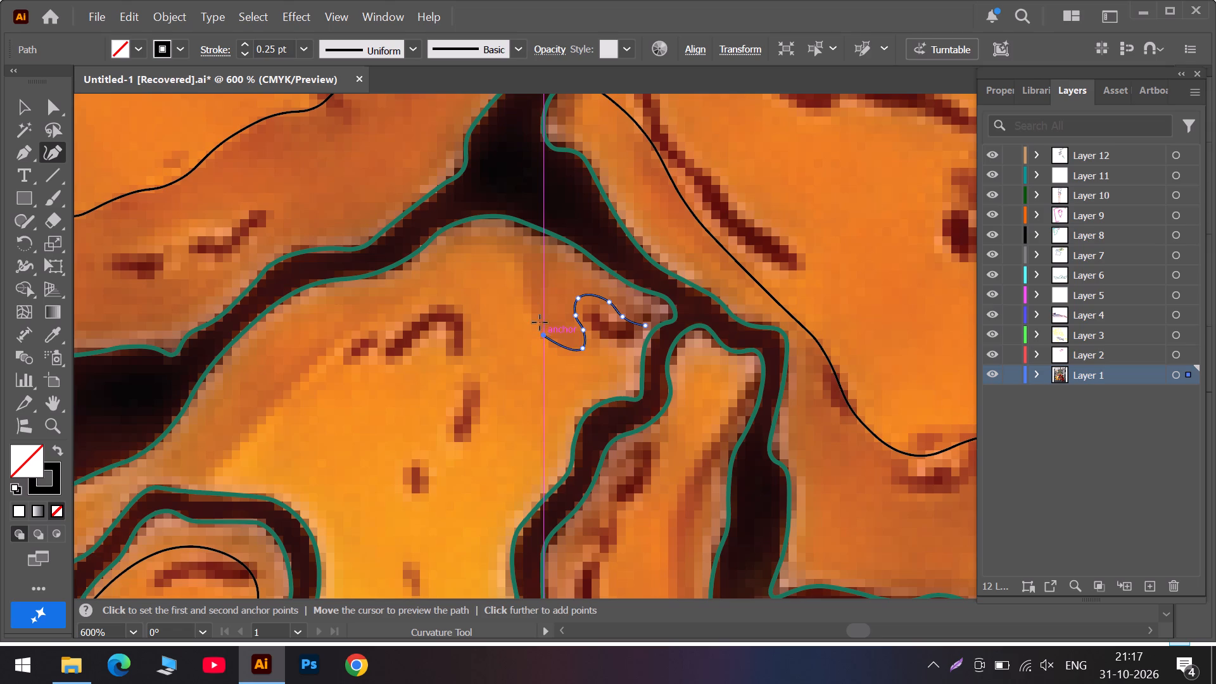
Extend the path up the left edge of the brown shading and over the piece's top, adding an anchor to shape the descending curve.
left_click(526, 279)
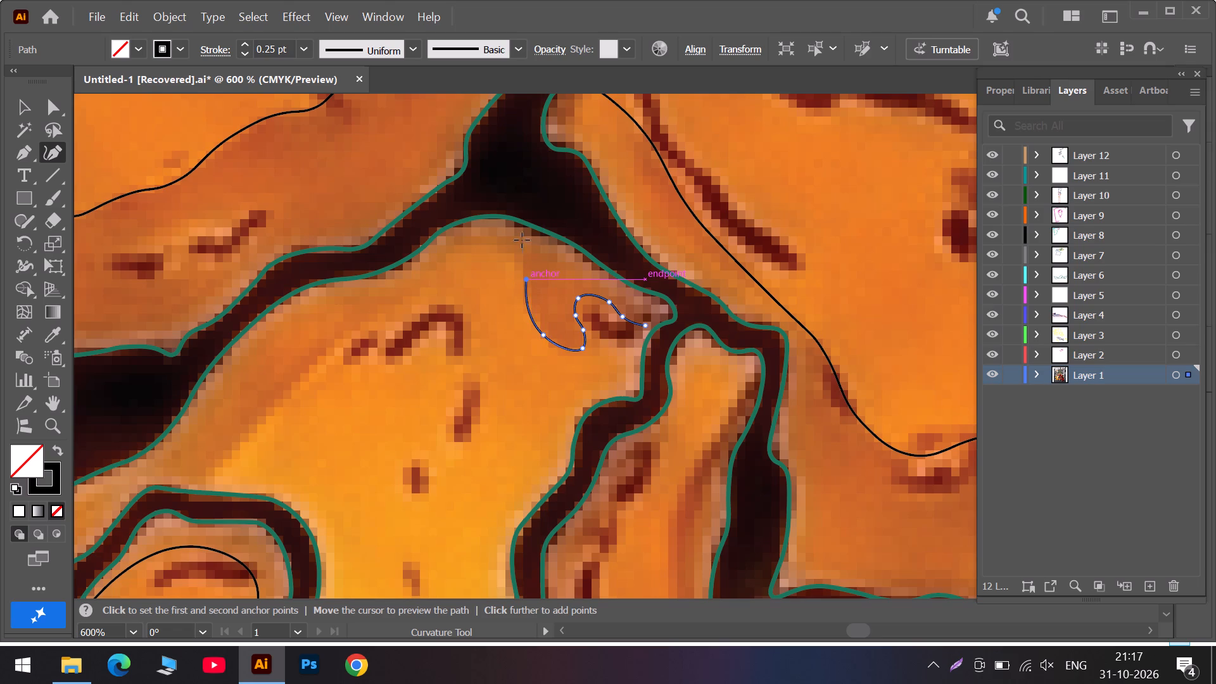
left_click(510, 252)
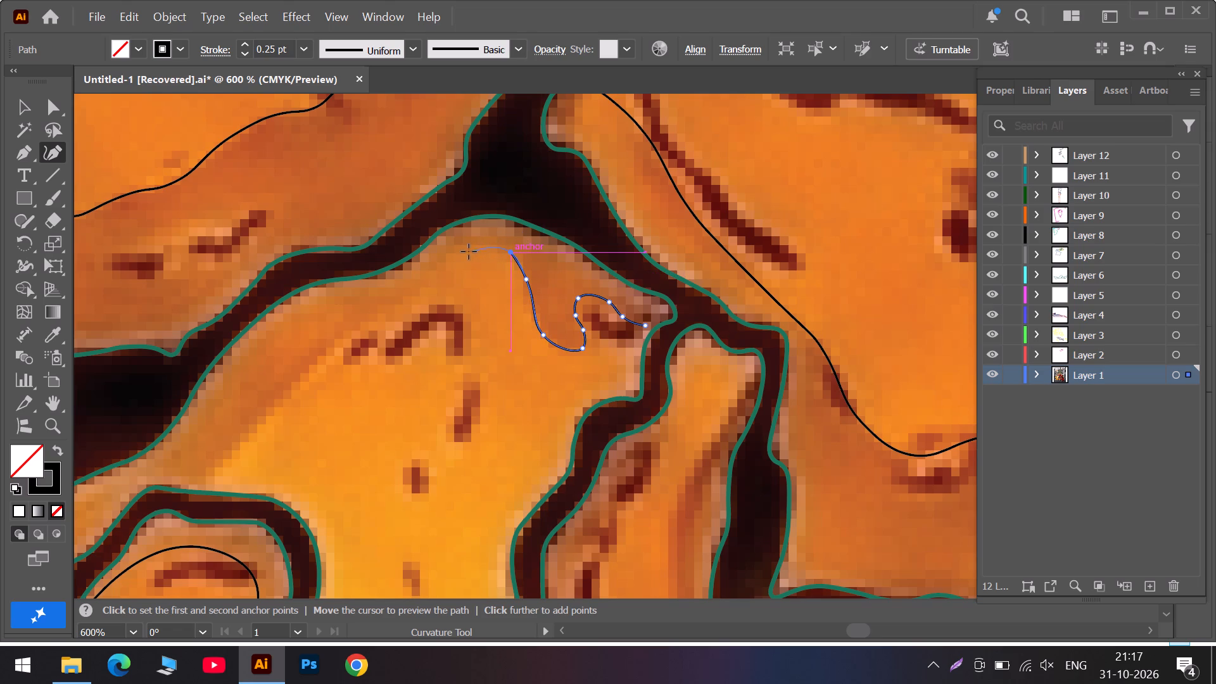
left_click(458, 251)
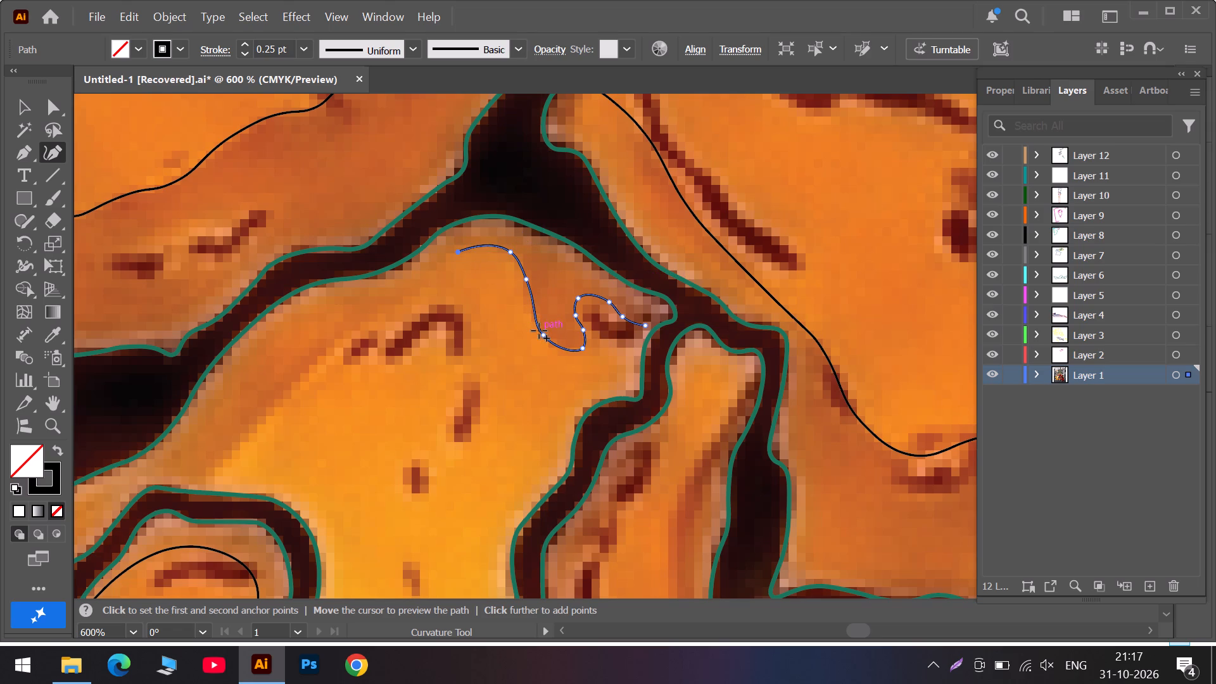
left_click_drag(539, 331, 528, 308)
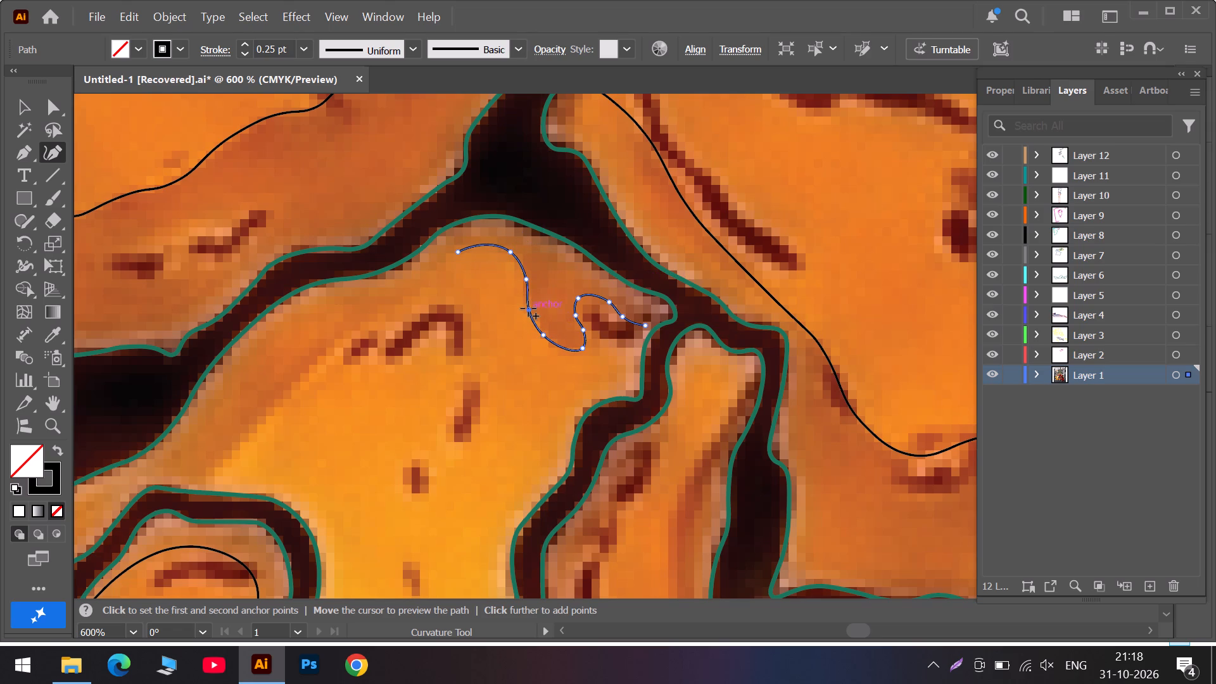
left_click_drag(528, 308, 528, 307)
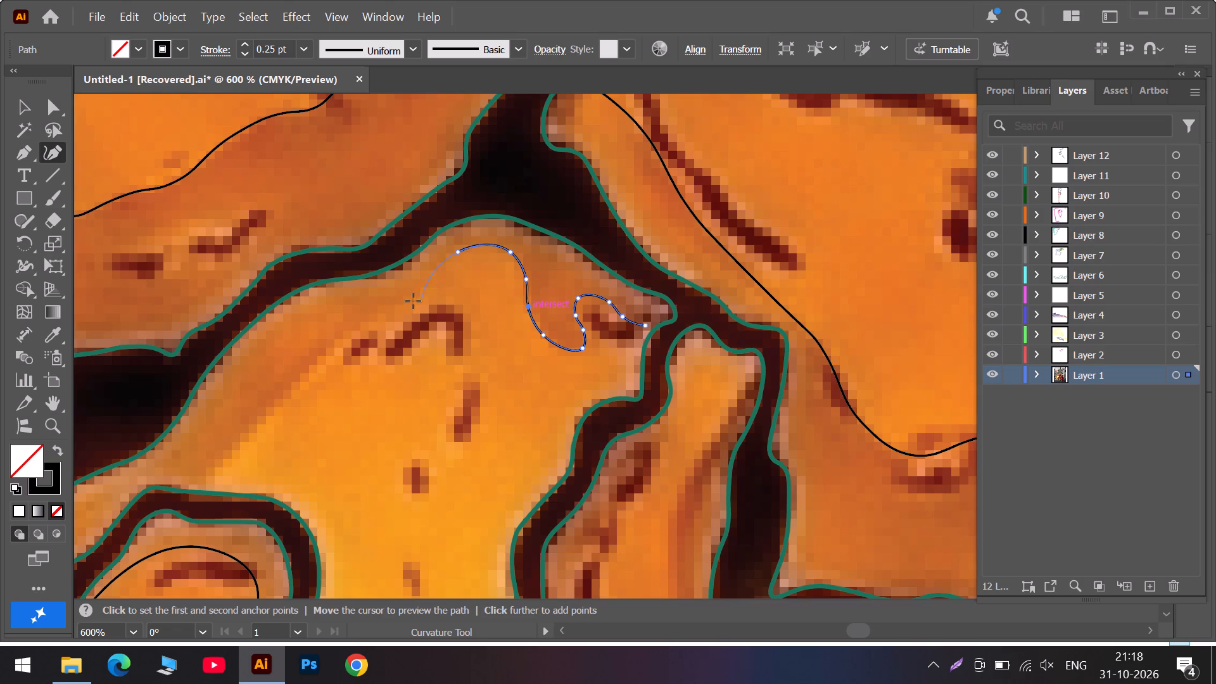
Continue the path down the shading edge on the piece's upper-left side, adjusting its anchors to run above the dark marks.
left_click(410, 301)
left_click(328, 354)
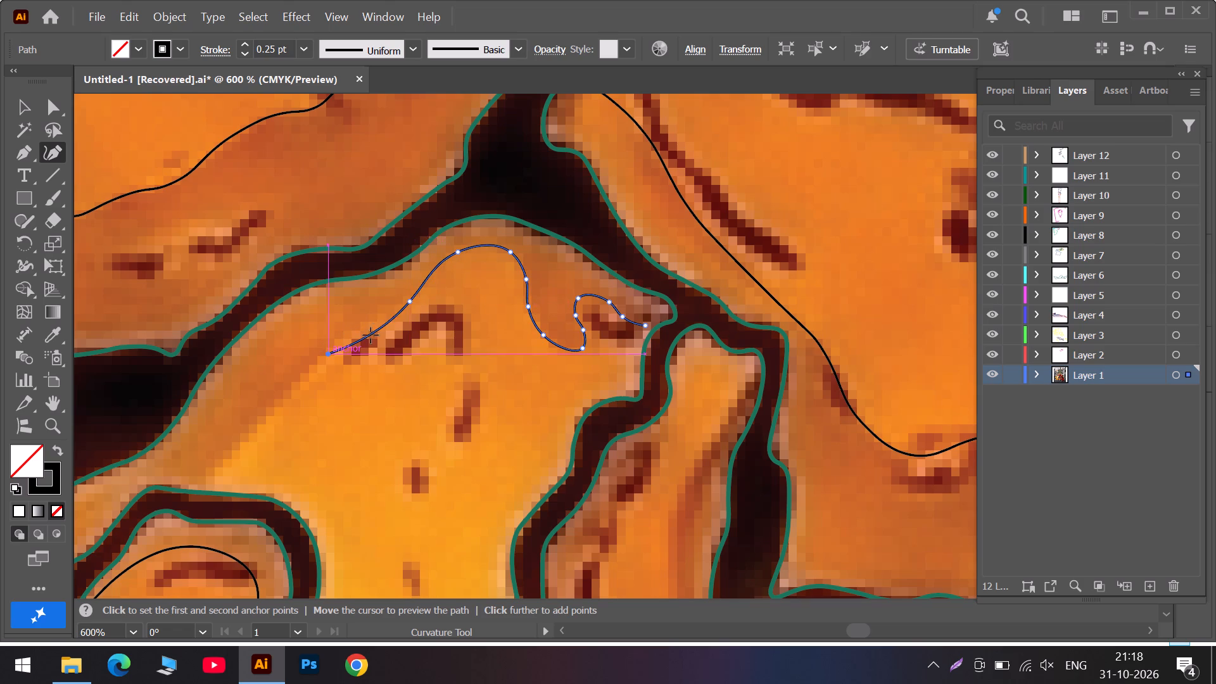
left_click_drag(410, 300, 369, 315)
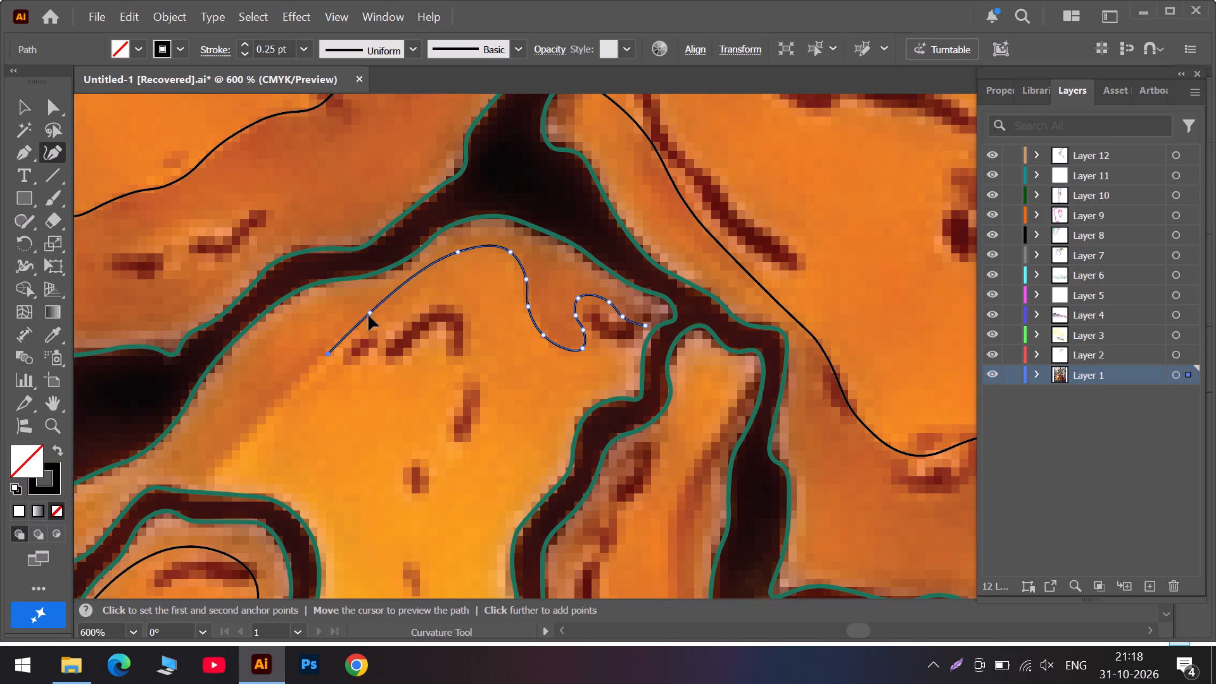
left_click_drag(369, 315, 369, 319)
left_click_drag(415, 278, 415, 290)
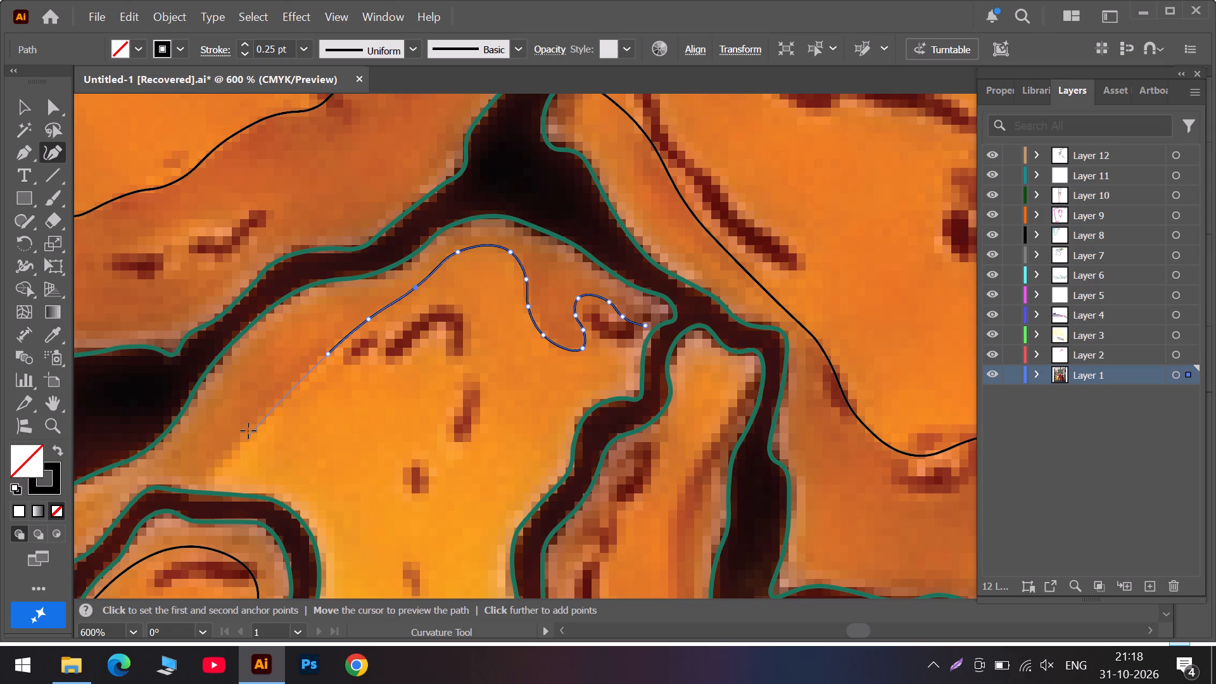
Extend the path down the shading edge to the green outline at the piece's lower left and end it there.
left_click(250, 431)
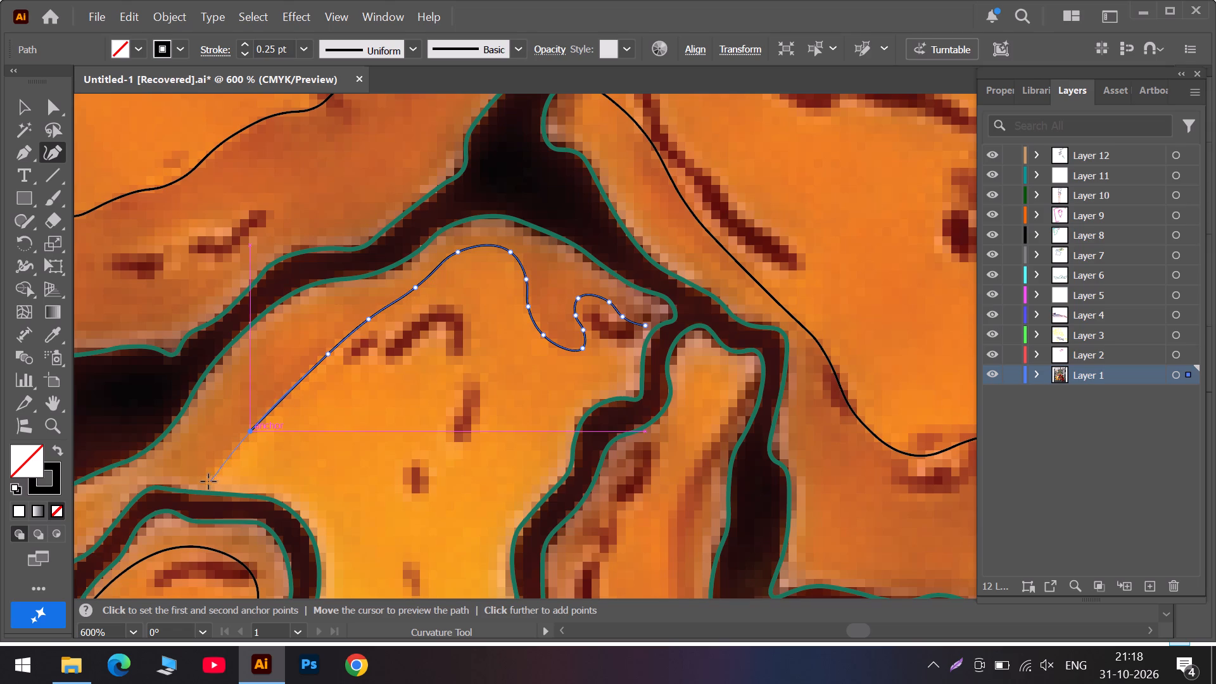
left_click(199, 482)
left_click_drag(199, 482, 186, 483)
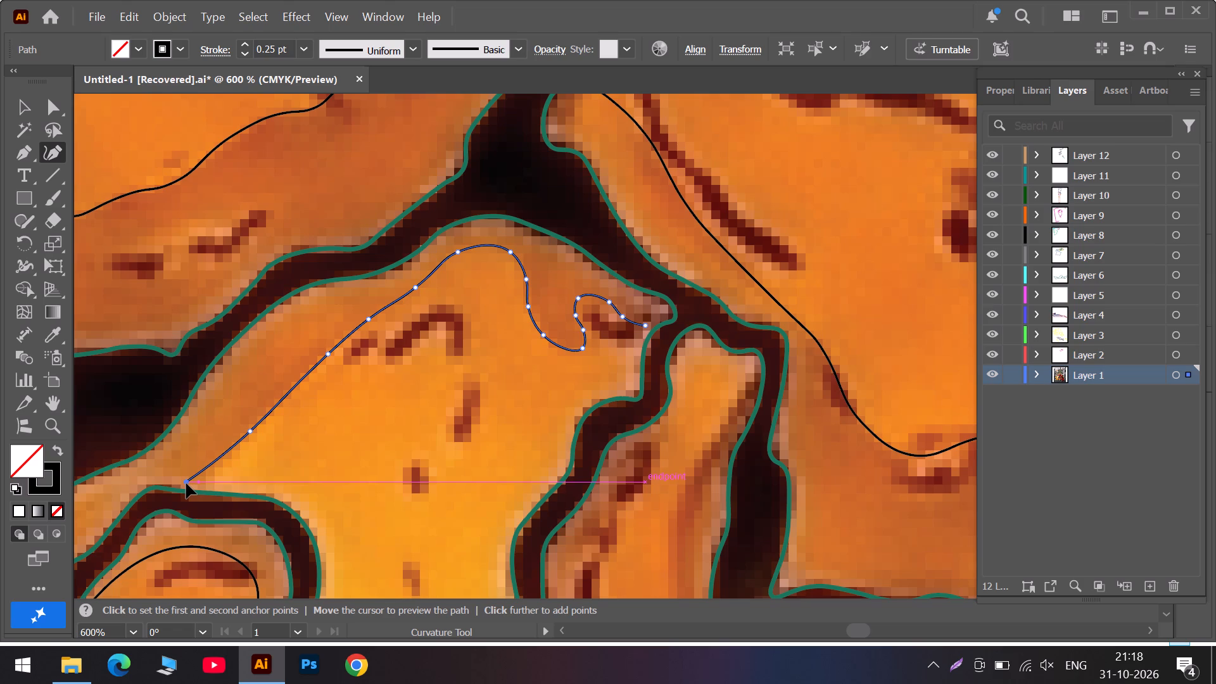
left_click_drag(186, 483, 185, 484)
left_click_drag(185, 484, 180, 488)
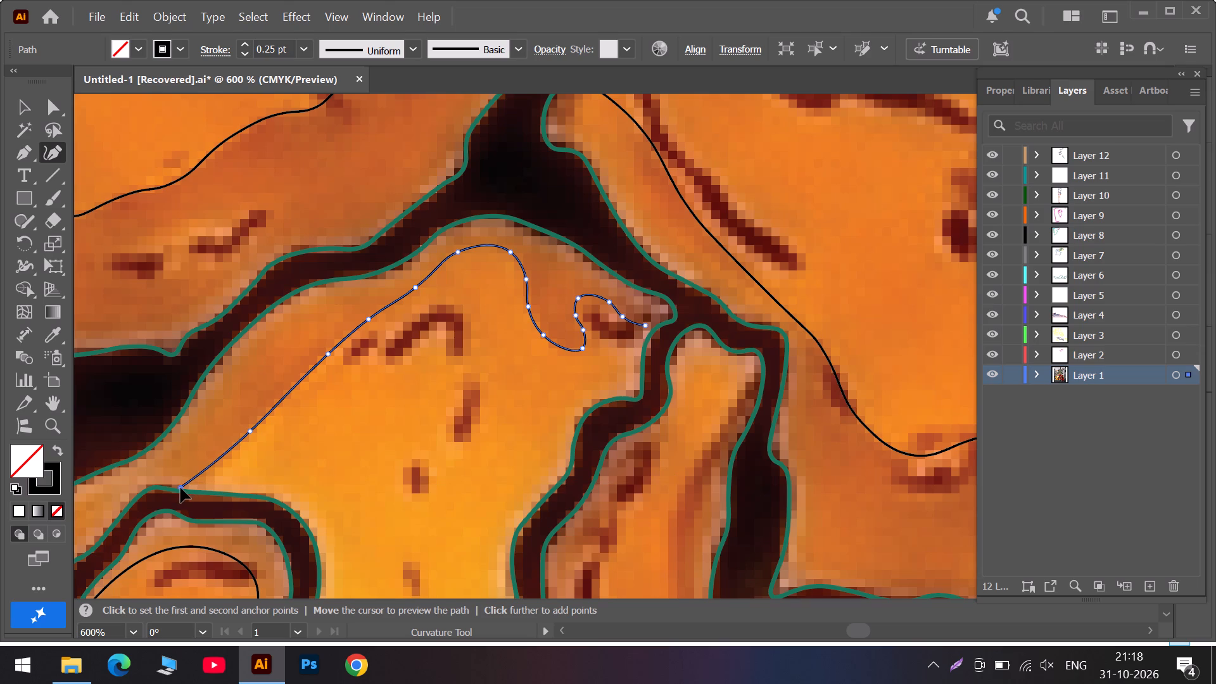
left_click_drag(180, 488, 180, 490)
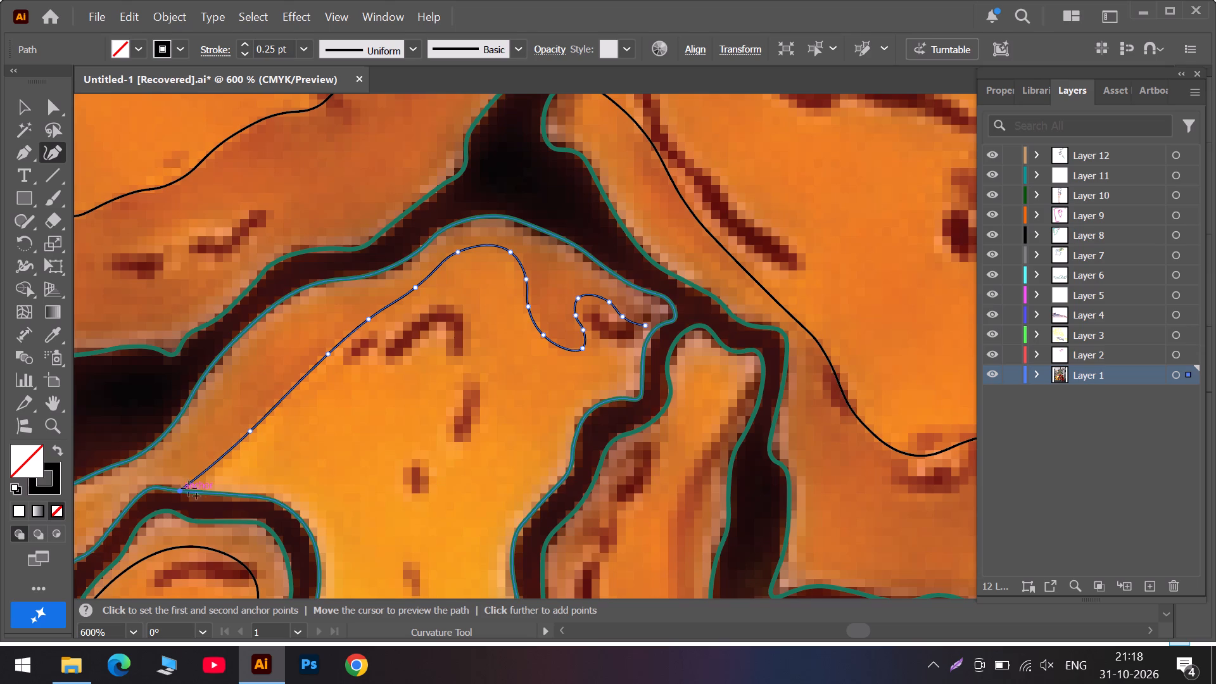
key("Escape")
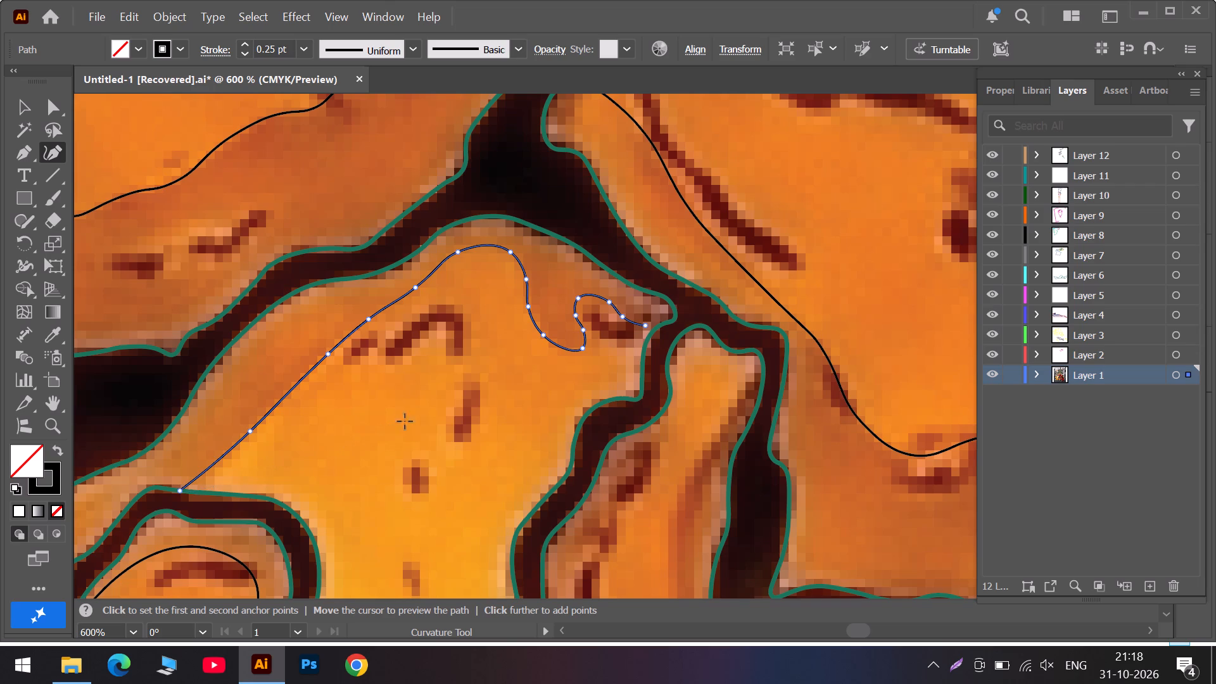
Move the path's first anchor beside the dark mark onto the piece's outline at its upper-right corner.
scroll(426, 413, "up", 1, "alt")
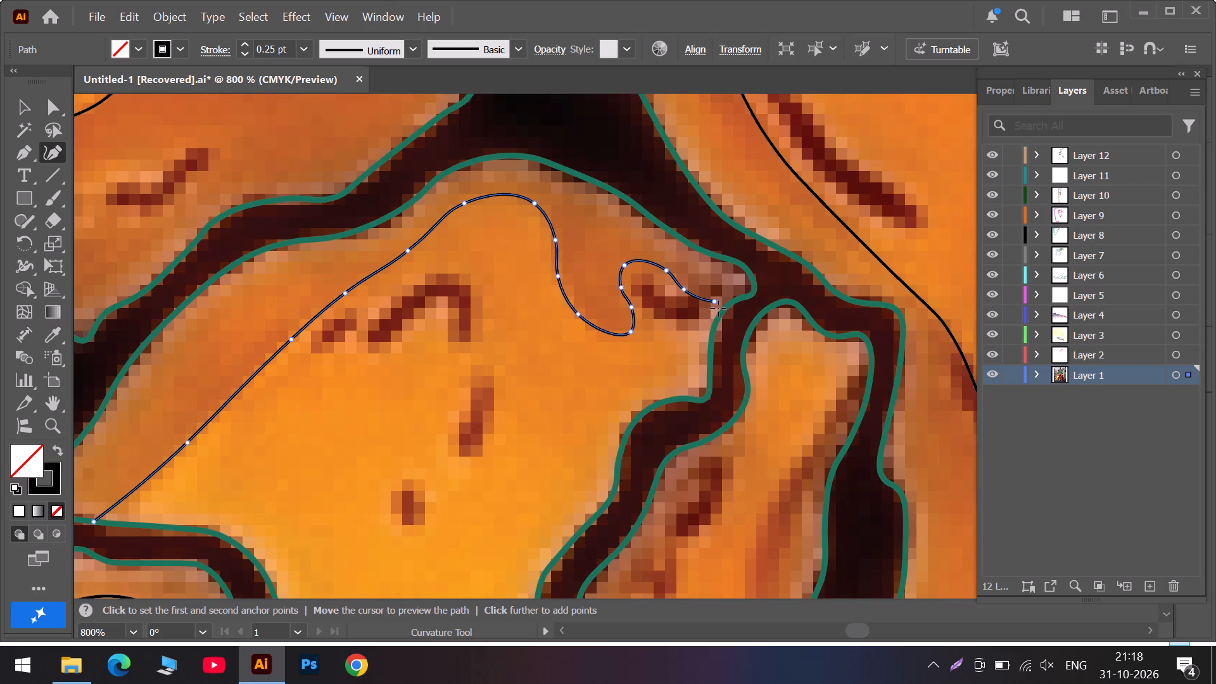
left_click_drag(716, 301, 725, 303)
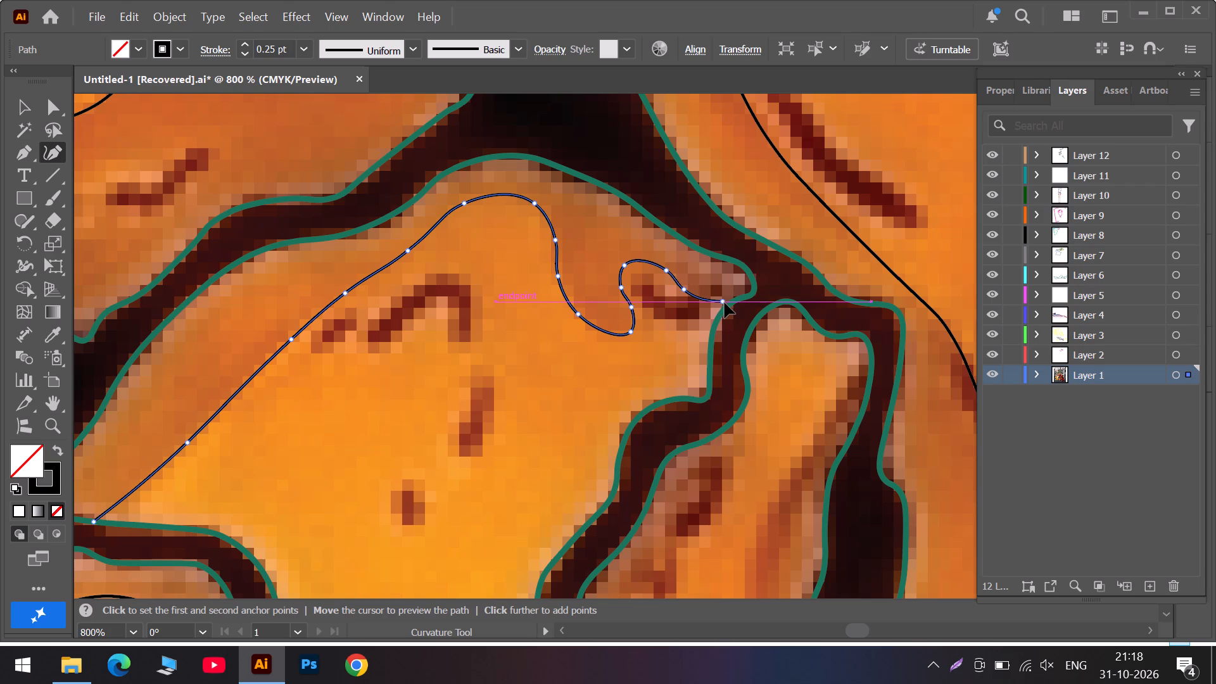
left_click_drag(725, 303, 730, 303)
key("Escape")
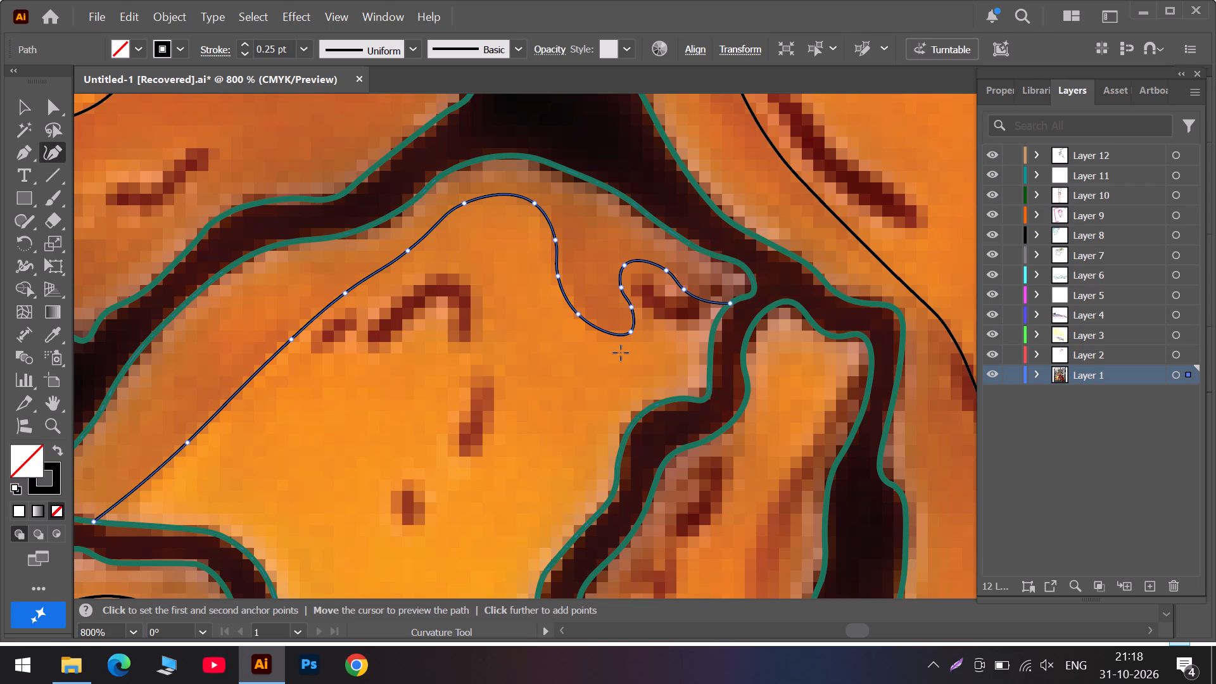
Shift the anchor midway down the curve left of the brown shading slightly right to smooth the path.
scroll(536, 379, "down", 2, "alt")
scroll(555, 348, "up", 1)
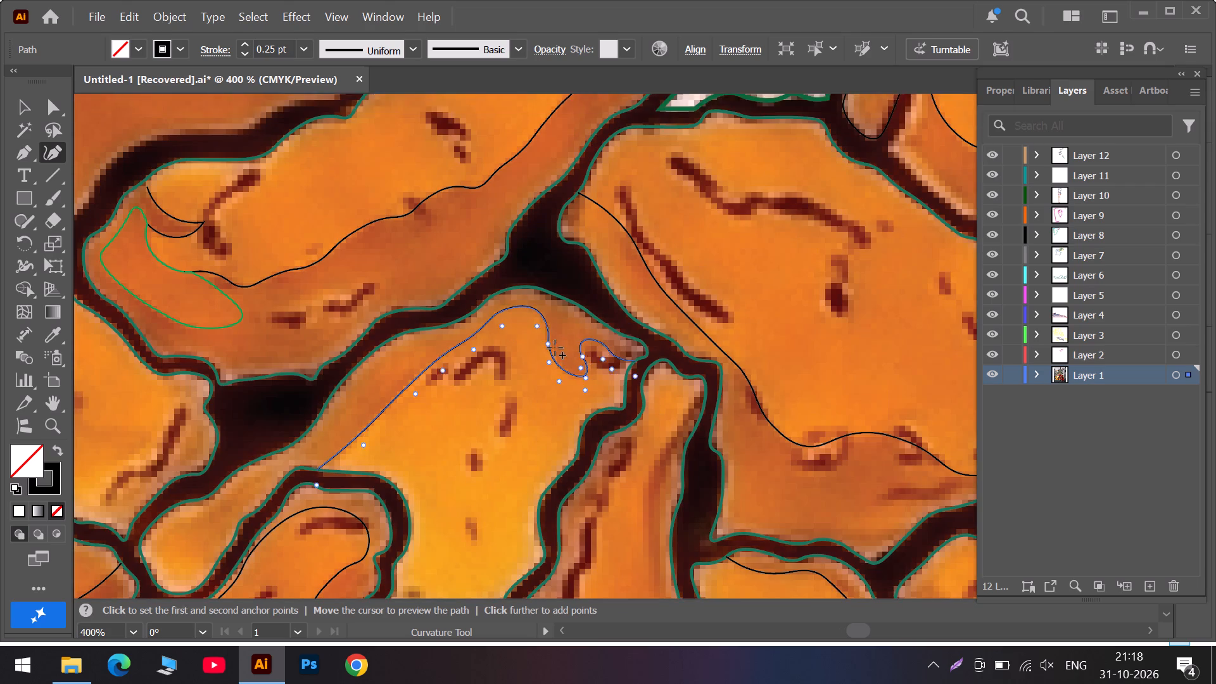
scroll(555, 348, "up", 1)
scroll(560, 350, "up", 2, "alt")
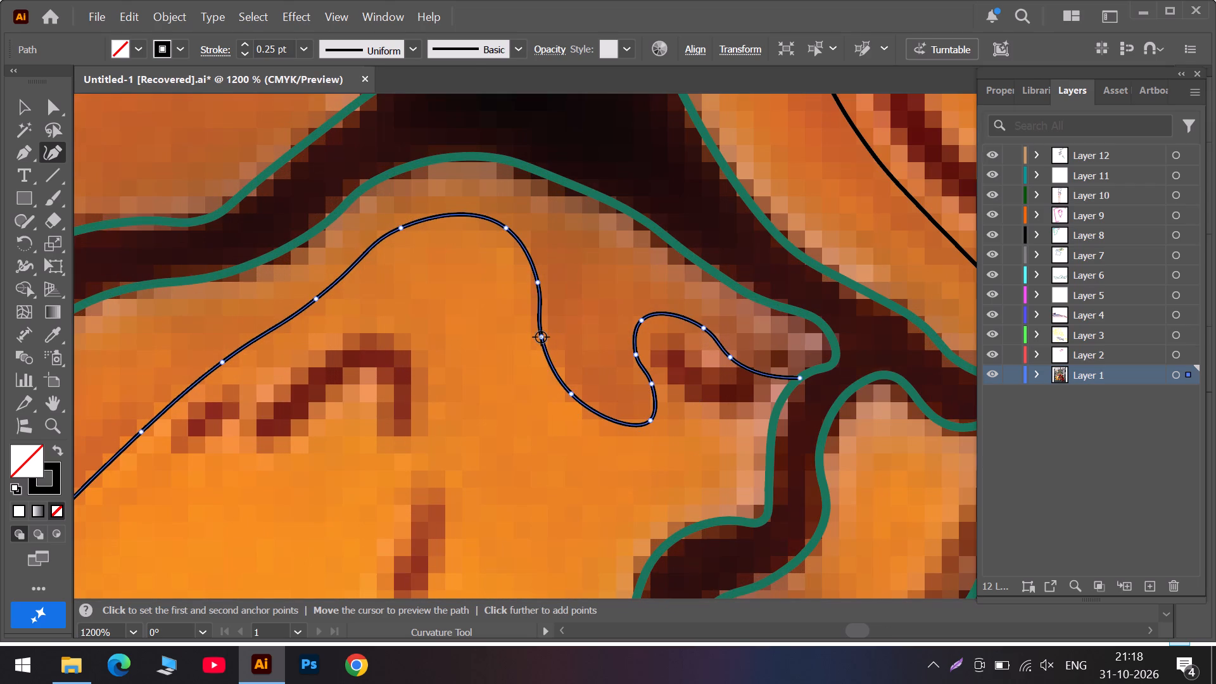
left_click_drag(541, 337, 549, 339)
left_click(571, 390)
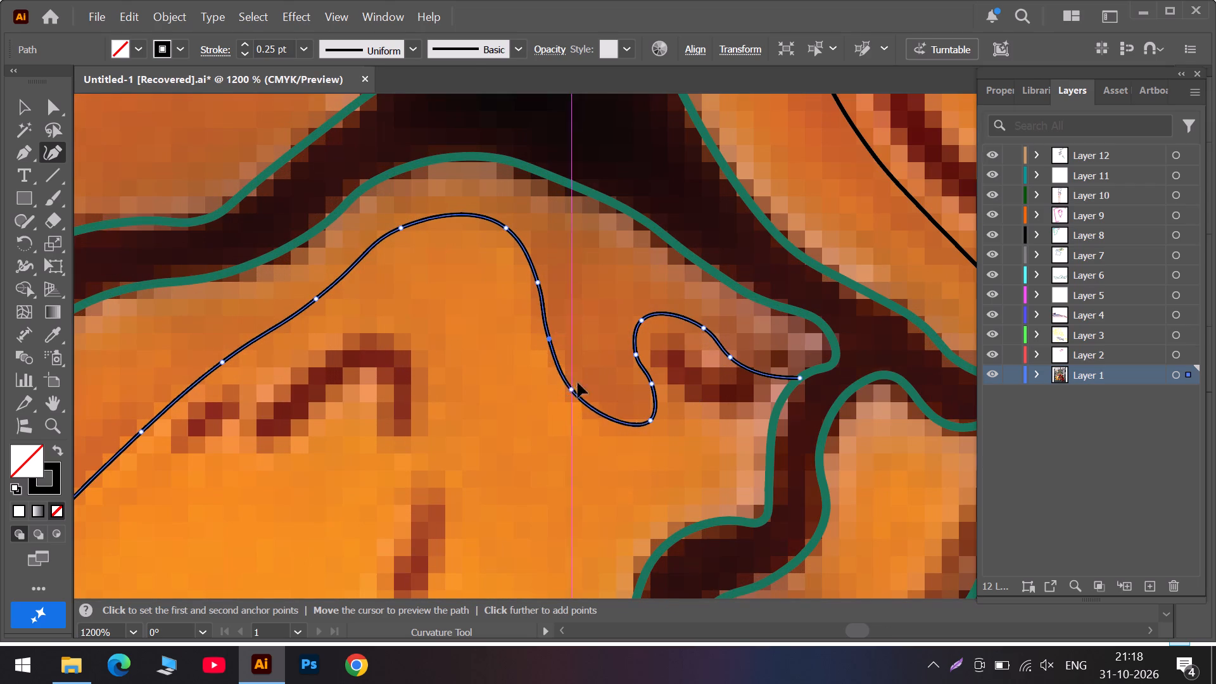
scroll(569, 389, "down", 2, "alt")
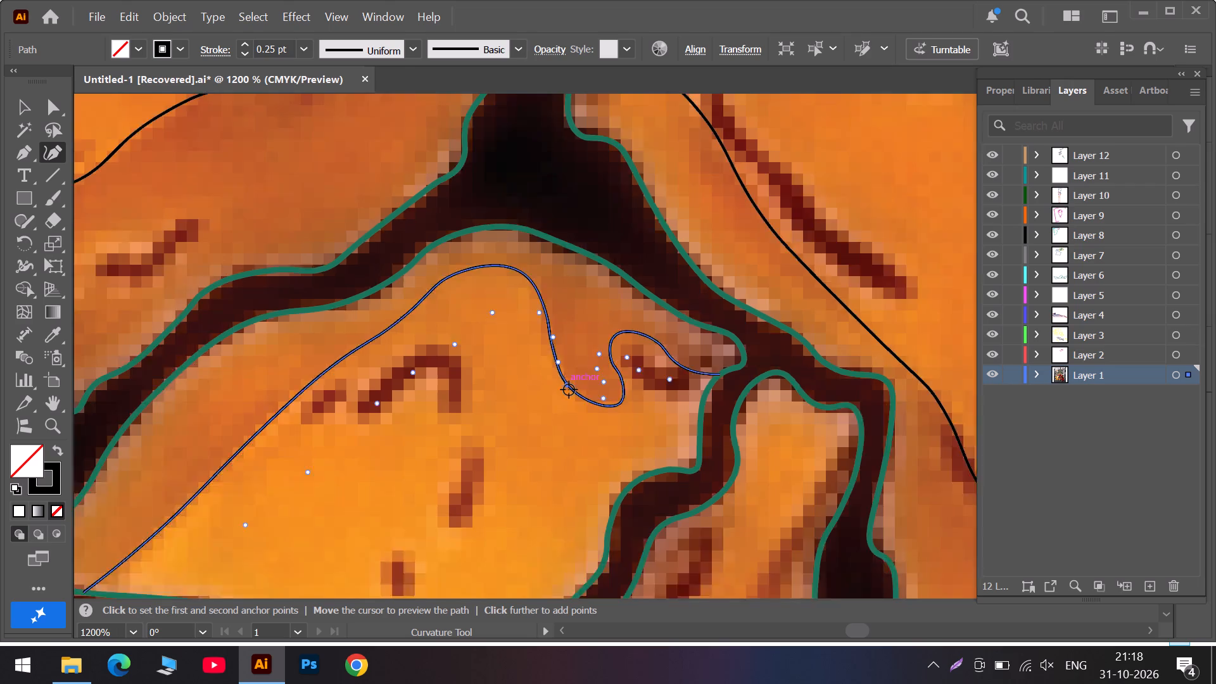
scroll(568, 389, "down", 3, "alt")
key("Escape")
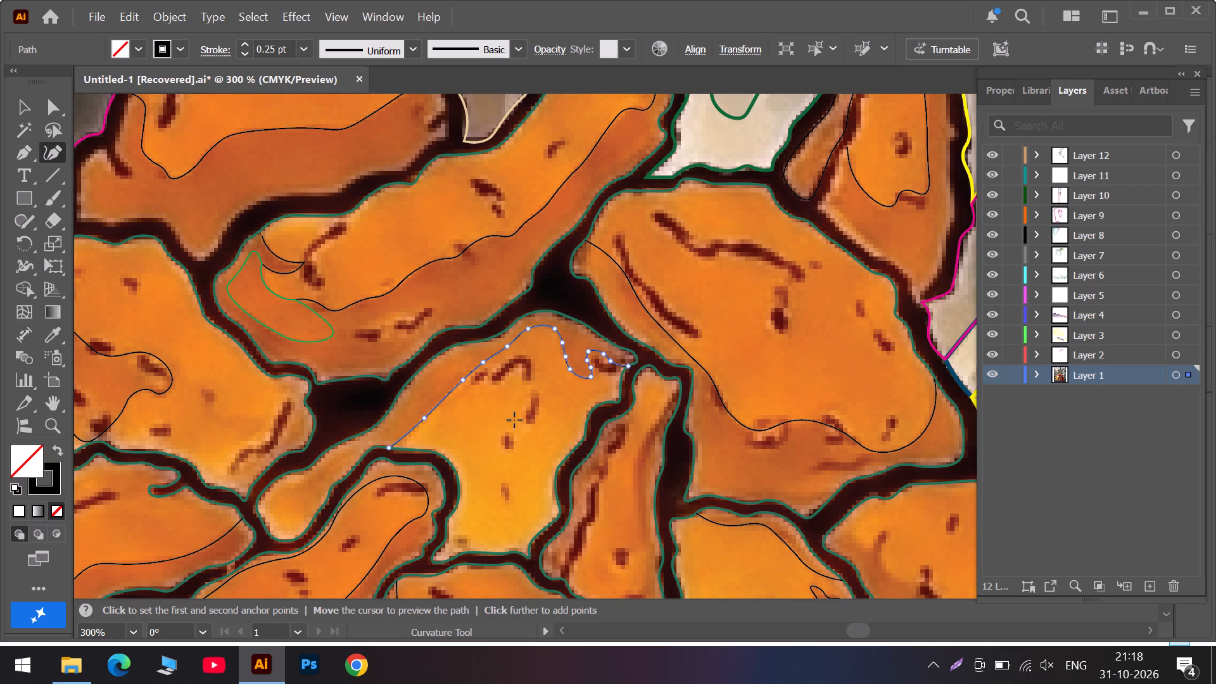
Start a Curvature path at the upper-right corner of the neighbouring narrow triangular piece and trace down the inner edge of its right-hand shading.
scroll(362, 391, "up", 1)
scroll(531, 465, "down", 6)
scroll(474, 456, "down", 6)
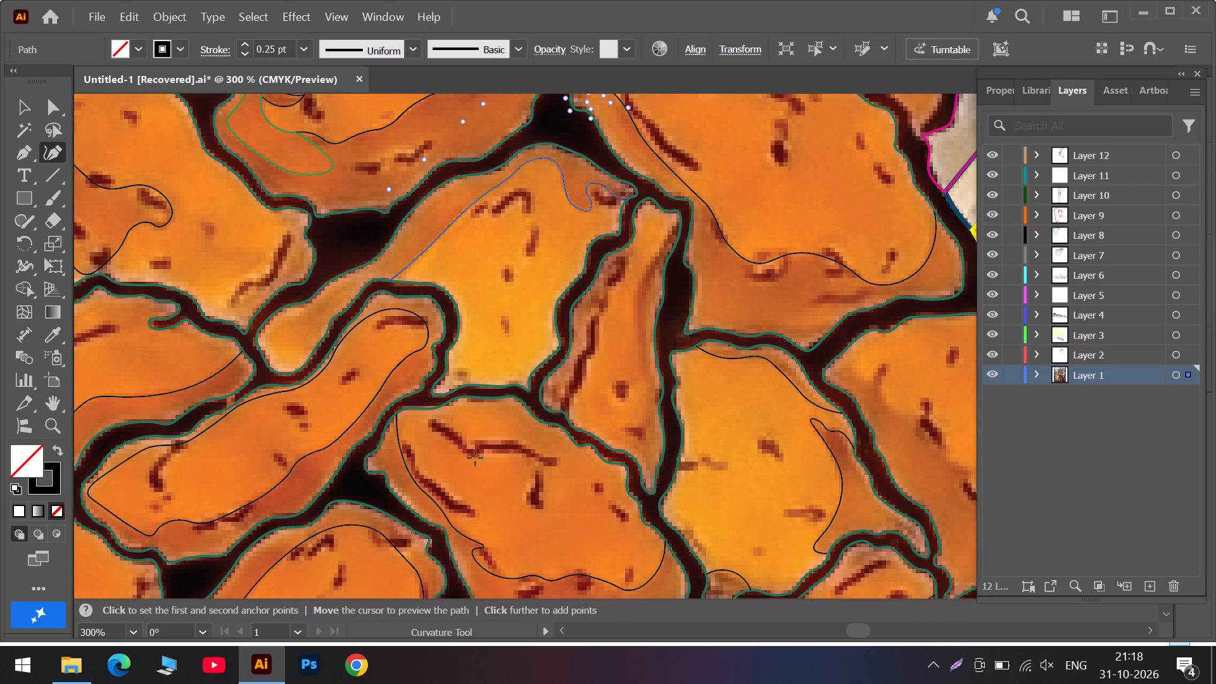
scroll(526, 450, "down", 6)
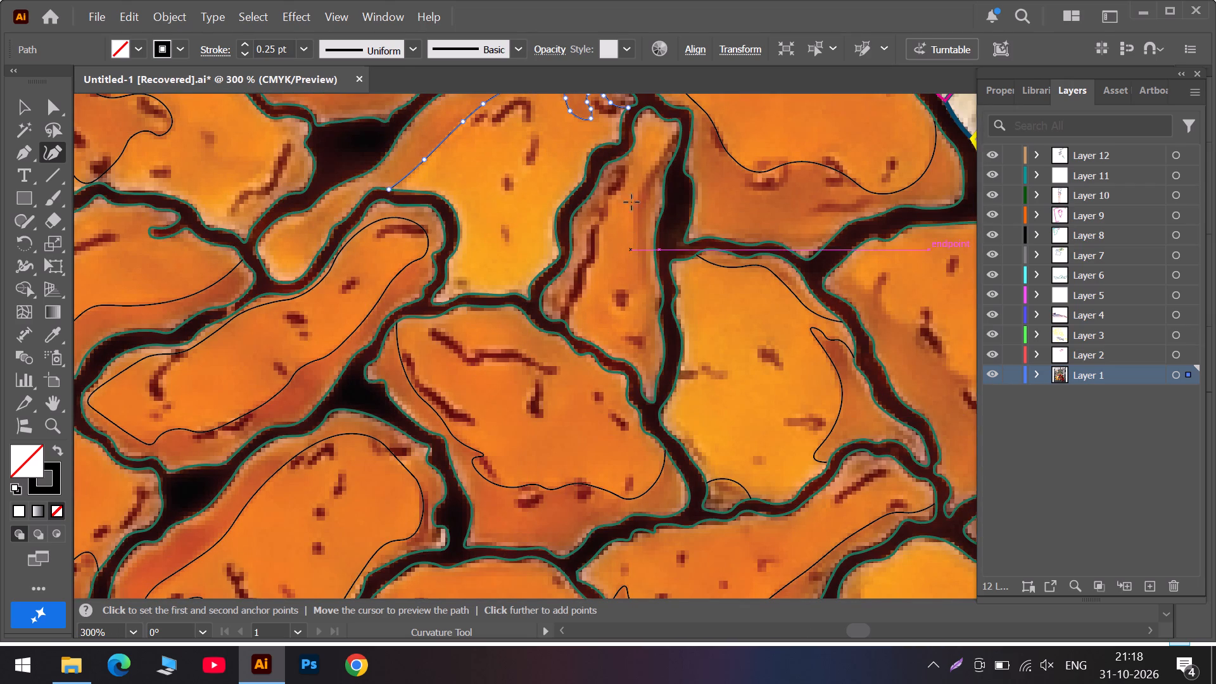
scroll(630, 198, "up", 1, "alt")
scroll(629, 198, "up", 1)
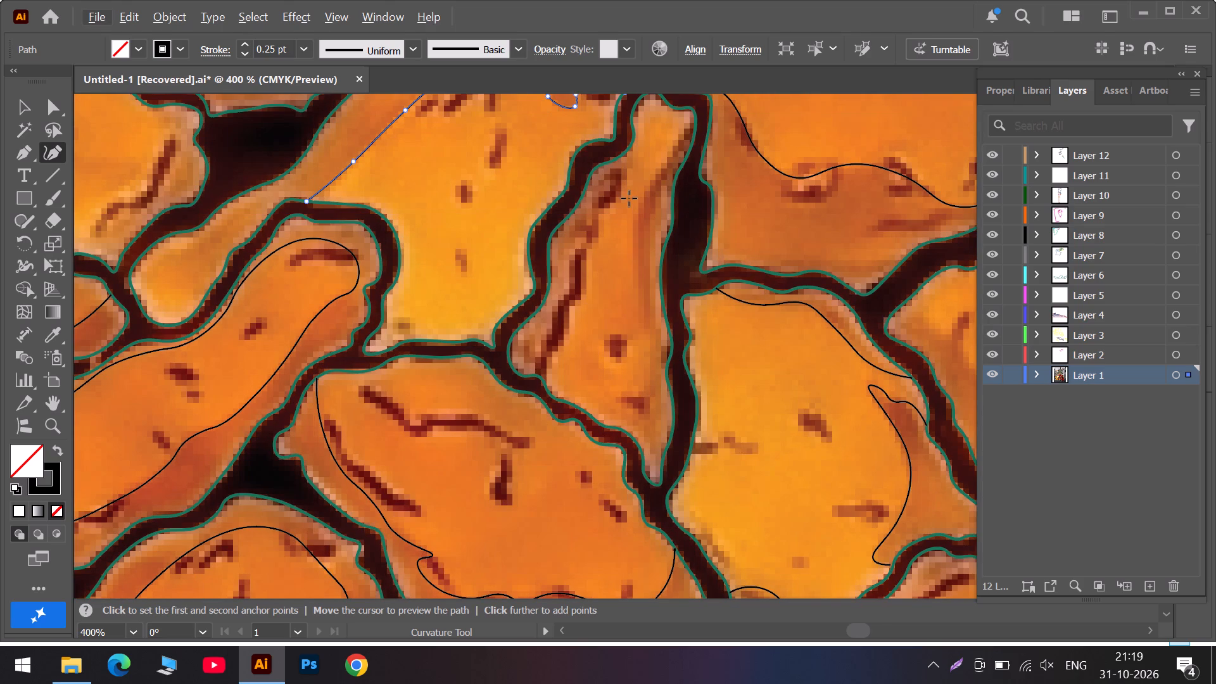
scroll(627, 198, "up", 1, "alt")
scroll(695, 142, "up", 2)
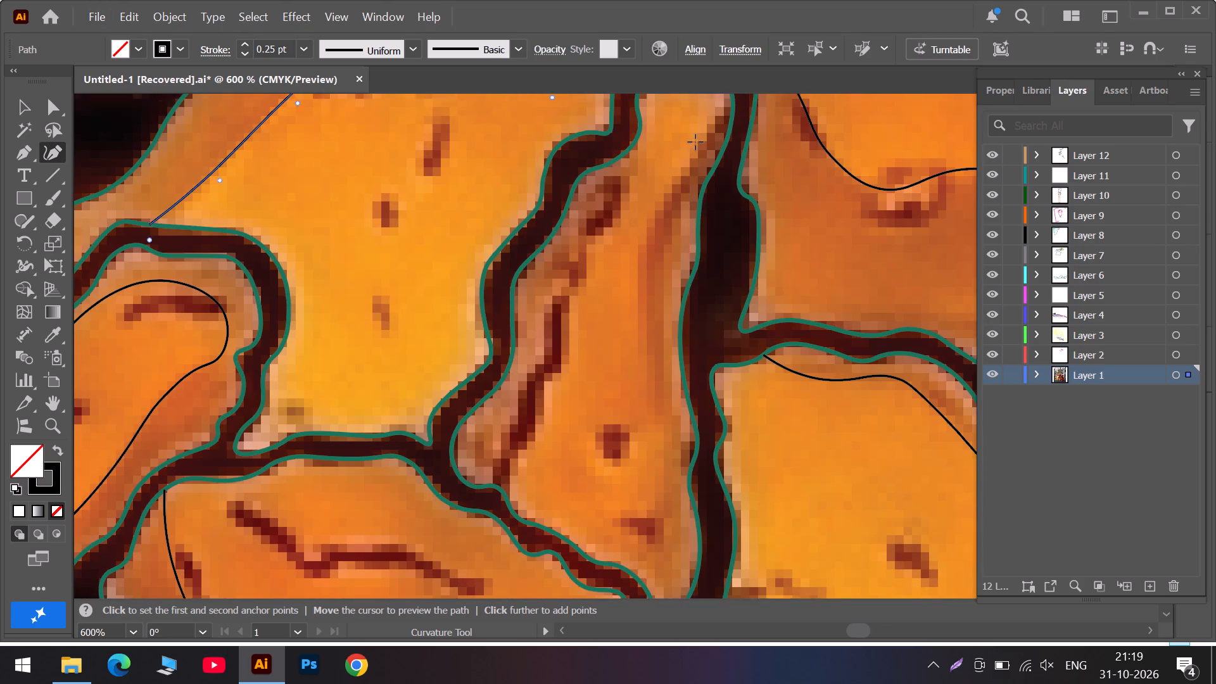
scroll(695, 142, "up", 2)
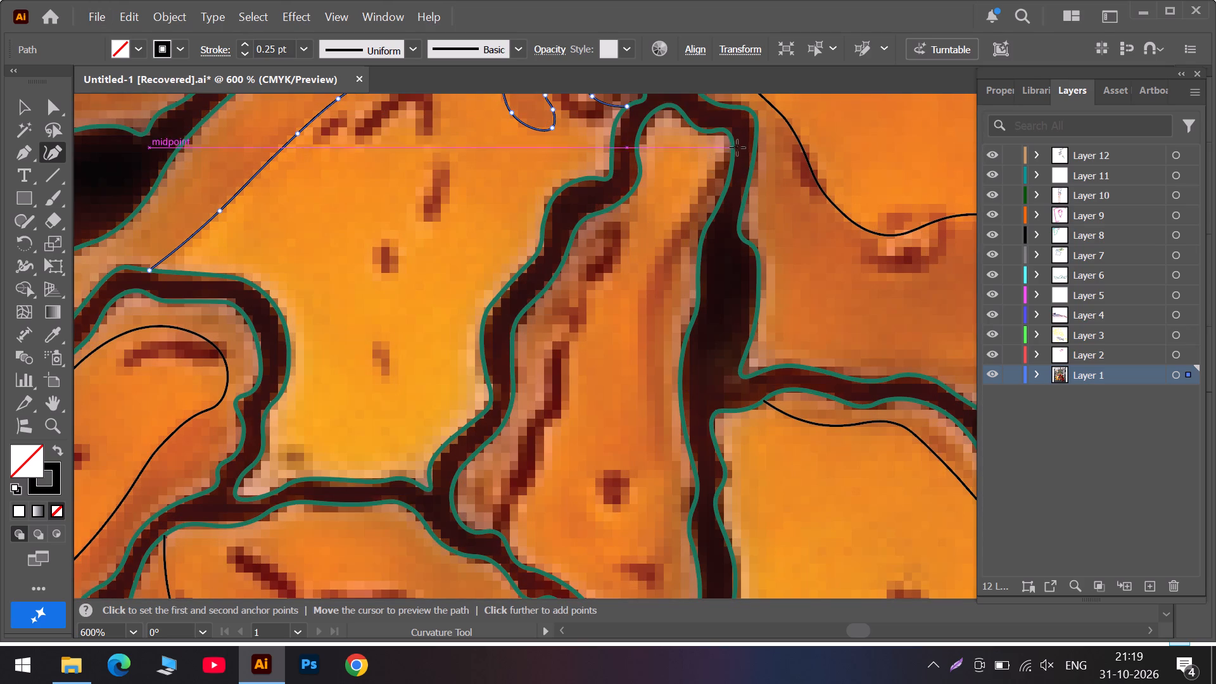
left_click(723, 151)
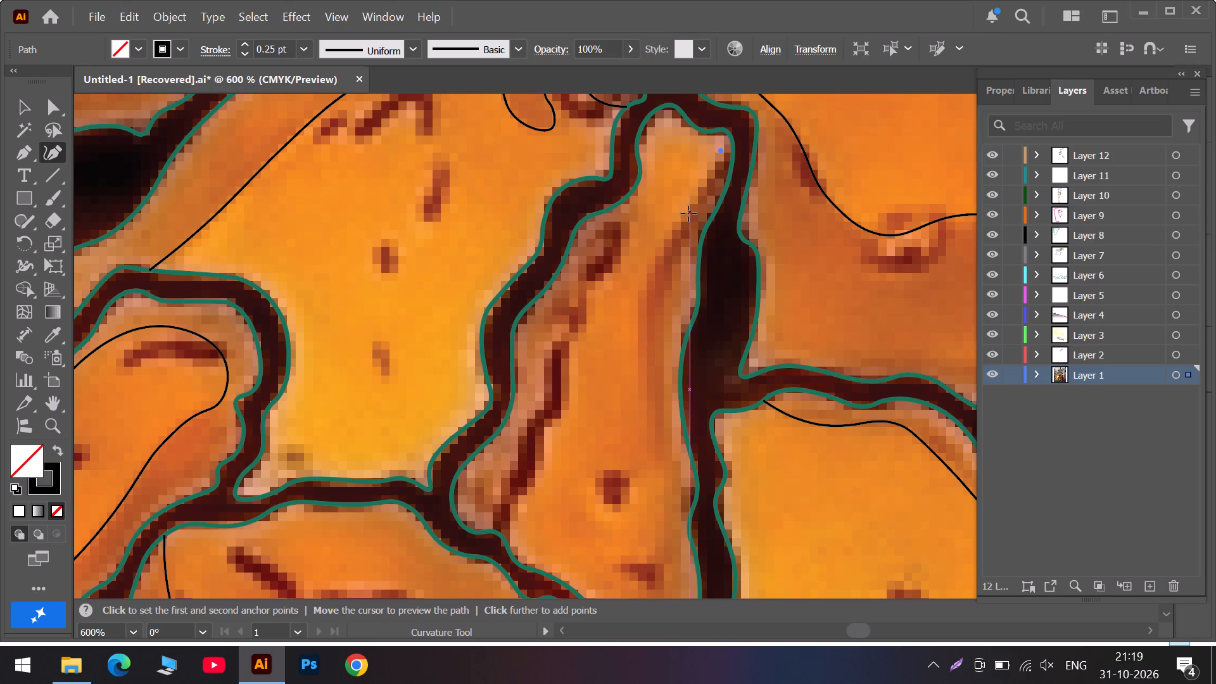
left_click(693, 206)
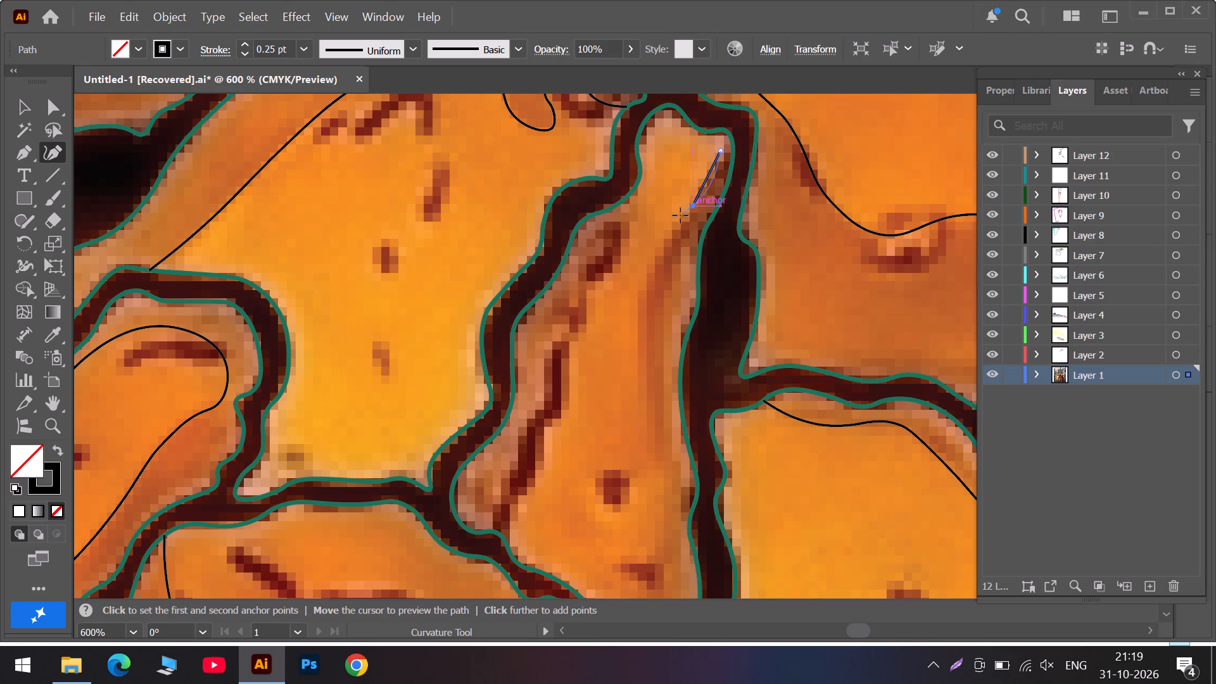
left_click(655, 265)
left_click(643, 346)
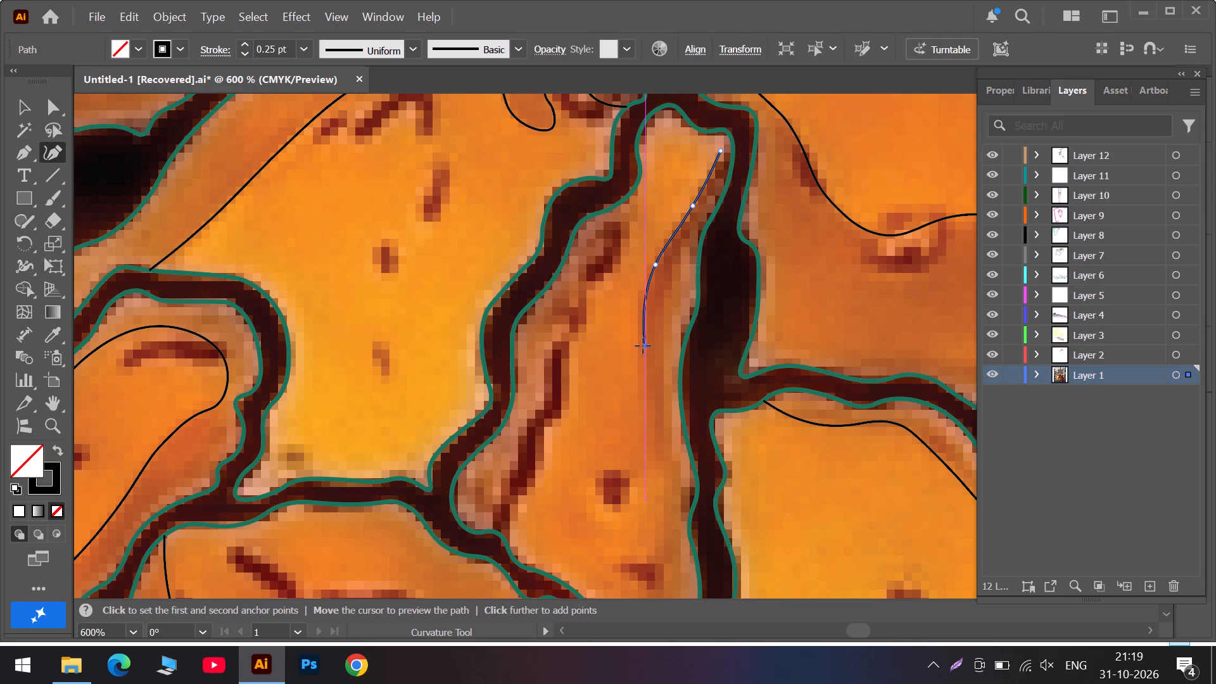
Extend the path down the triangular piece's right-hand shading, curve it under the dark spot and end it at the lower-left dark streak.
scroll(643, 348, "down", 5)
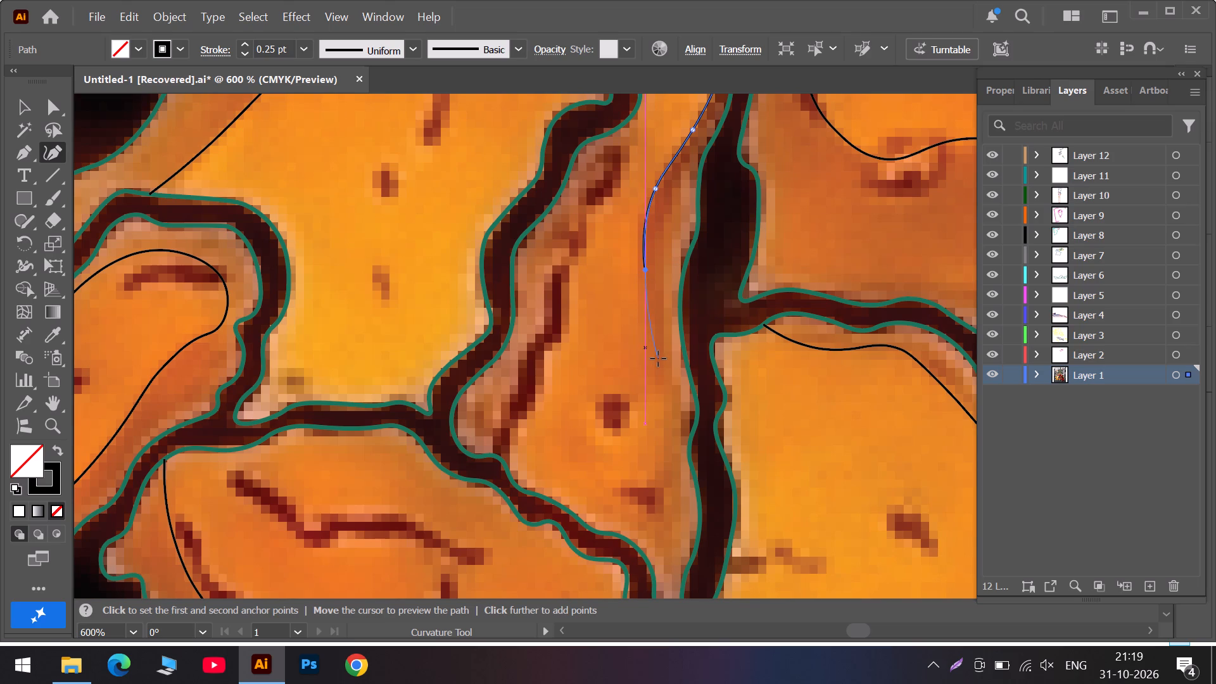
left_click(658, 358)
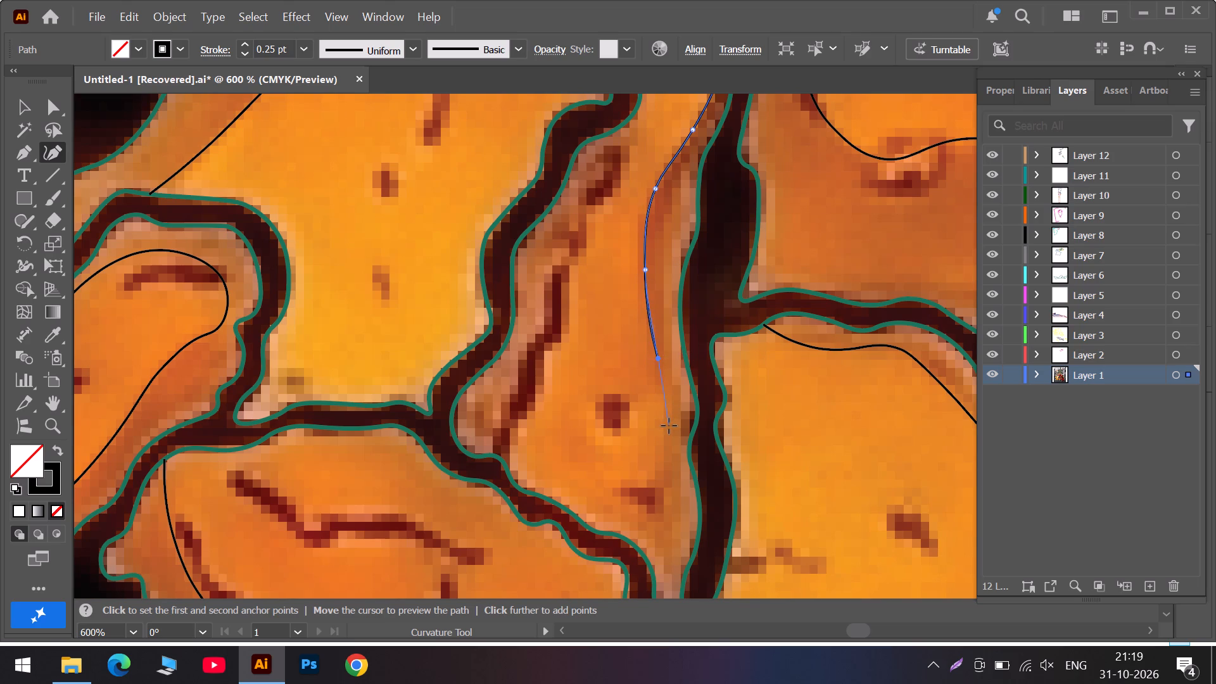
left_click(669, 426)
left_click(619, 473)
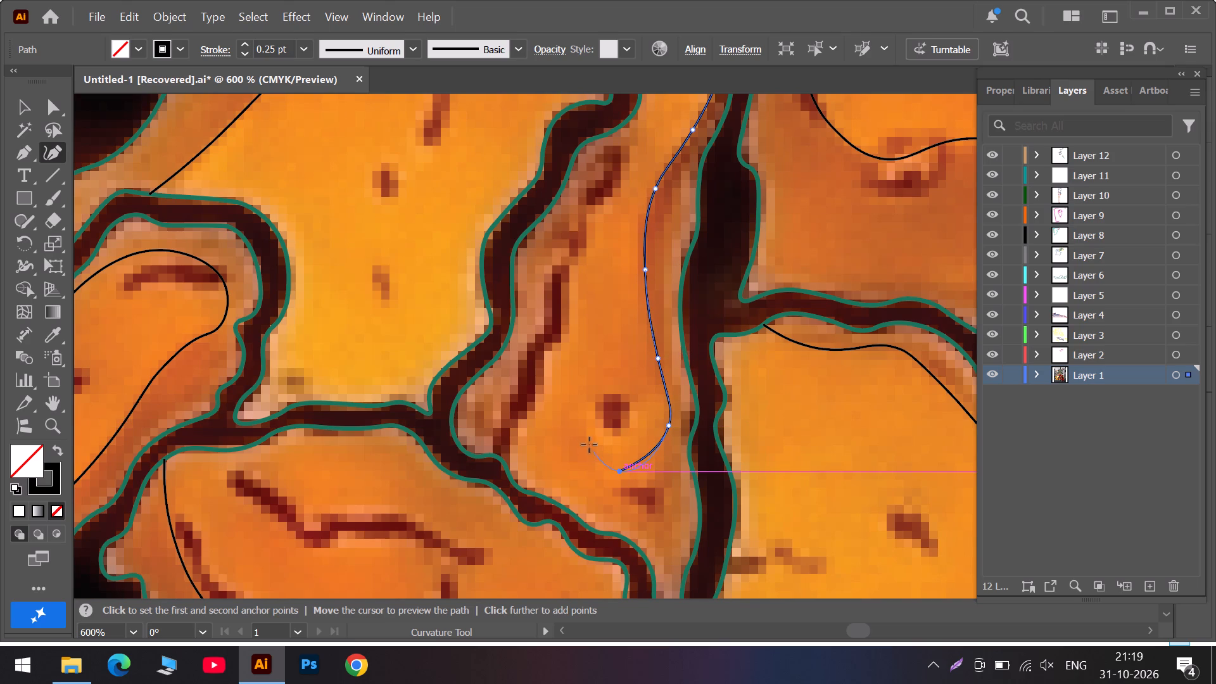
left_click(583, 437)
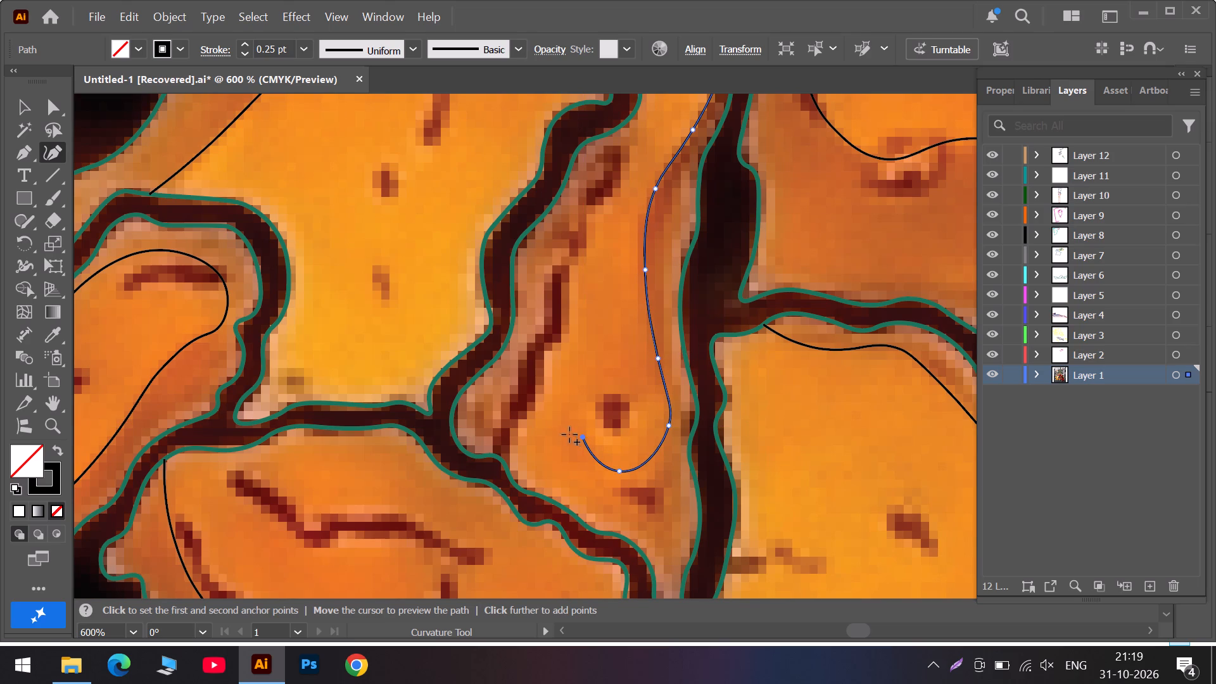
left_click(526, 429)
left_click_drag(525, 429, 514, 432)
Move the path's first anchor onto the green outline at the piece's upper-right corner and finish the path.
scroll(621, 391, "up", 5)
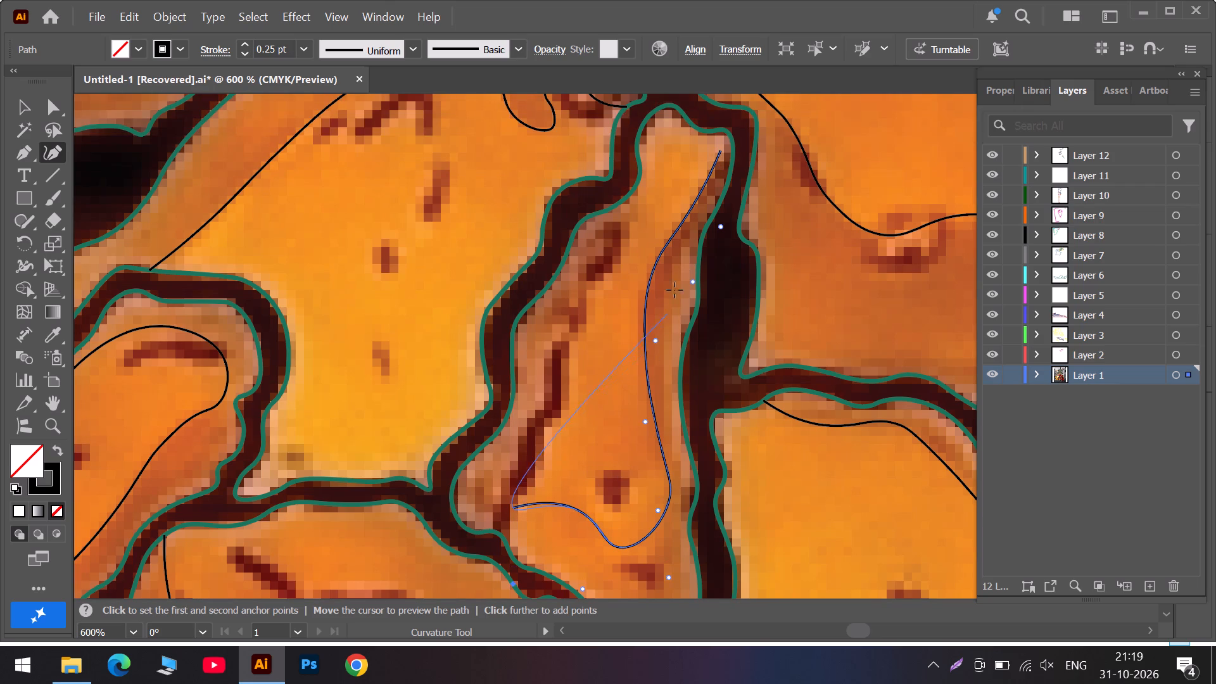
left_click_drag(721, 148, 727, 144)
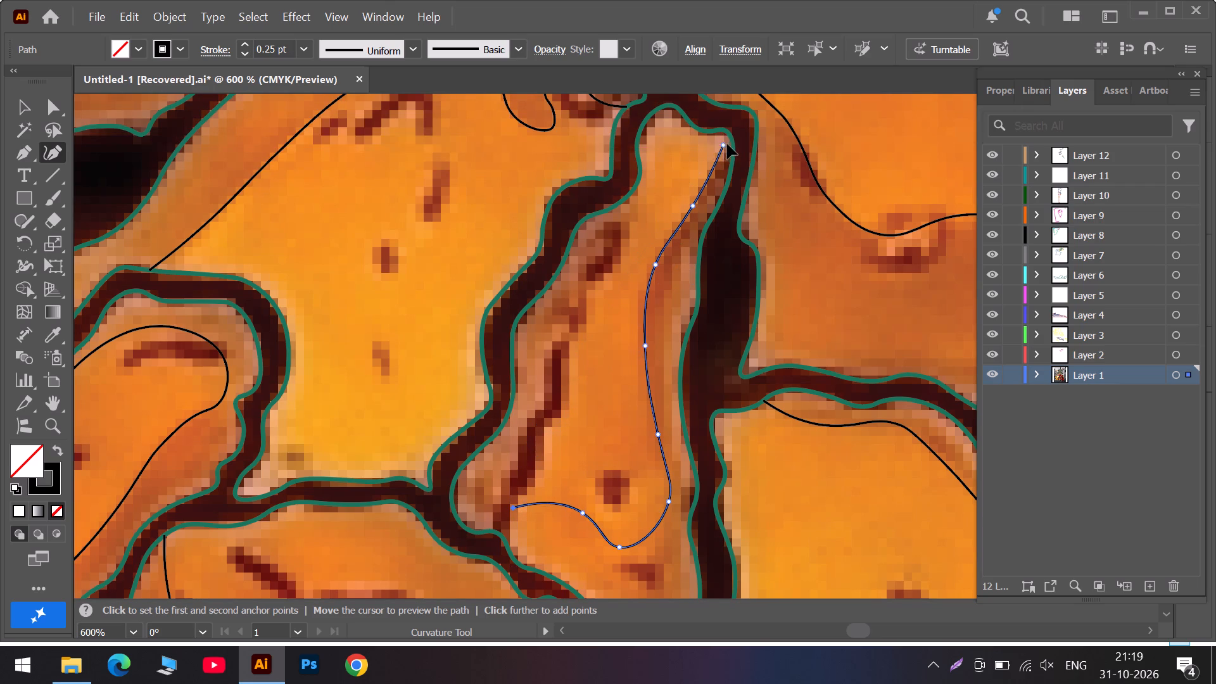
left_click_drag(727, 144, 732, 141)
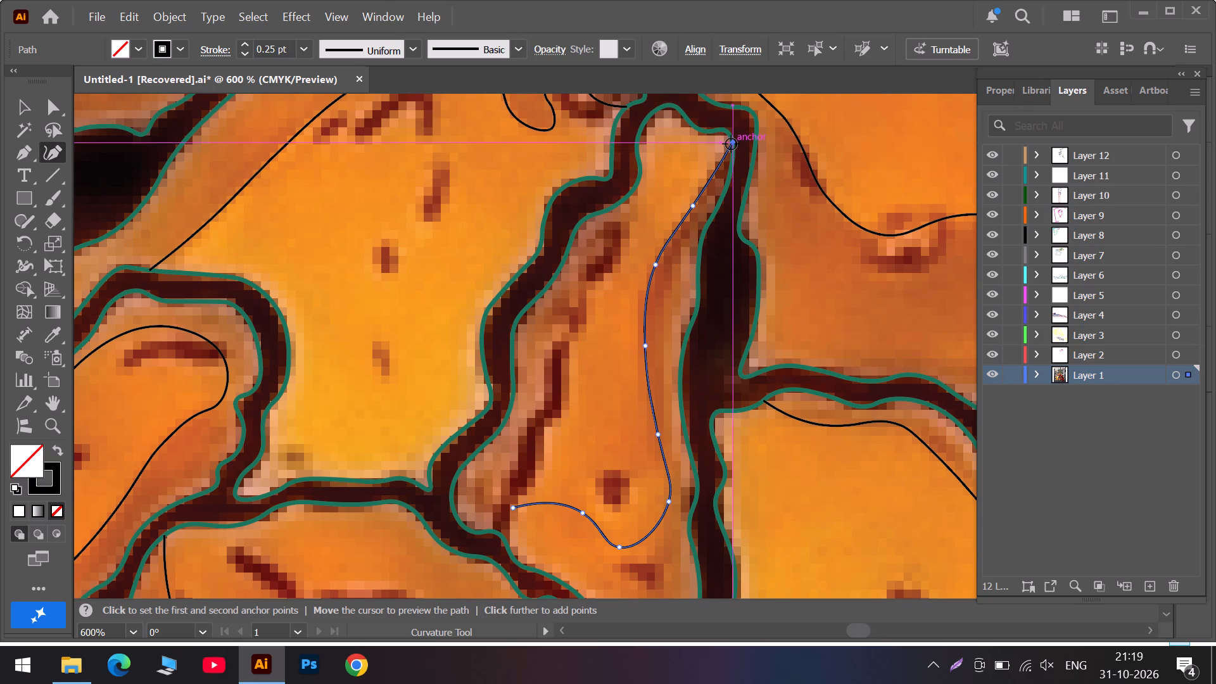
key("Escape")
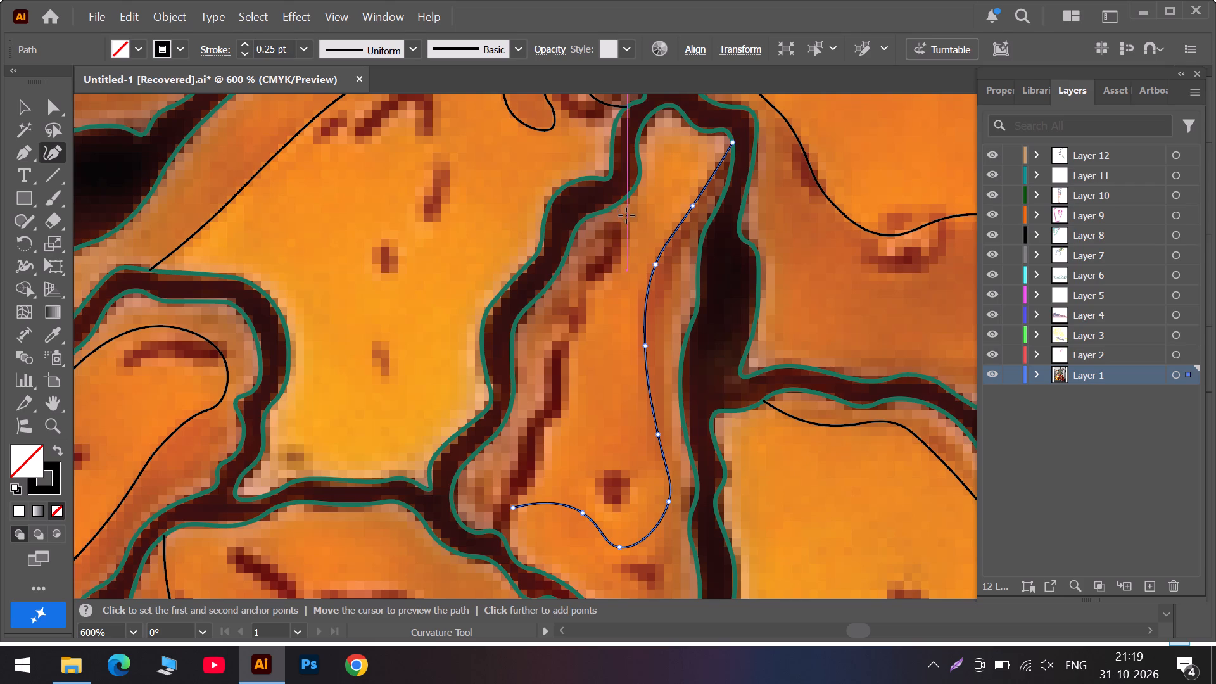
Trace a new Curvature path from the top of the piece's left-hand shading down its dark inner edge to the green outline at the bottom.
left_click(619, 213)
left_click(623, 229)
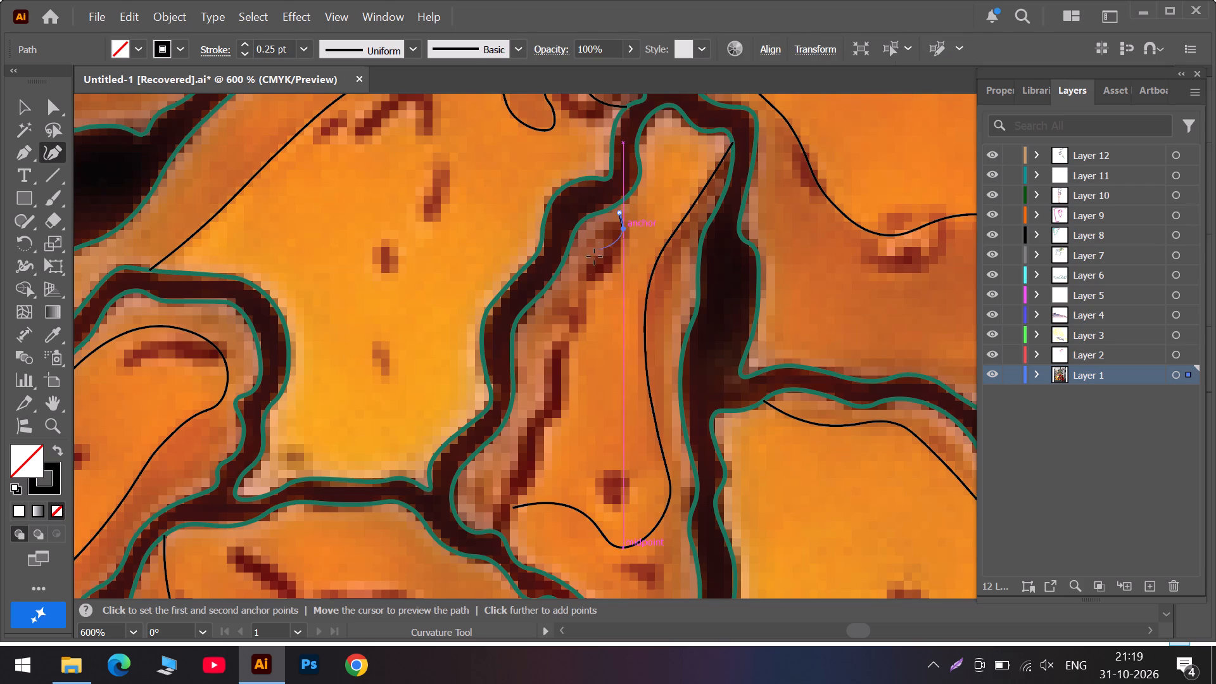
left_click(585, 281)
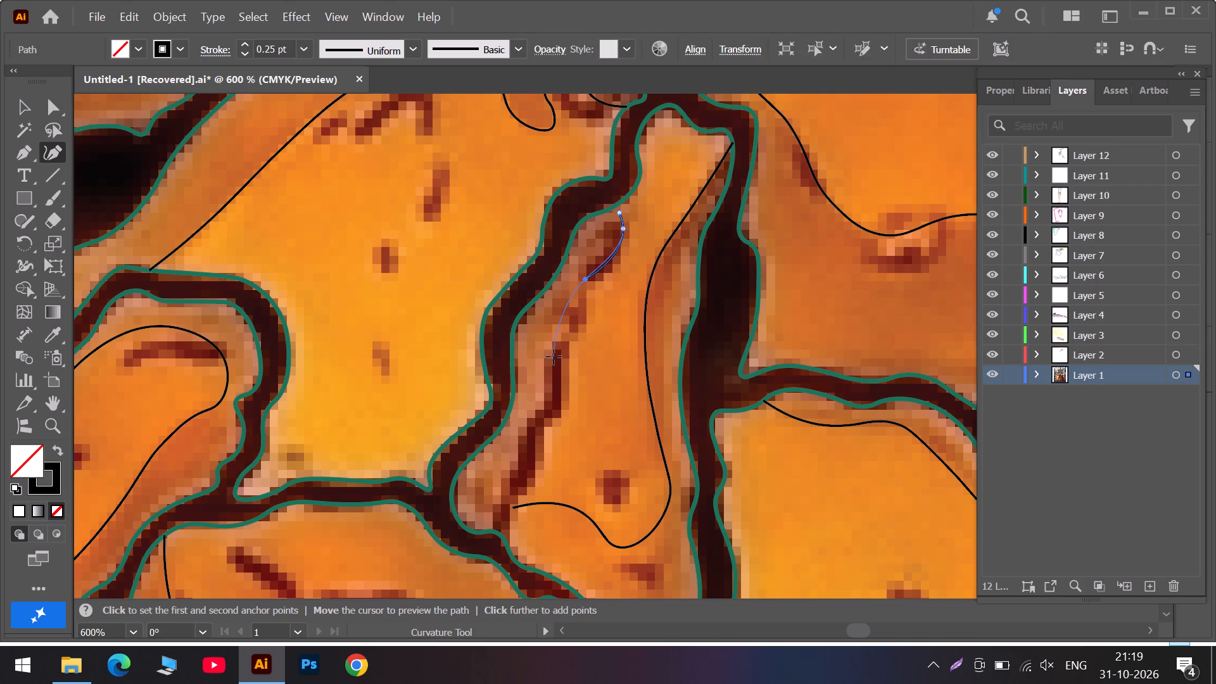
left_click(566, 334)
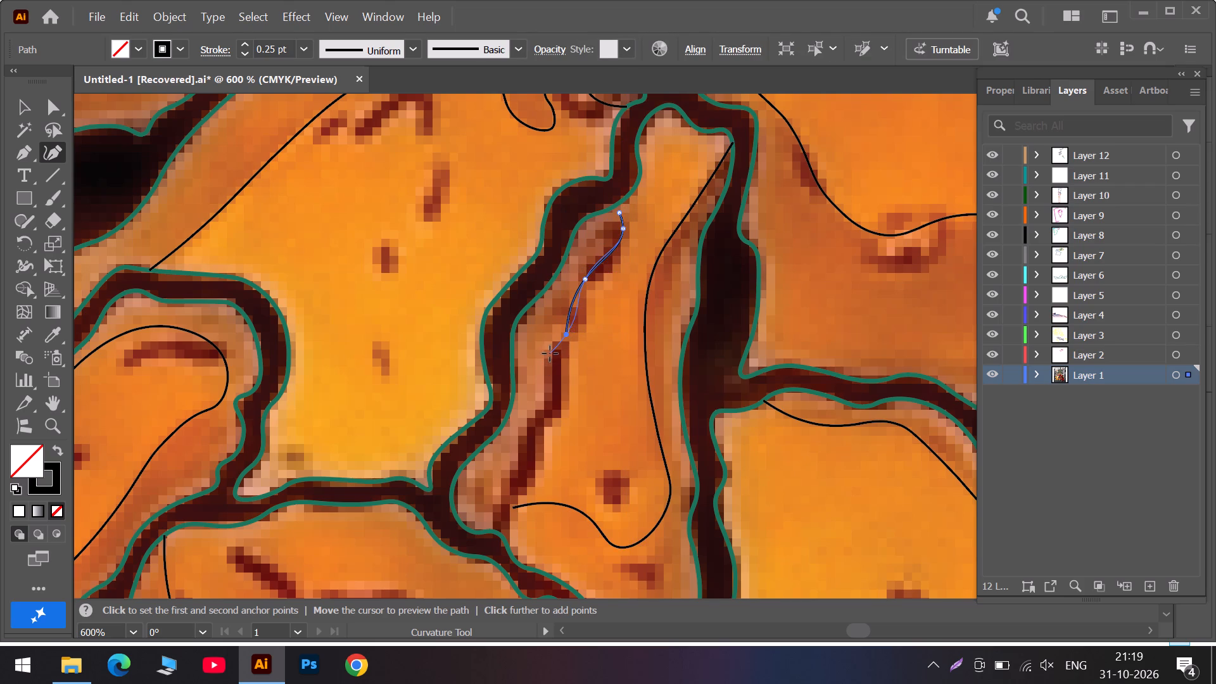
left_click(549, 353)
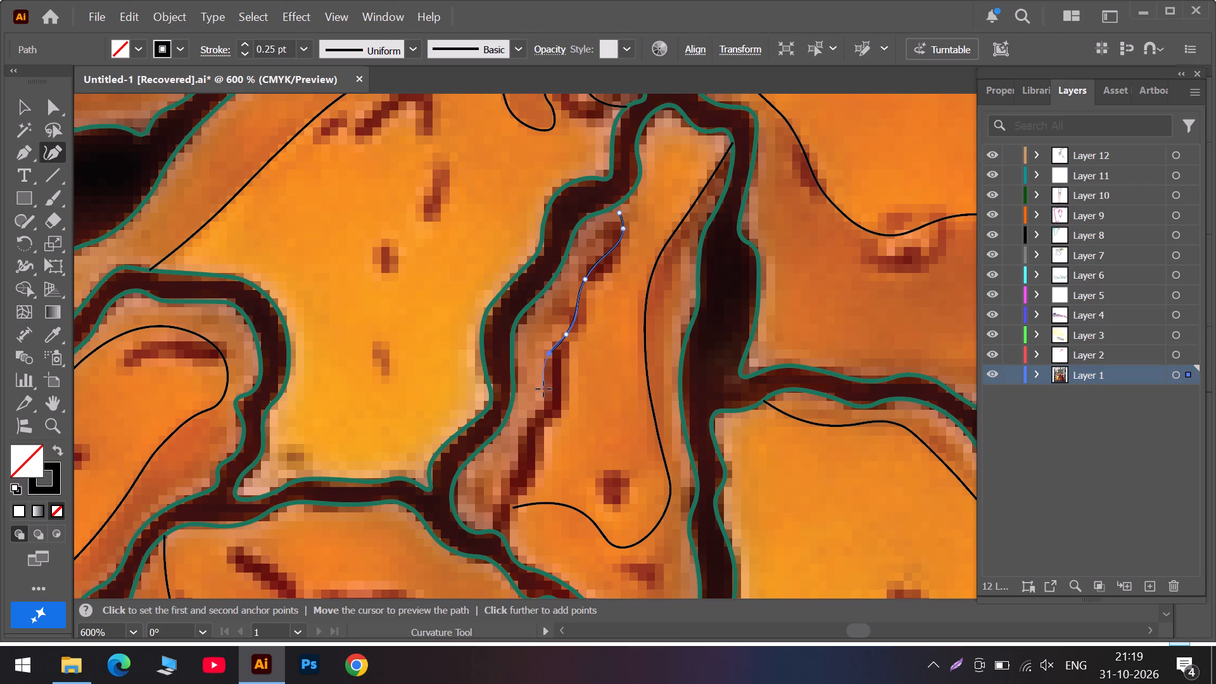
left_click(543, 389)
left_click(522, 426)
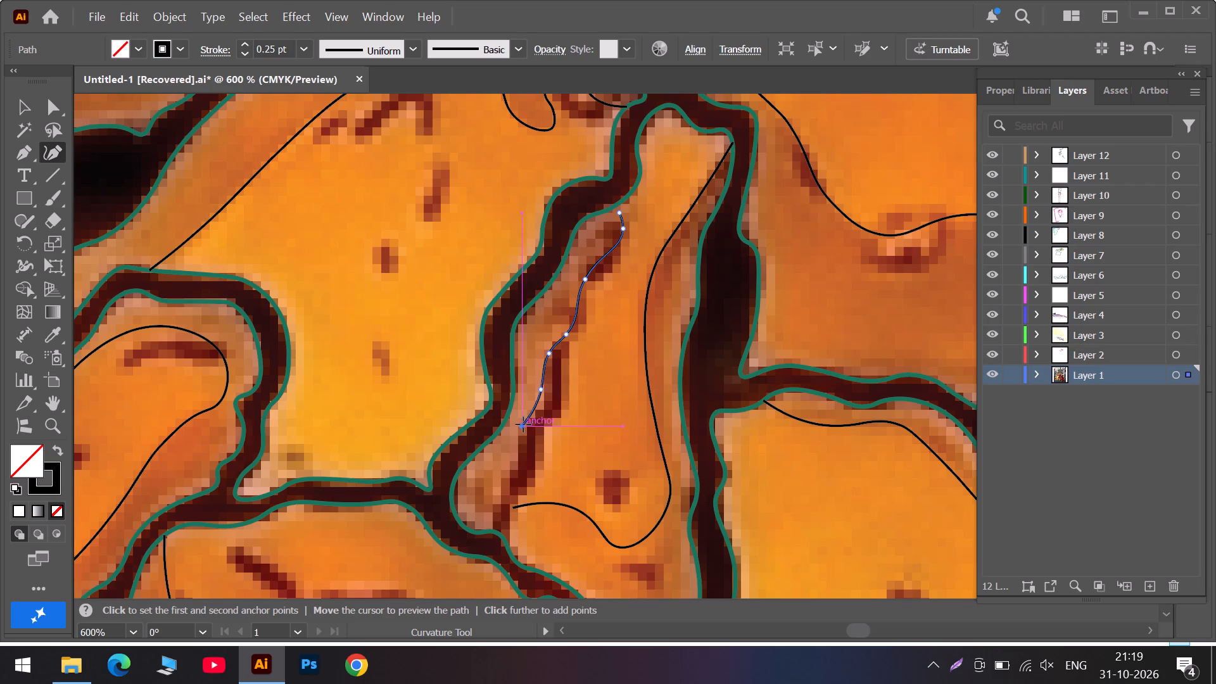
left_click_drag(540, 391, 538, 406)
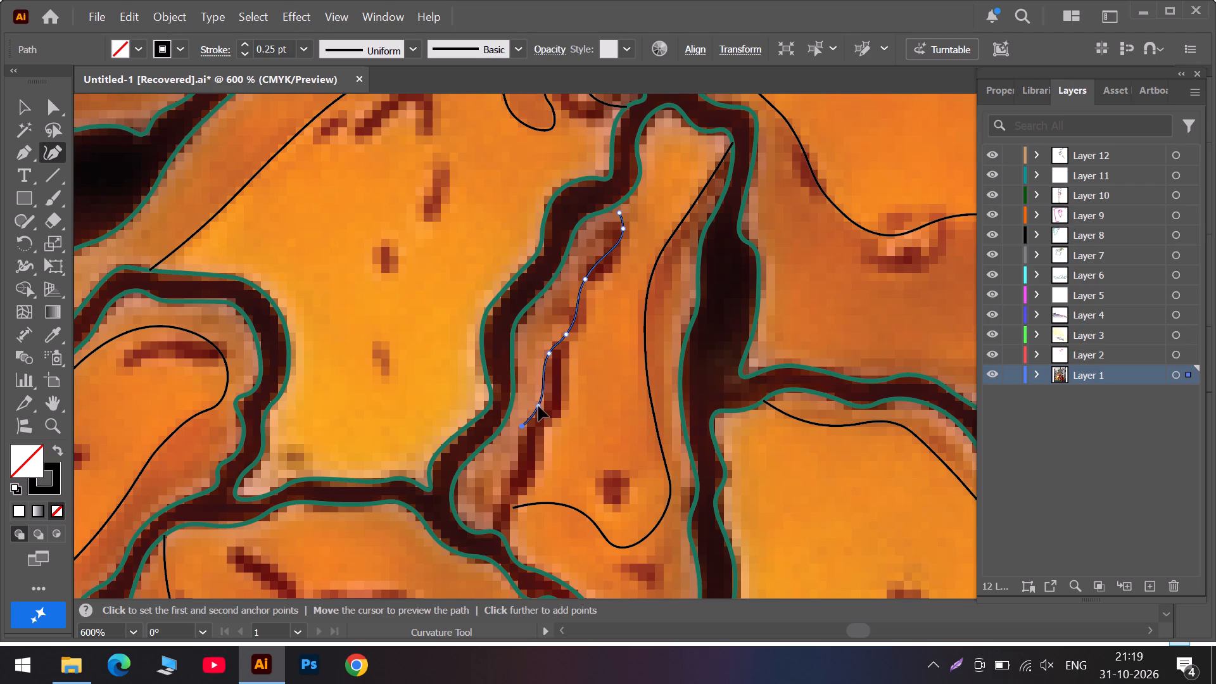
left_click_drag(538, 406, 541, 408)
left_click(519, 455)
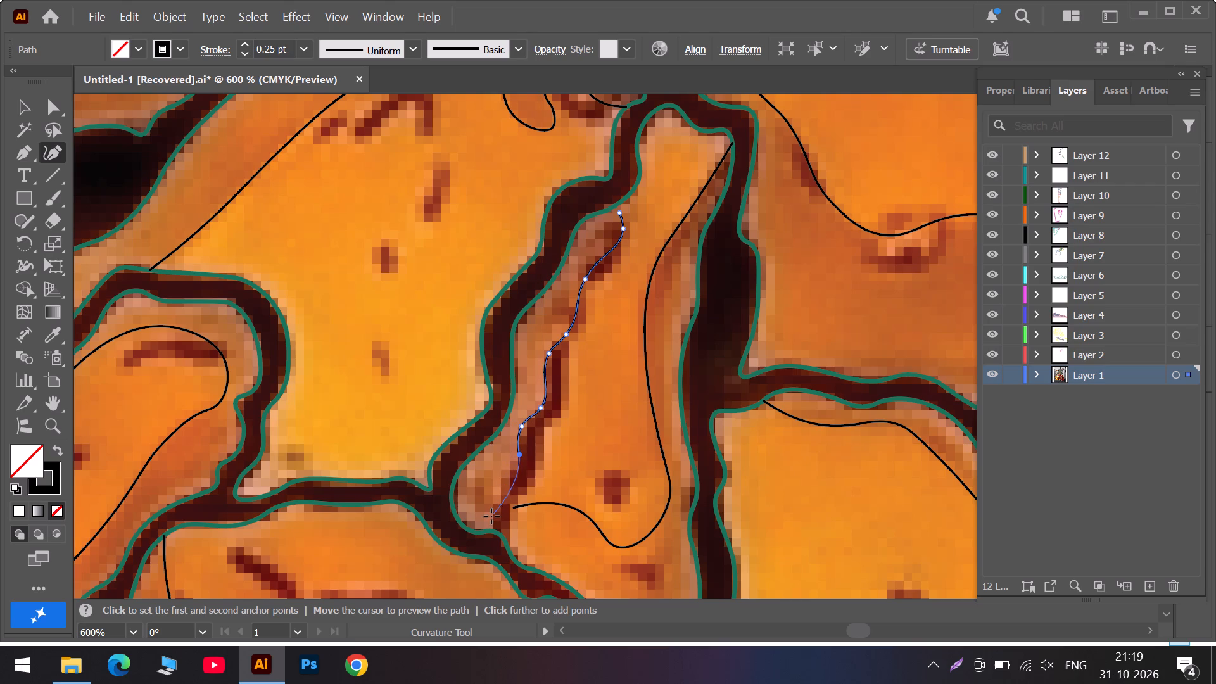
left_click(491, 516)
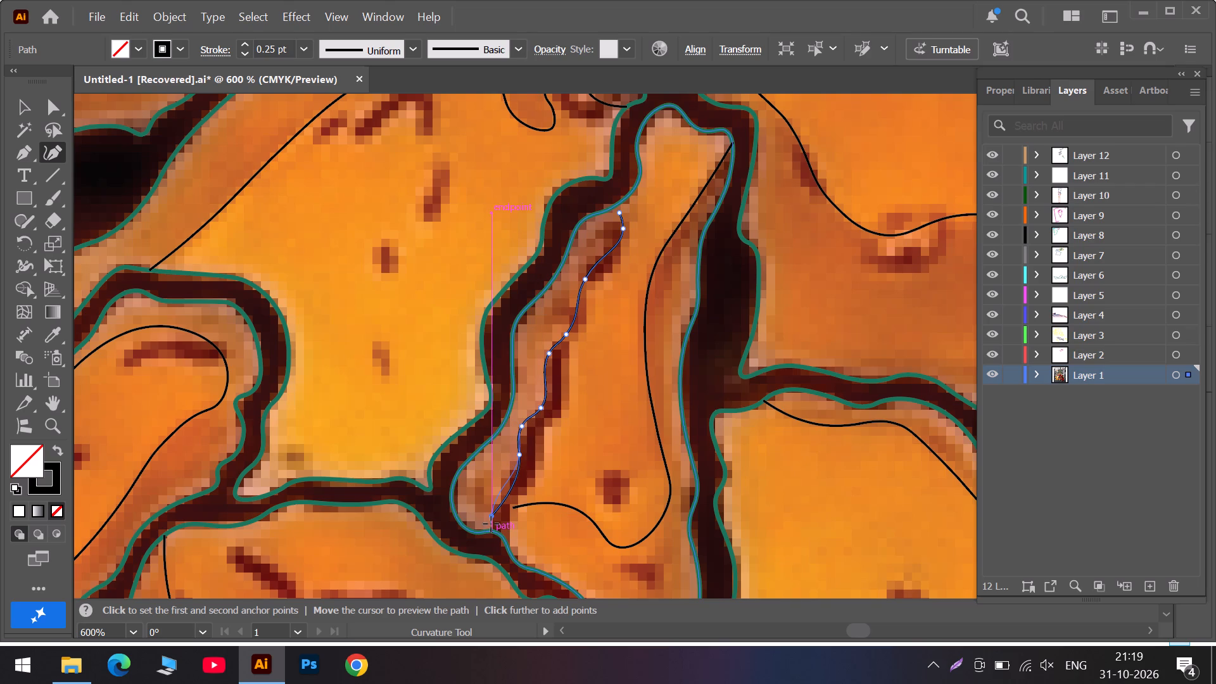
left_click(491, 524)
left_click_drag(491, 524, 491, 529)
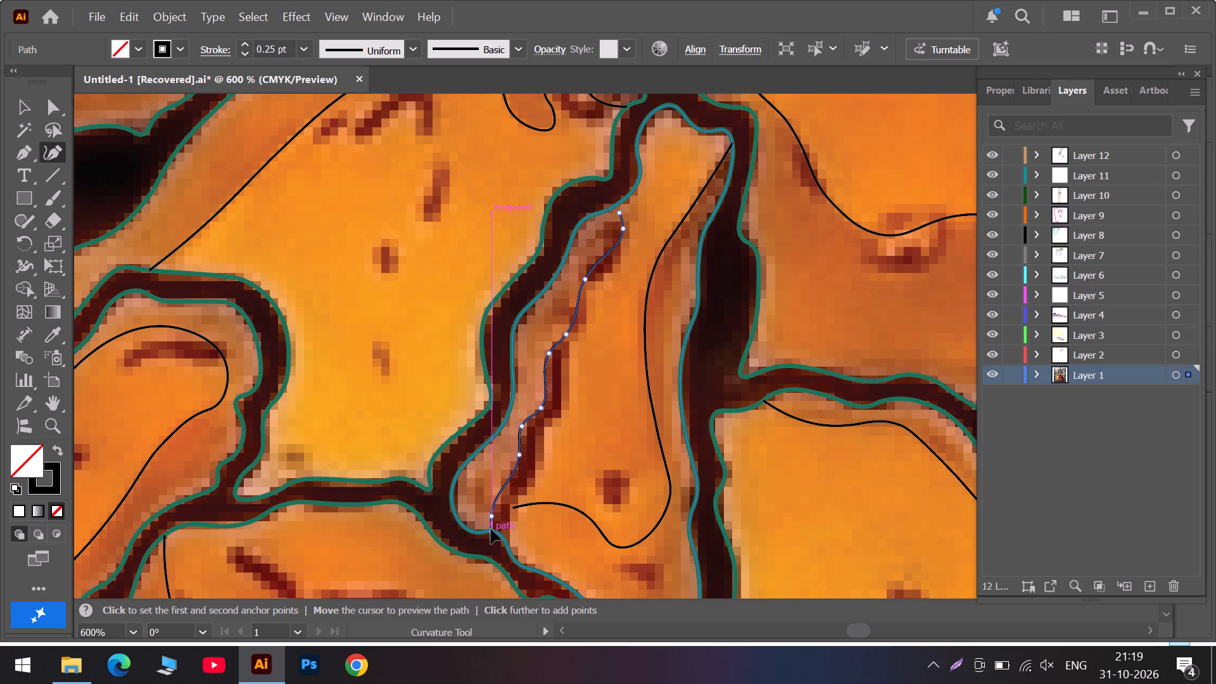
left_click_drag(491, 529, 490, 531)
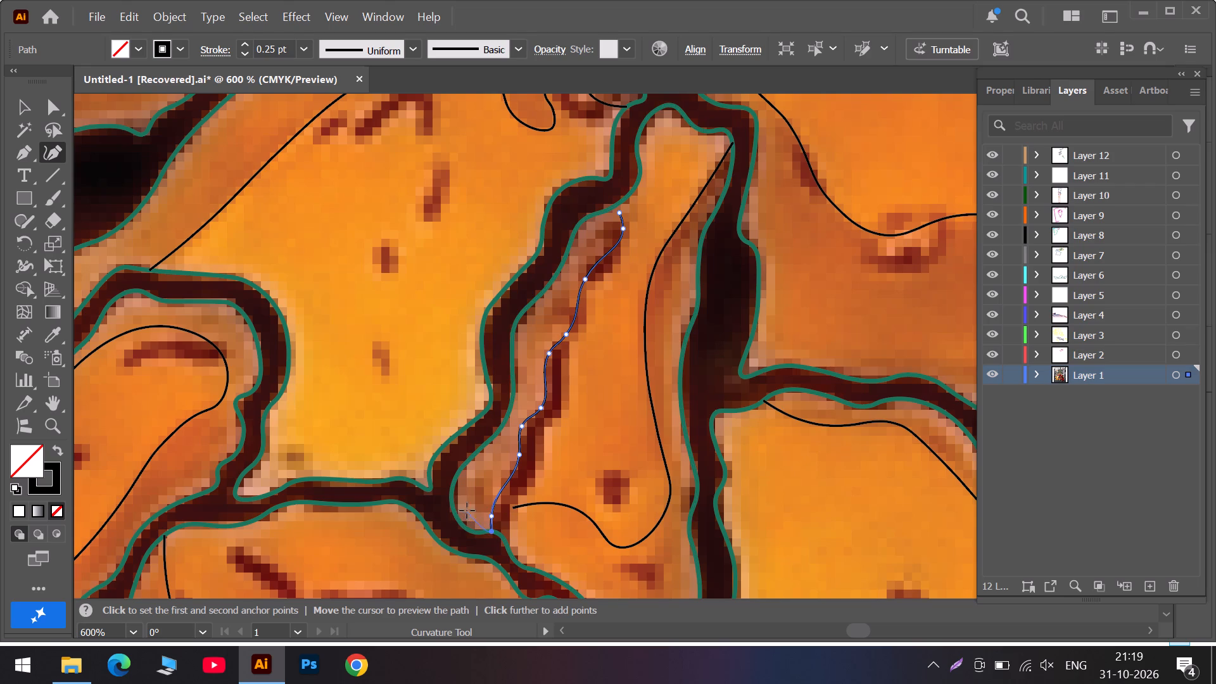
Continue the path back up inside the piece's left outline and close it at its starting anchor.
left_click(463, 503)
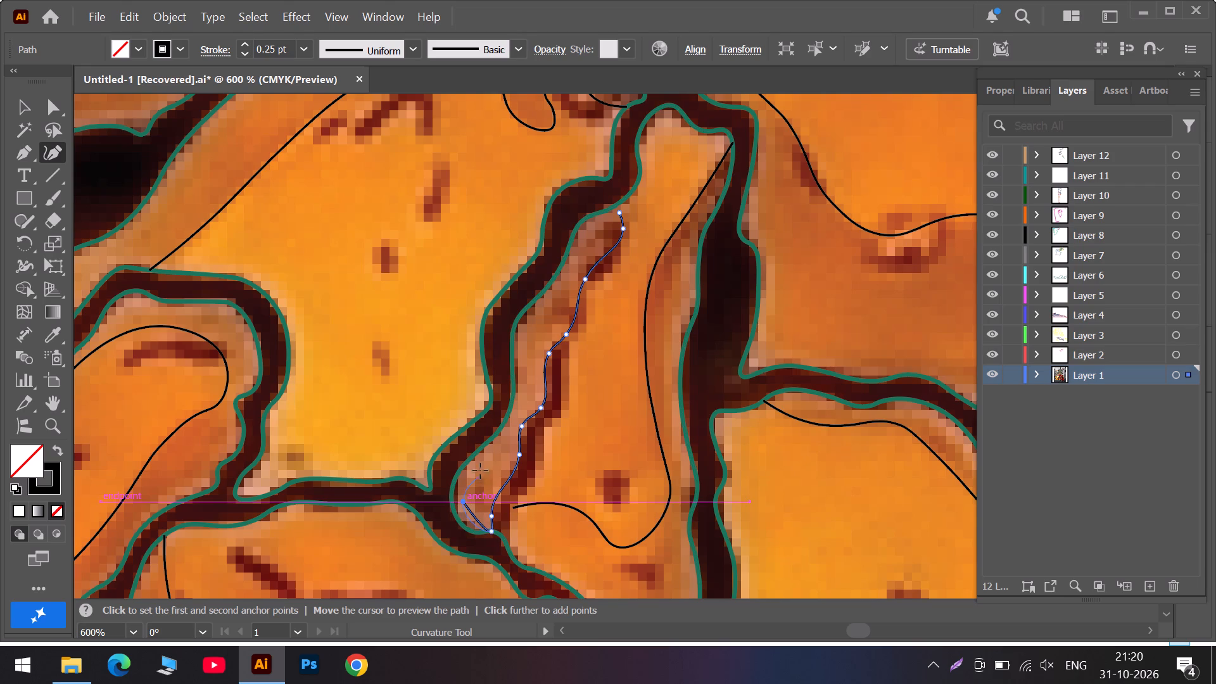
left_click(481, 461)
left_click(509, 432)
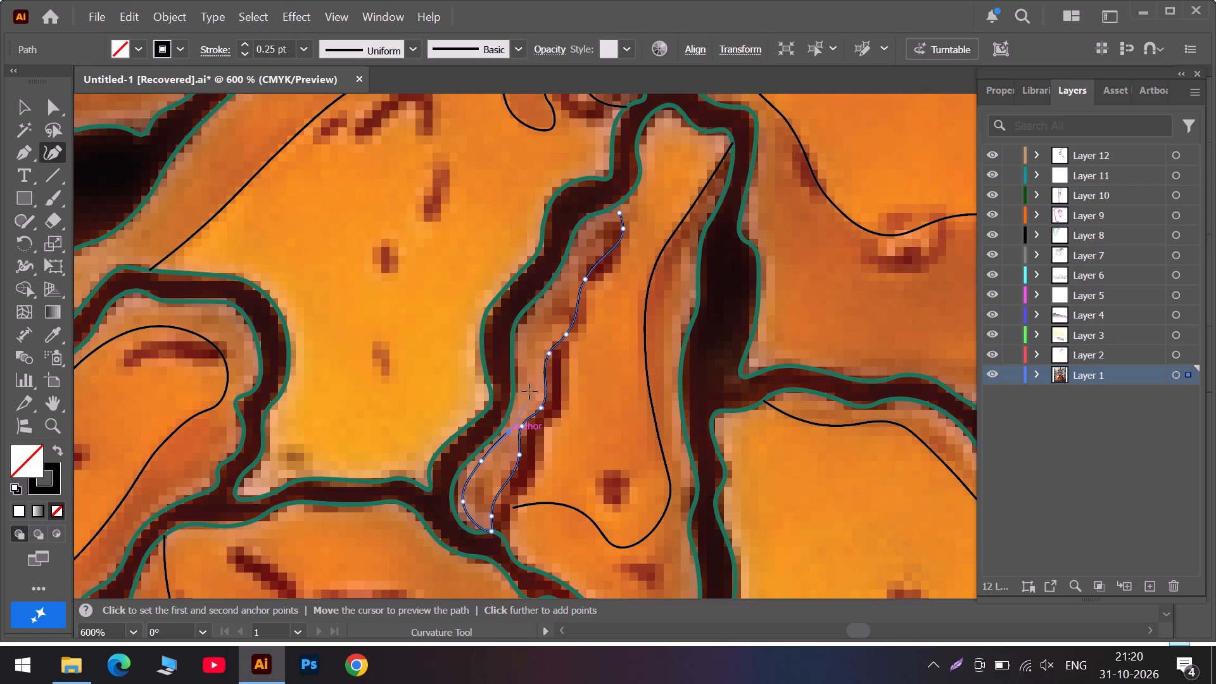
left_click(521, 362)
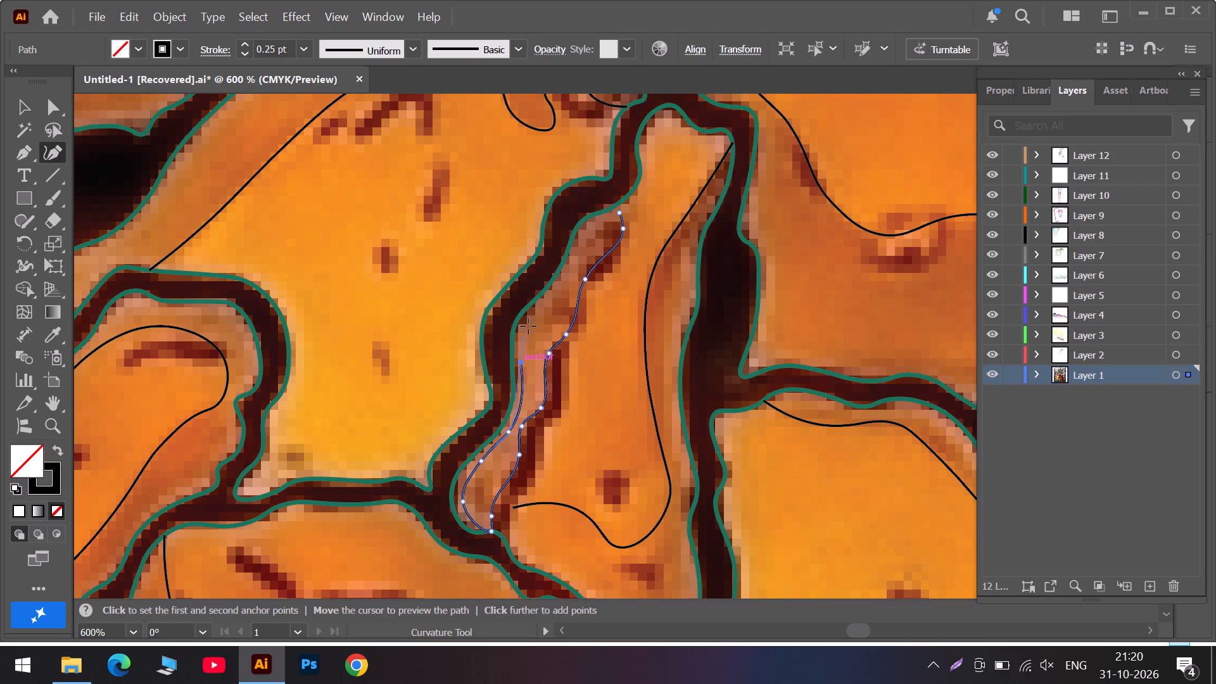
left_click(536, 313)
left_click(568, 278)
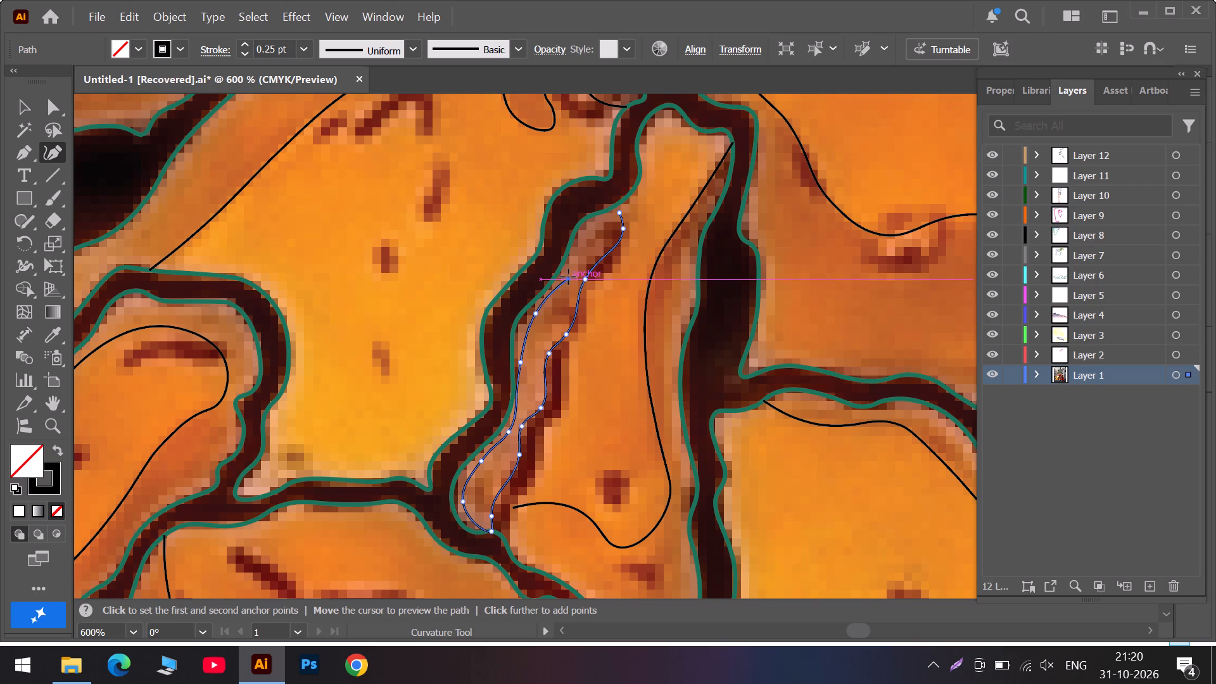
left_click(587, 233)
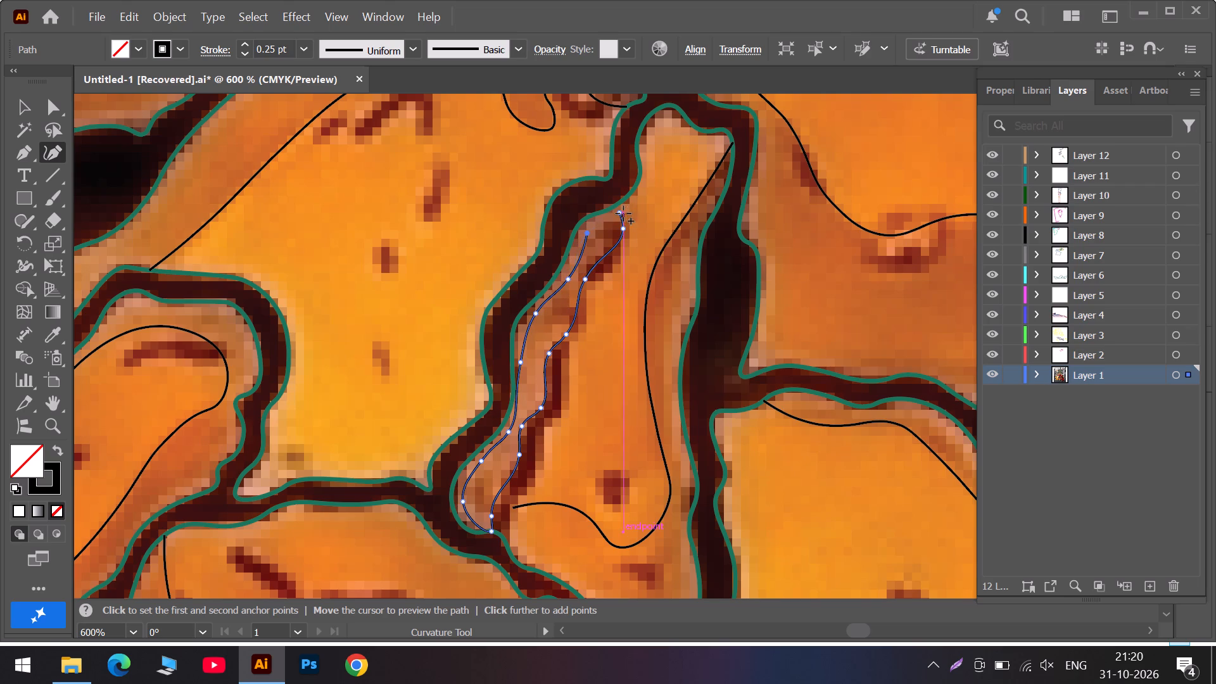
left_click(616, 212)
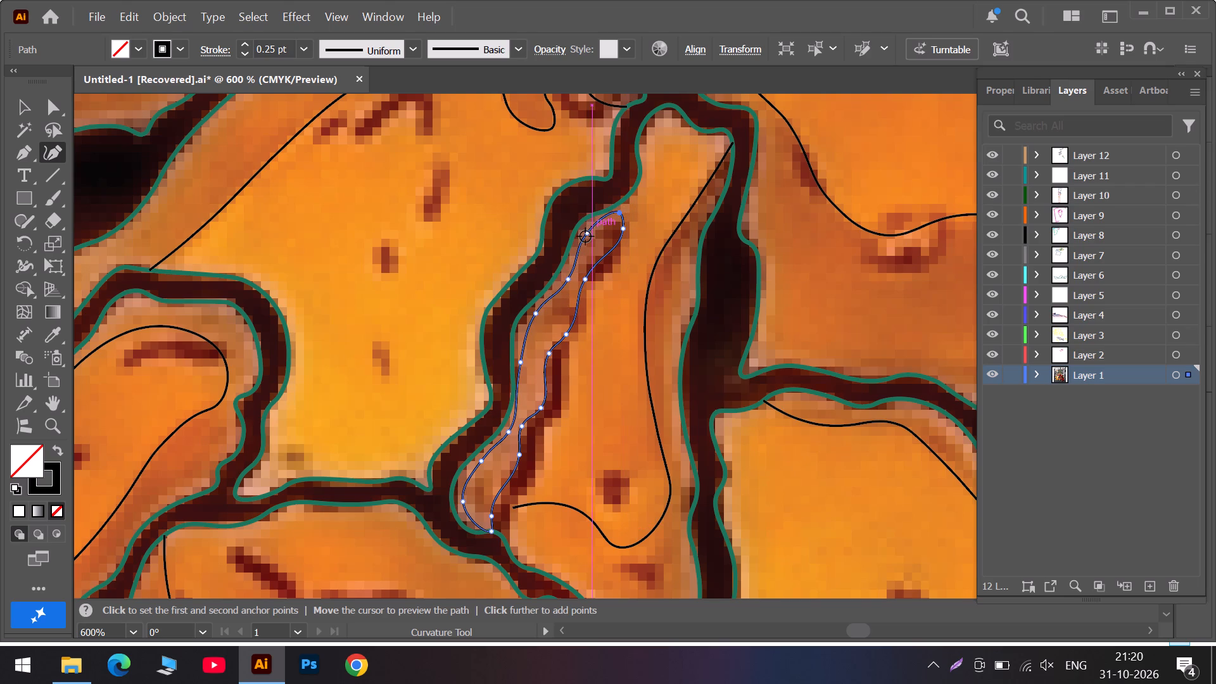
Reshape the closed path's upper-left side by shifting its top anchors outward and adding a bend to meet the green outline.
left_click_drag(585, 236, 595, 218)
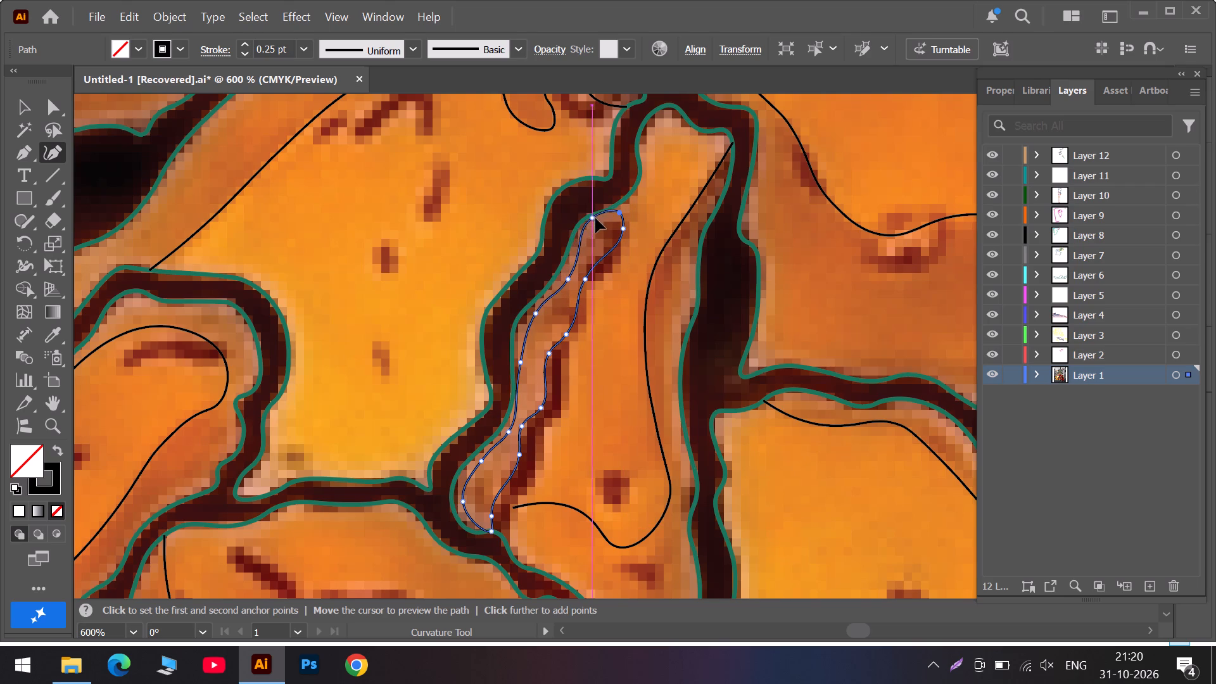
left_click_drag(595, 218, 602, 213)
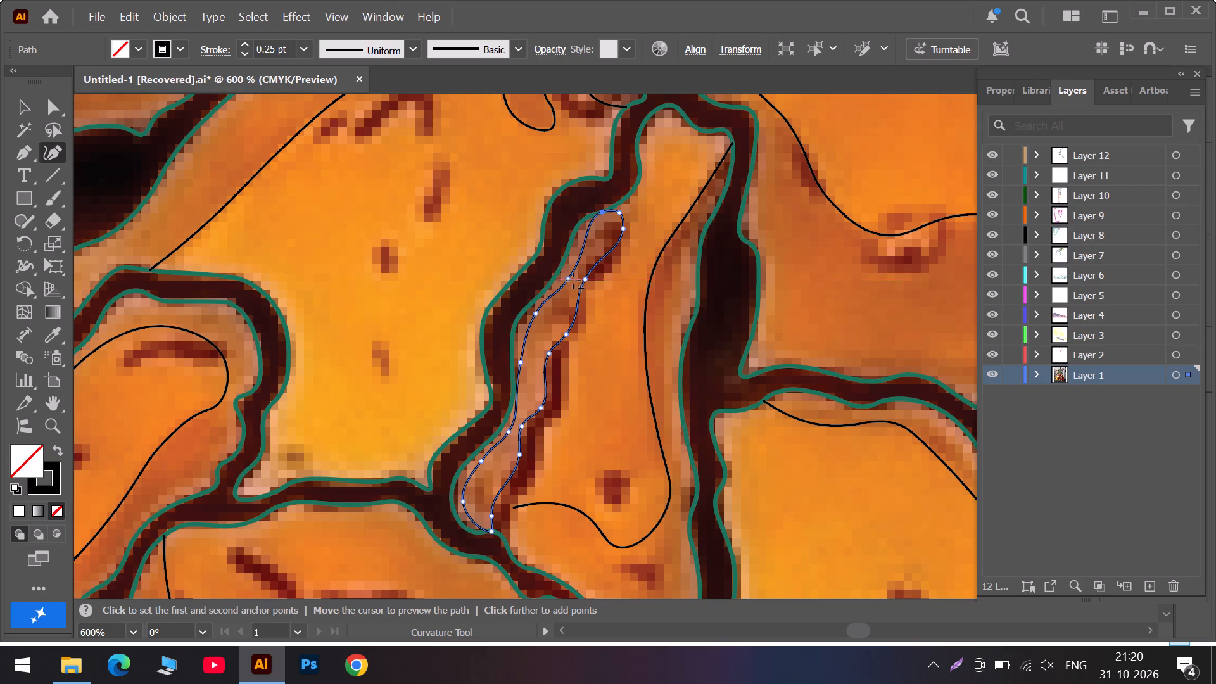
left_click_drag(567, 279, 556, 275)
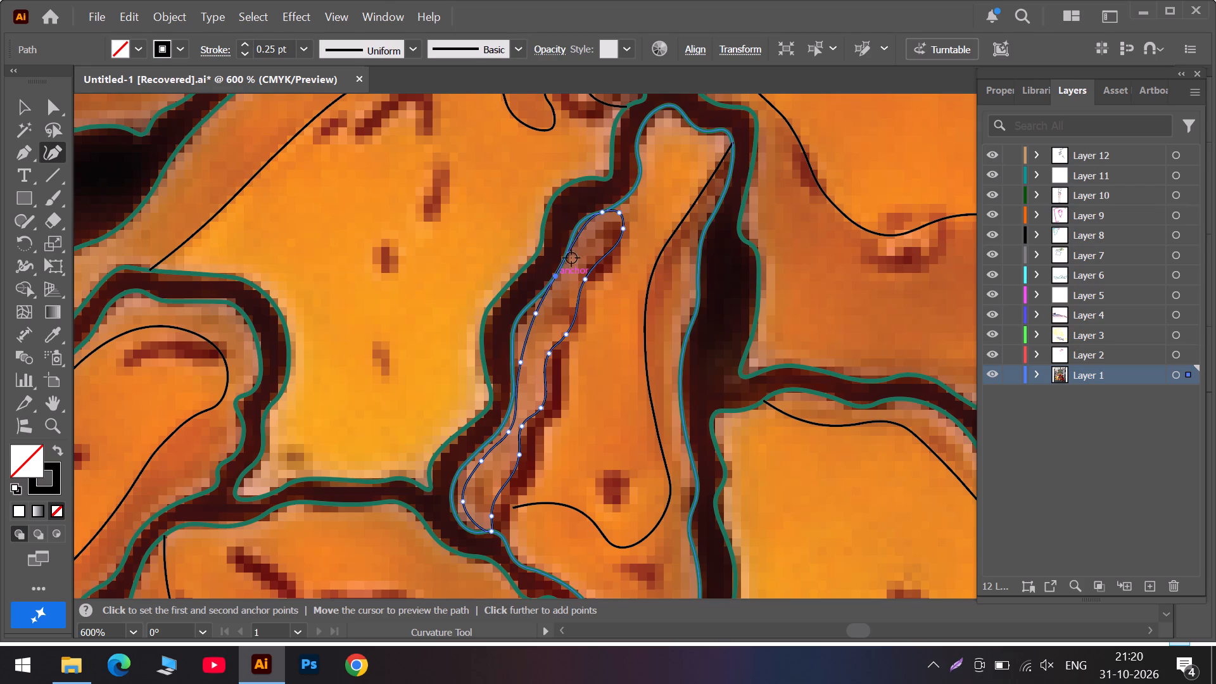
left_click_drag(586, 226, 577, 227)
Refine the closed path's upper-left edge with extra curve points so it follows the green outline more closely.
scroll(584, 250, "up", 3, "alt")
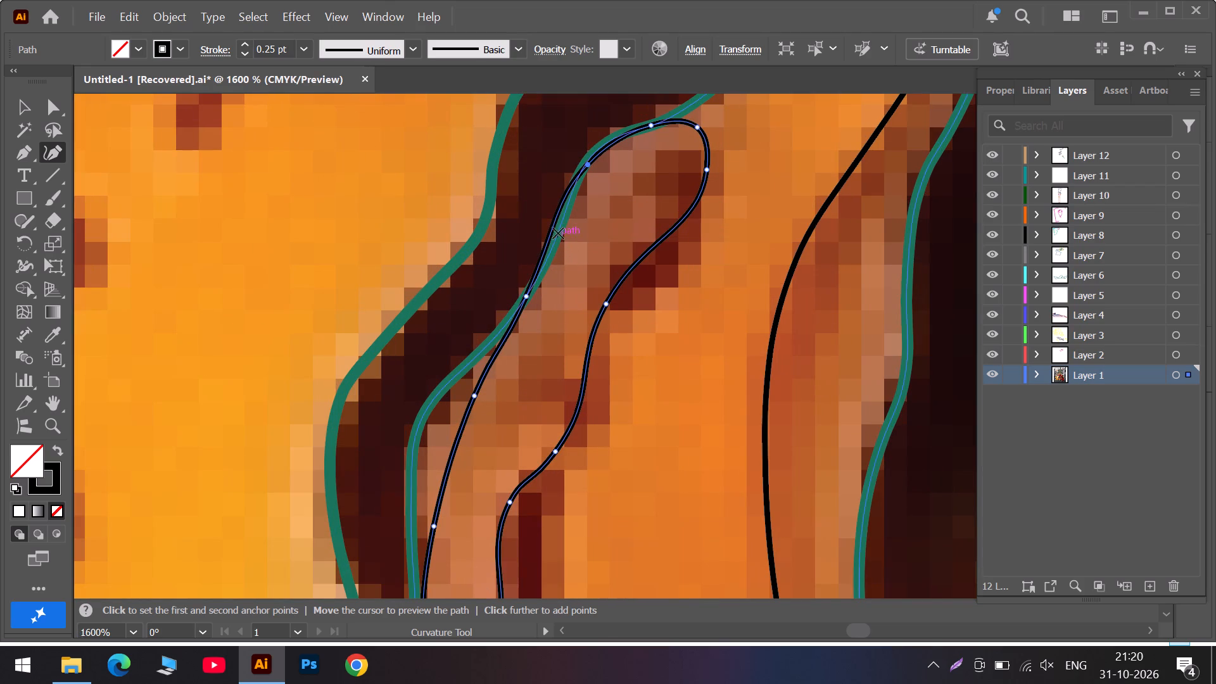
left_click_drag(552, 222, 562, 226)
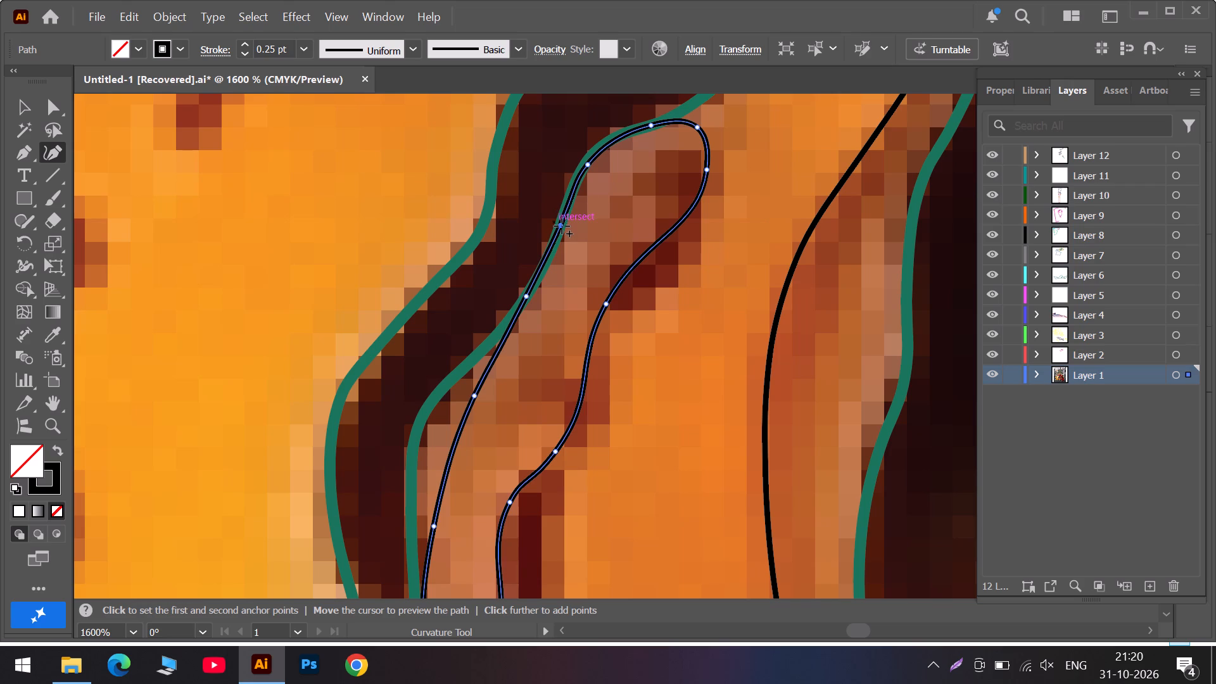
left_click_drag(590, 163, 595, 151)
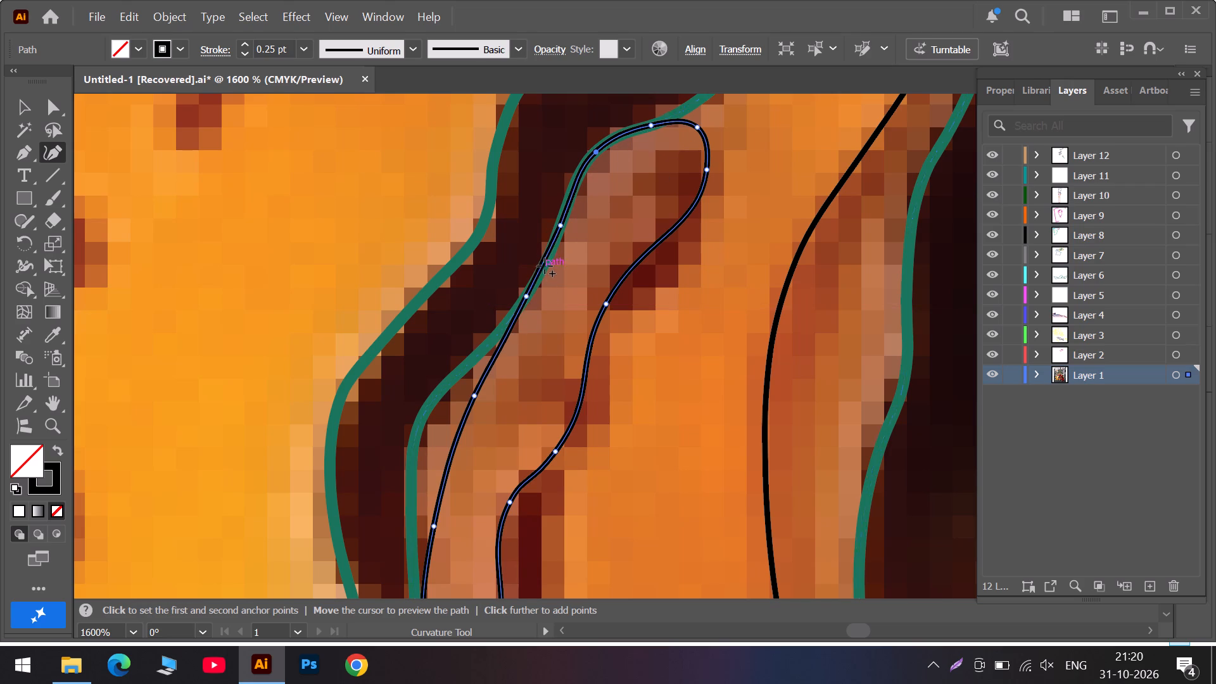
left_click_drag(545, 262, 547, 266)
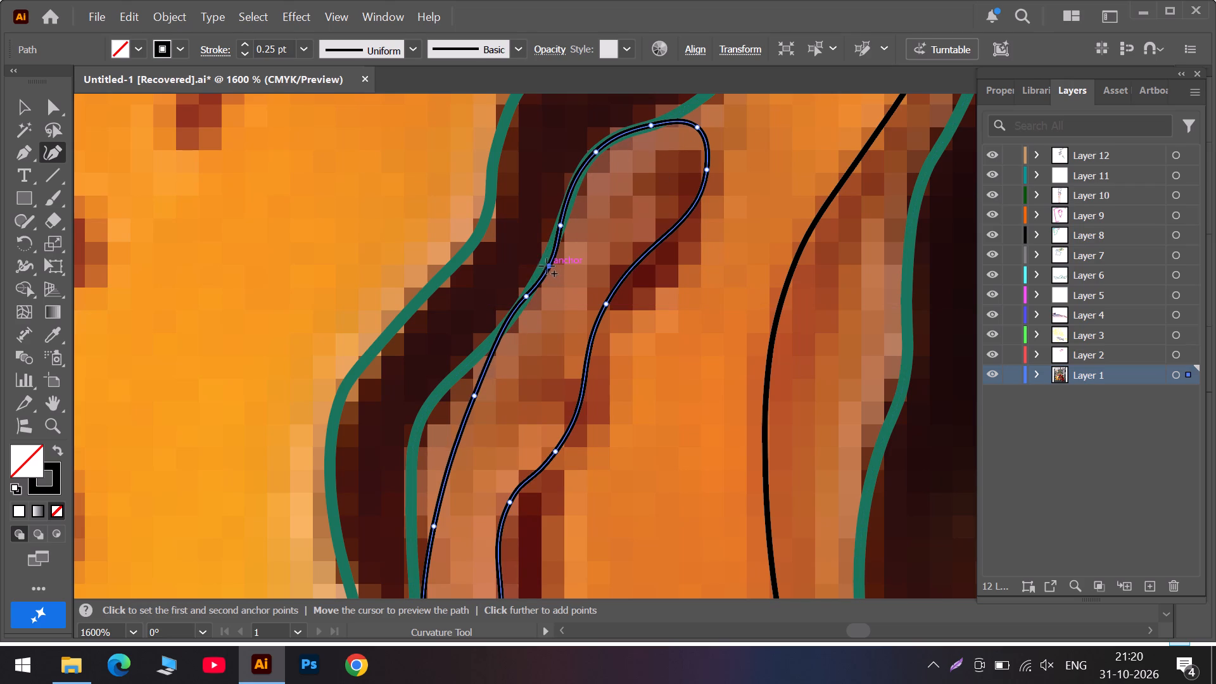
left_click_drag(547, 266, 545, 273)
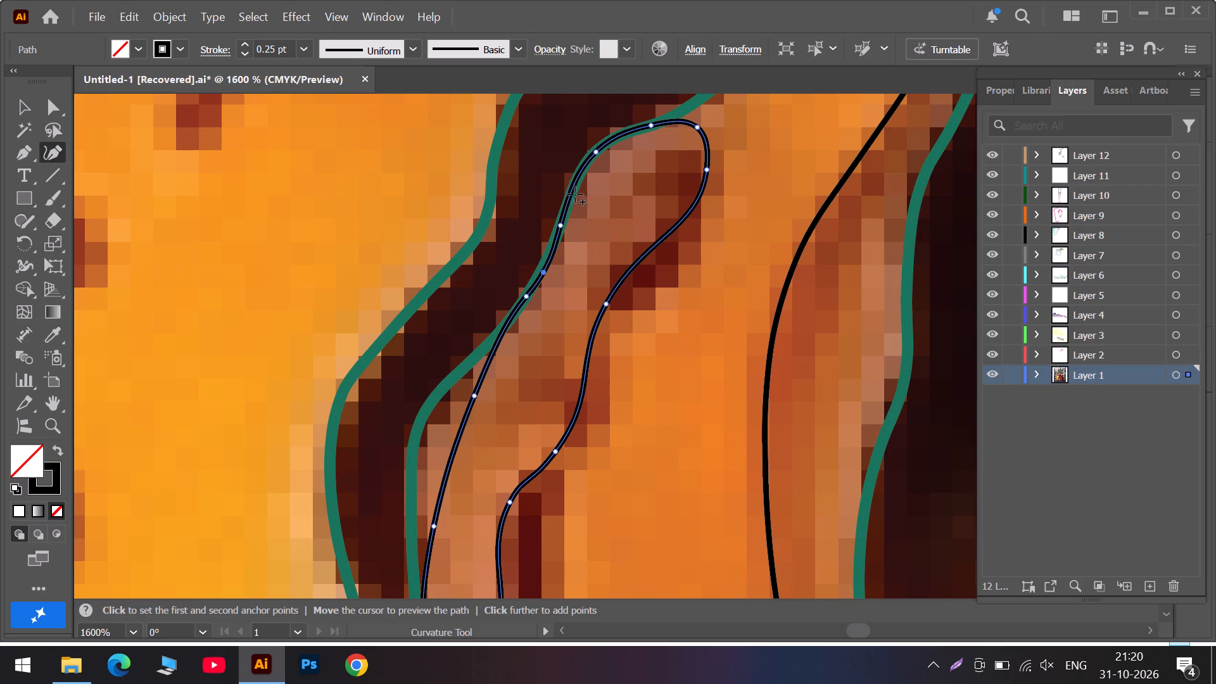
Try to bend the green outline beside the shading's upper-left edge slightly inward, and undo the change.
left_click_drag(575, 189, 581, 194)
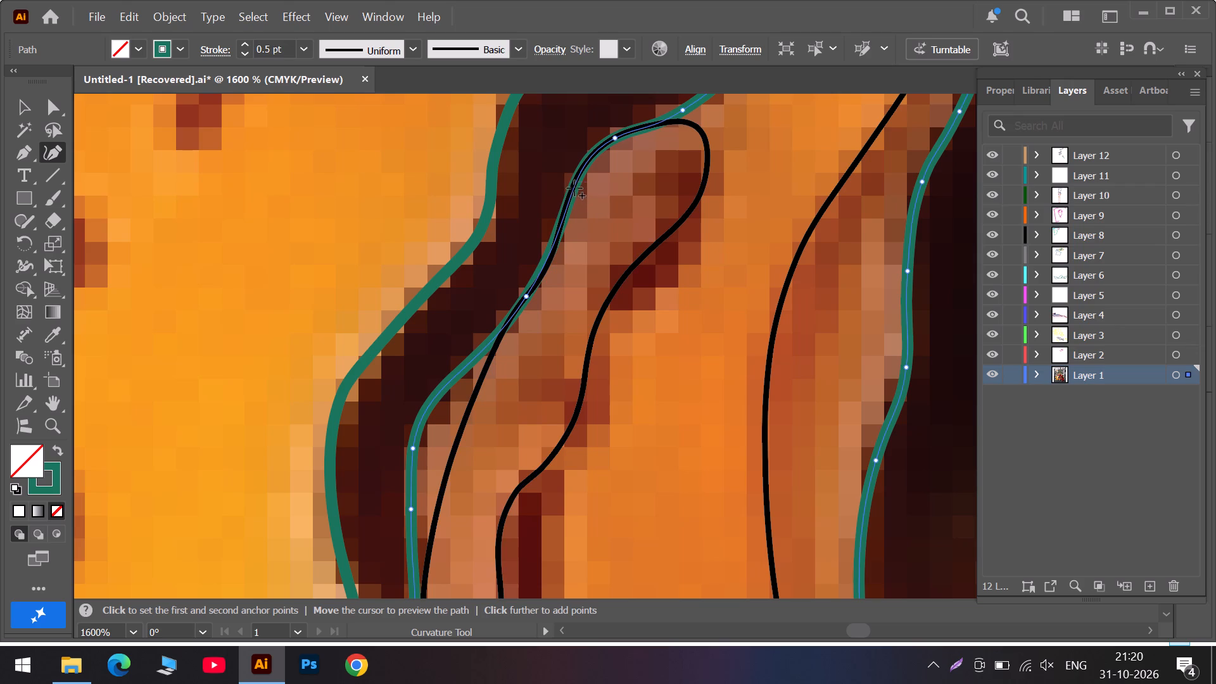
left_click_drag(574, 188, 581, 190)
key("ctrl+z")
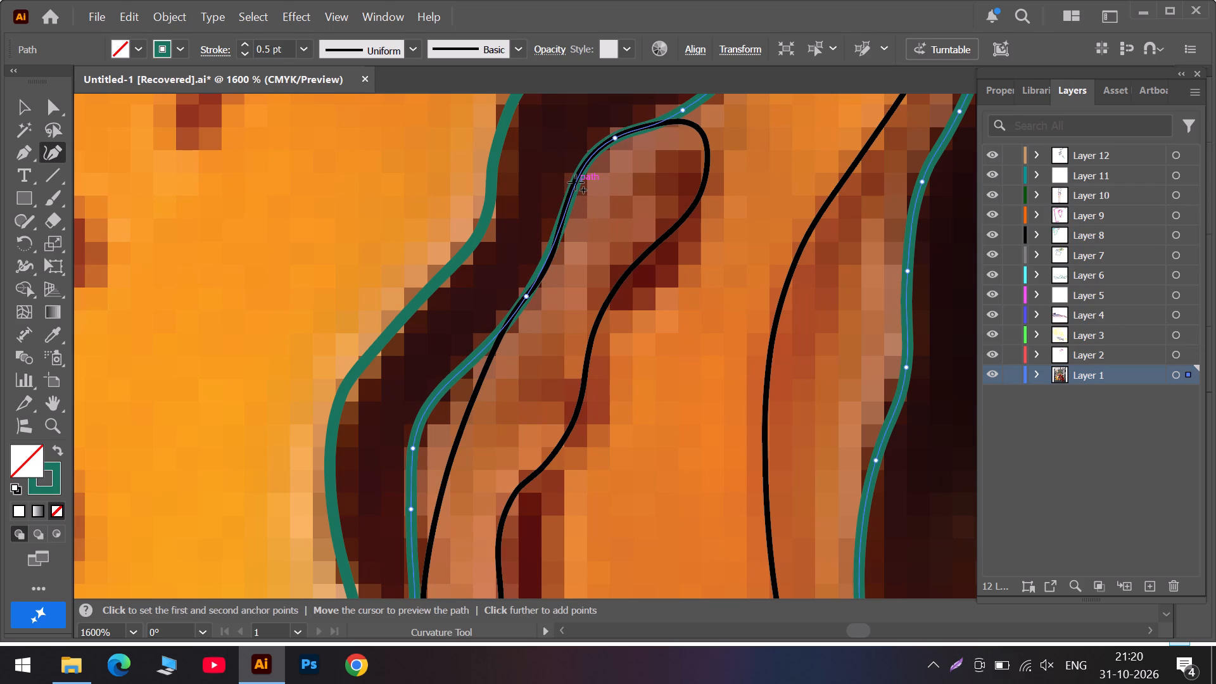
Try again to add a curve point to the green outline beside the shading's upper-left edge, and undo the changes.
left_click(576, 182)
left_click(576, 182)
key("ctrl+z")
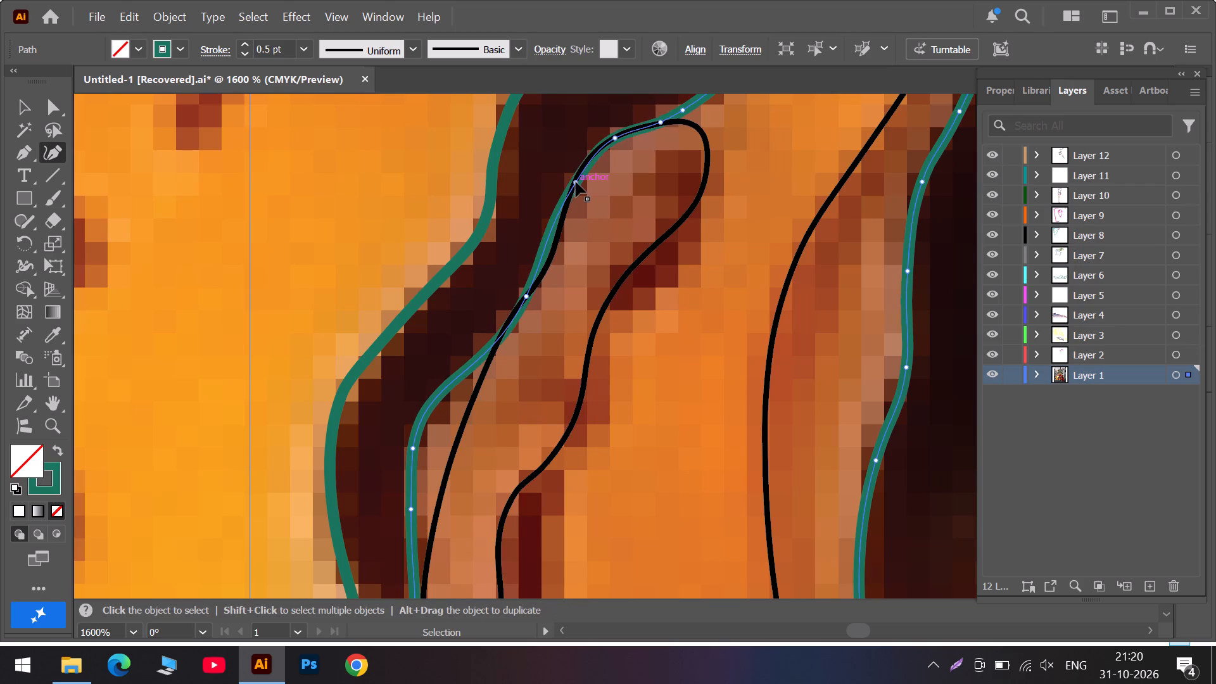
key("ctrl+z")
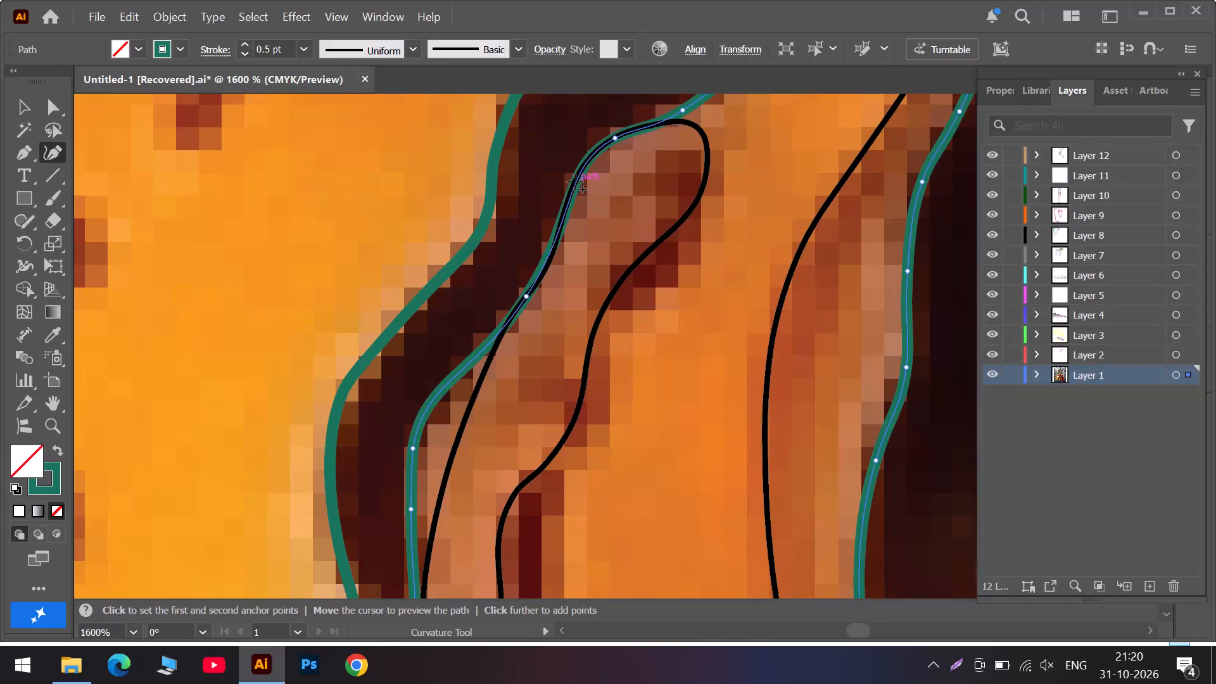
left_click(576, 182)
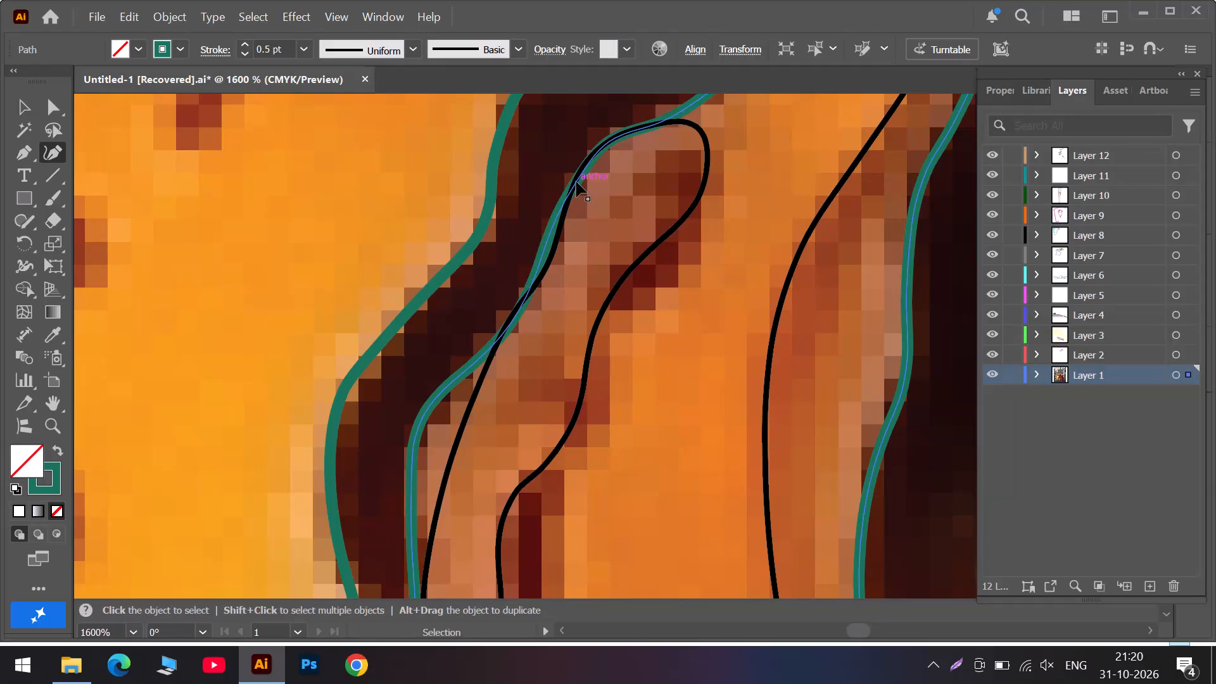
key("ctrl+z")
Pull the black shading path's left edge out to the green outline's upper bend, adding curve points along the diagonal above it.
scroll(486, 406, "down", 6)
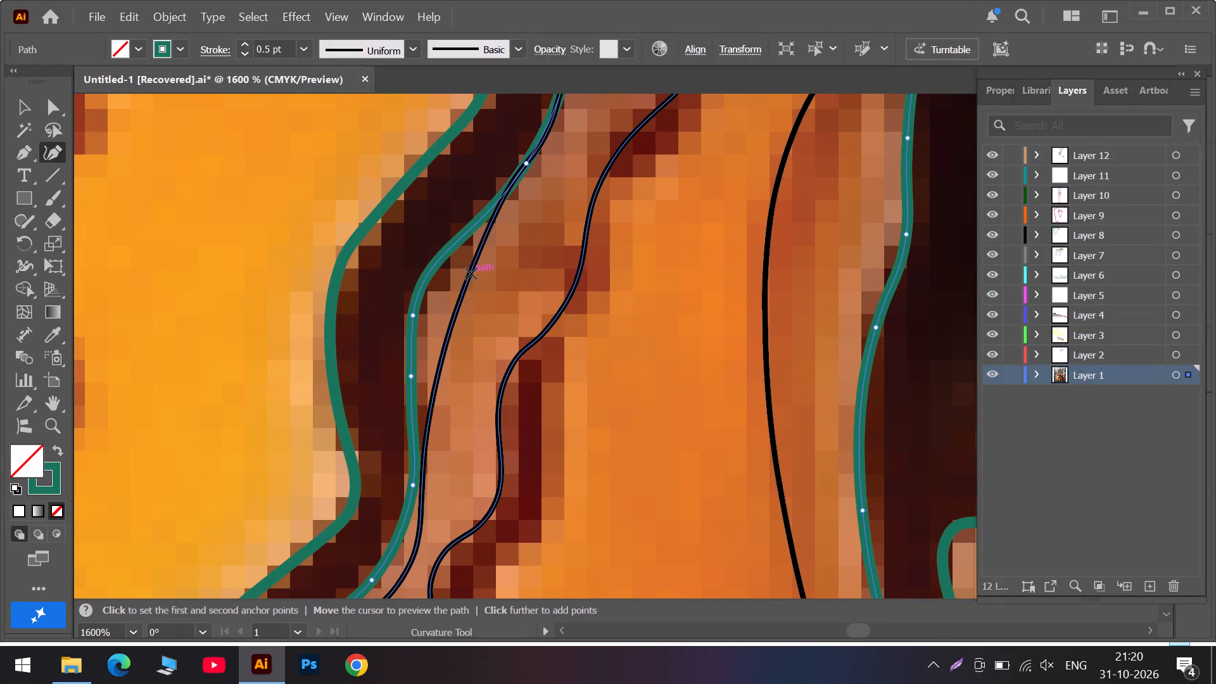
left_click_drag(471, 274, 450, 270)
left_click_drag(474, 262, 472, 262)
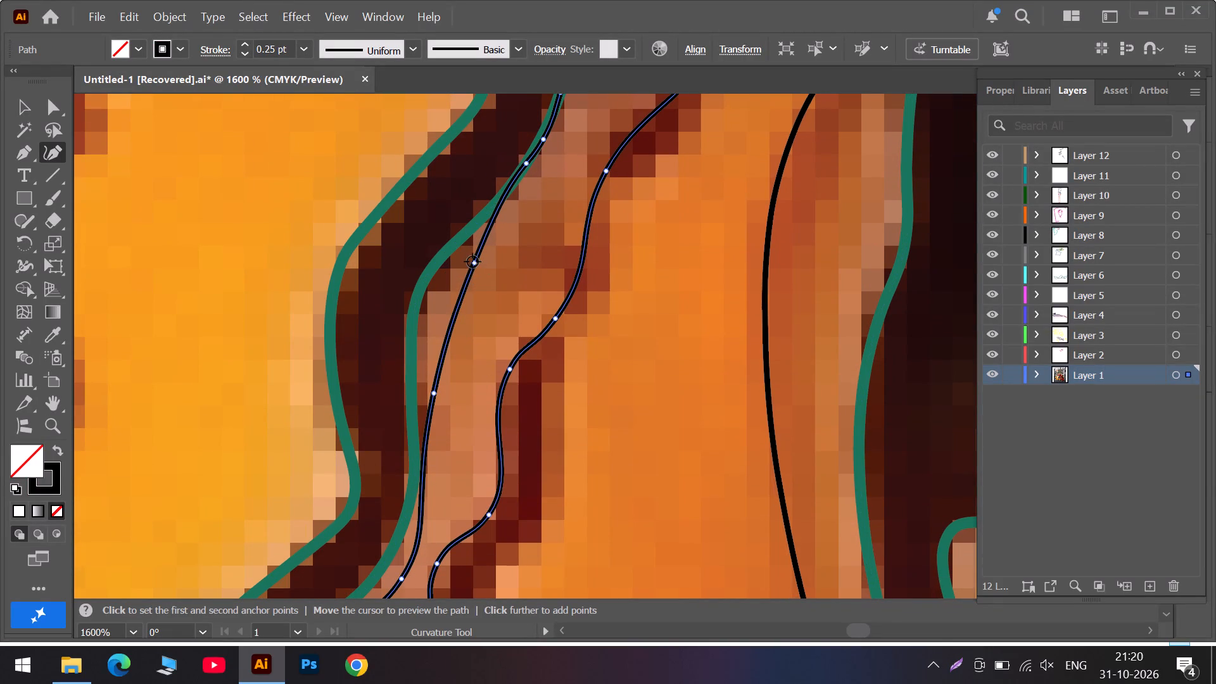
left_click_drag(472, 262, 424, 280)
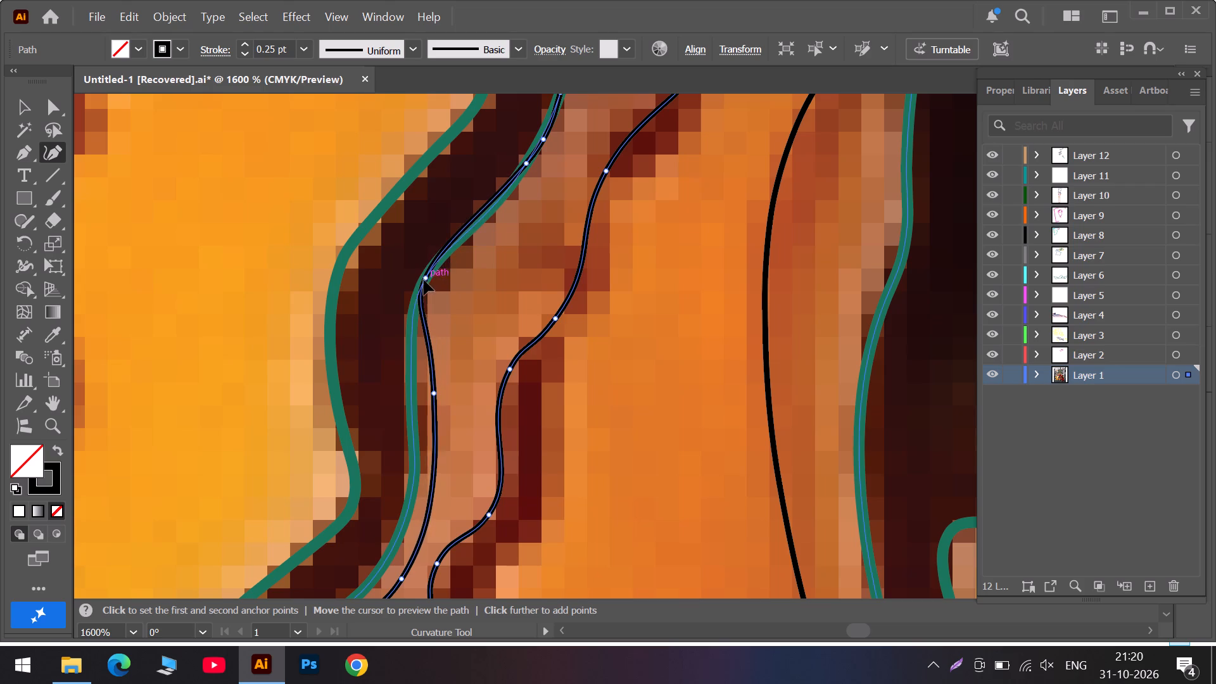
left_click_drag(424, 280, 418, 298)
left_click_drag(481, 215, 472, 230)
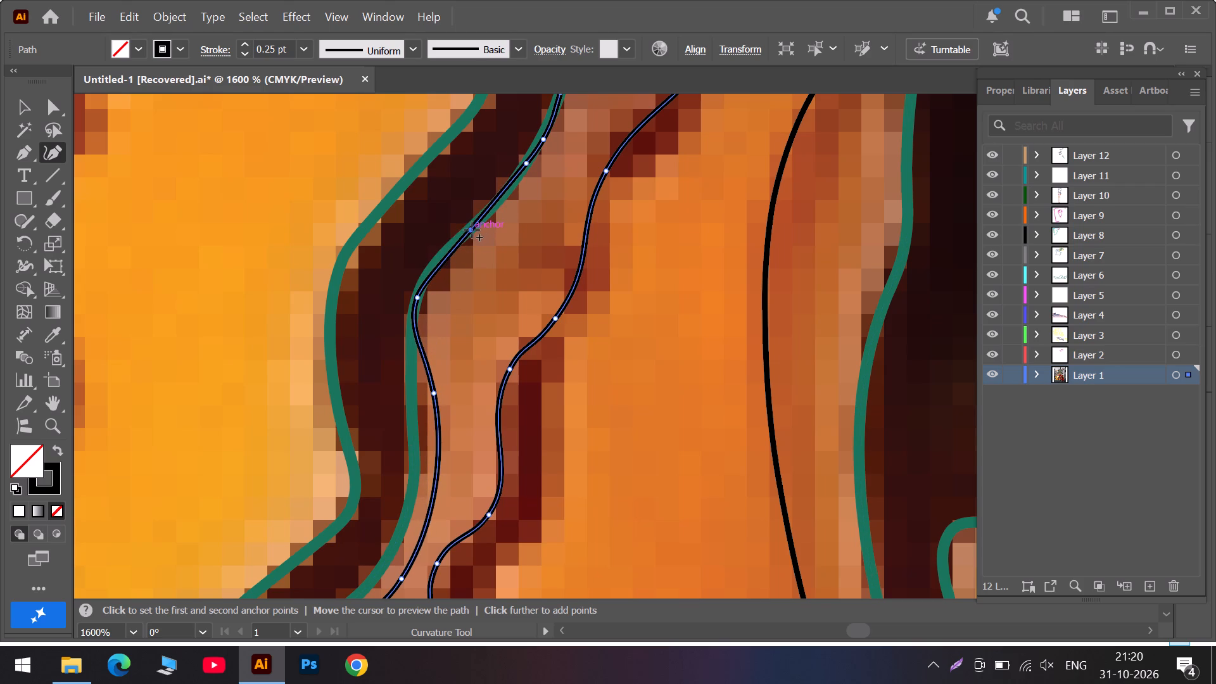
left_click_drag(472, 230, 473, 230)
left_click_drag(507, 186, 507, 195)
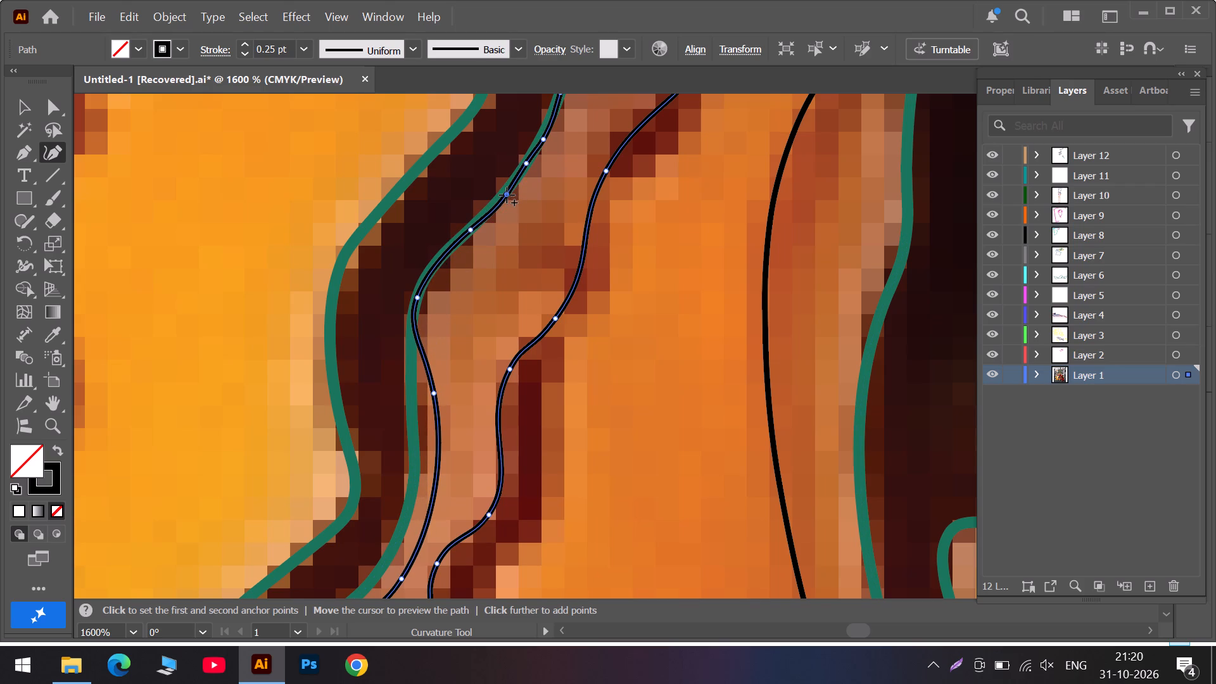
left_click_drag(507, 195, 500, 201)
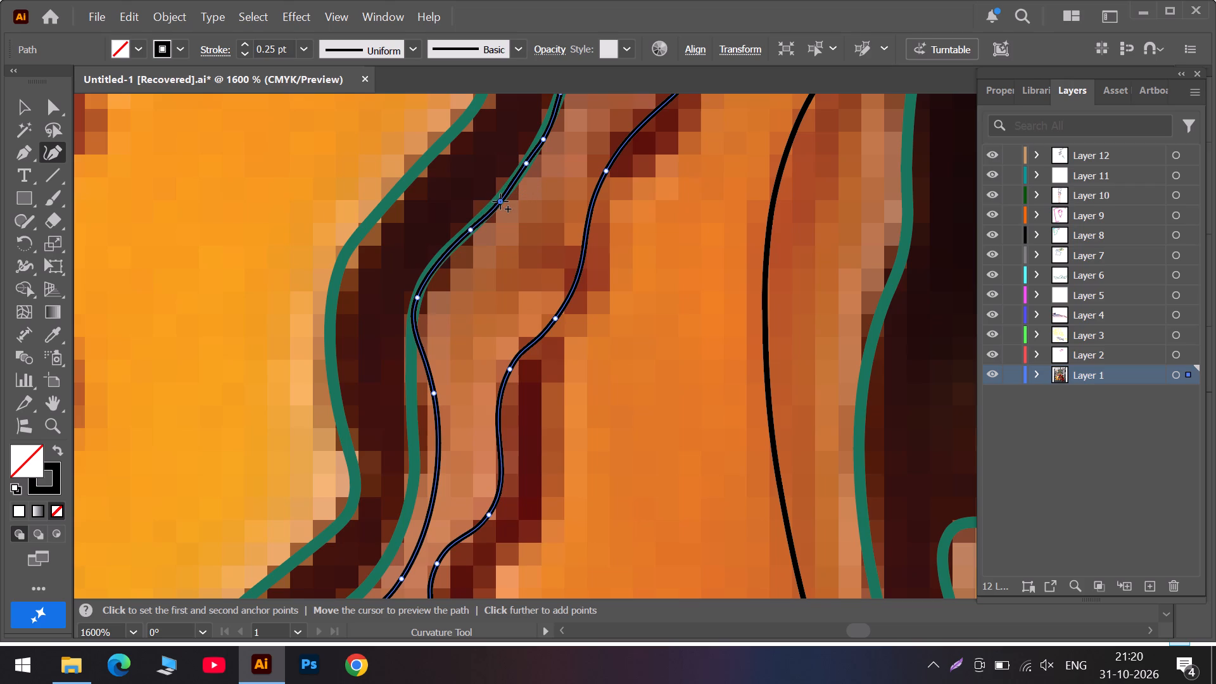
left_click_drag(500, 201, 499, 203)
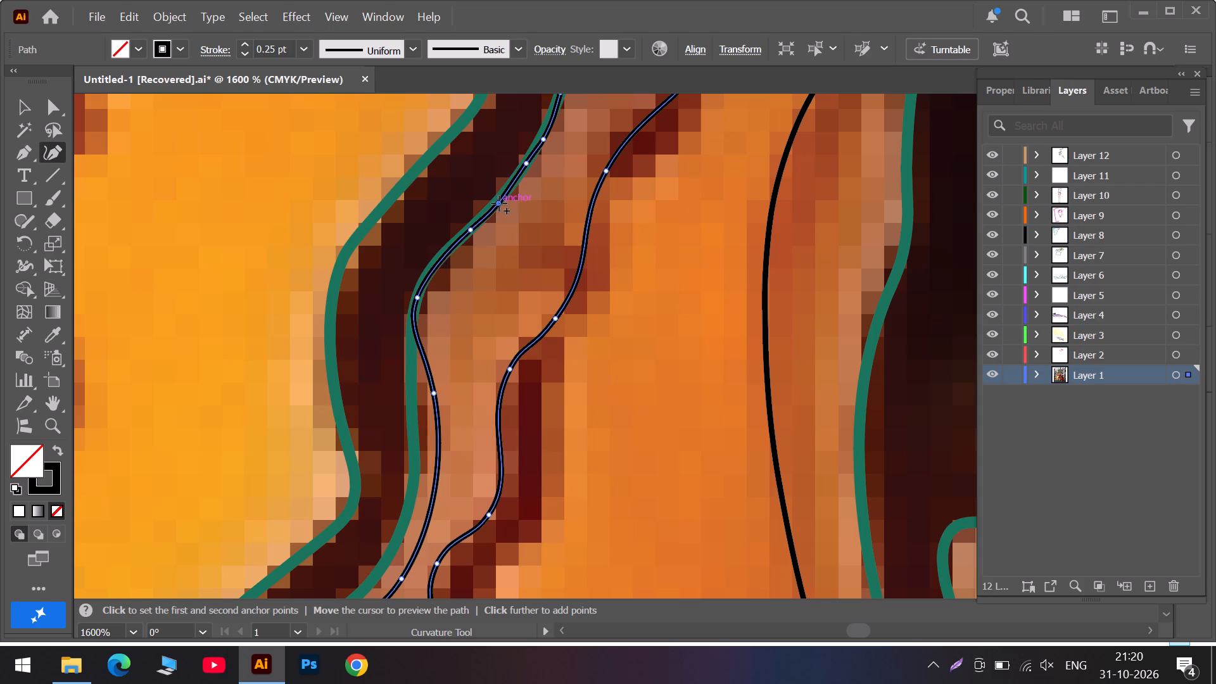
left_click_drag(499, 203, 493, 206)
Move the path's middle-left anchor outward and add curve points so the near-vertical section follows the green outline.
scroll(445, 325, "down", 6)
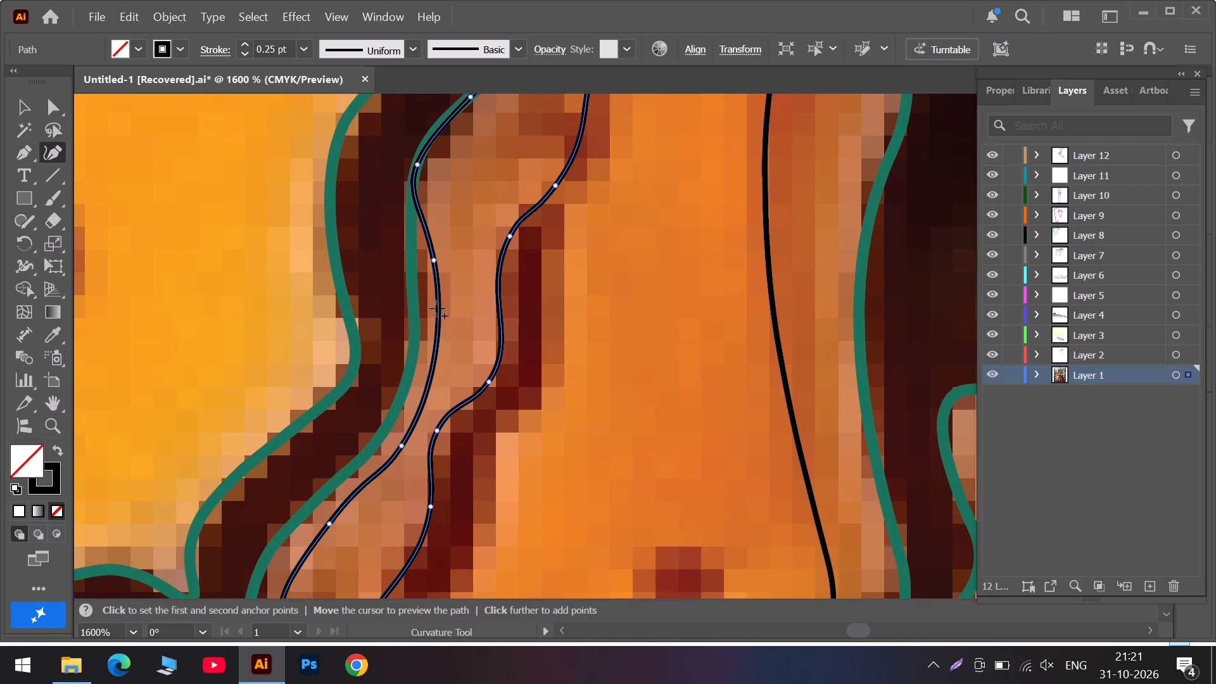
left_click_drag(431, 261, 411, 282)
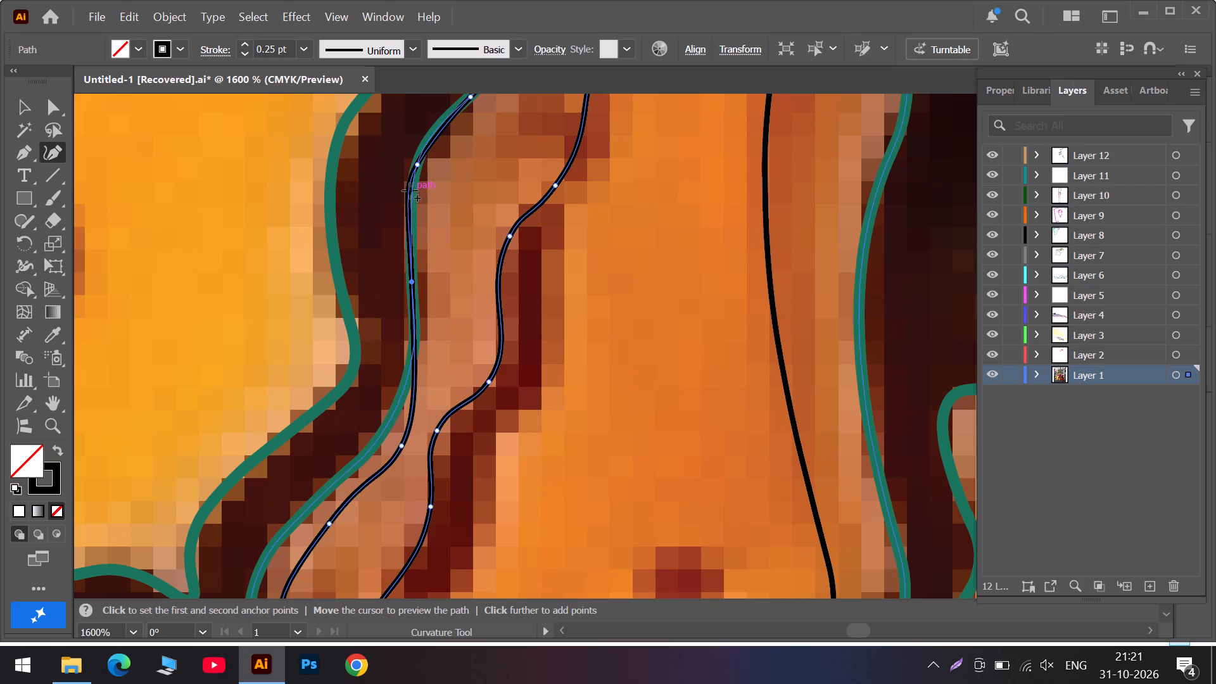
left_click_drag(408, 191, 413, 207)
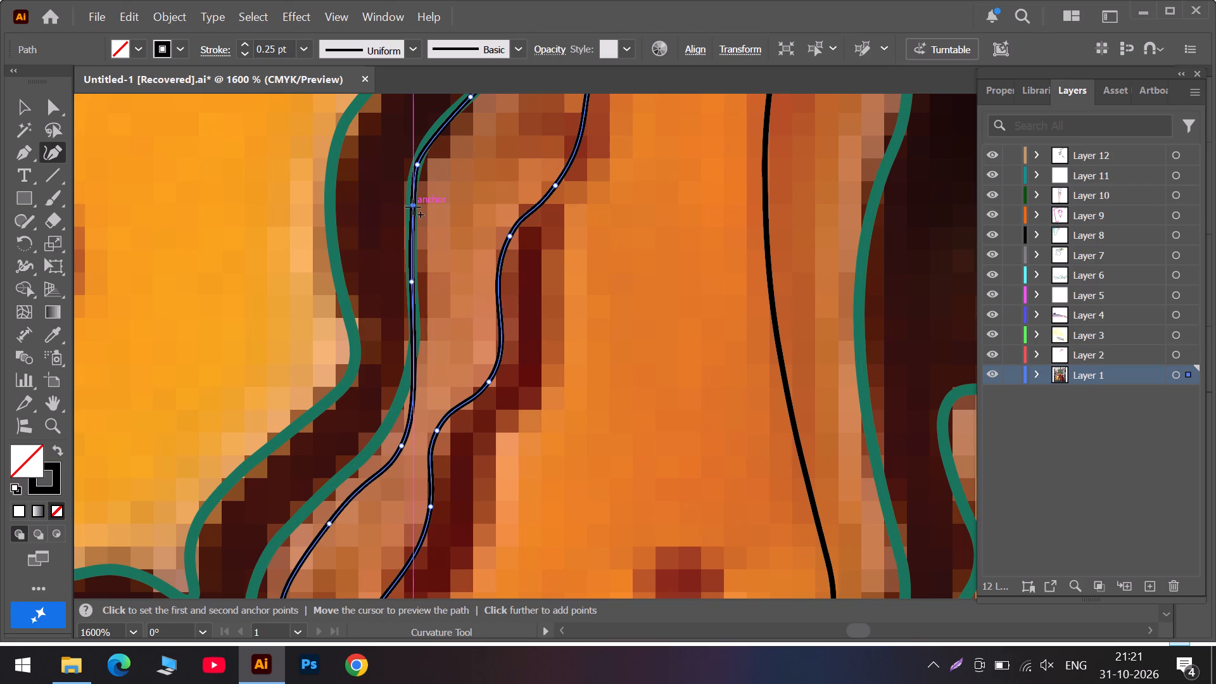
scroll(395, 328, "down", 1)
left_click_drag(413, 293, 415, 300)
Shift the path's lower-left anchors up and outward to bring the lower edge out to the green outline's bulge.
scroll(405, 327, "down", 5)
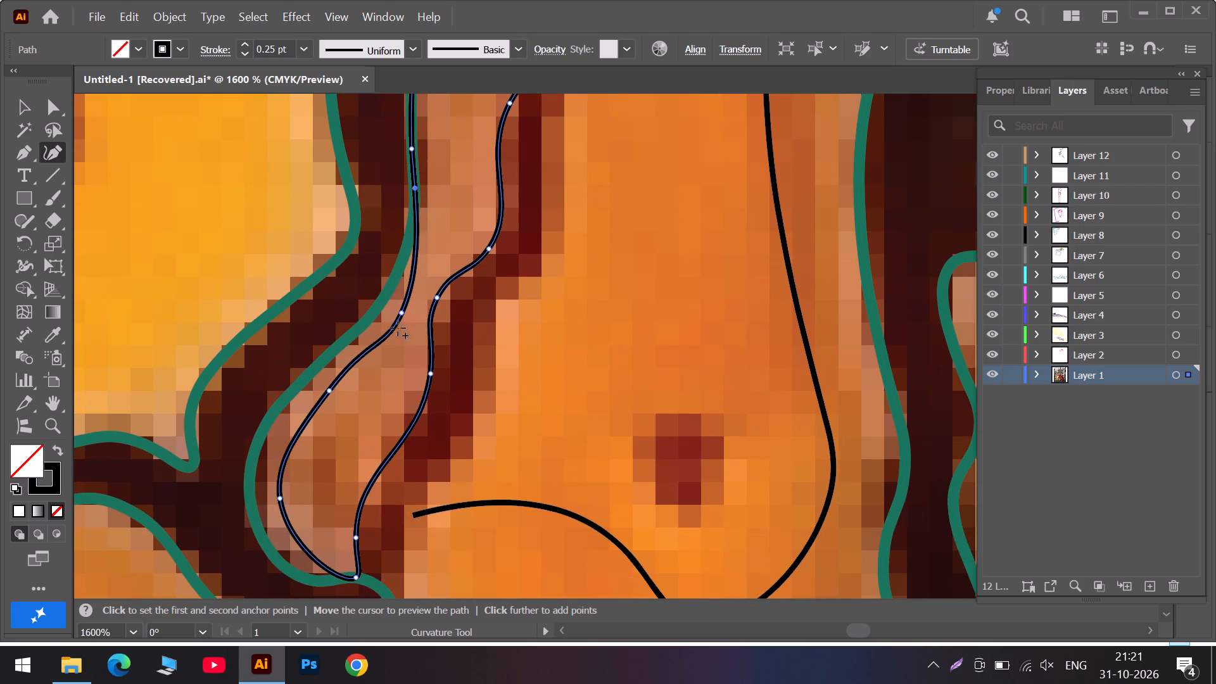
left_click_drag(399, 314, 415, 241)
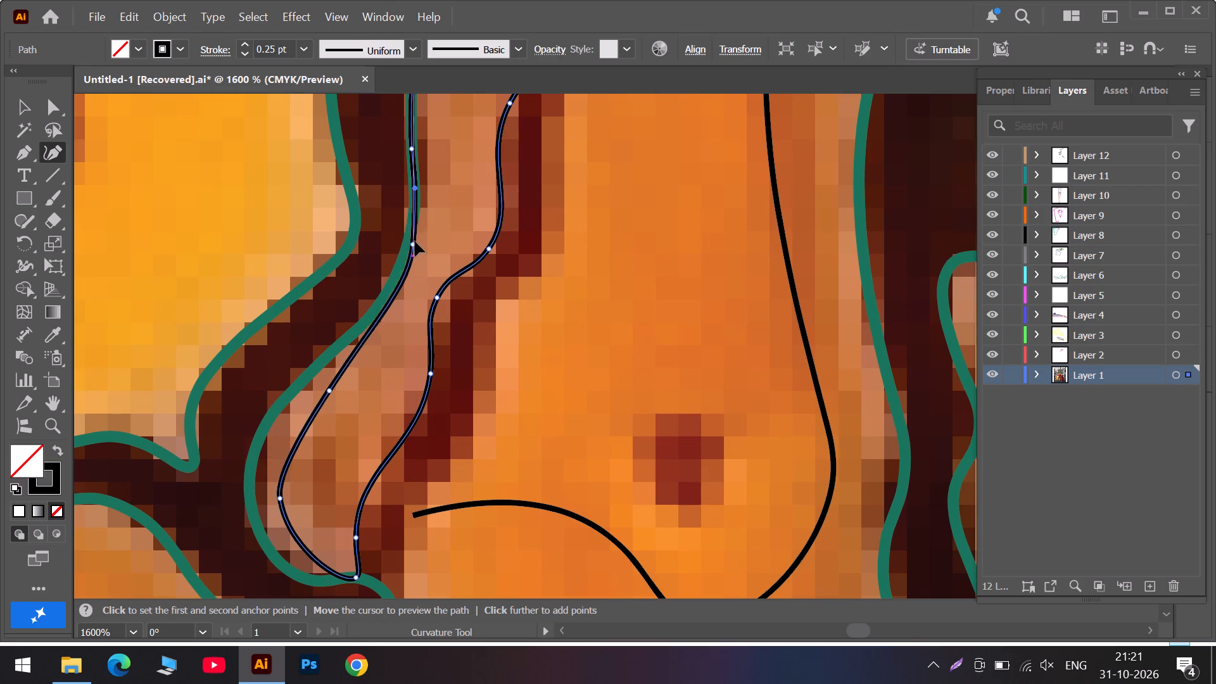
left_click_drag(415, 241, 410, 240)
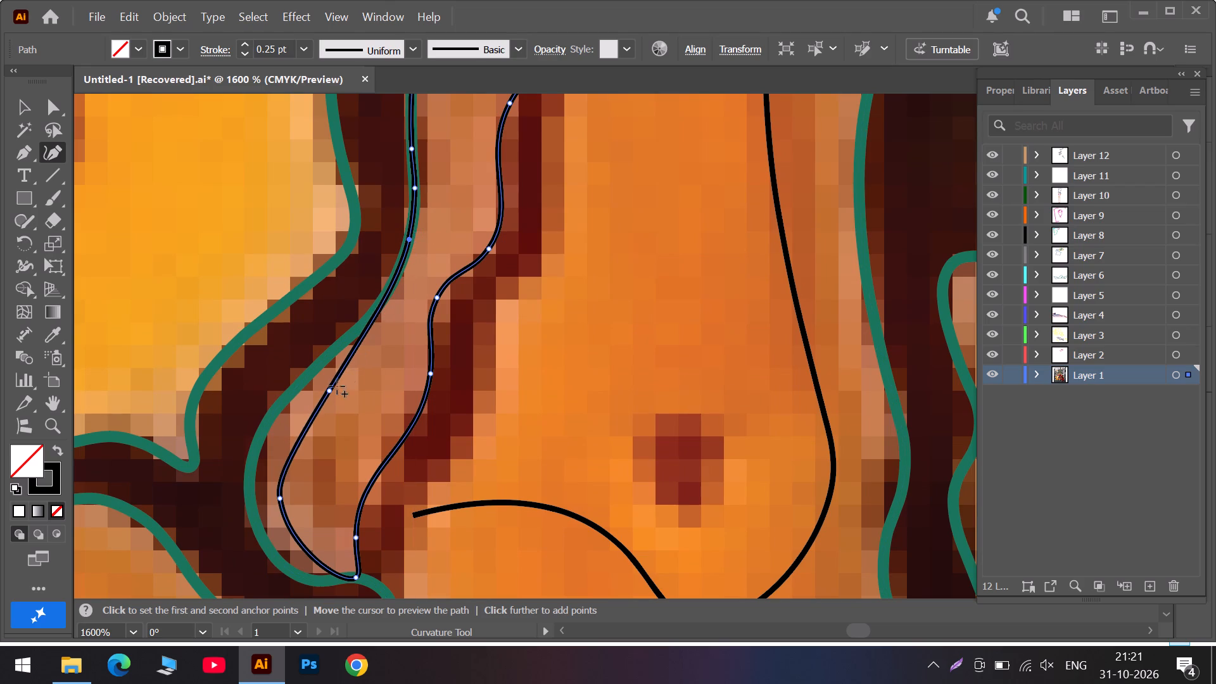
left_click_drag(328, 391, 379, 308)
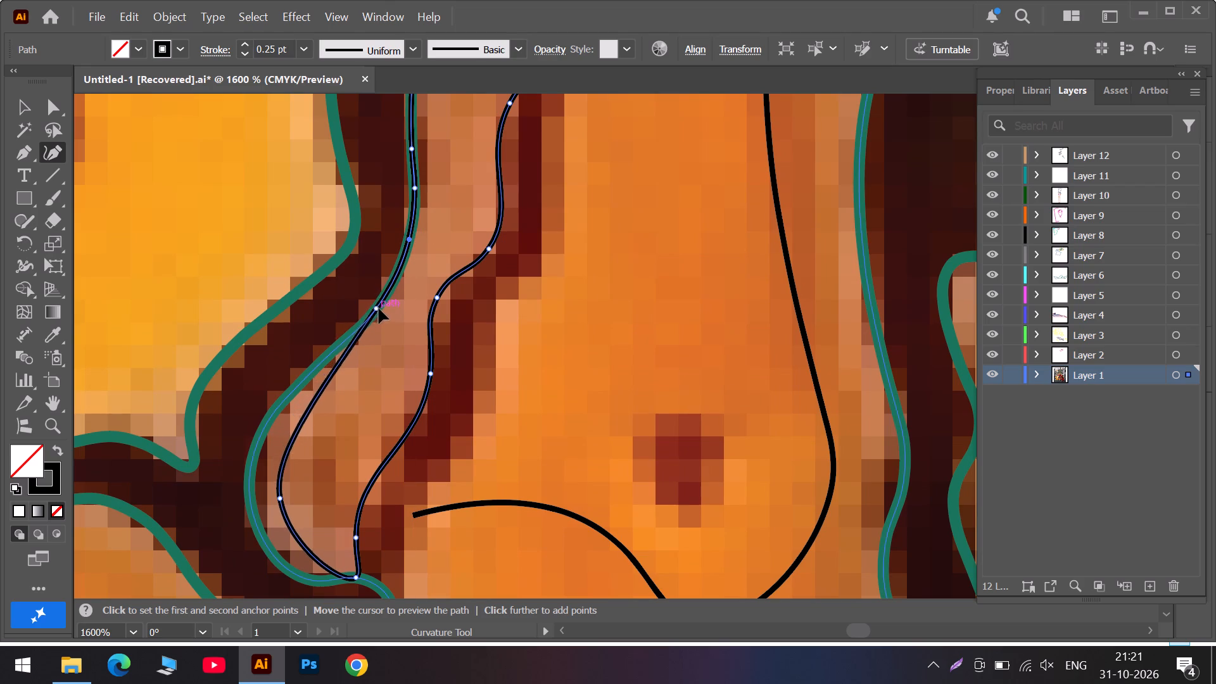
left_click_drag(379, 308, 379, 308)
left_click_drag(281, 498, 260, 481)
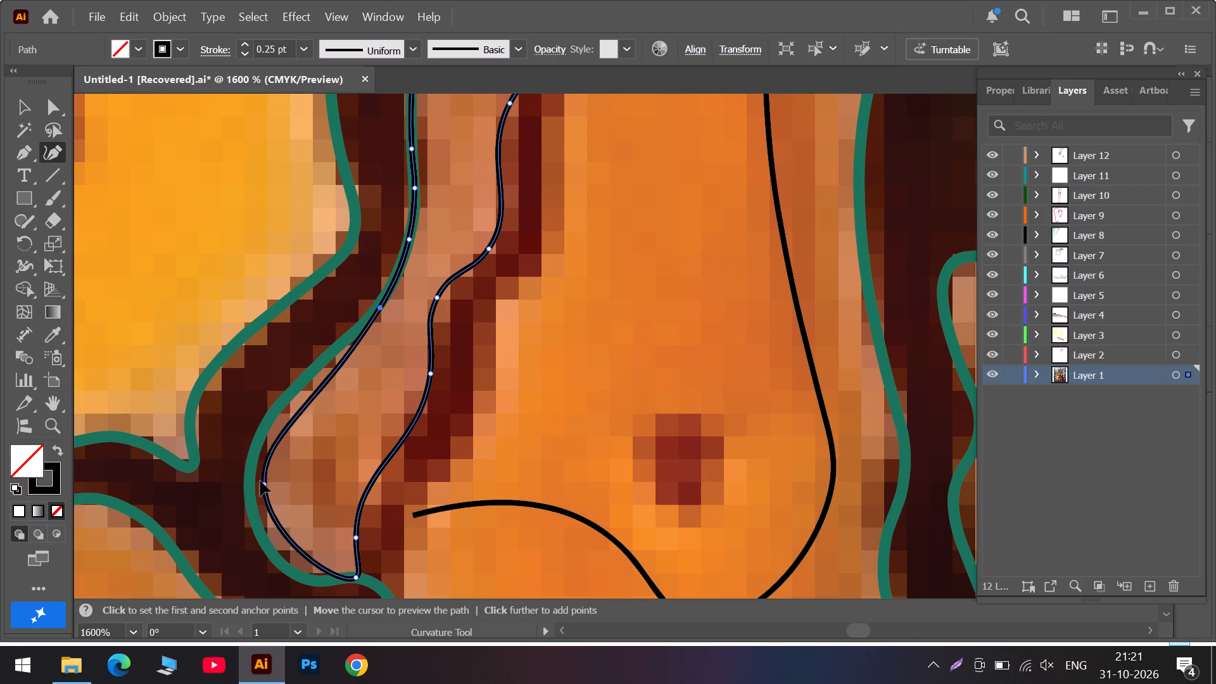
left_click_drag(260, 481, 253, 453)
Add curve points along the lower-left diagonal and adjust the neighbouring anchors so the edge follows the green outline.
left_click_drag(336, 362, 329, 362)
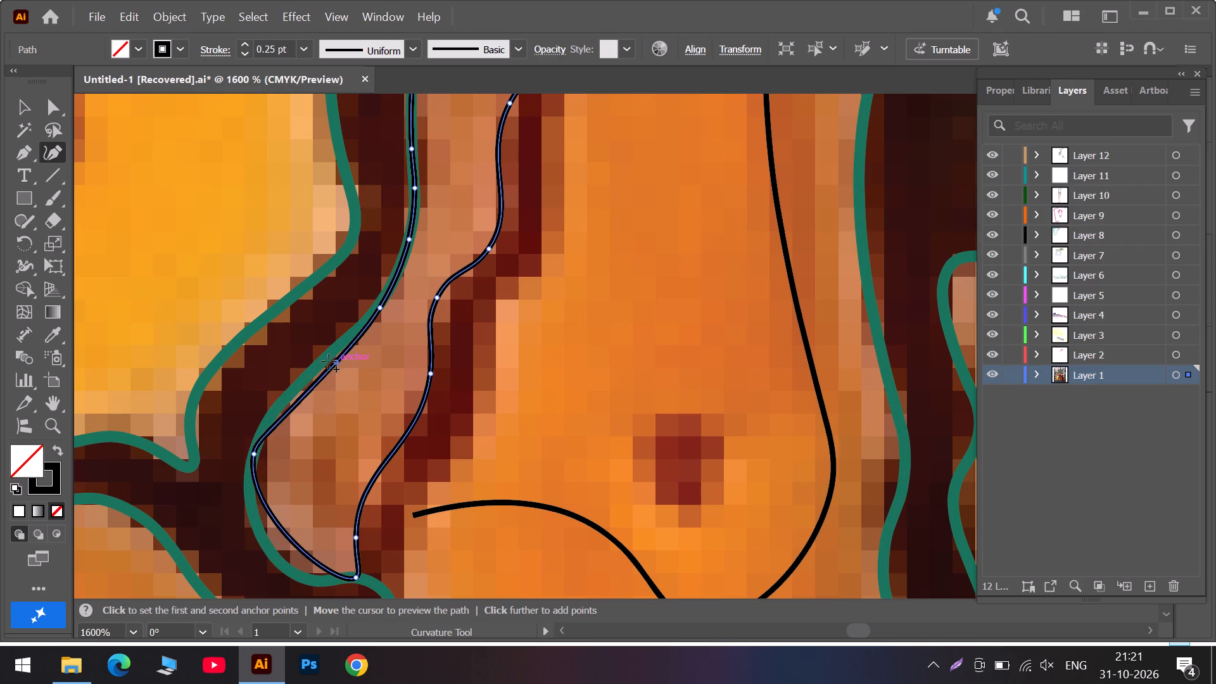
left_click_drag(329, 362, 308, 379)
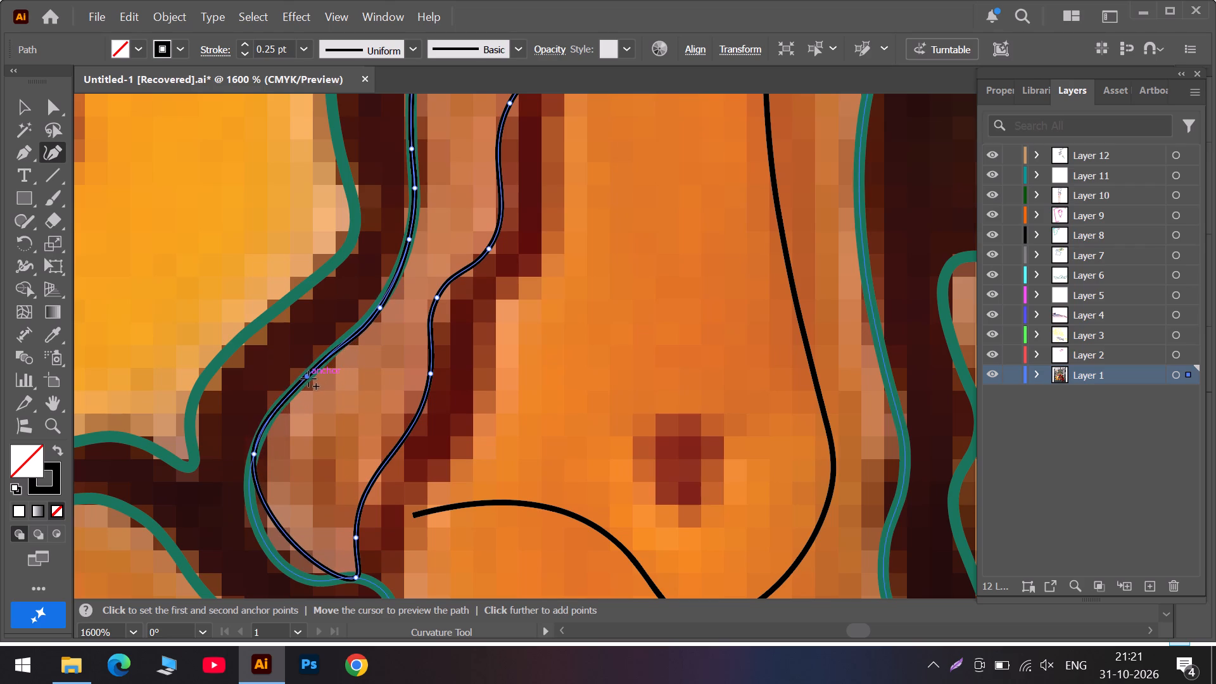
left_click_drag(308, 379, 306, 384)
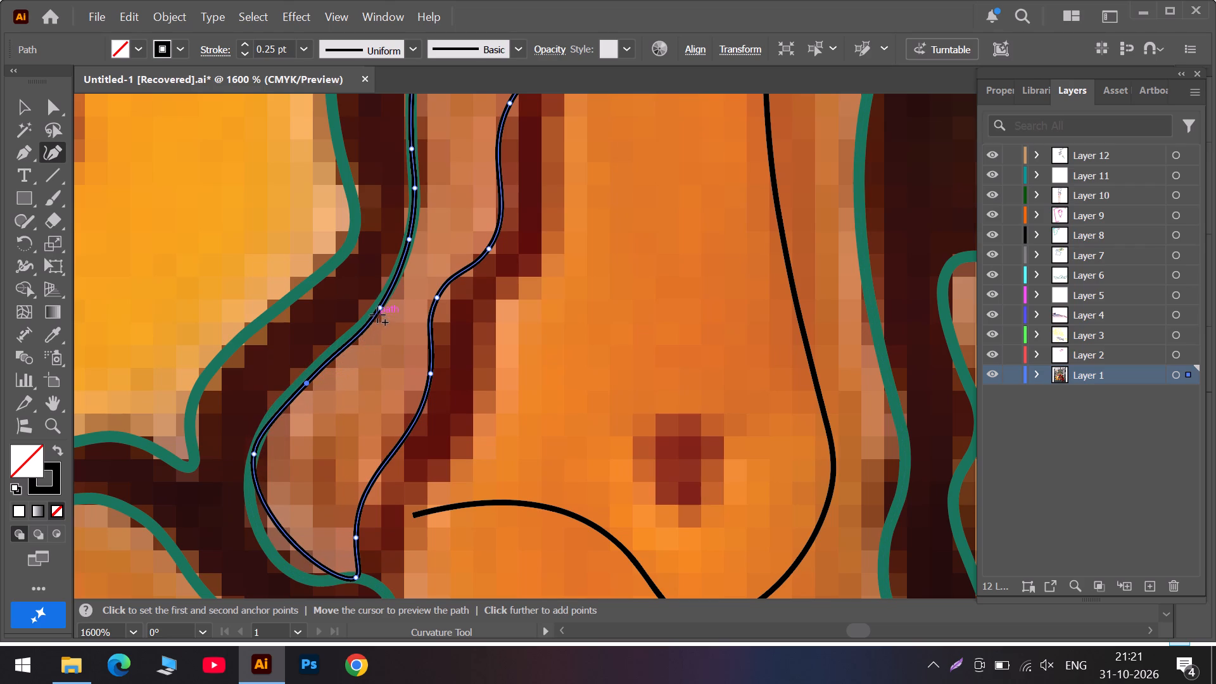
left_click_drag(380, 309, 362, 324)
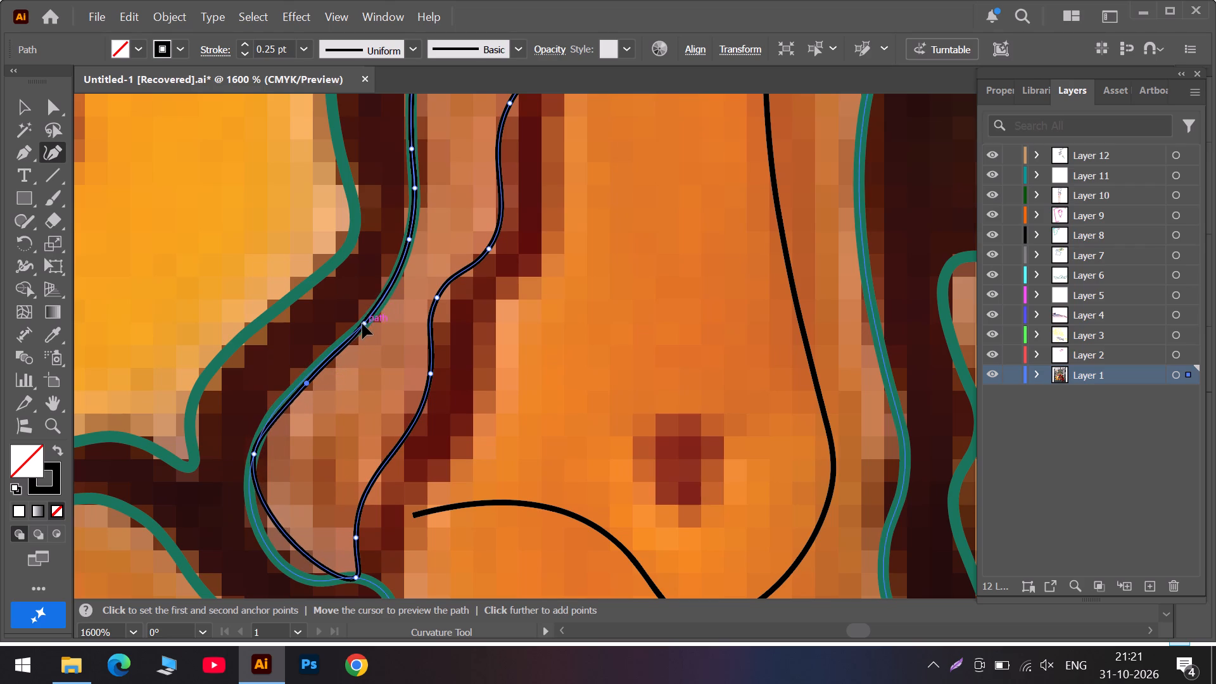
left_click_drag(362, 324, 334, 353)
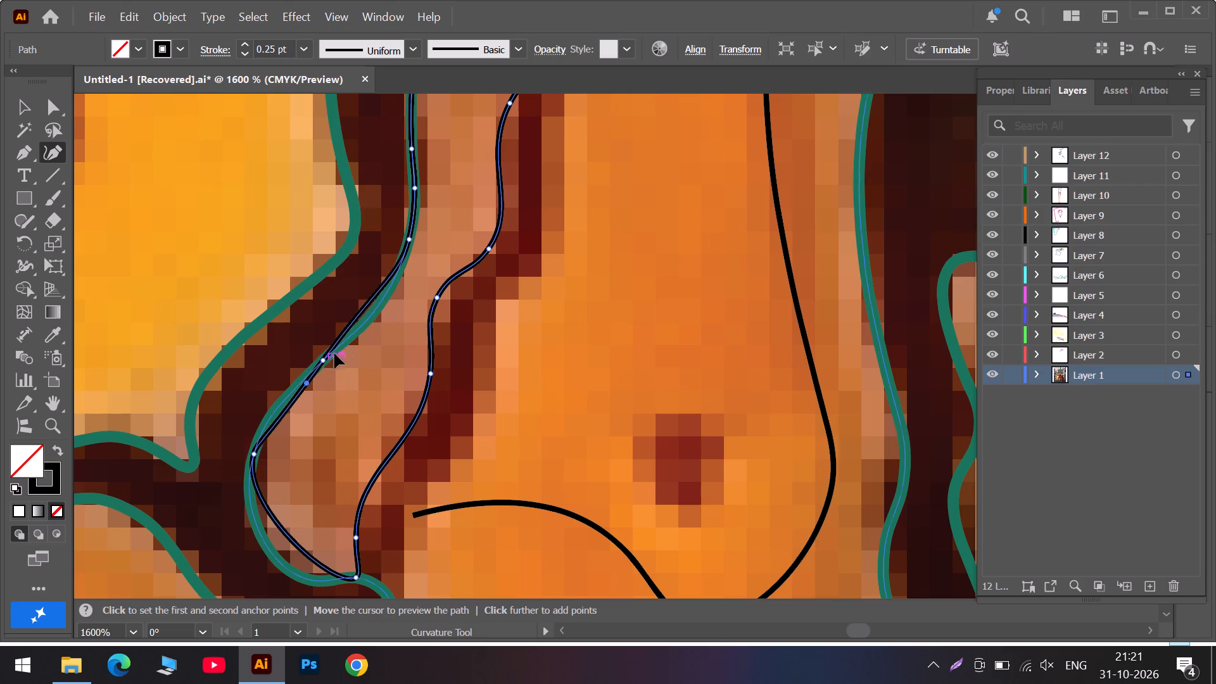
left_click_drag(334, 353, 381, 310)
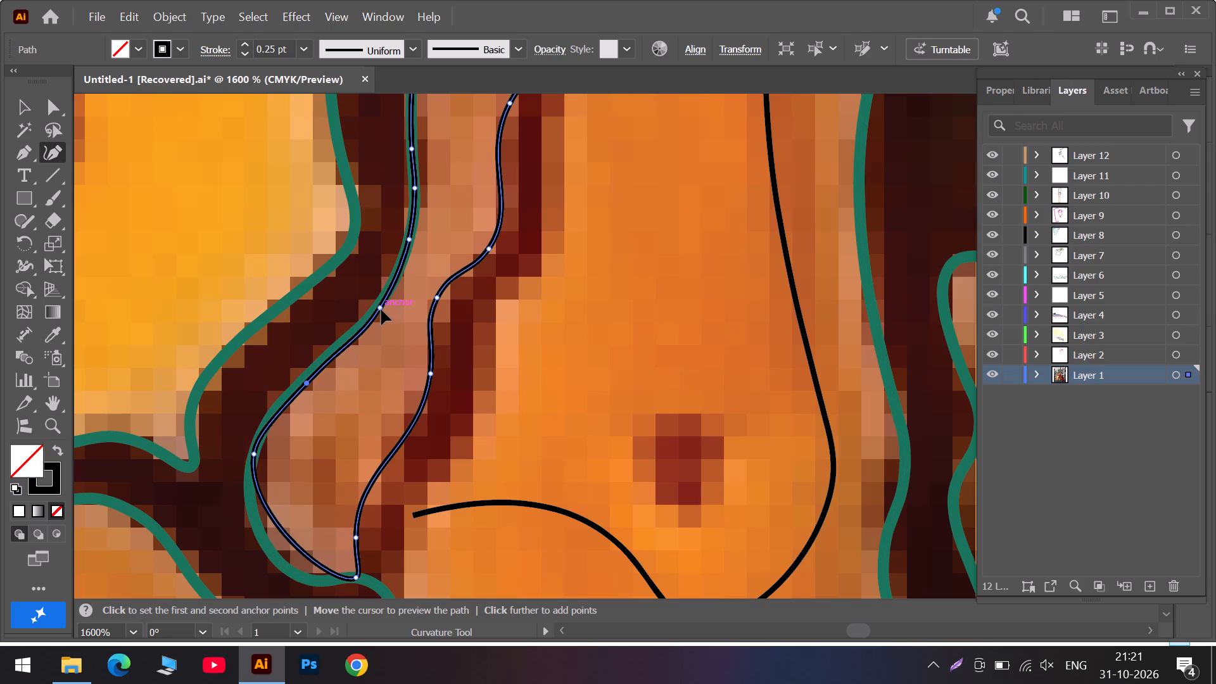
left_click_drag(381, 310, 367, 318)
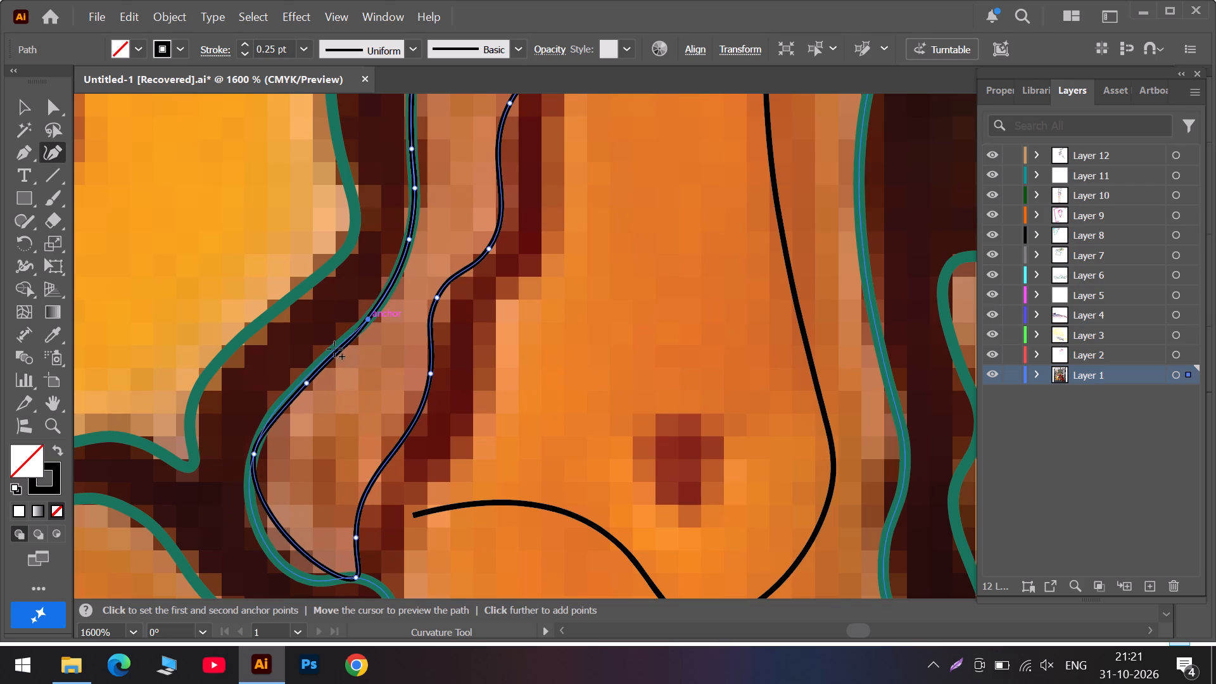
left_click_drag(352, 342, 336, 350)
left_click_drag(308, 384, 291, 391)
Fine-tune the anchors from the upper bend down the near-vertical left section to smooth the edge along the green outline.
scroll(386, 297, "up", 7)
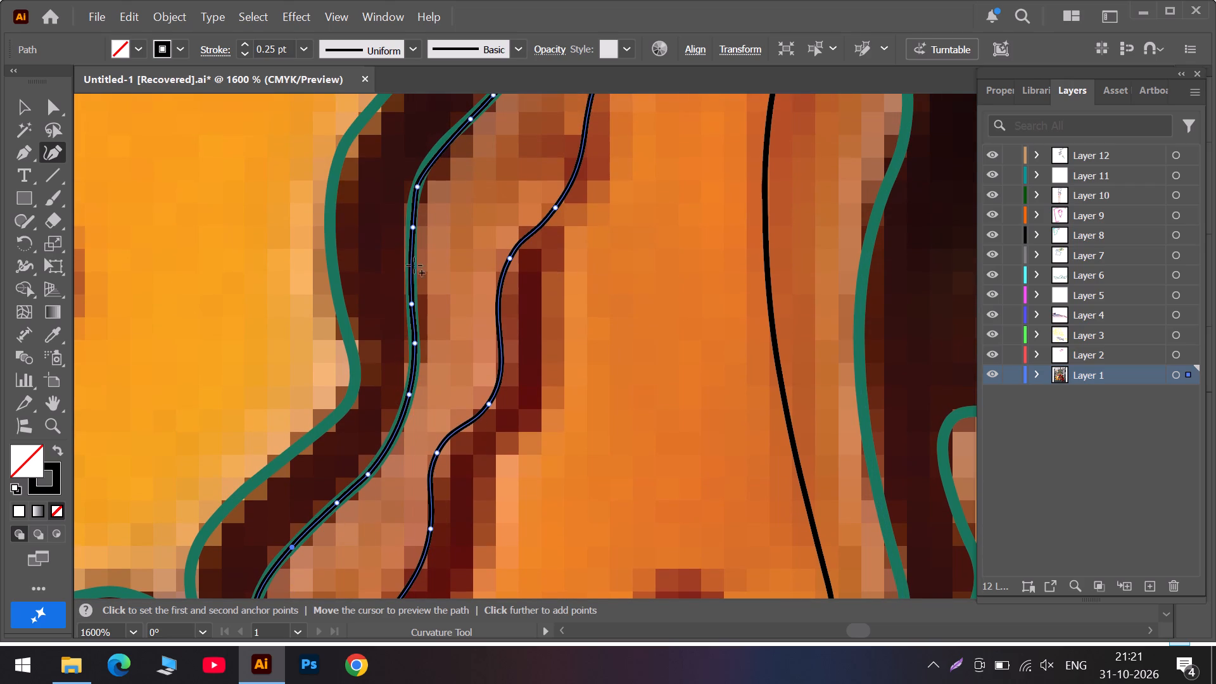
left_click(419, 187)
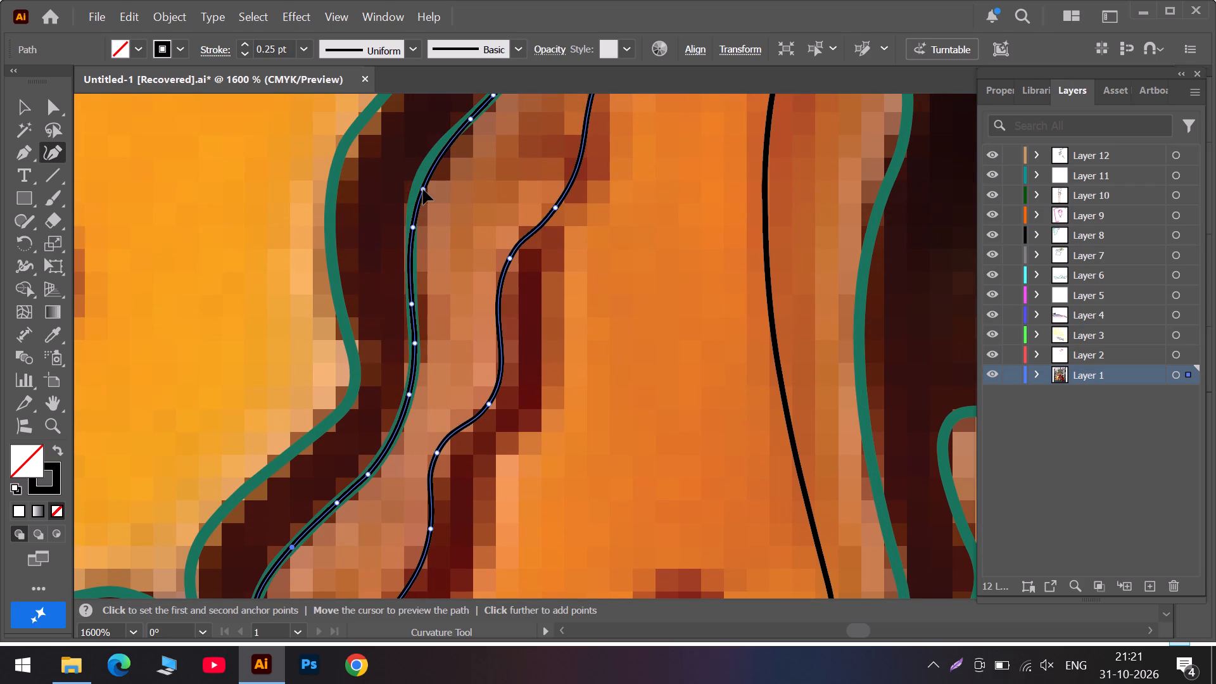
left_click_drag(412, 302, 412, 298)
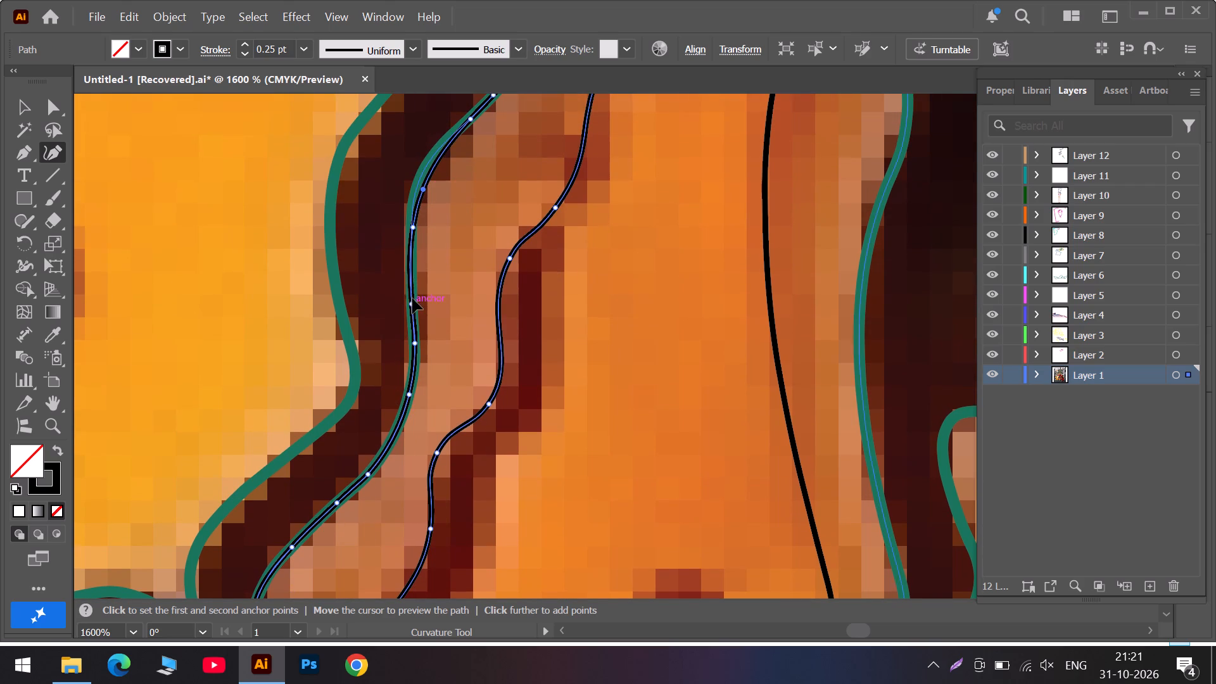
left_click_drag(412, 298, 414, 295)
left_click_drag(411, 395, 407, 407)
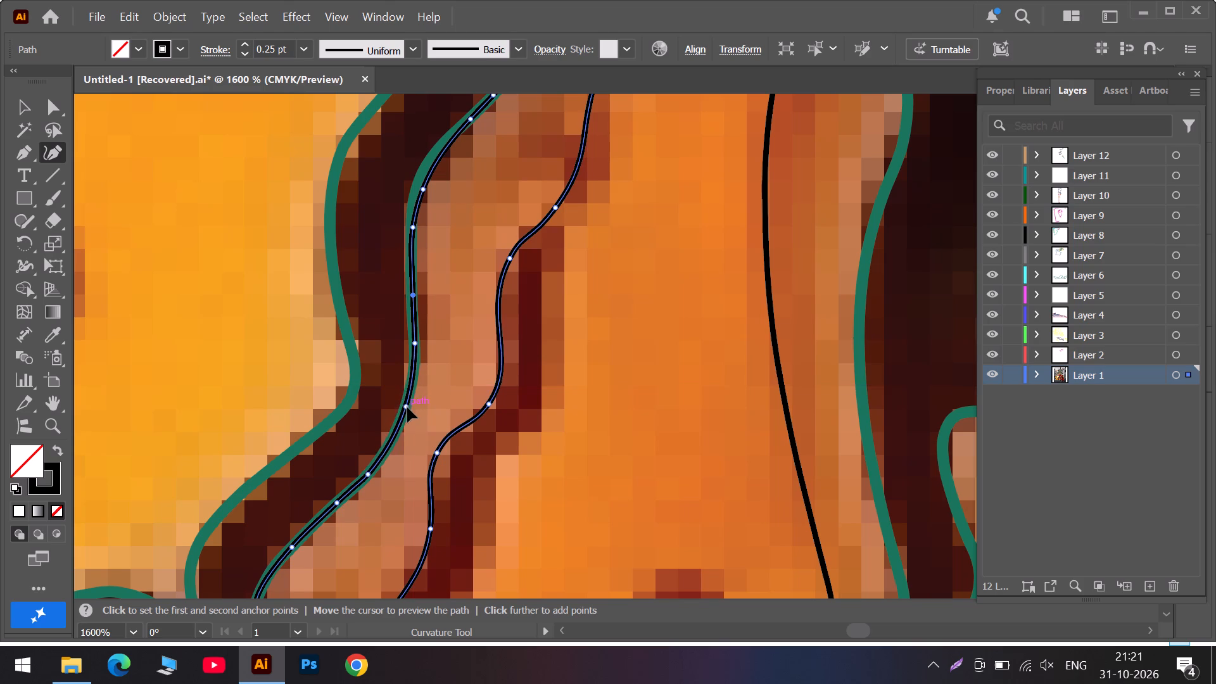
left_click_drag(407, 407, 408, 408)
left_click_drag(414, 342, 416, 345)
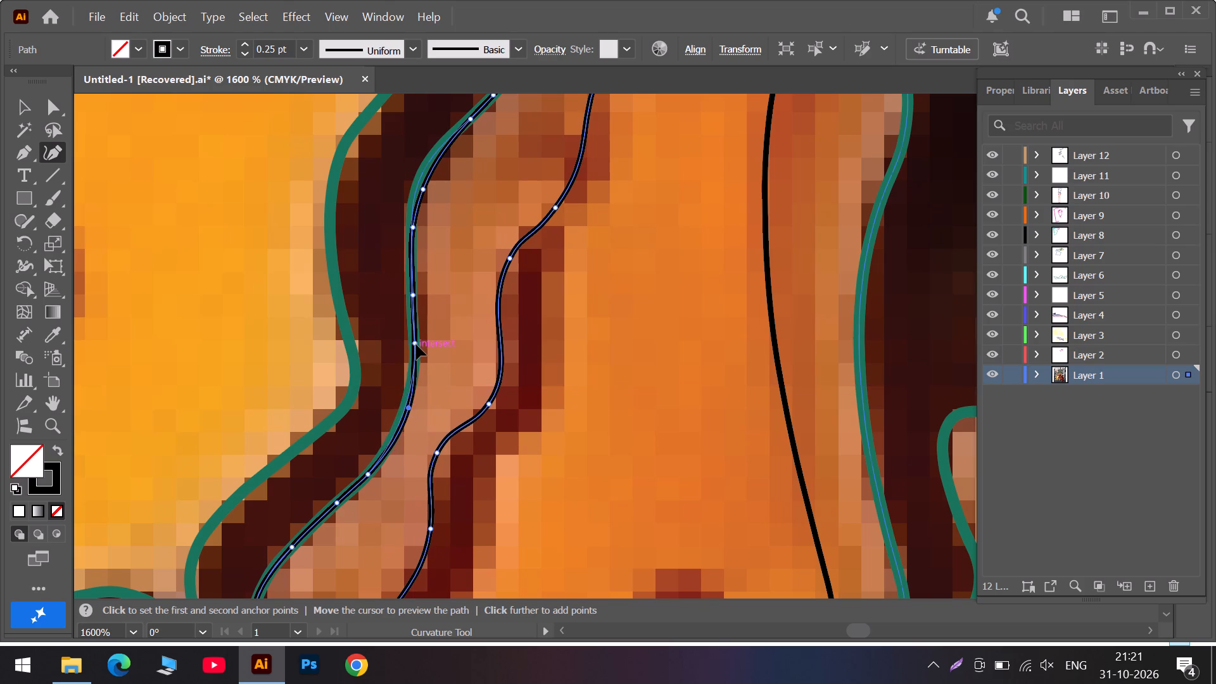
left_click_drag(416, 345, 416, 350)
Nudge the anchors along the path's upper diagonal and add a curve point below its top bend to follow the green outline.
scroll(426, 334, "up", 6)
scroll(497, 275, "up", 4)
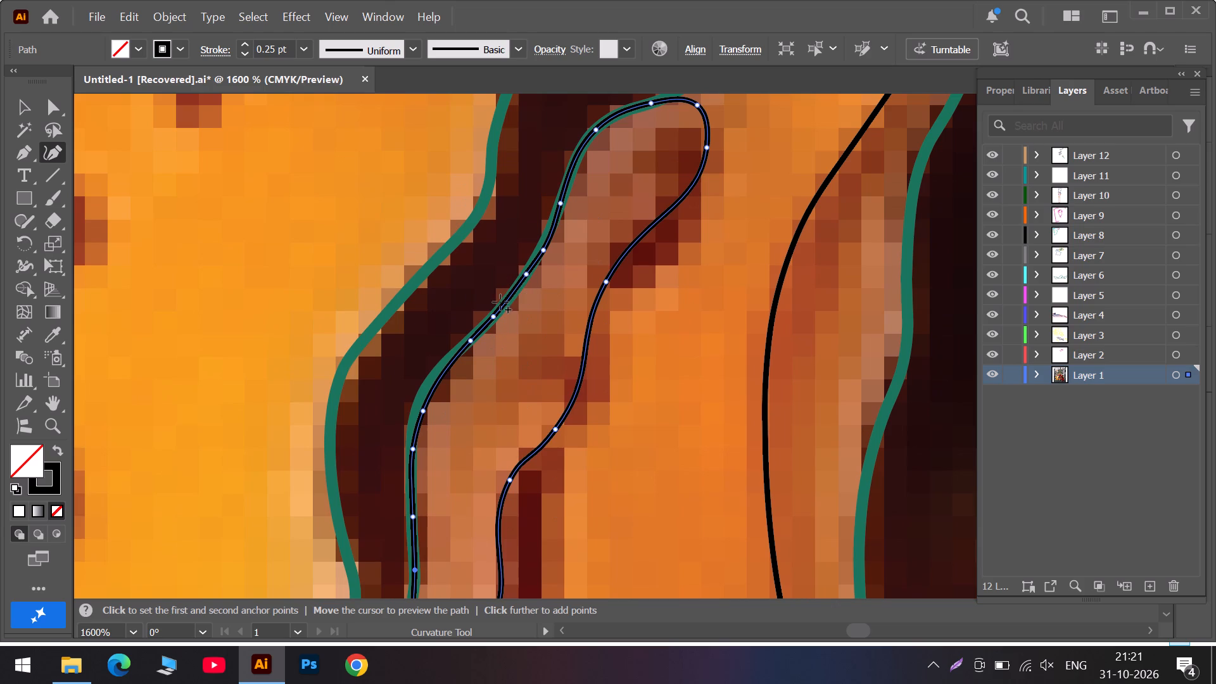
left_click(495, 315)
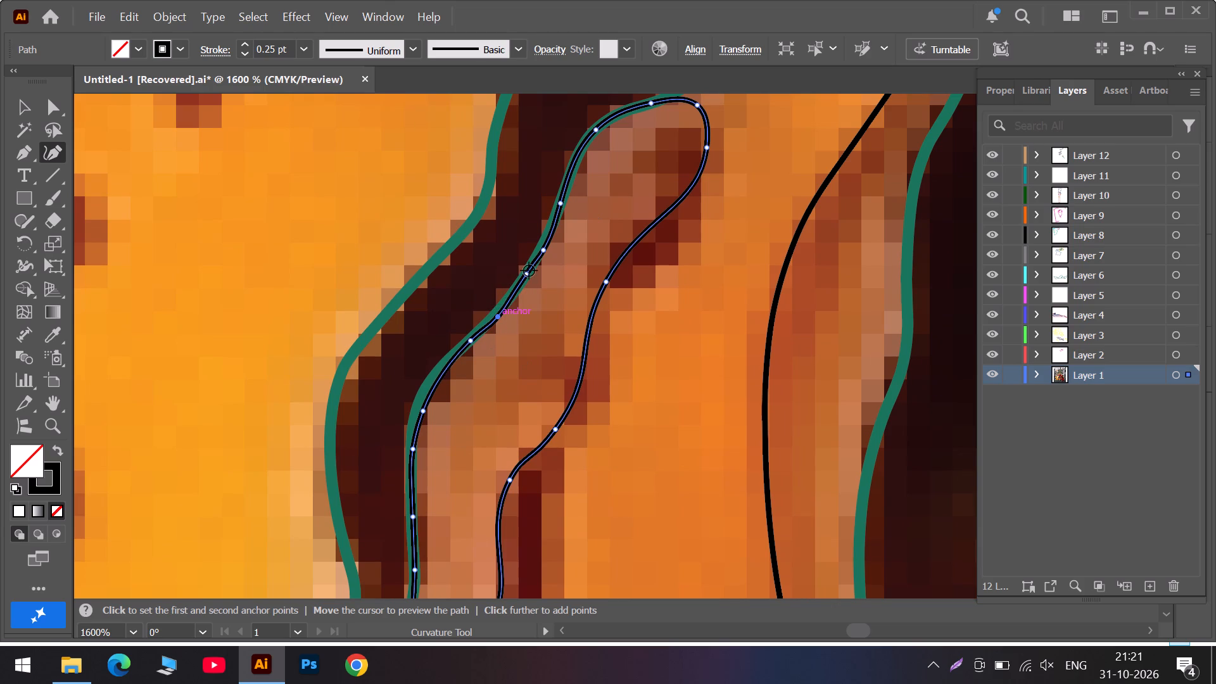
left_click(528, 273)
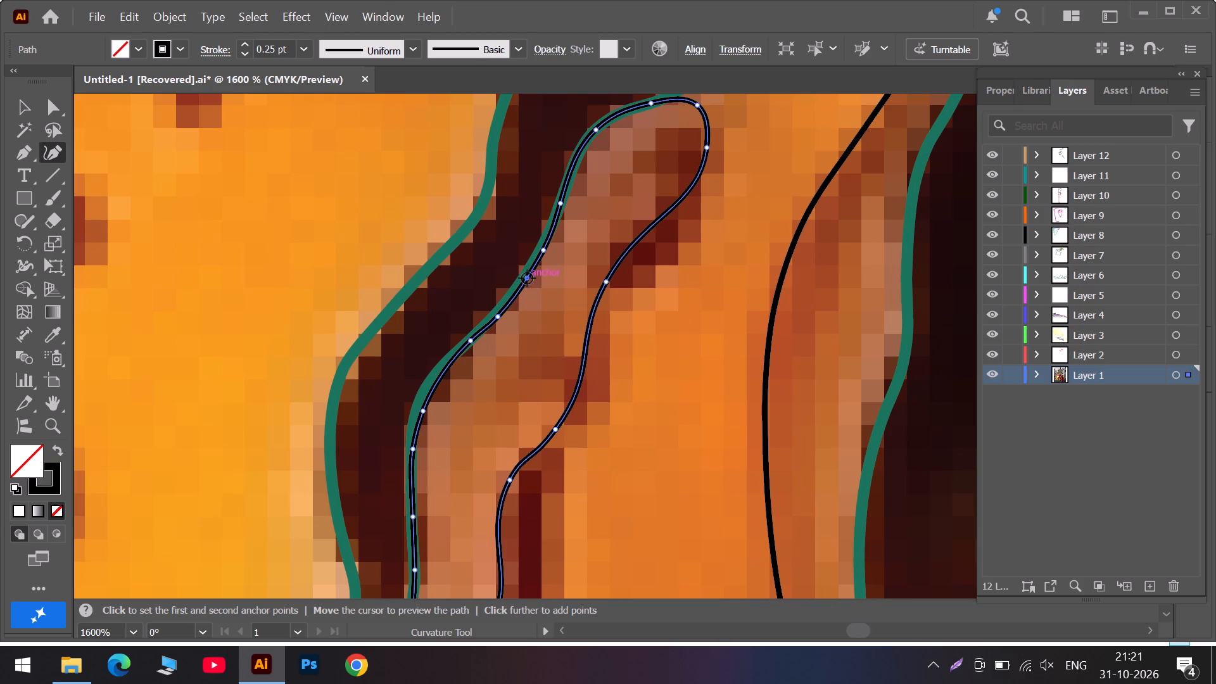
scroll(564, 217, "up", 3)
left_click_drag(584, 210, 583, 220)
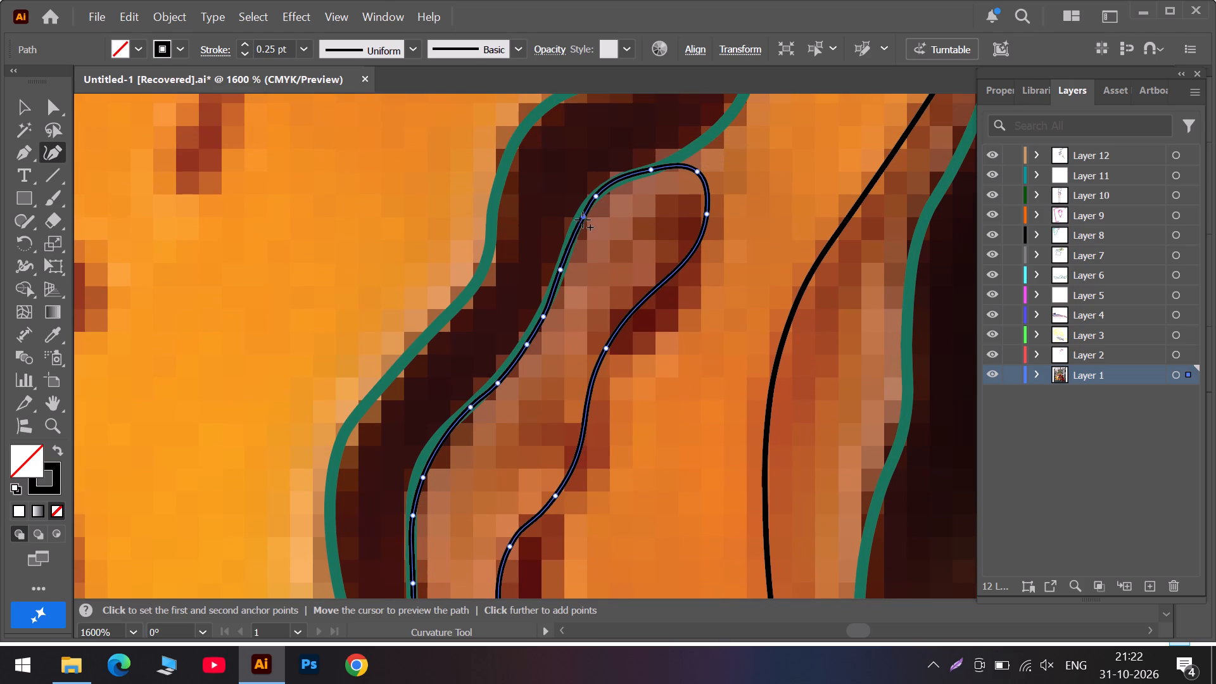
left_click_drag(583, 220, 583, 222)
left_click(562, 271)
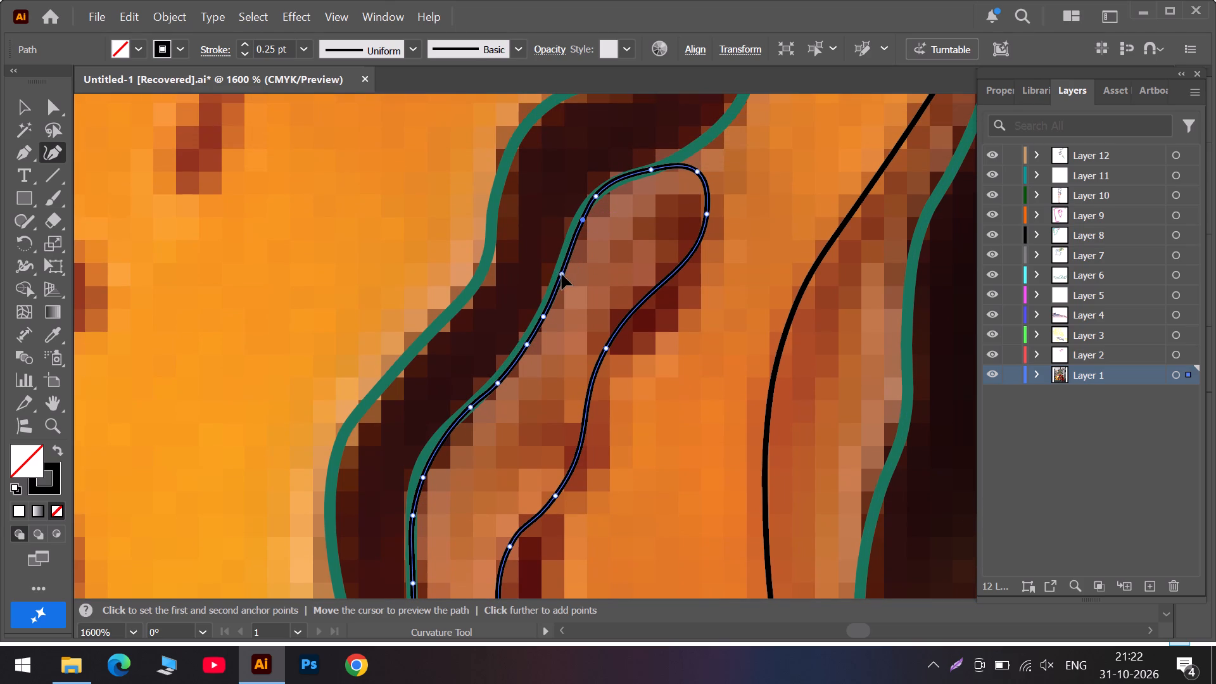
Add curve points around the path's rounded bottom end and adjust the tip anchor so the edge follows the green outline.
scroll(560, 294, "down", 10)
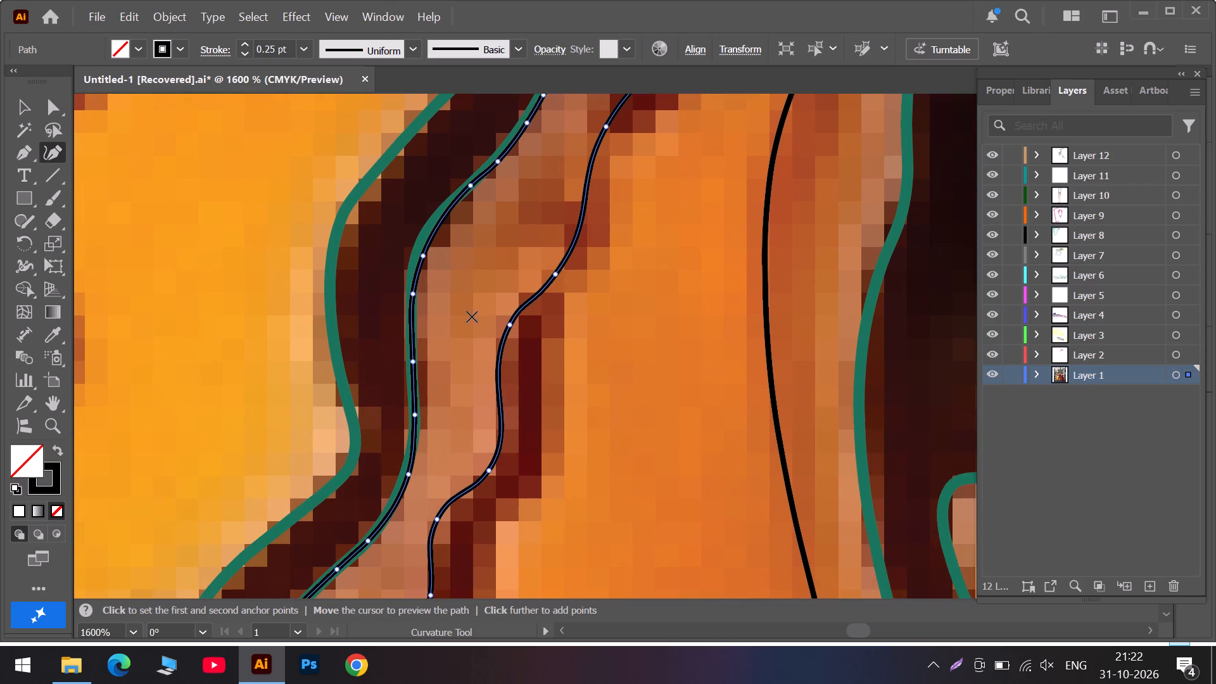
scroll(437, 327, "down", 5)
scroll(362, 348, "down", 5)
scroll(315, 399, "down", 4)
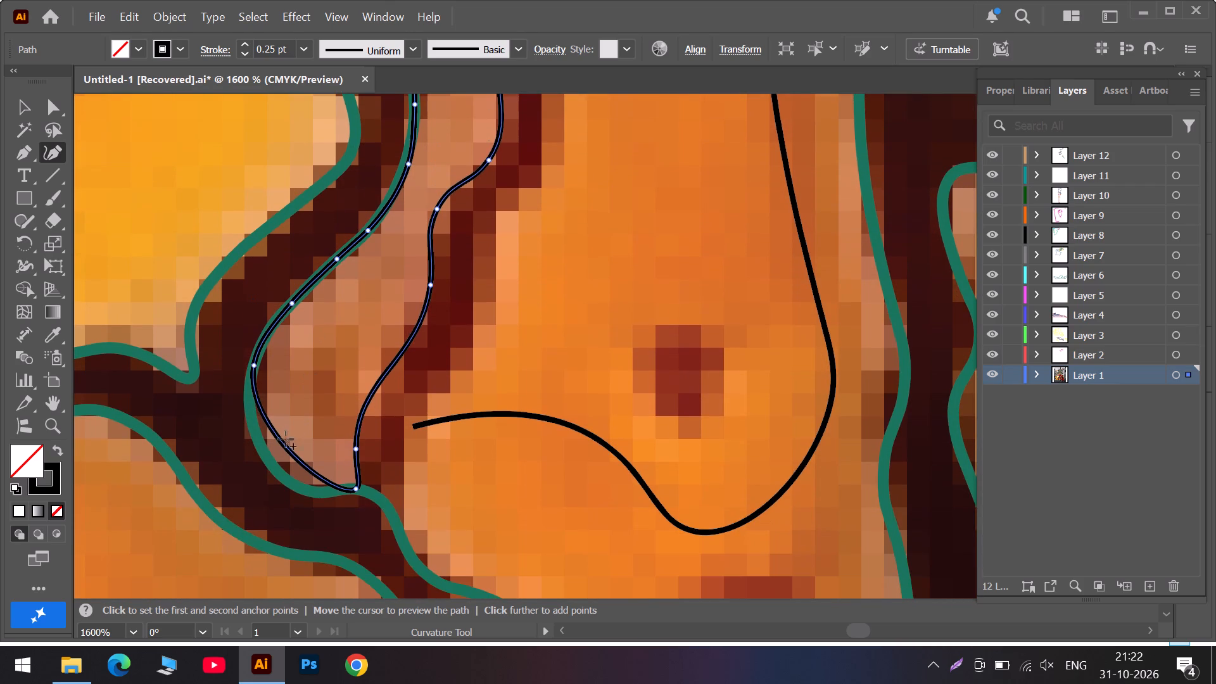
left_click_drag(280, 441, 285, 474)
left_click_drag(342, 497, 341, 496)
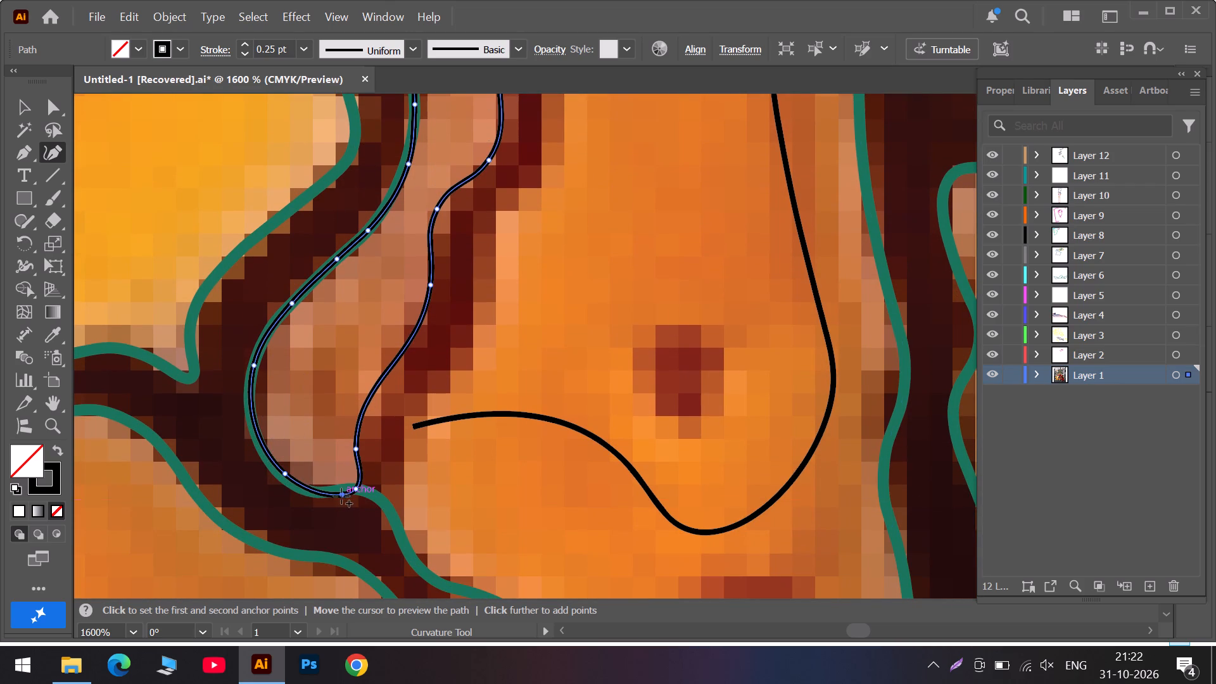
left_click_drag(341, 496, 336, 491)
left_click_drag(353, 490, 353, 483)
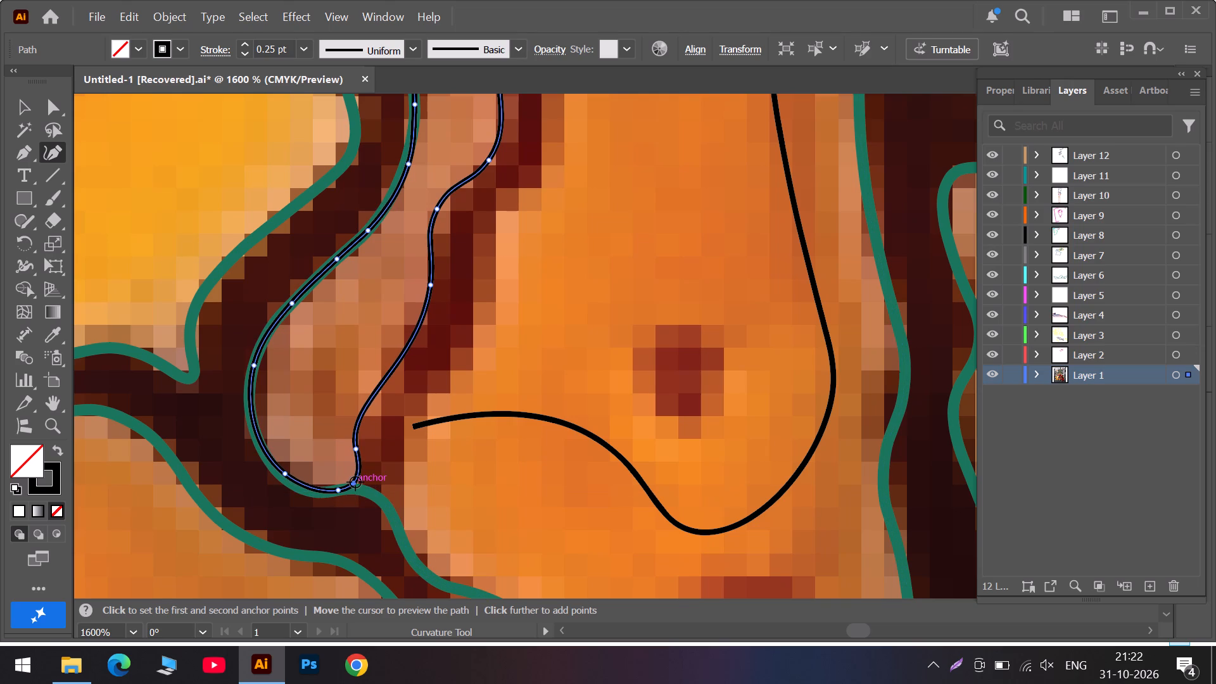
Draw a curved shading path down the small triangular chicken piece beside the grey column, ending on its lower green outline.
scroll(309, 422, "down", 3, "alt")
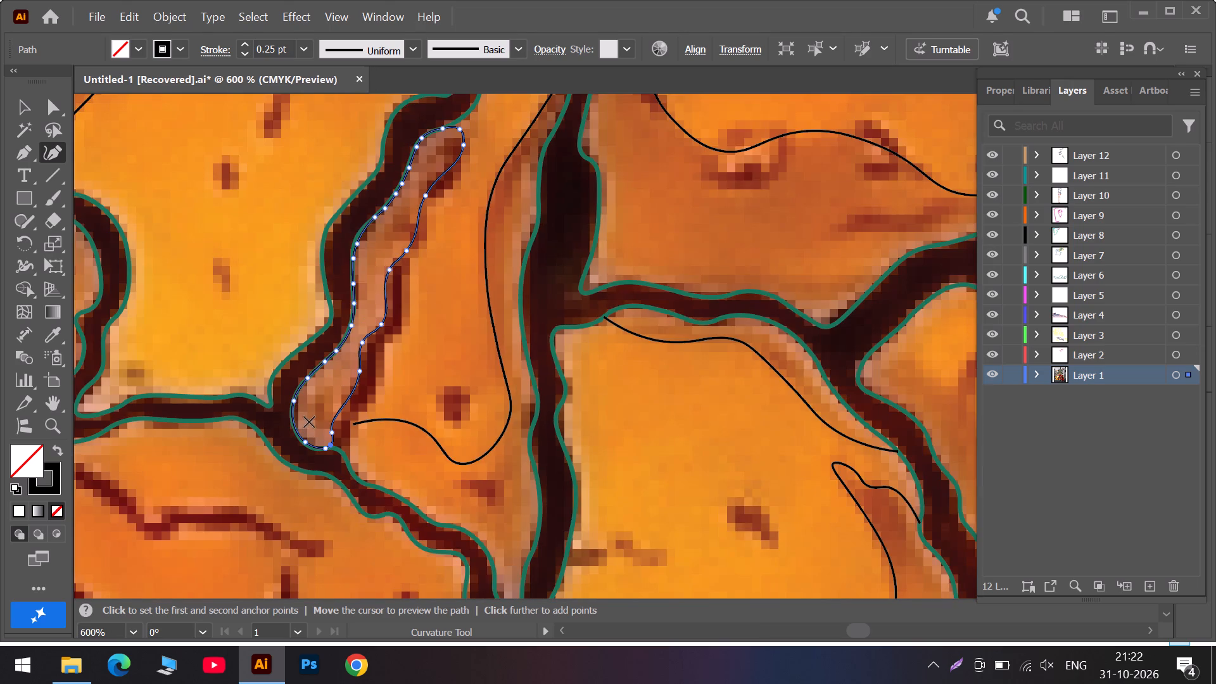
scroll(310, 421, "down", 3, "alt")
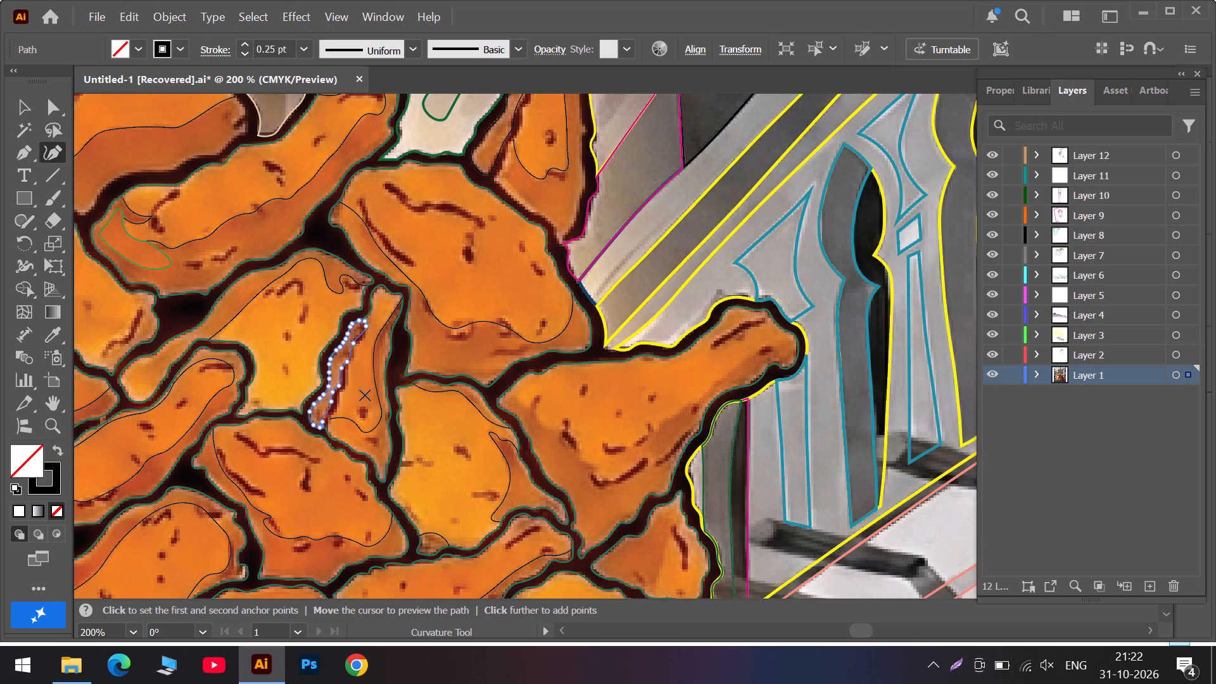
scroll(371, 376, "up", 5)
scroll(371, 408, "up", 3, "alt")
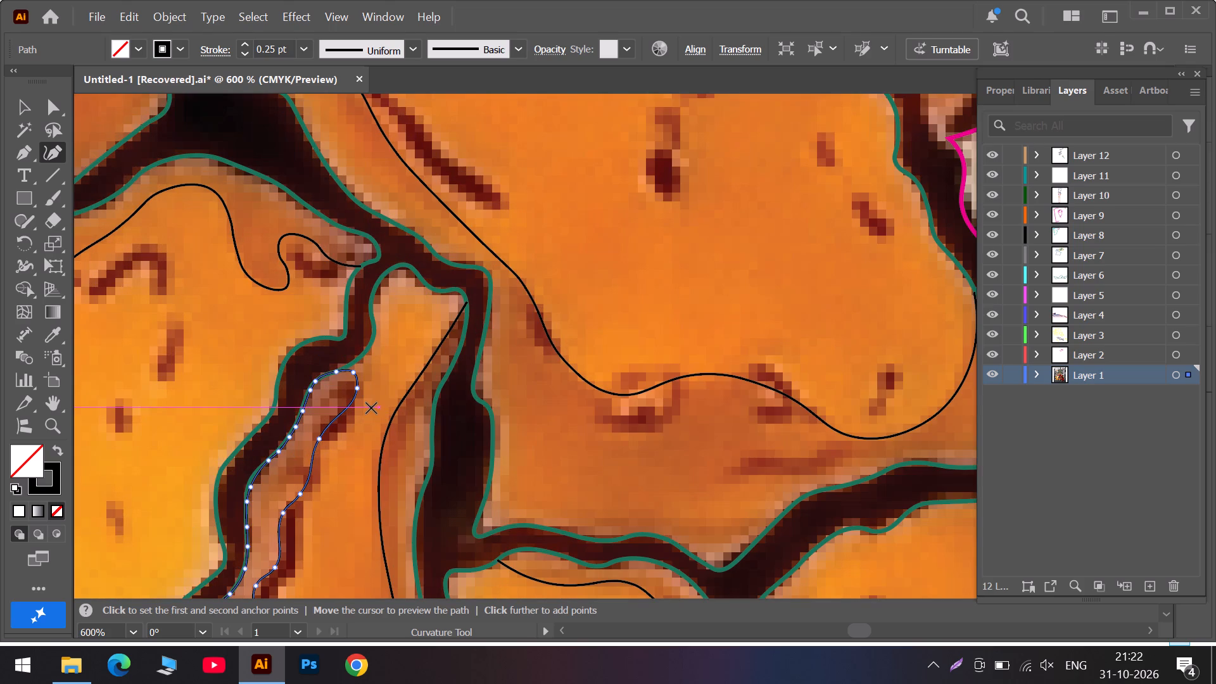
scroll(371, 408, "down", 3)
scroll(371, 407, "down", 2, "alt")
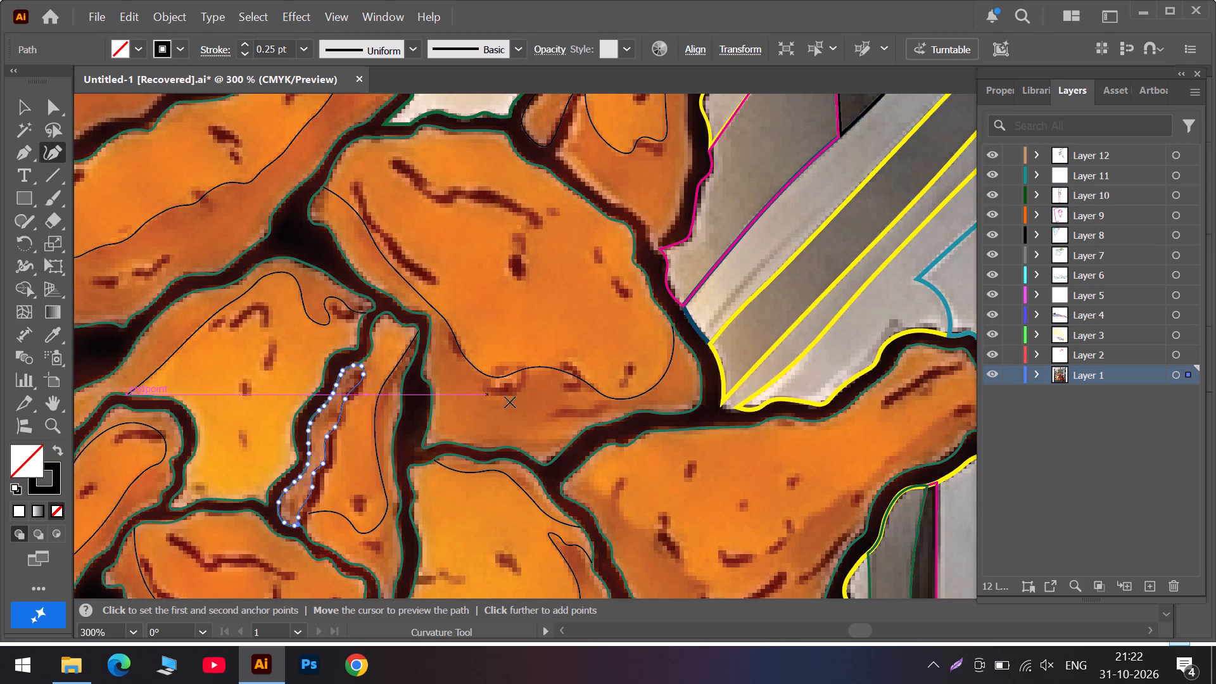
scroll(699, 464, "down", 6)
scroll(645, 441, "down", 4)
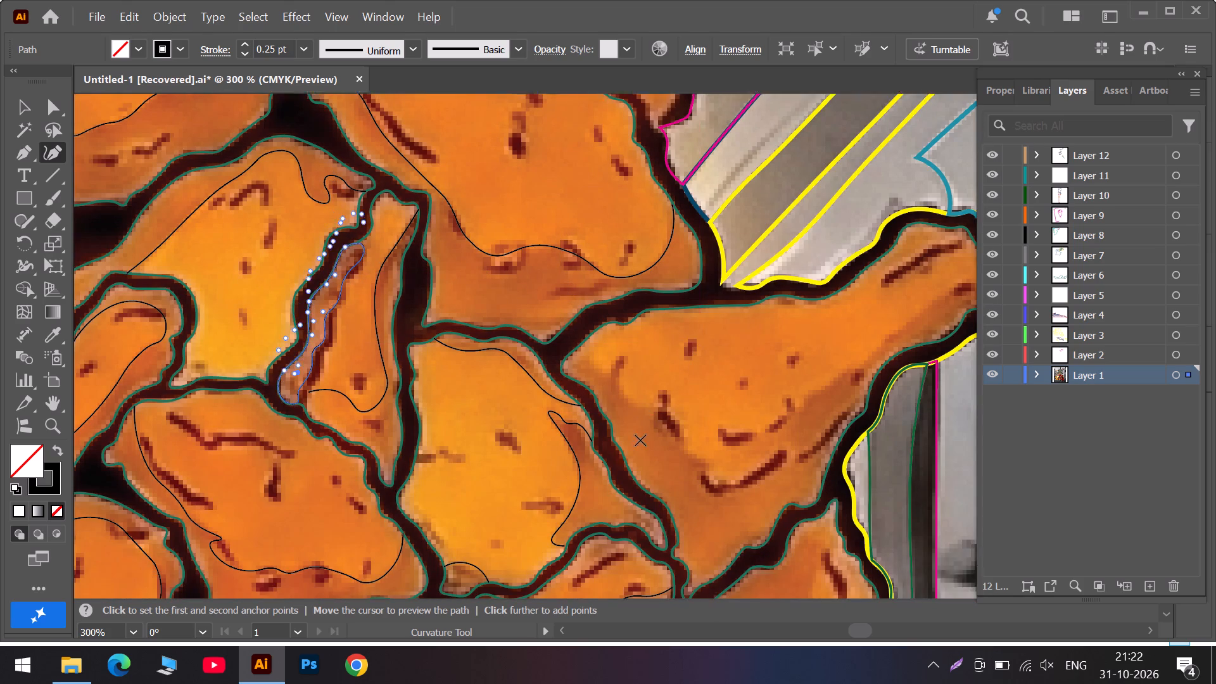
scroll(640, 440, "down", 6)
scroll(768, 412, "down", 6)
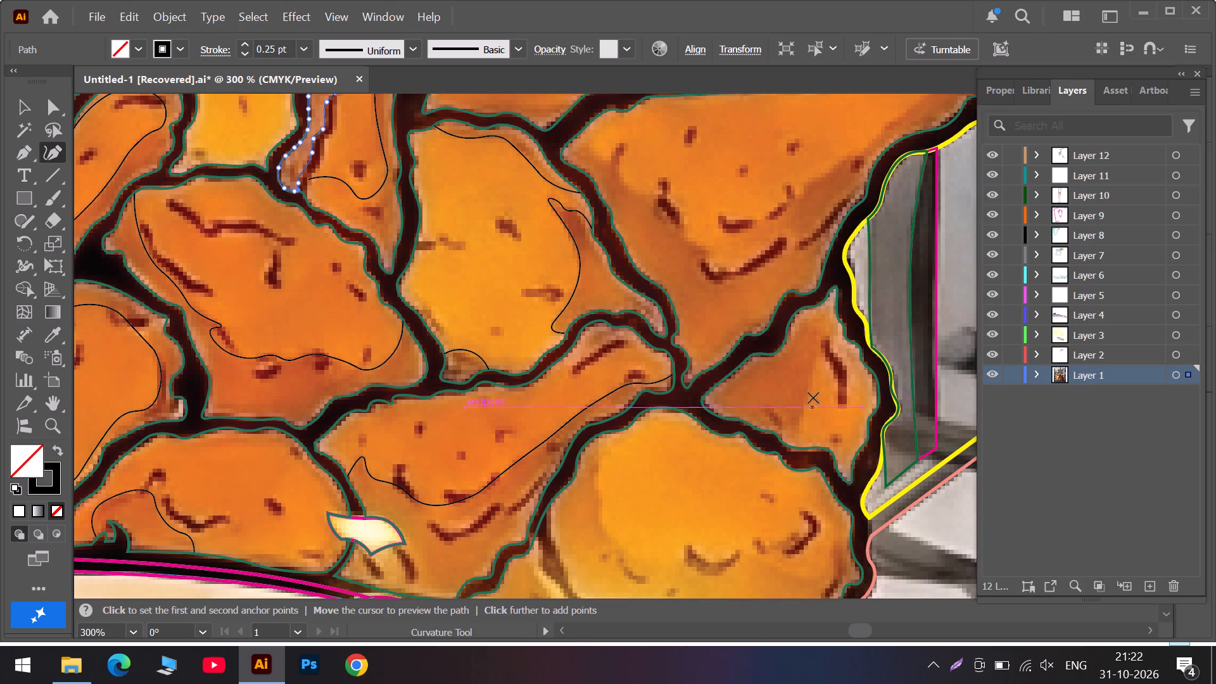
scroll(821, 395, "up", 2, "alt")
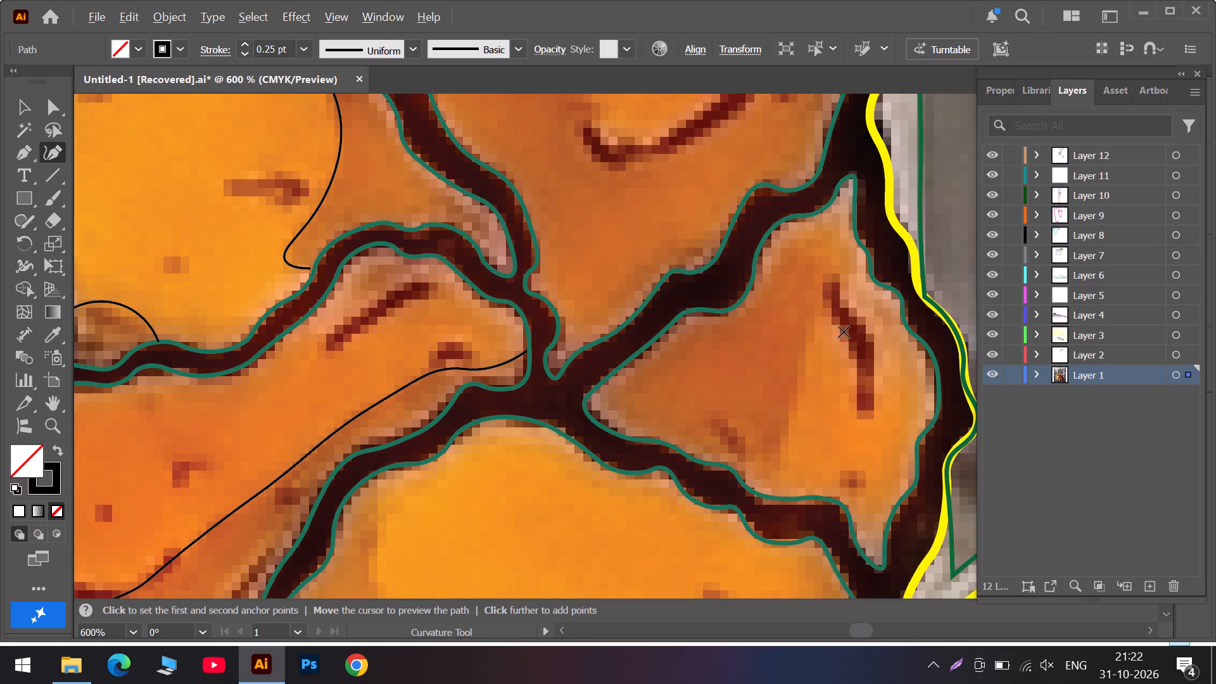
left_click(855, 255)
left_click(837, 276)
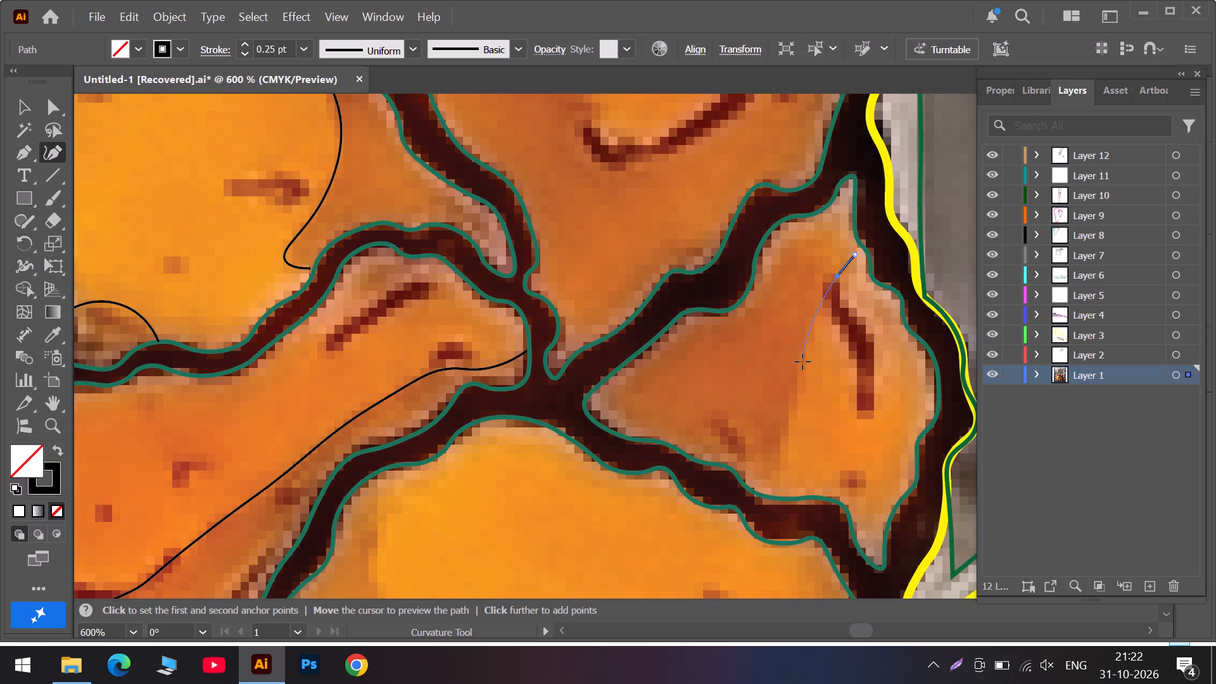
left_click(803, 366)
left_click(776, 474)
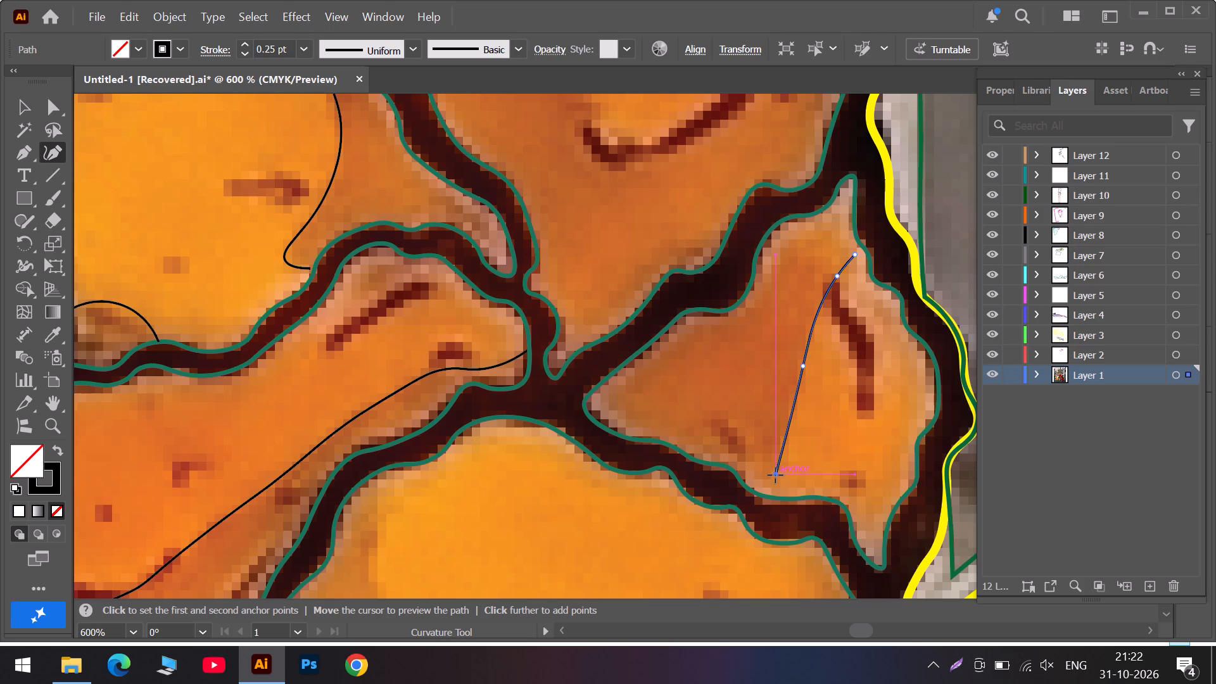
left_click(771, 484)
left_click_drag(771, 484, 768, 495)
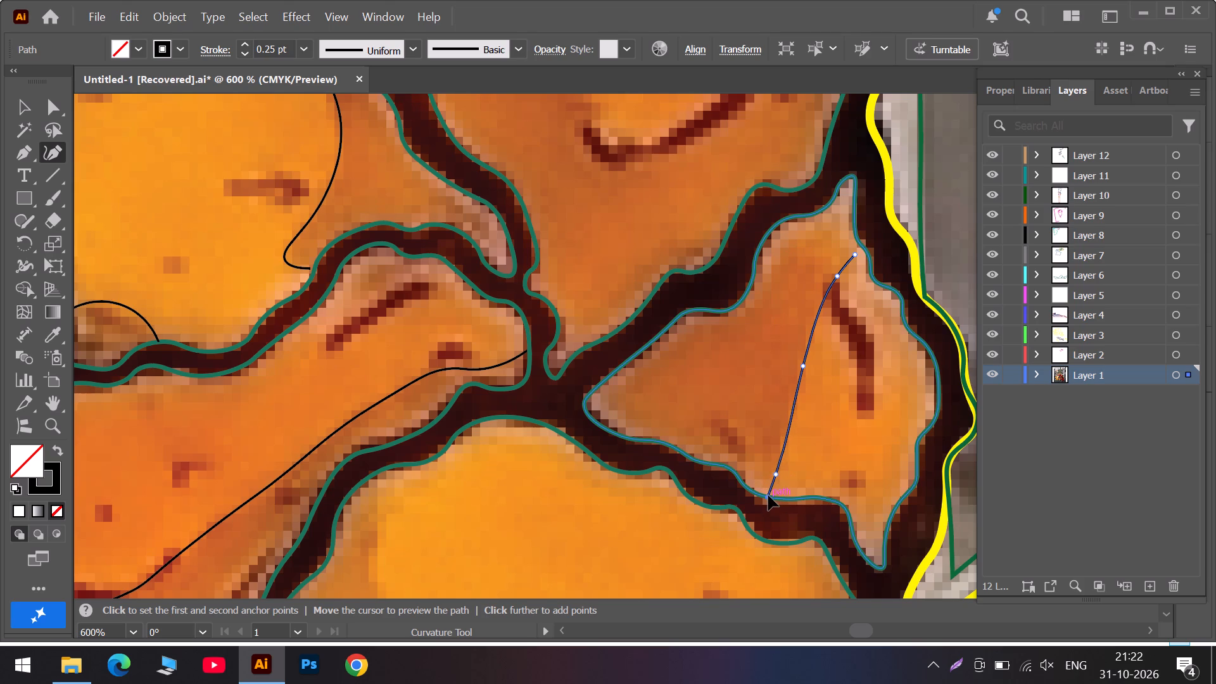
left_click_drag(768, 495, 769, 496)
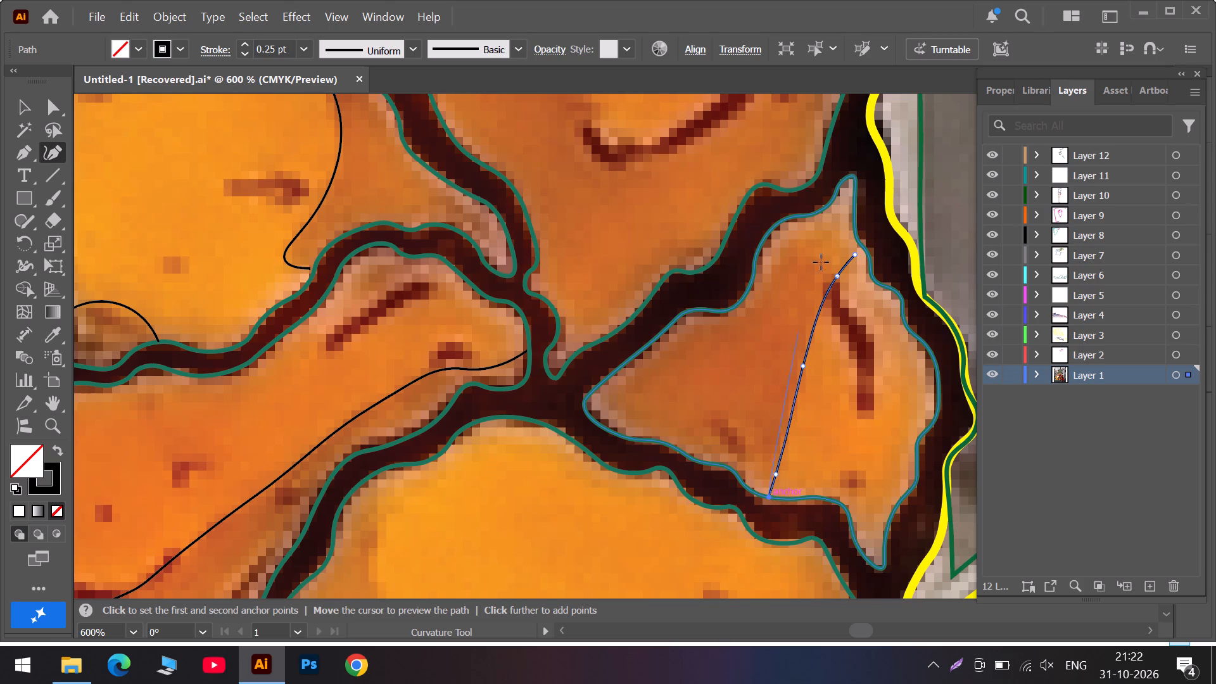
Move the new path's top end anchor inward, away from the outline, and add a curve point to bend the upper section along the shading.
left_click_drag(856, 256, 856, 248)
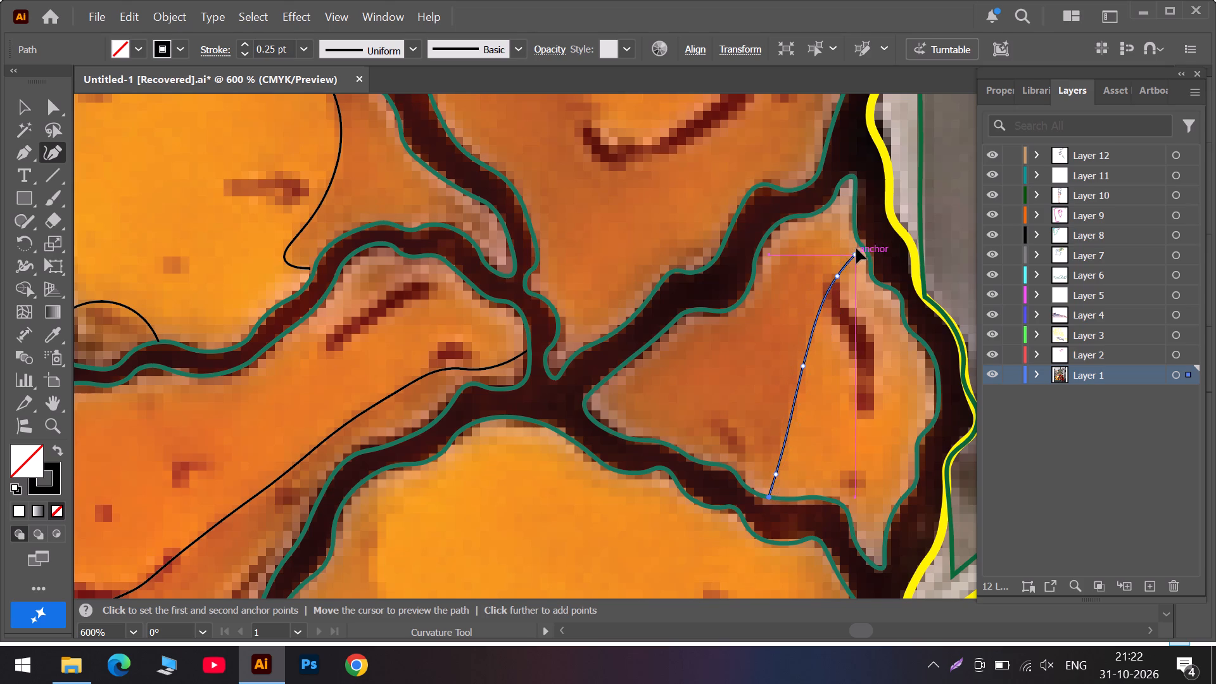
left_click_drag(856, 248, 862, 246)
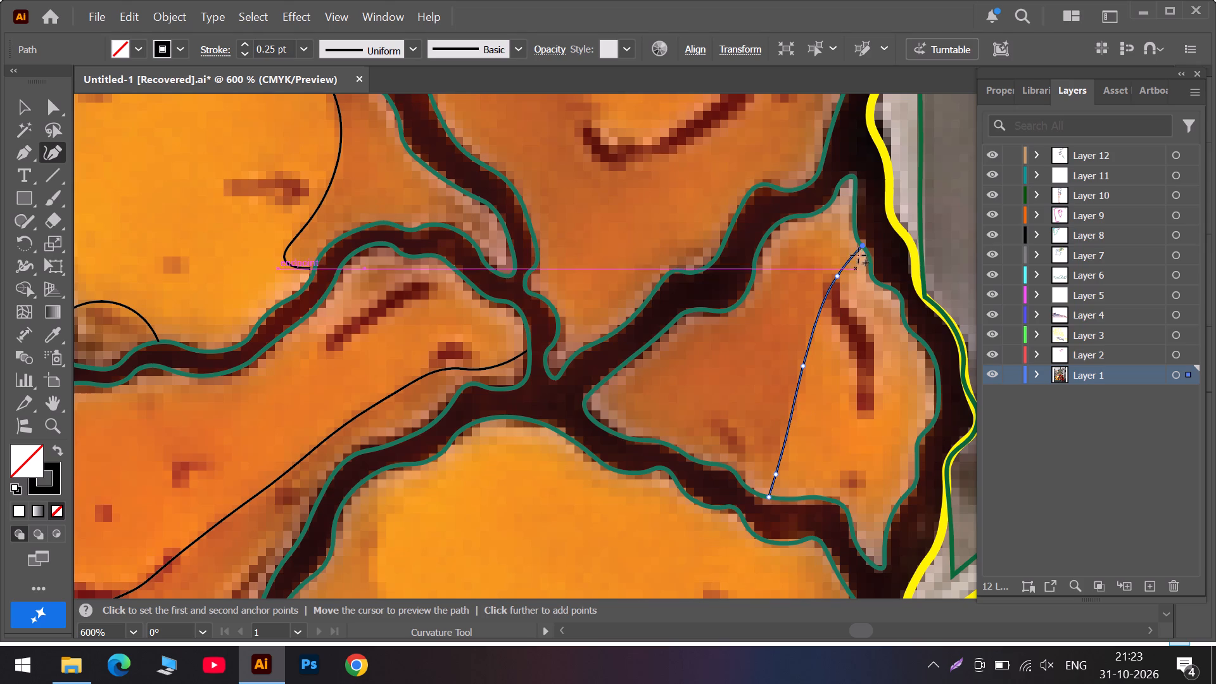
left_click_drag(863, 242, 839, 252)
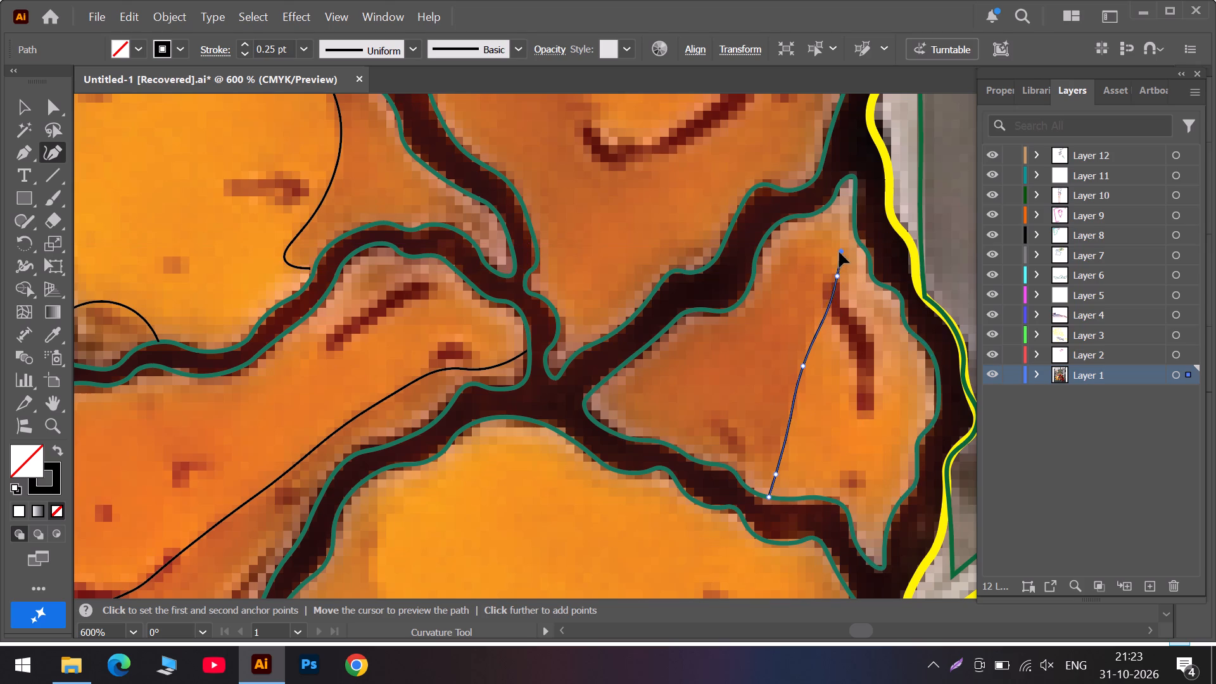
left_click_drag(839, 252, 830, 240)
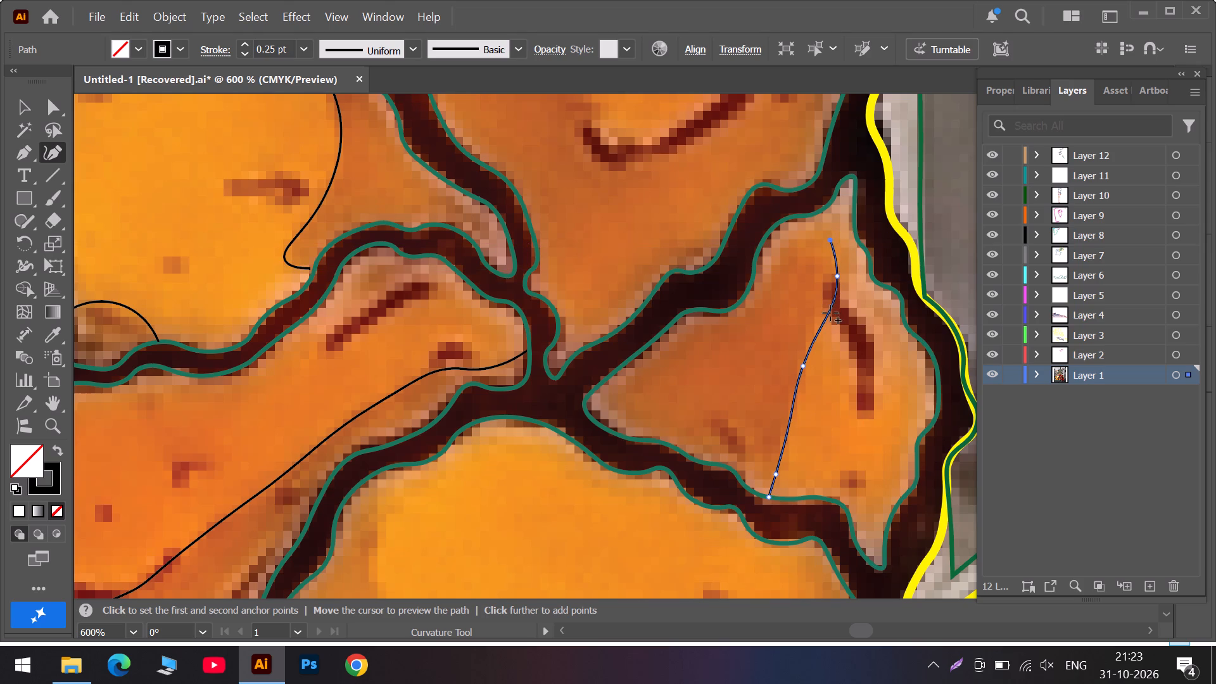
left_click_drag(830, 313, 814, 320)
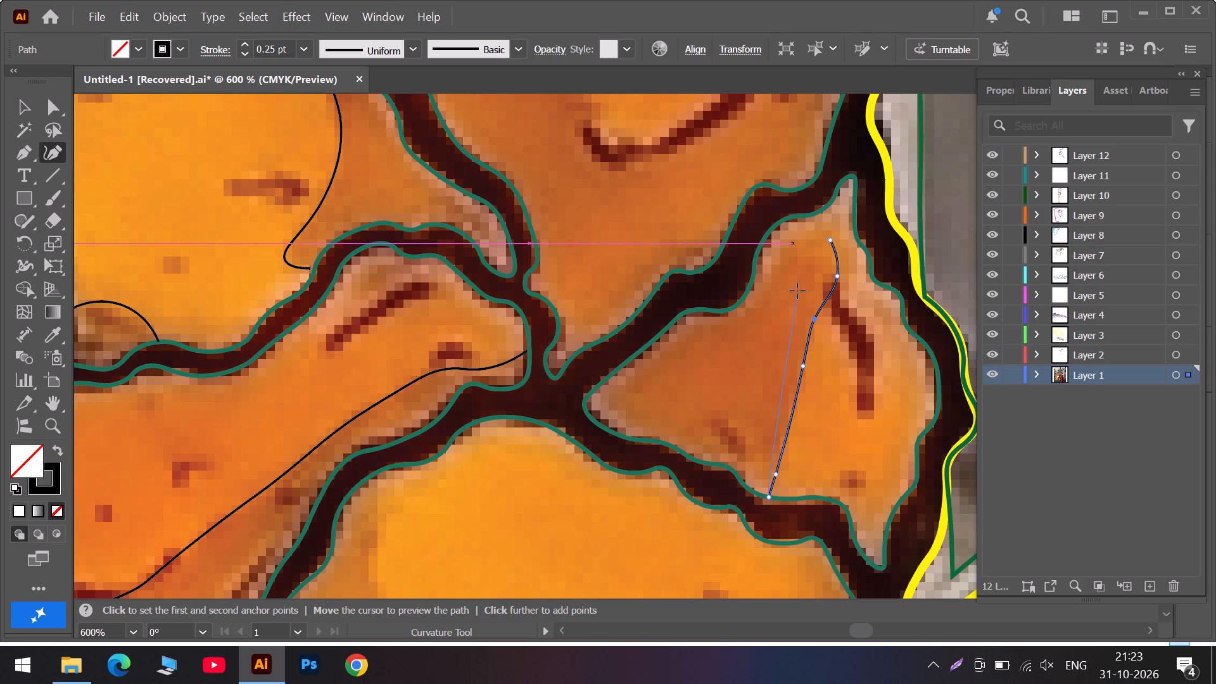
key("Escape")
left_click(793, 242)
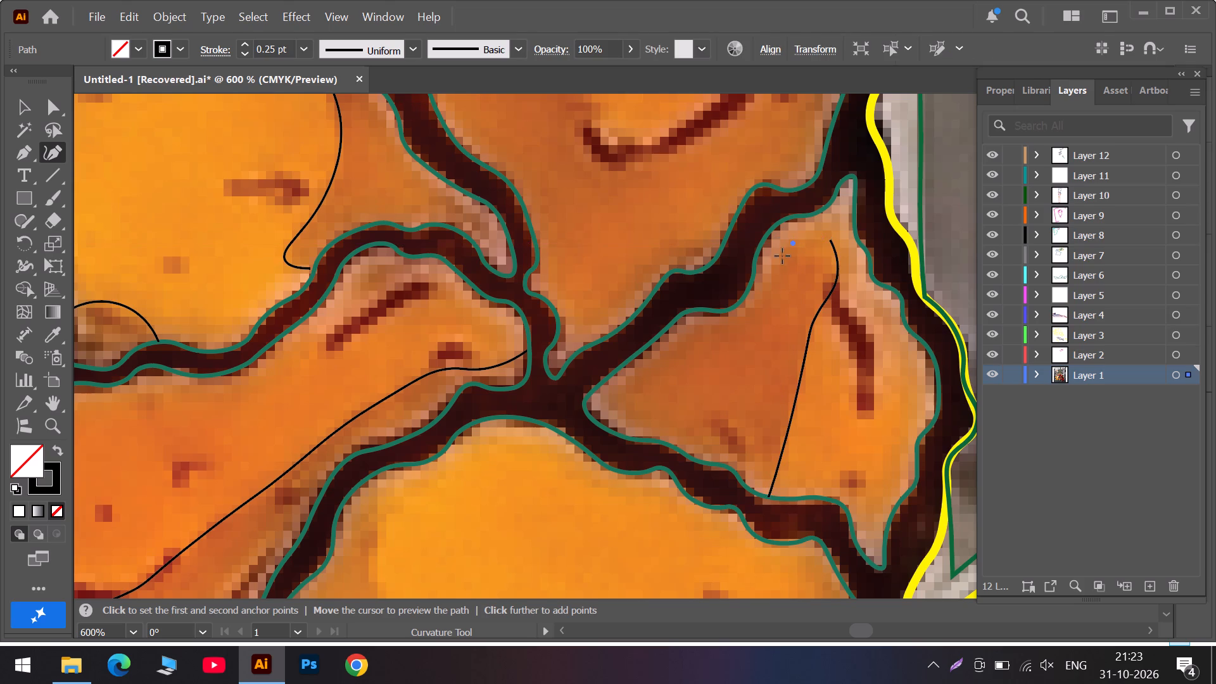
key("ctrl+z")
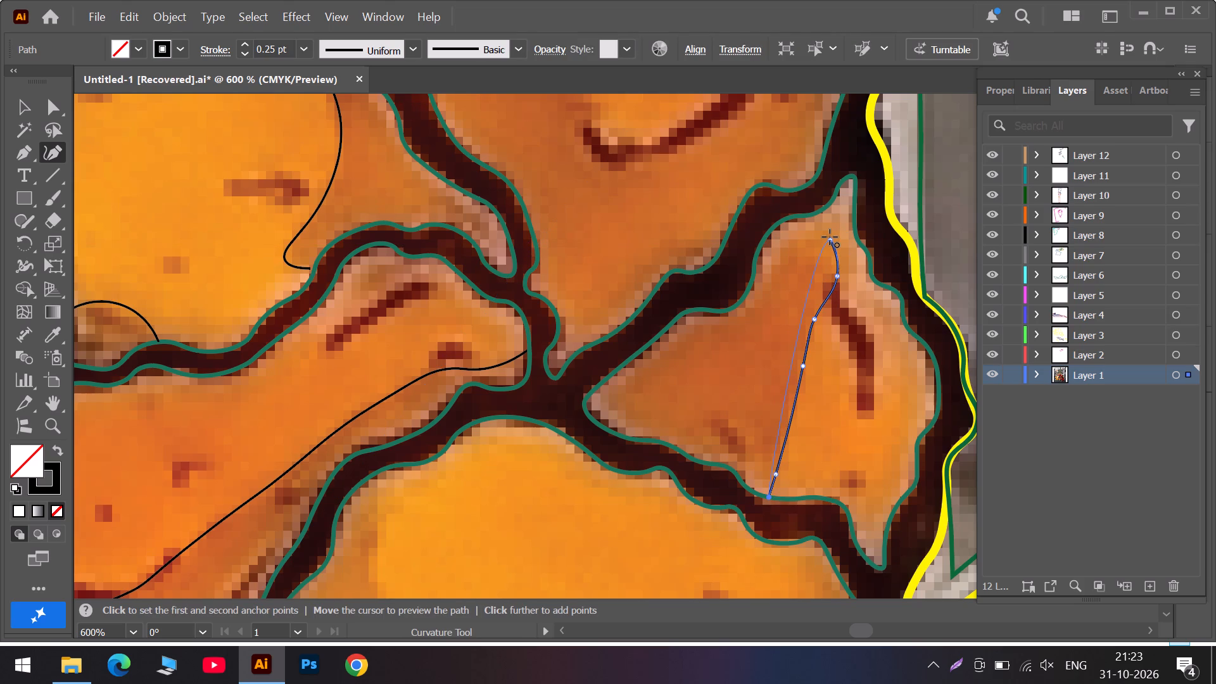
Extend the shading path from its top end over a rounded crest and down to the triangular piece's upper-left green outline.
key("Escape")
key("Escape")
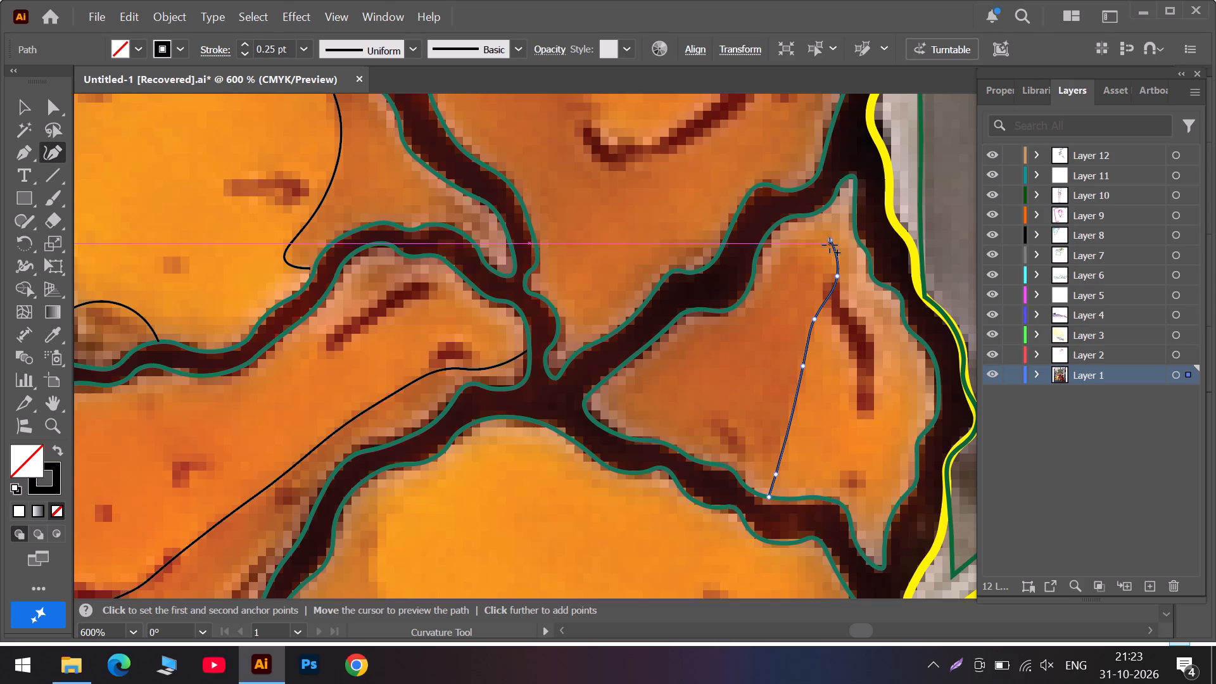
left_click(830, 240)
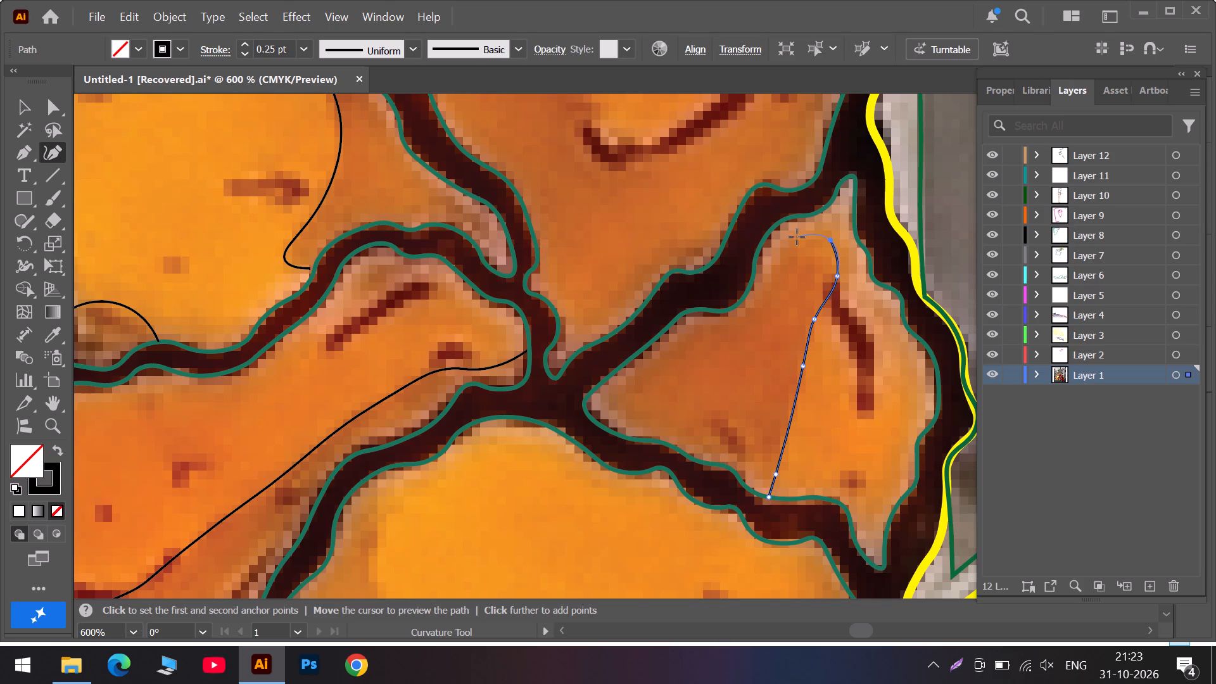
left_click(795, 237)
left_click(773, 272)
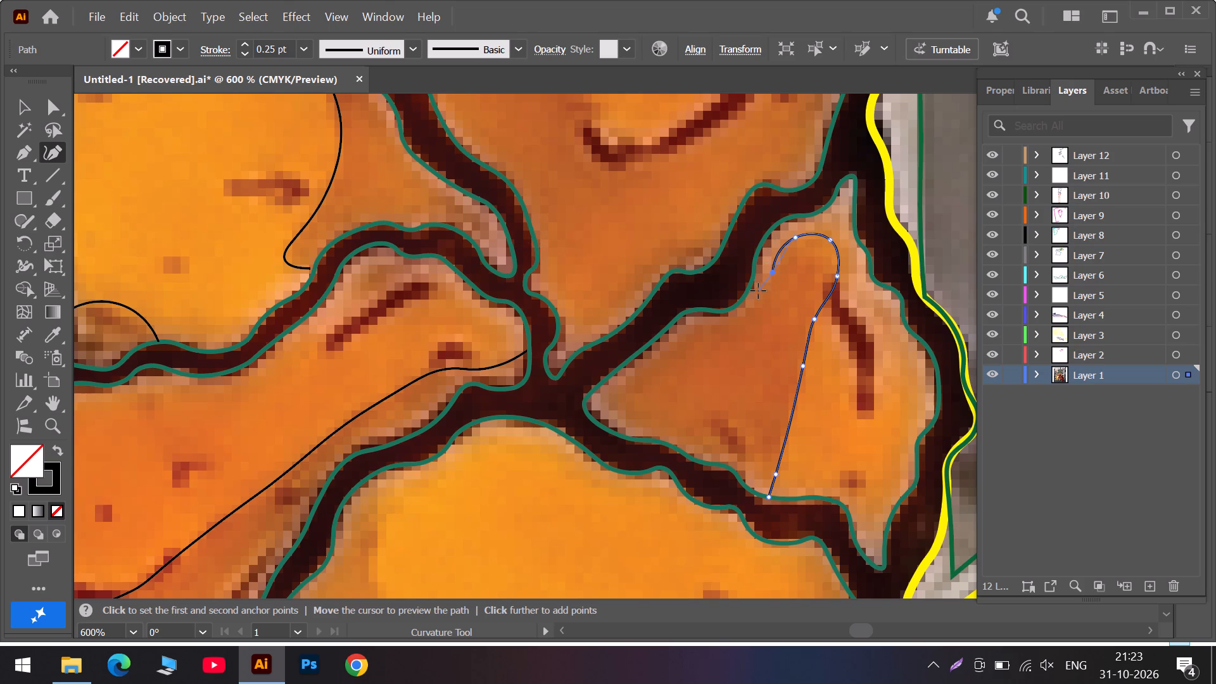
left_click(757, 291)
left_click_drag(757, 291, 742, 295)
key("Escape")
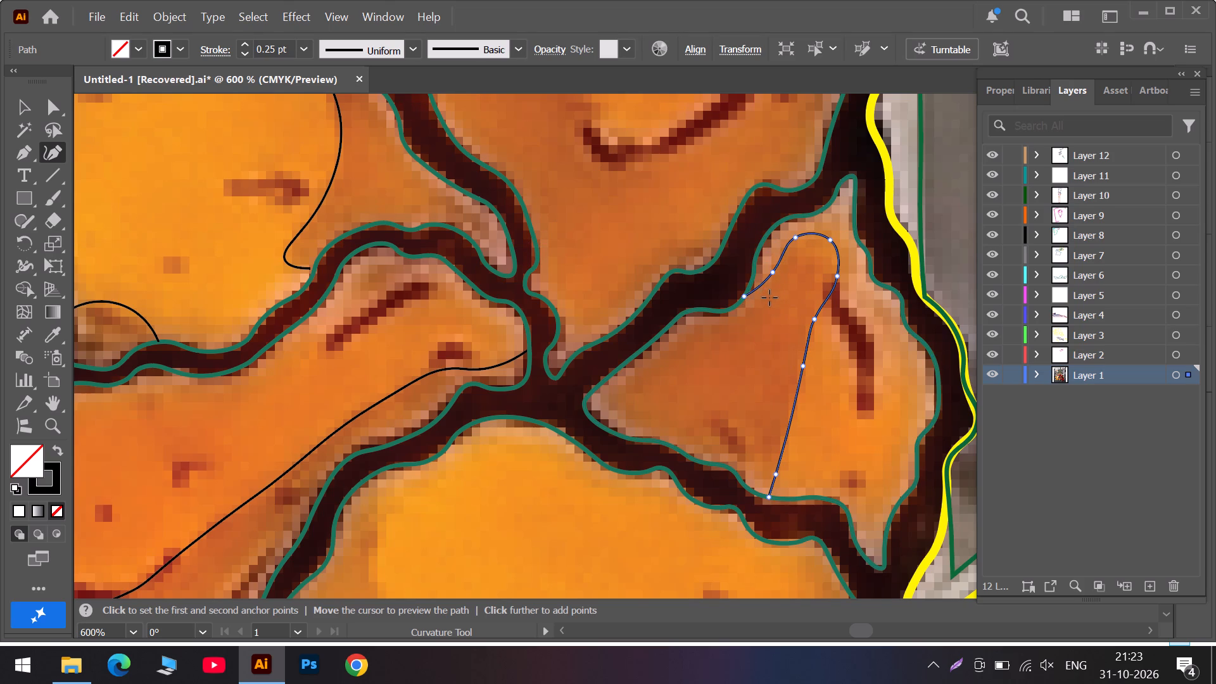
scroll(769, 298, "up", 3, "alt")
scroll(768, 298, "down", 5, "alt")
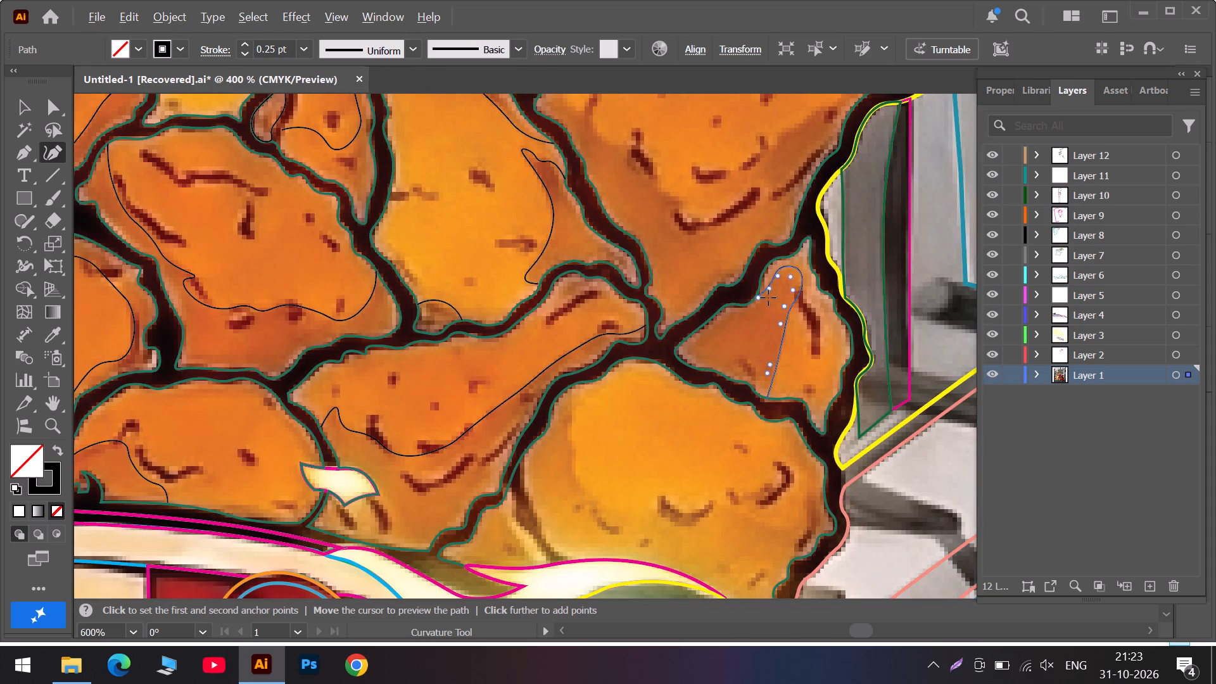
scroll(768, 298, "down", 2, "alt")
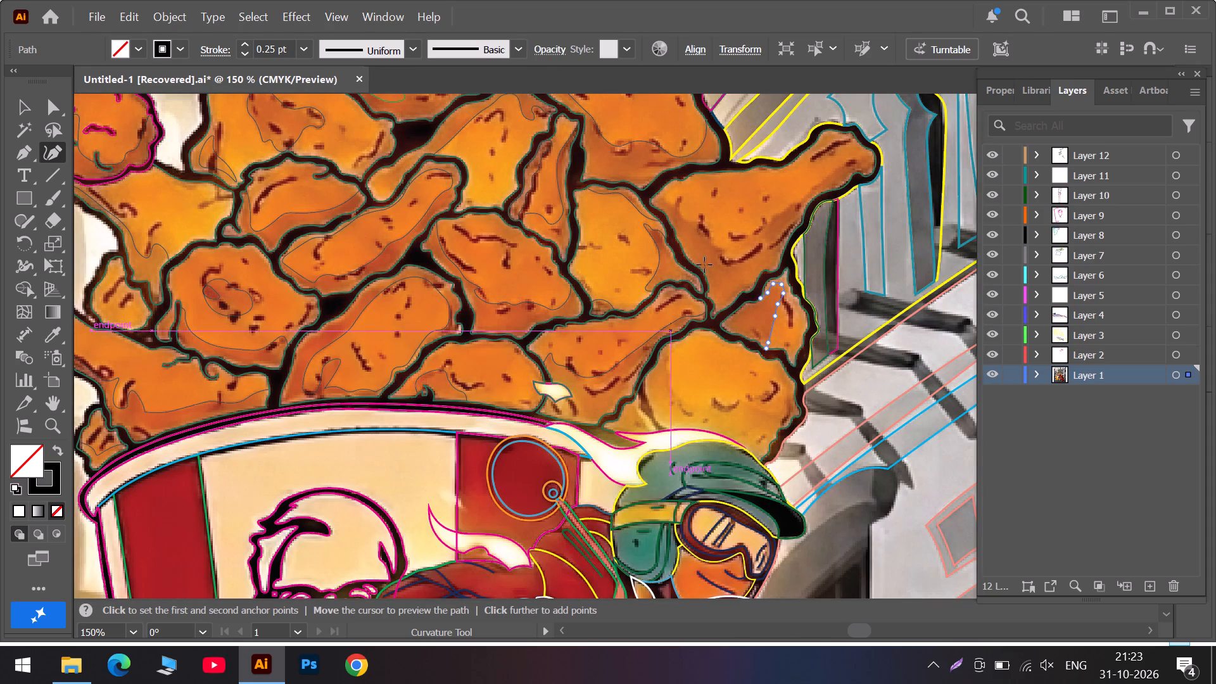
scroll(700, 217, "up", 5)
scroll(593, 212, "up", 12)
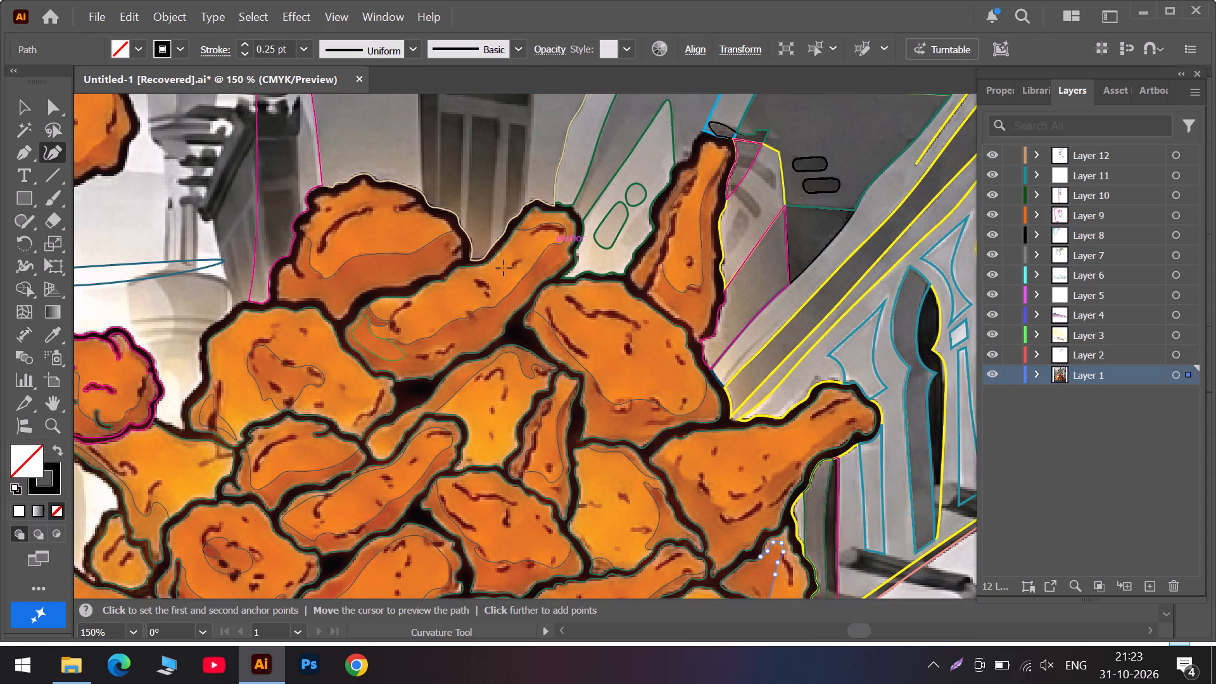
Start a curved shading path at the large drumstick's left corner and trace the shade edge down to the first dark crumb mark.
scroll(321, 326, "down", 9)
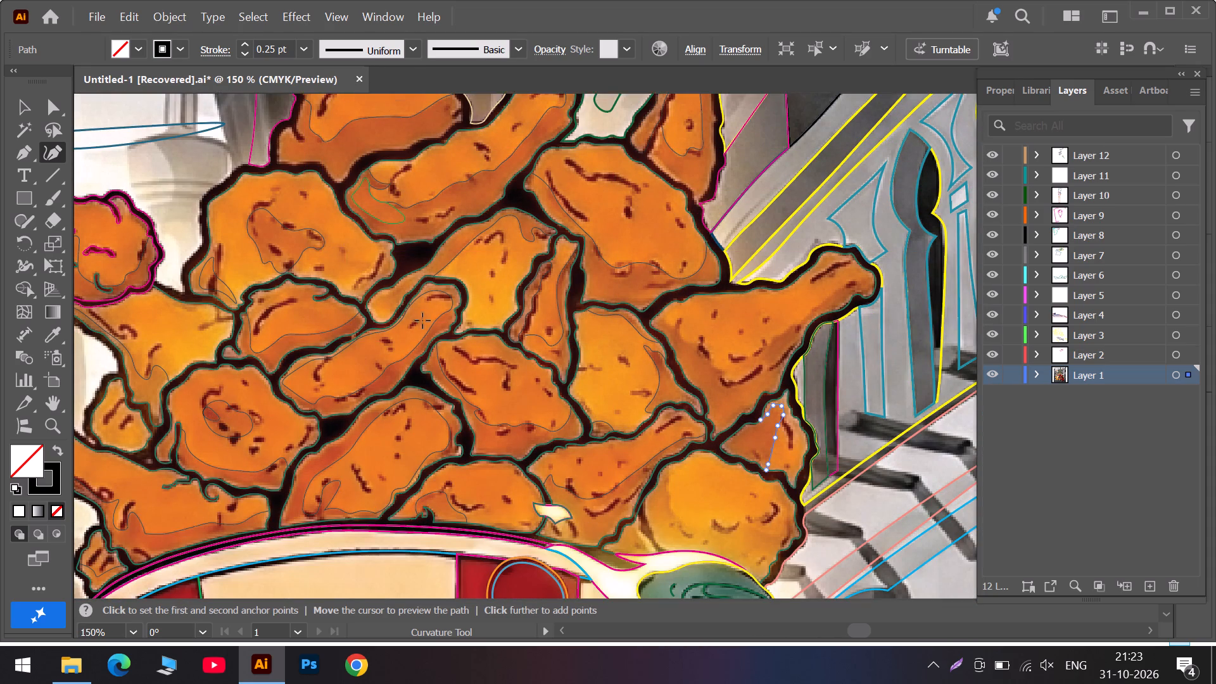
scroll(422, 320, "down", 5)
scroll(604, 320, "down", 2)
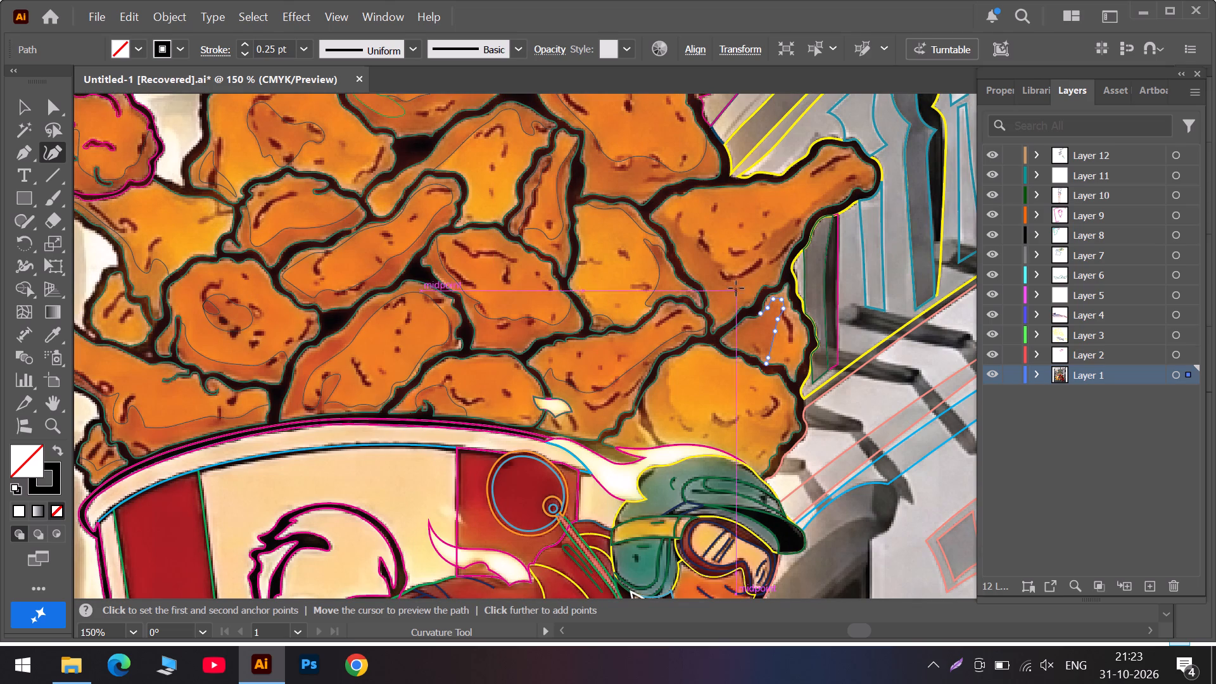
scroll(702, 246, "up", 2, "alt")
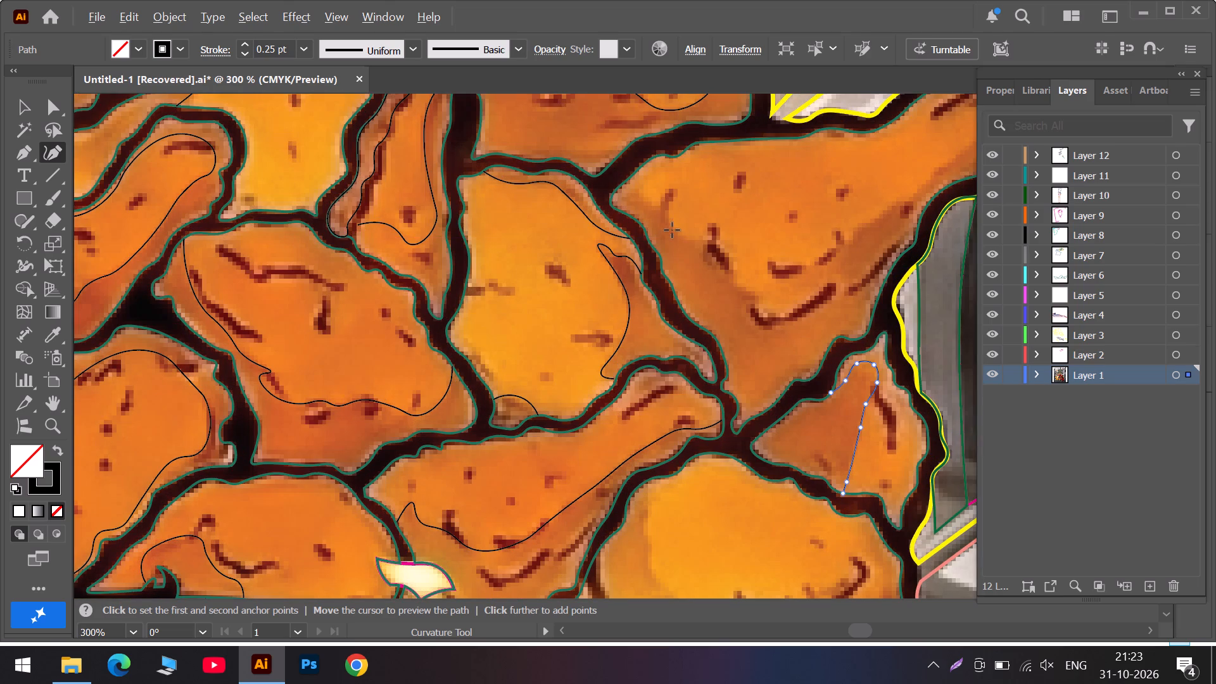
scroll(626, 198, "up", 2, "alt")
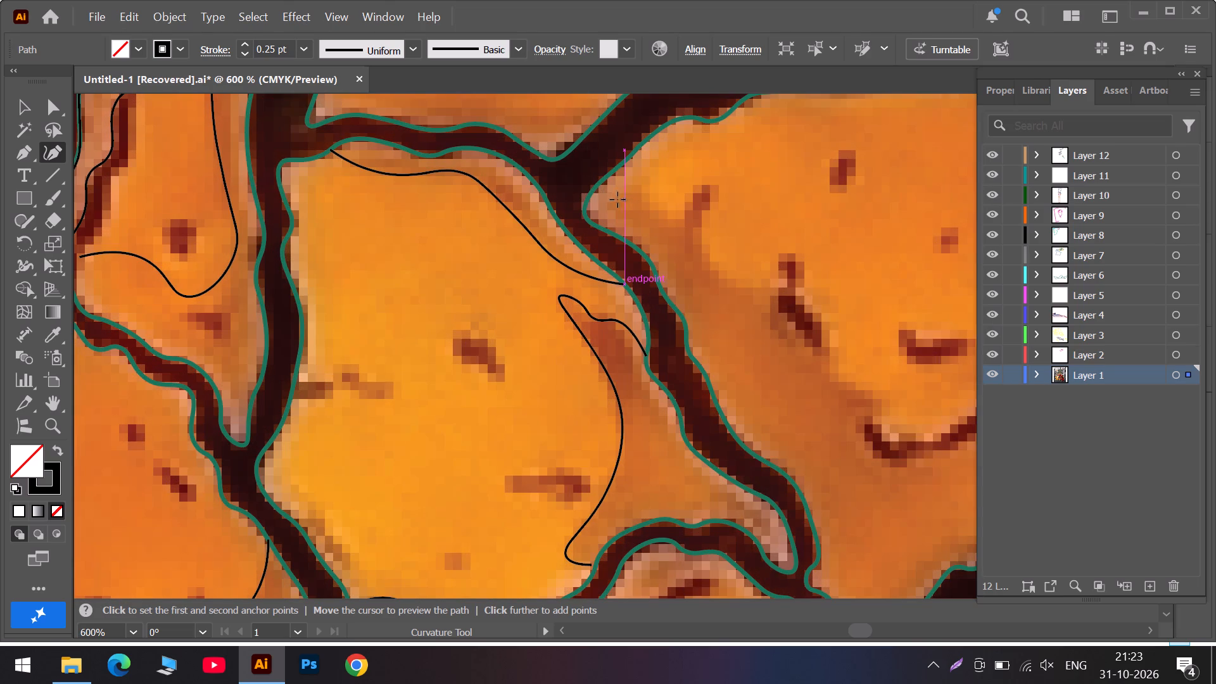
left_click(604, 203)
left_click(630, 188)
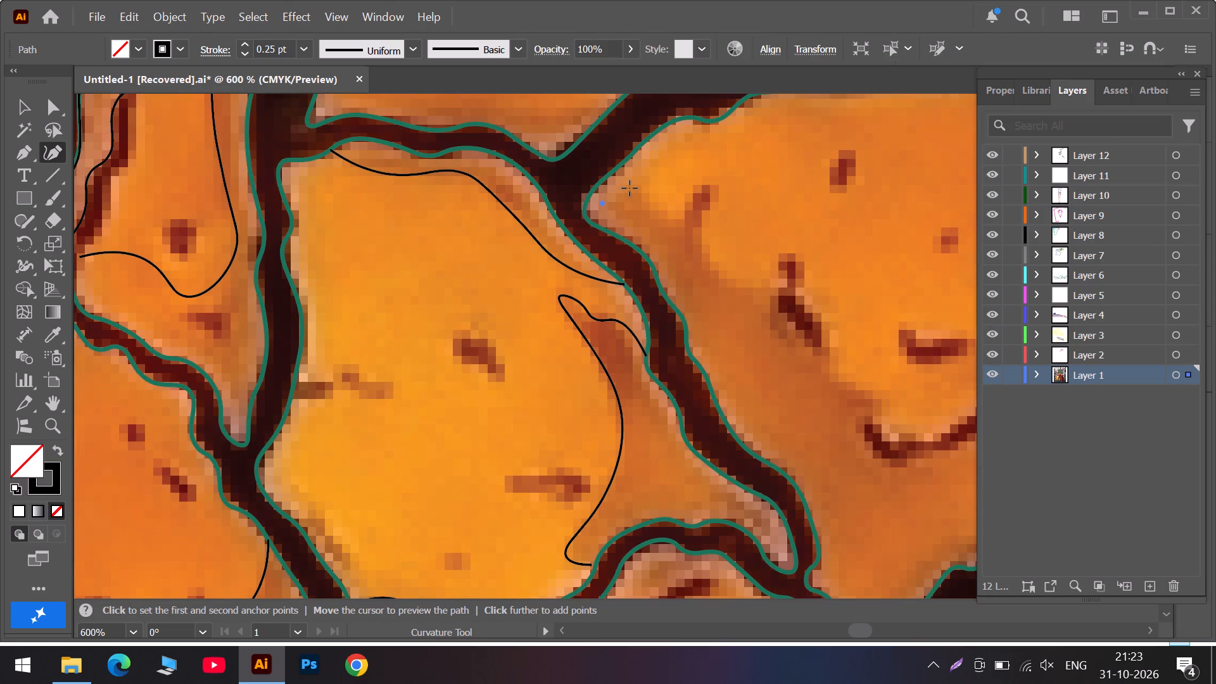
left_click(650, 208)
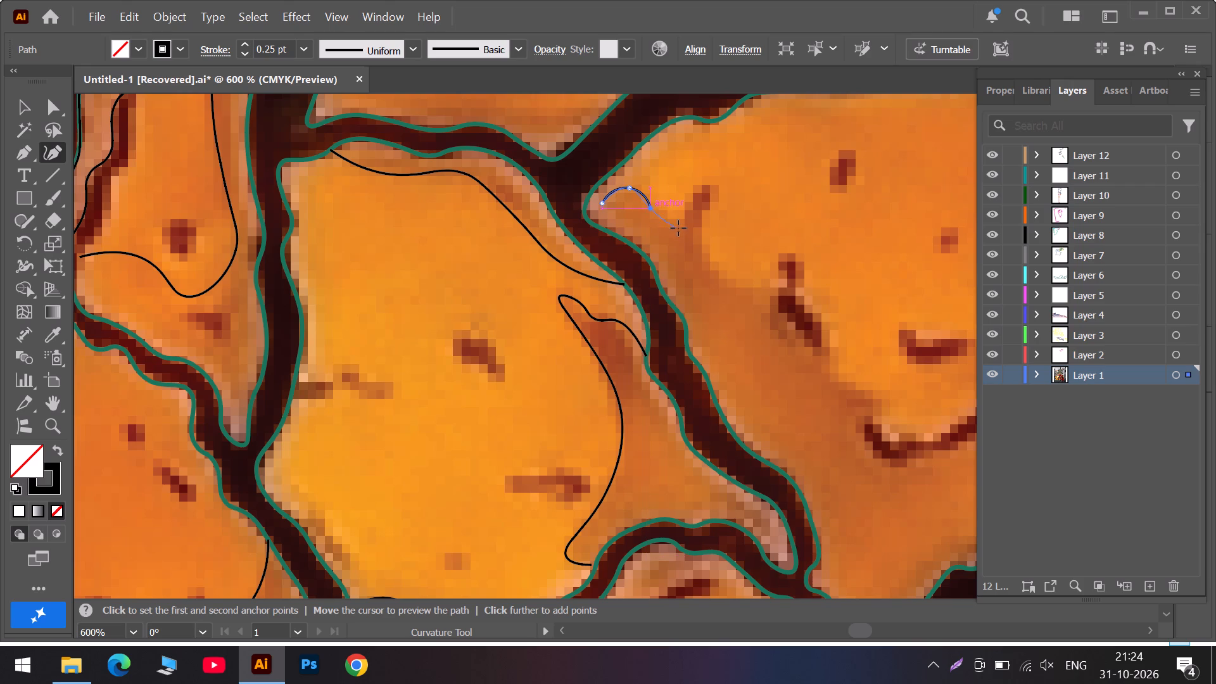
left_click(686, 226)
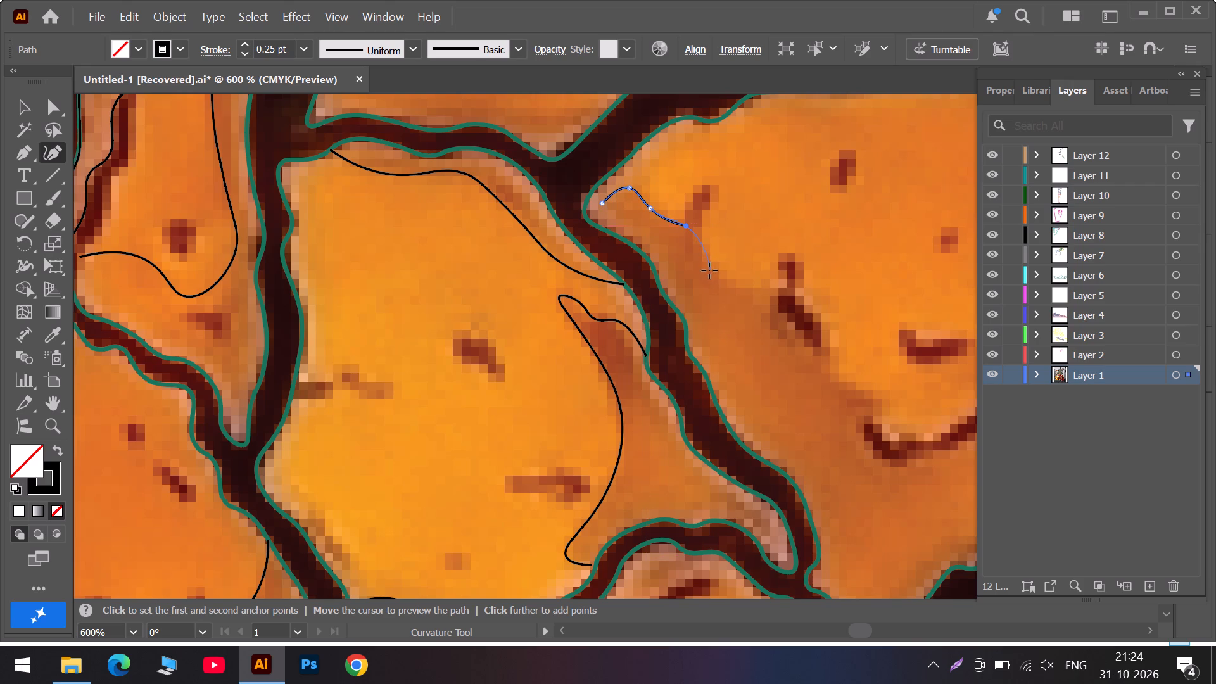
left_click(709, 270)
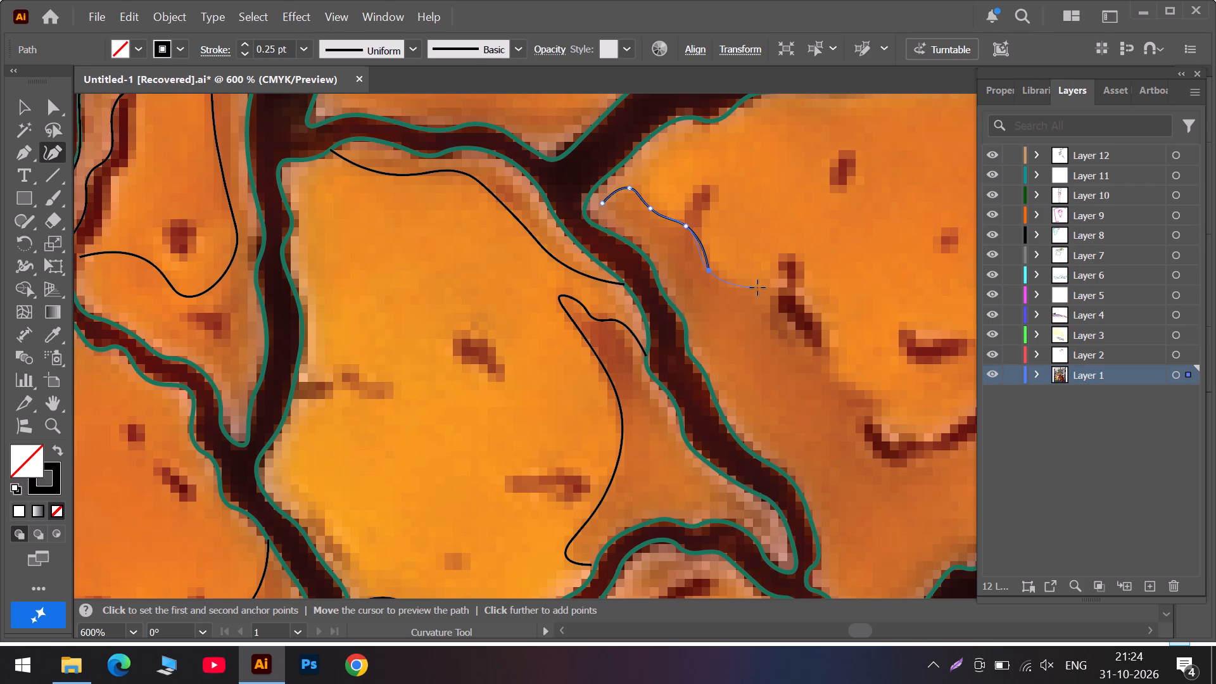
left_click(768, 289)
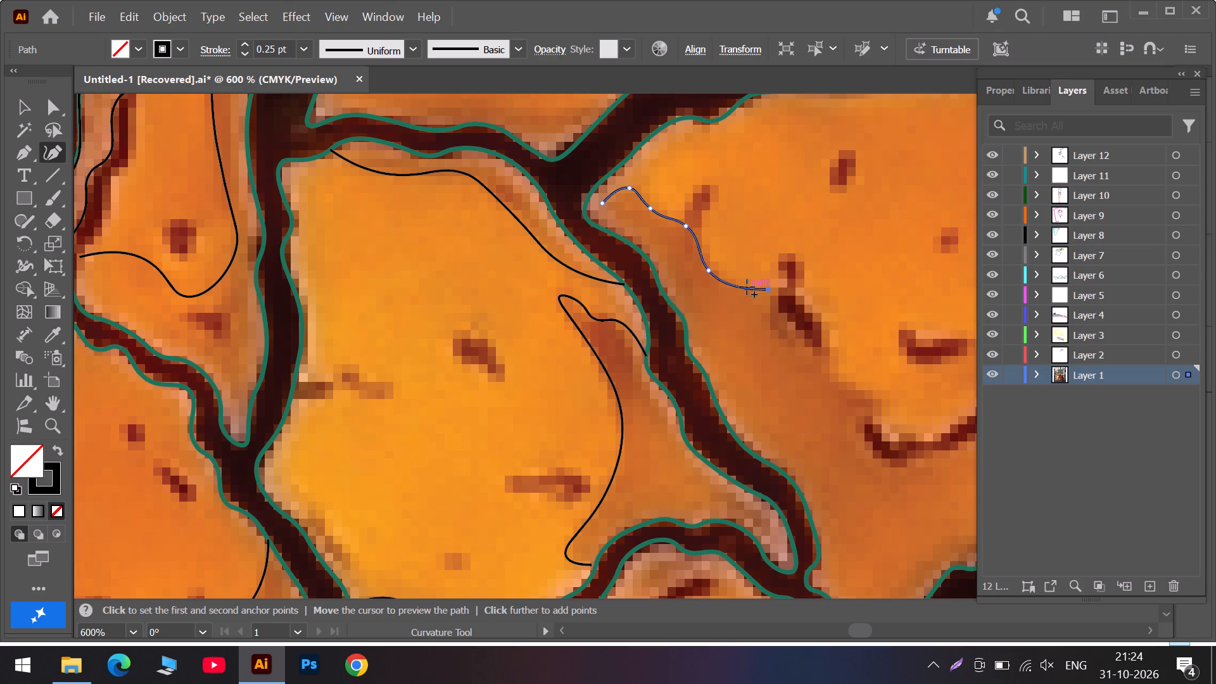
left_click(747, 287)
Continue the path down past the crumb mark to the long dark crease, bending it inward around the crease's left end.
left_click(797, 339)
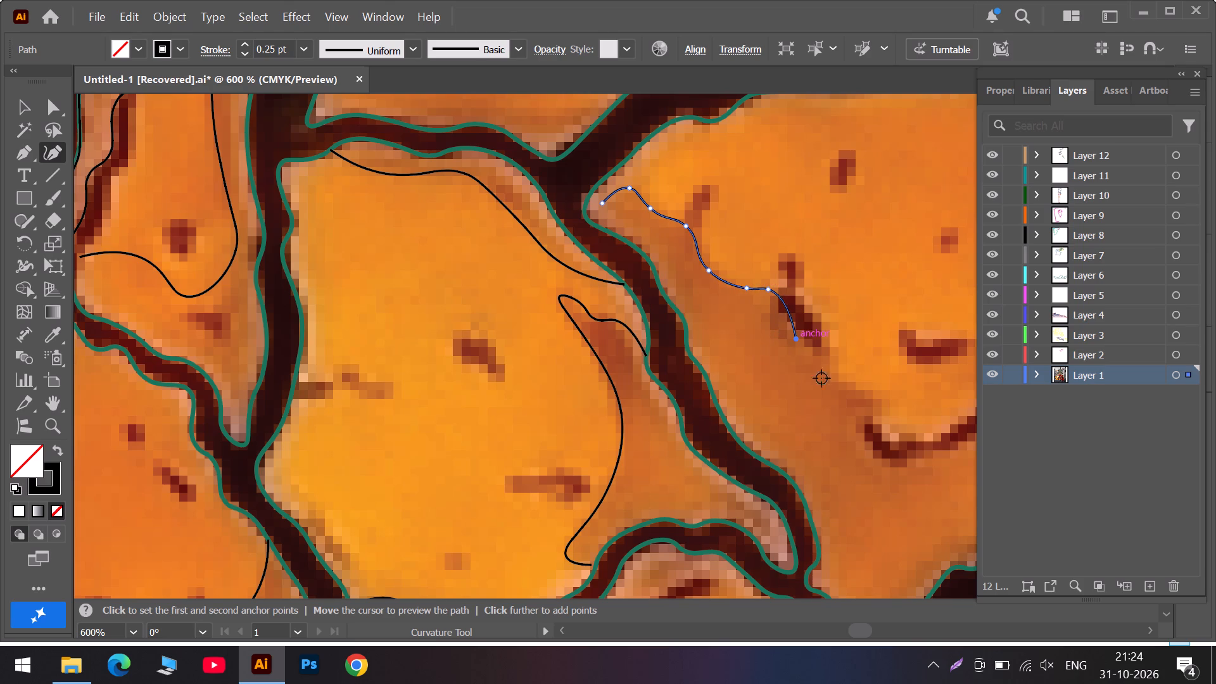
left_click(866, 397)
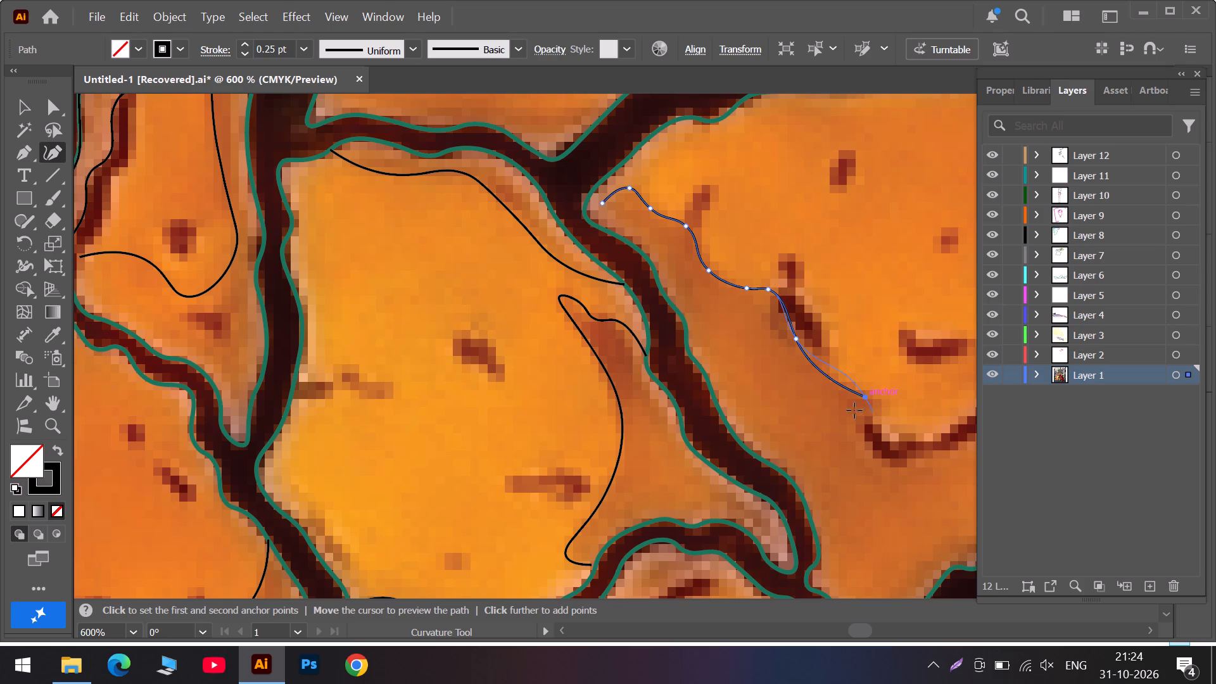
left_click(836, 379)
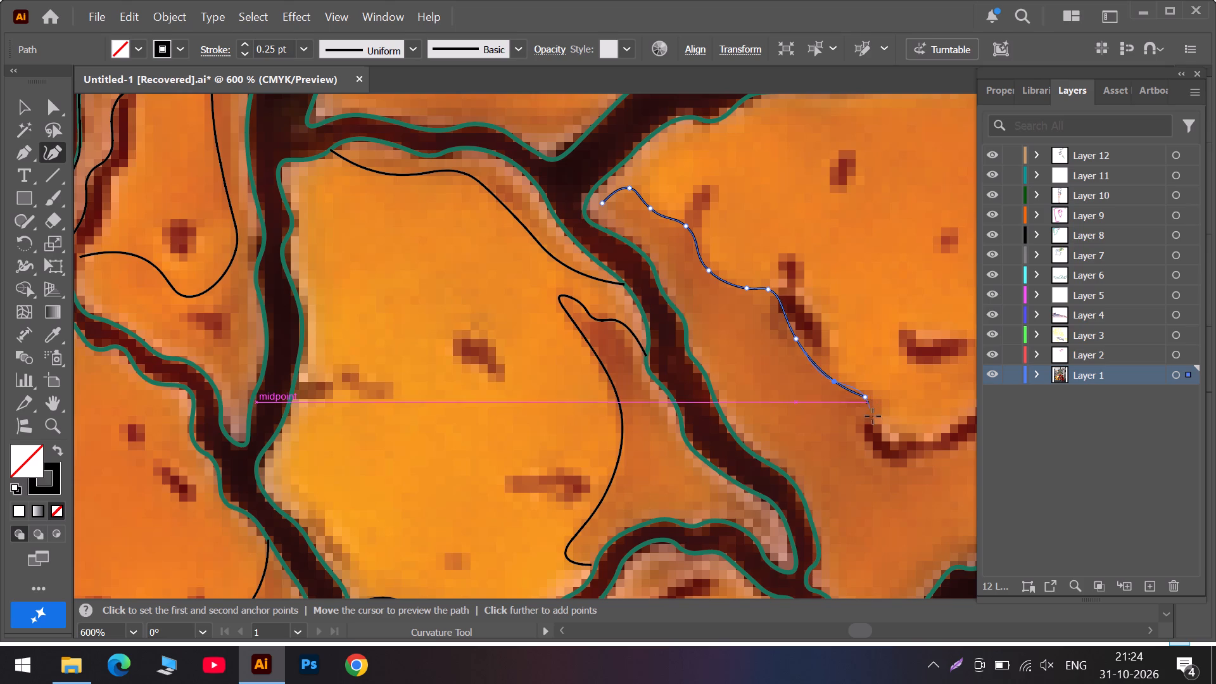
left_click(875, 417)
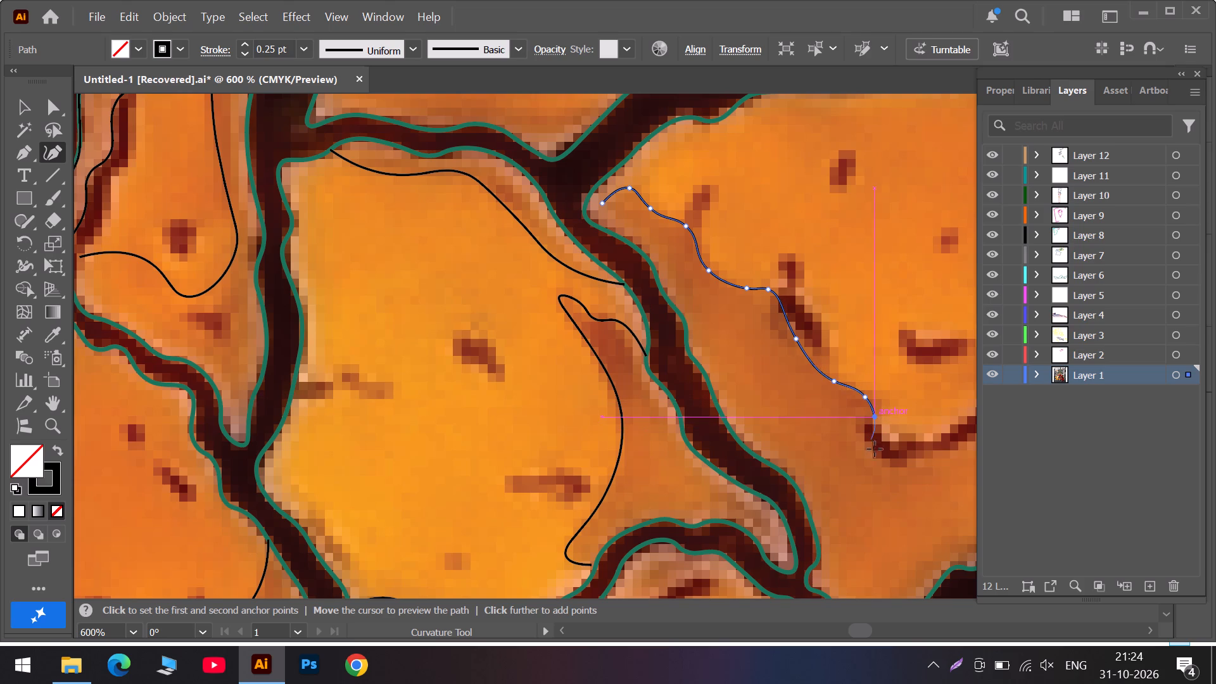
left_click(880, 461)
left_click_drag(873, 419, 858, 431)
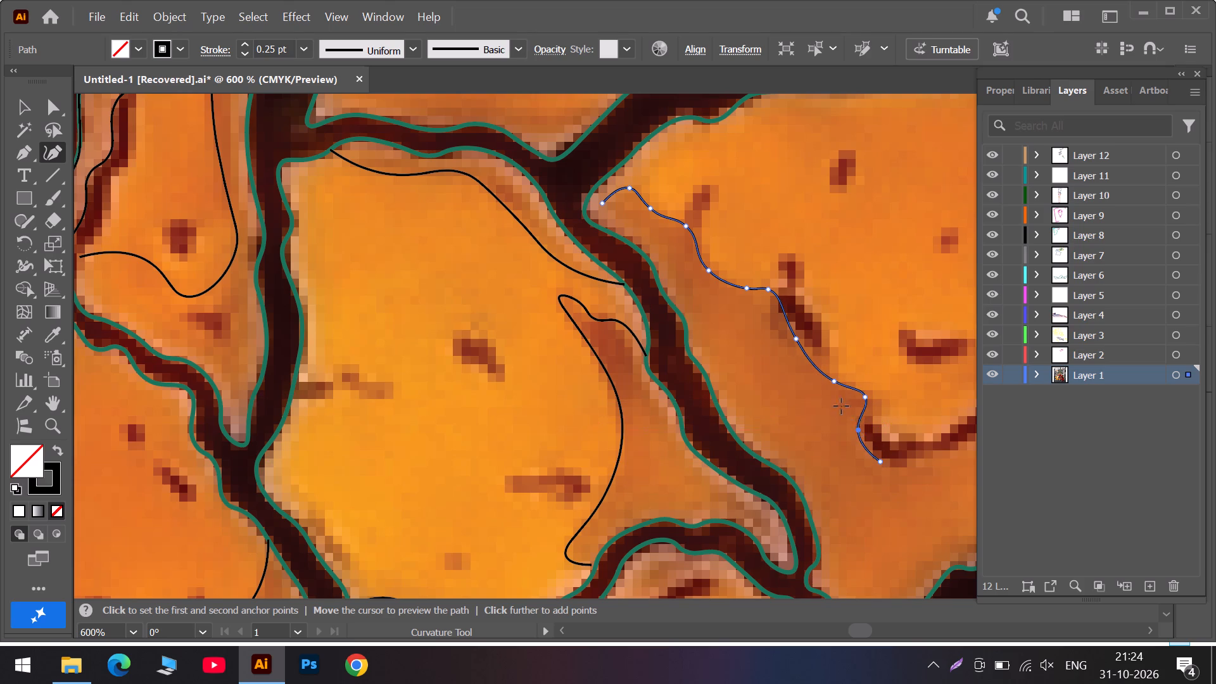
Extend the path beneath the long dark crease, around its right end and up to the short crumb mark above, refining the curve.
left_click(885, 633)
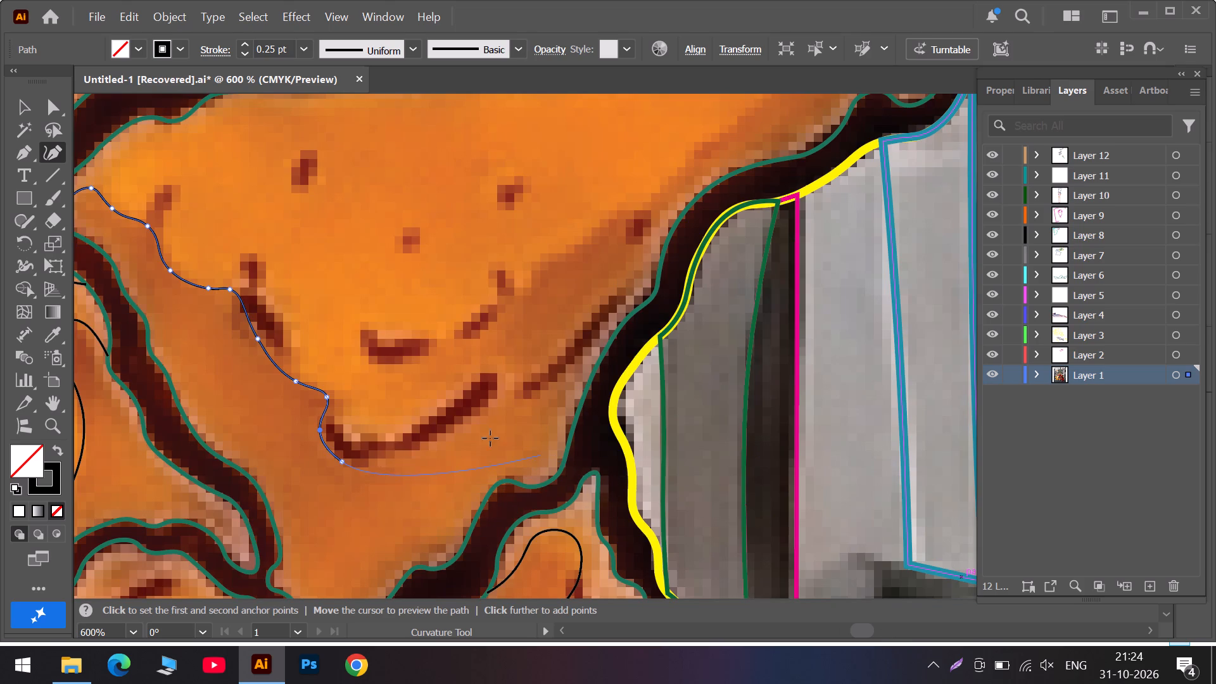
left_click(506, 384)
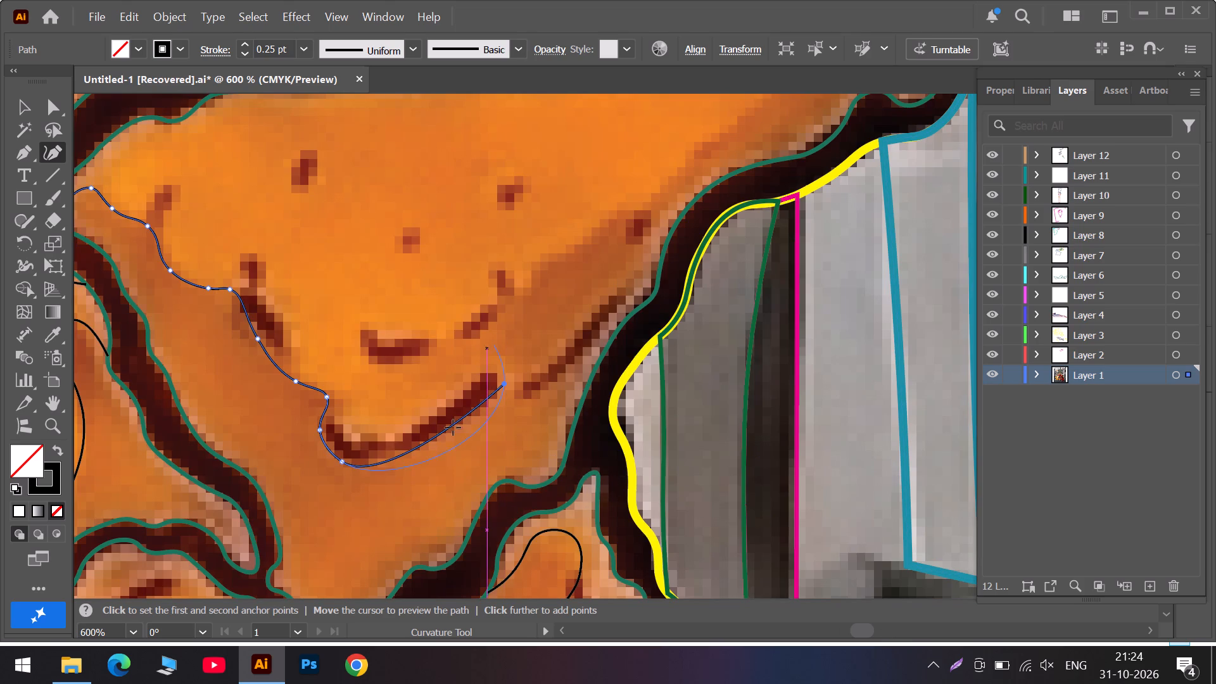
left_click_drag(444, 430, 444, 431)
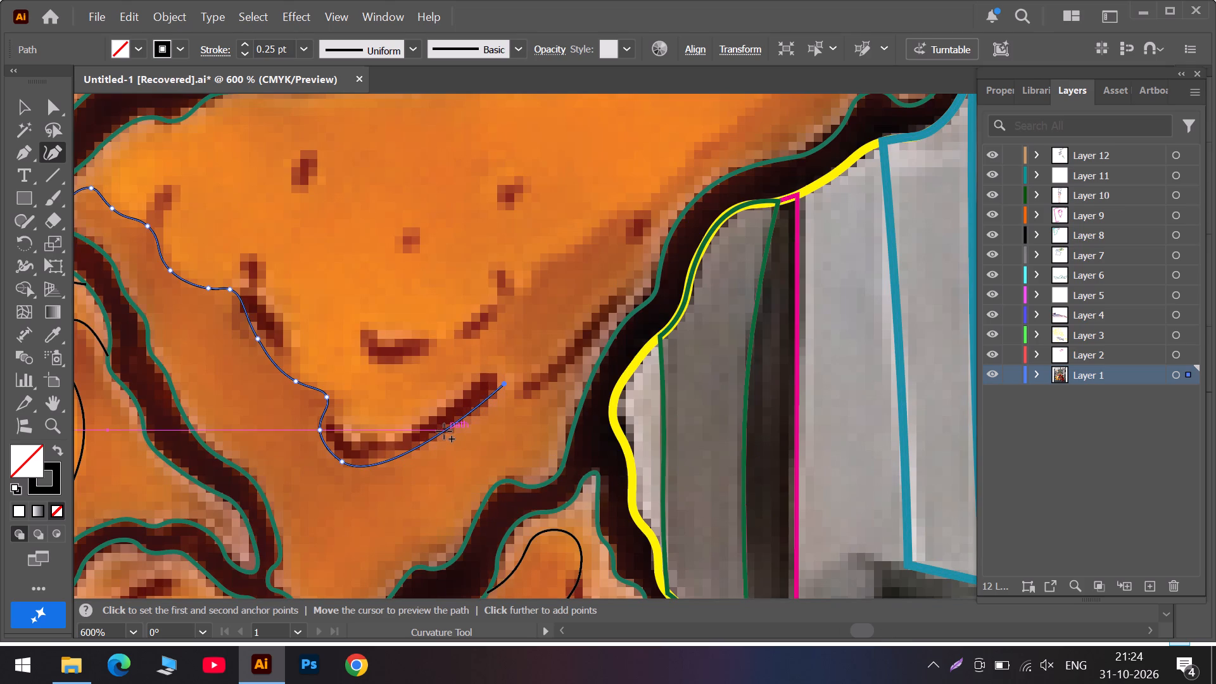
left_click_drag(444, 431, 456, 436)
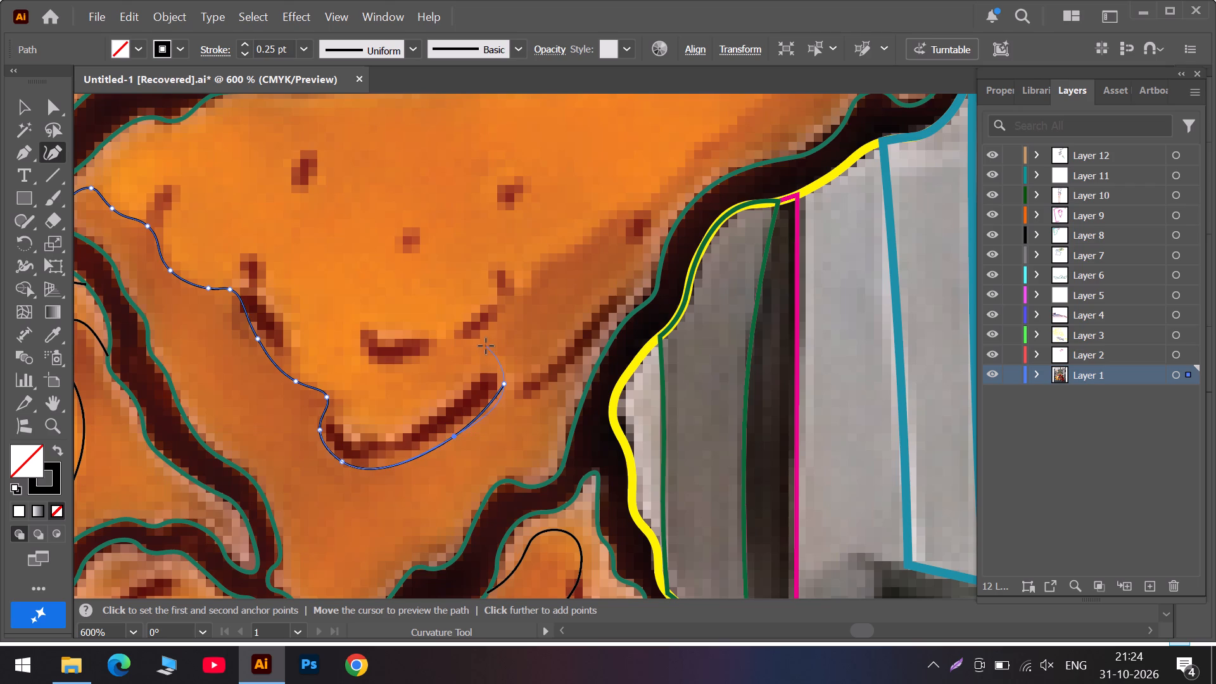
left_click(486, 346)
left_click(504, 308)
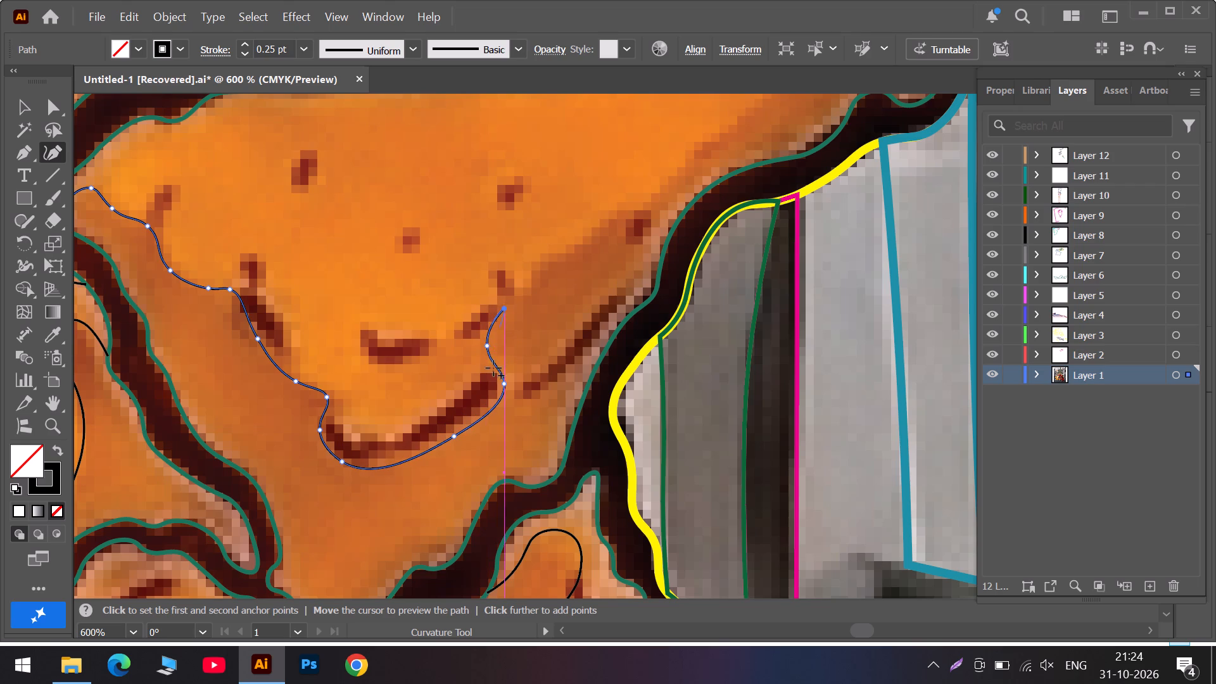
left_click_drag(503, 381, 503, 369)
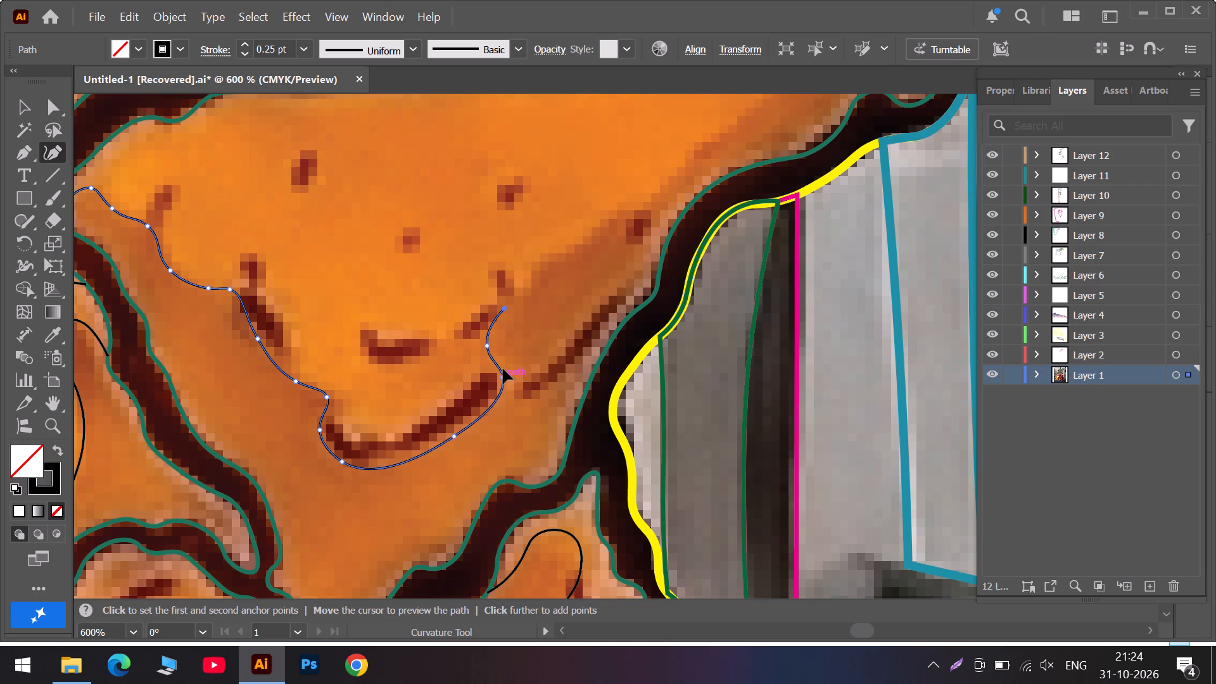
left_click_drag(503, 369, 503, 371)
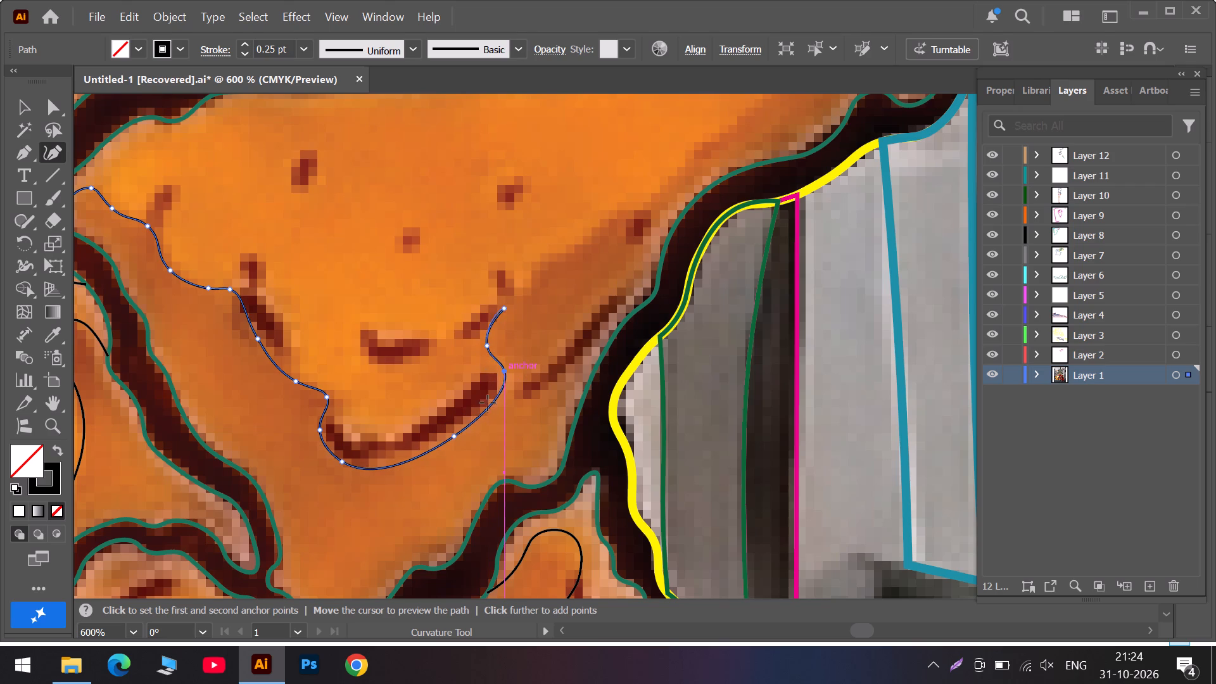
Extend the path diagonally up the shade edge towards the drumstick's narrow end, and reshape the small bend beside the lone crumb mark.
left_click(562, 258)
left_click(609, 217)
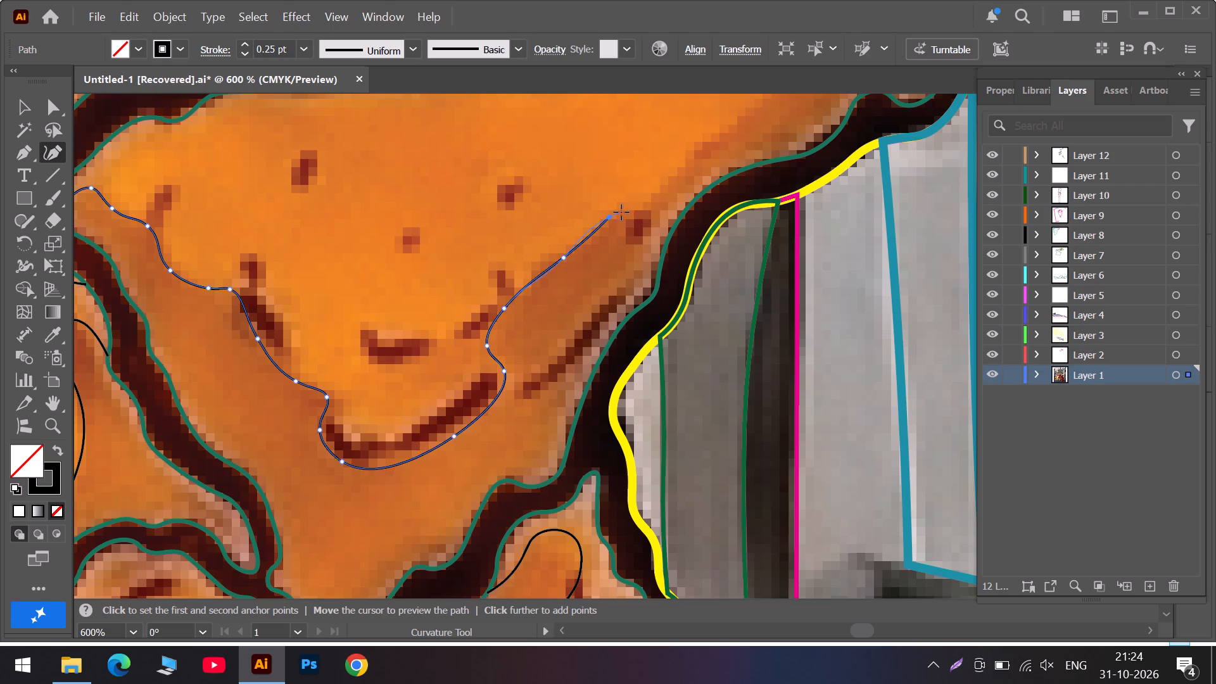
left_click(638, 204)
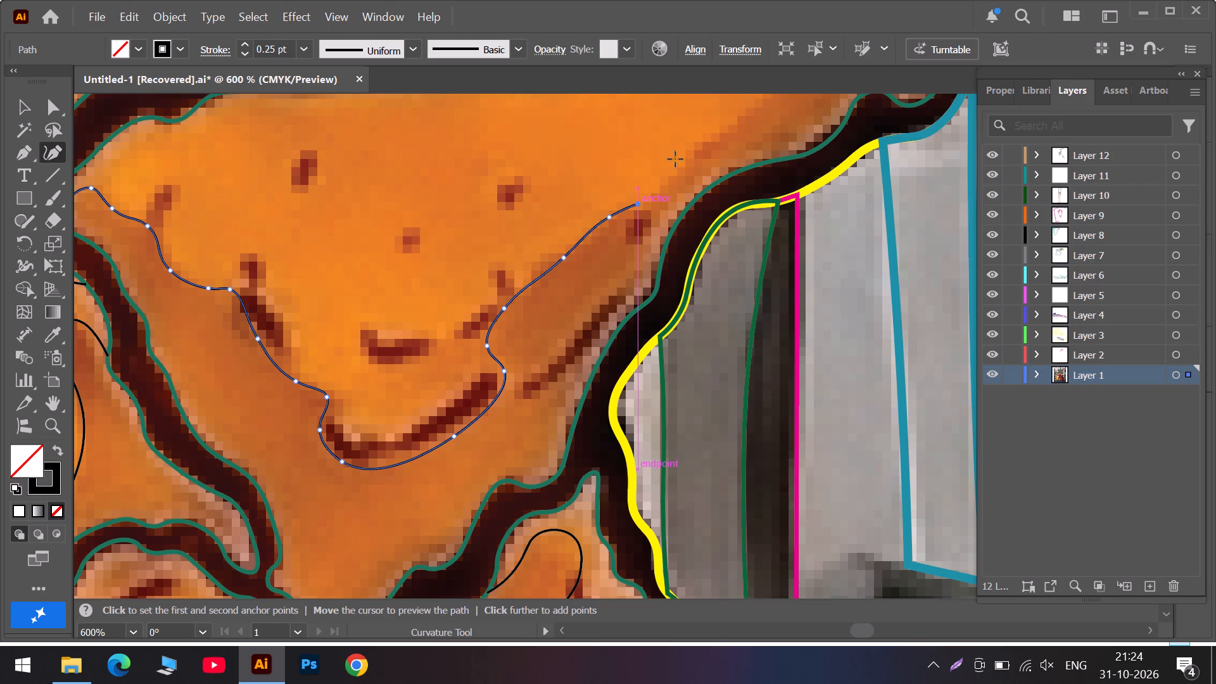
left_click(700, 149)
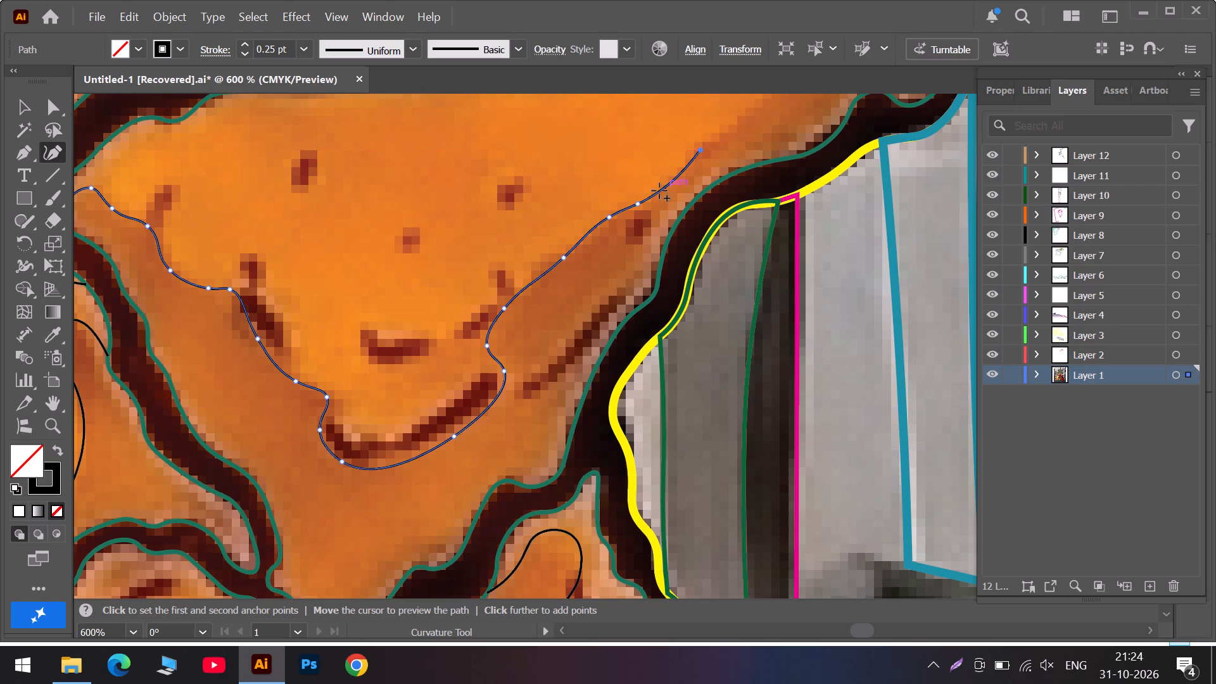
scroll(618, 240, "up", 8)
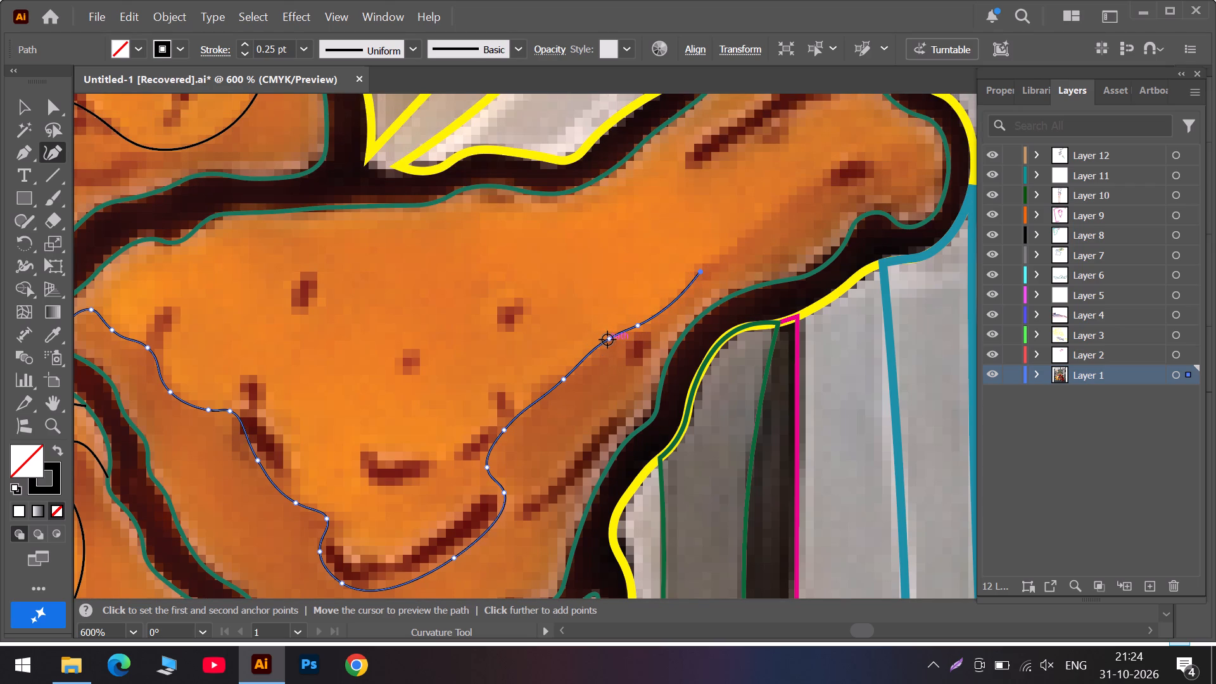
left_click_drag(607, 339, 598, 353)
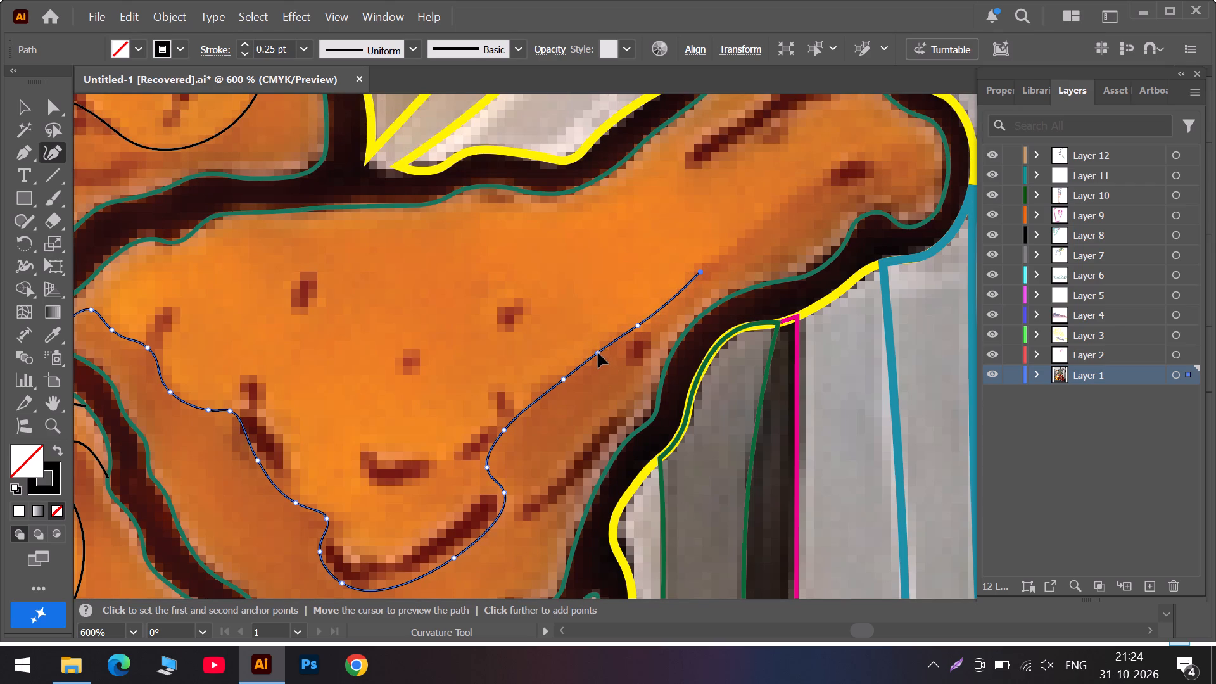
left_click_drag(598, 353, 593, 357)
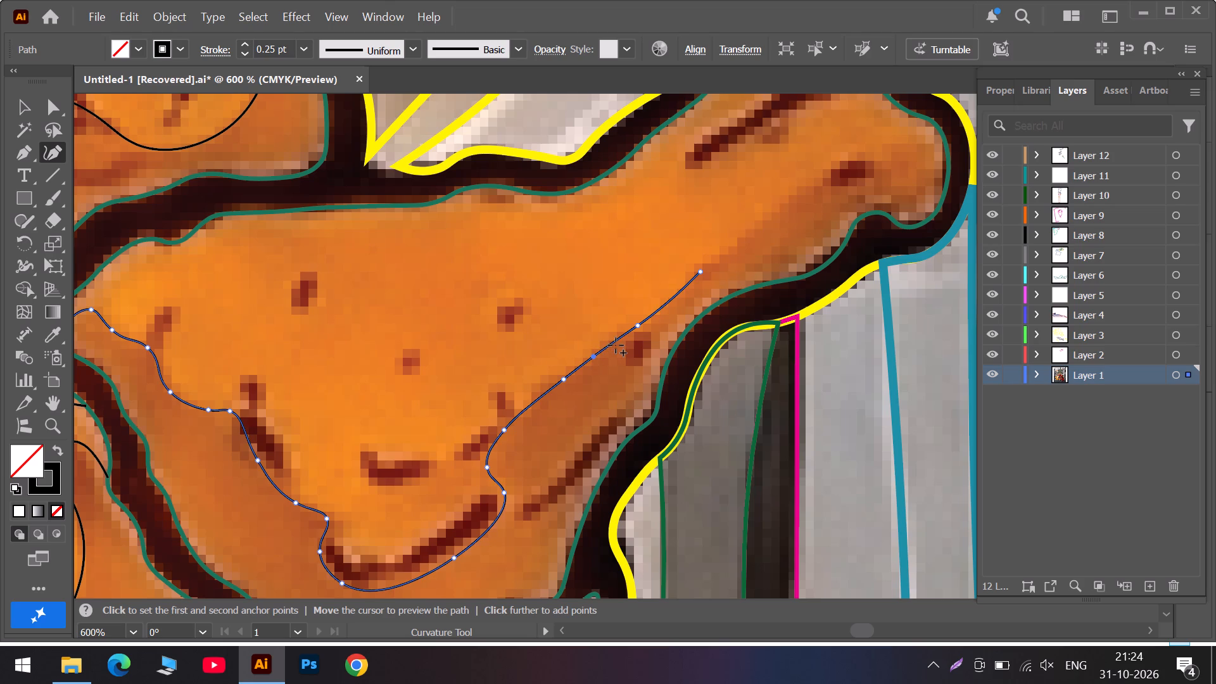
left_click_drag(616, 342, 606, 336)
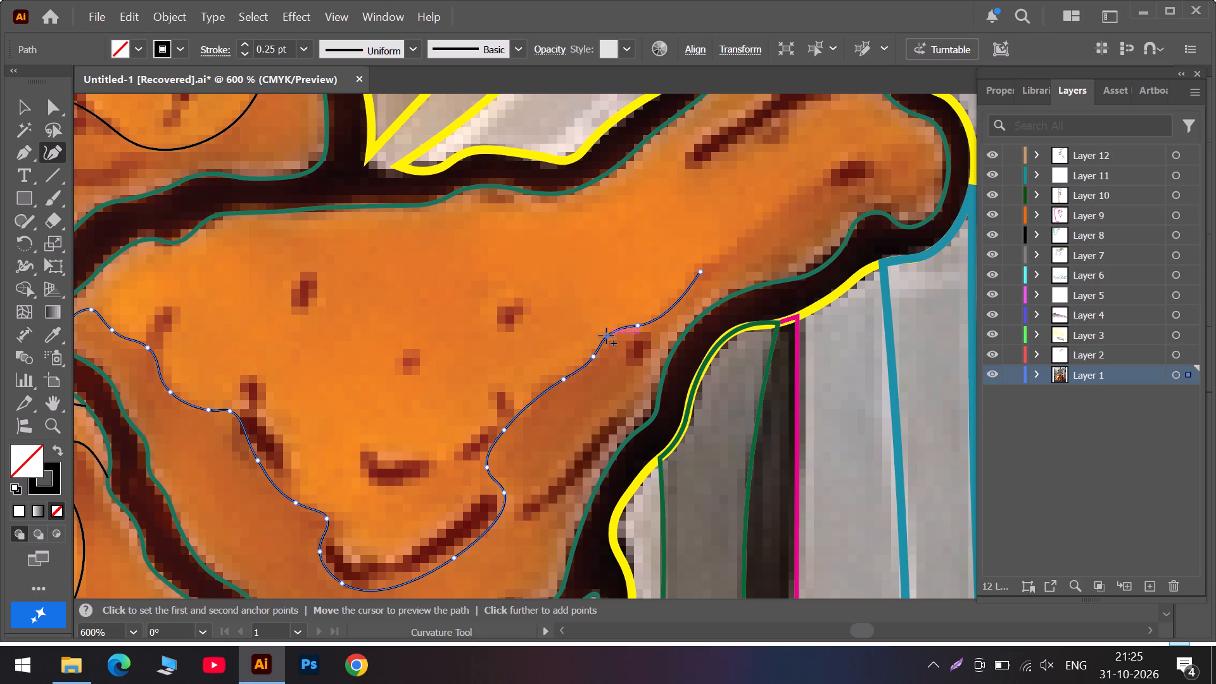
left_click_drag(606, 336, 608, 340)
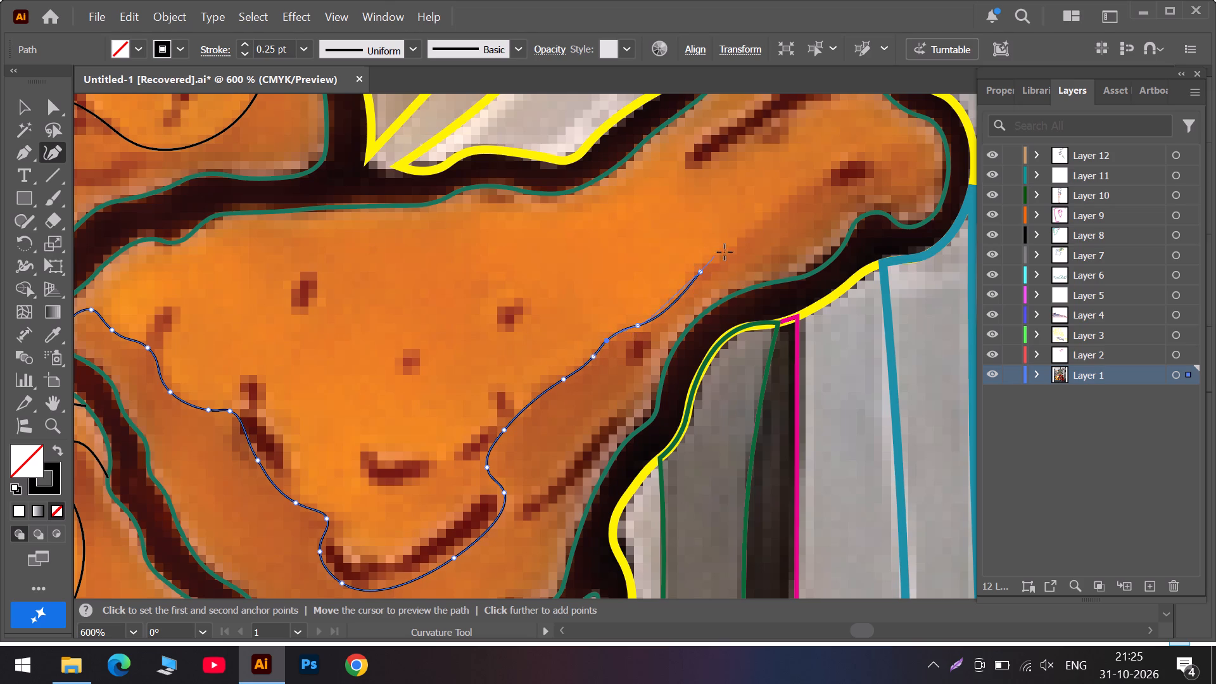
Extend the path along the drumstick's narrow end, place its last anchor on the green outline at the tip, and finish the path.
left_click(744, 237)
left_click(818, 183)
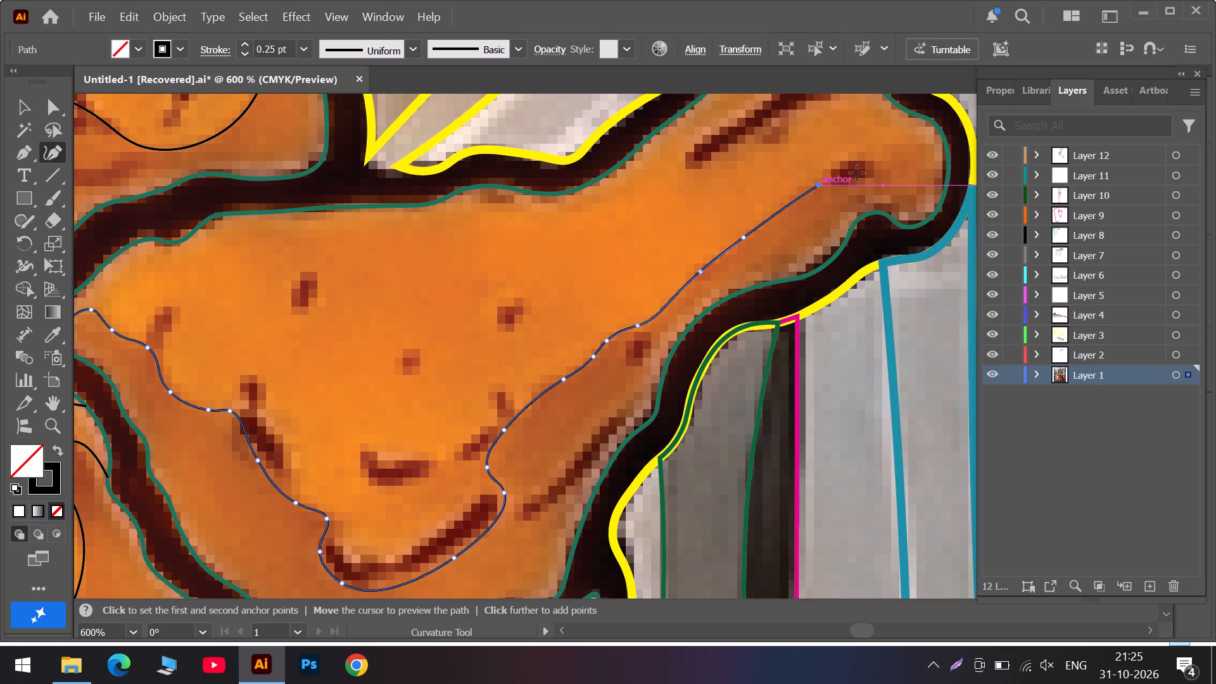
left_click(916, 142)
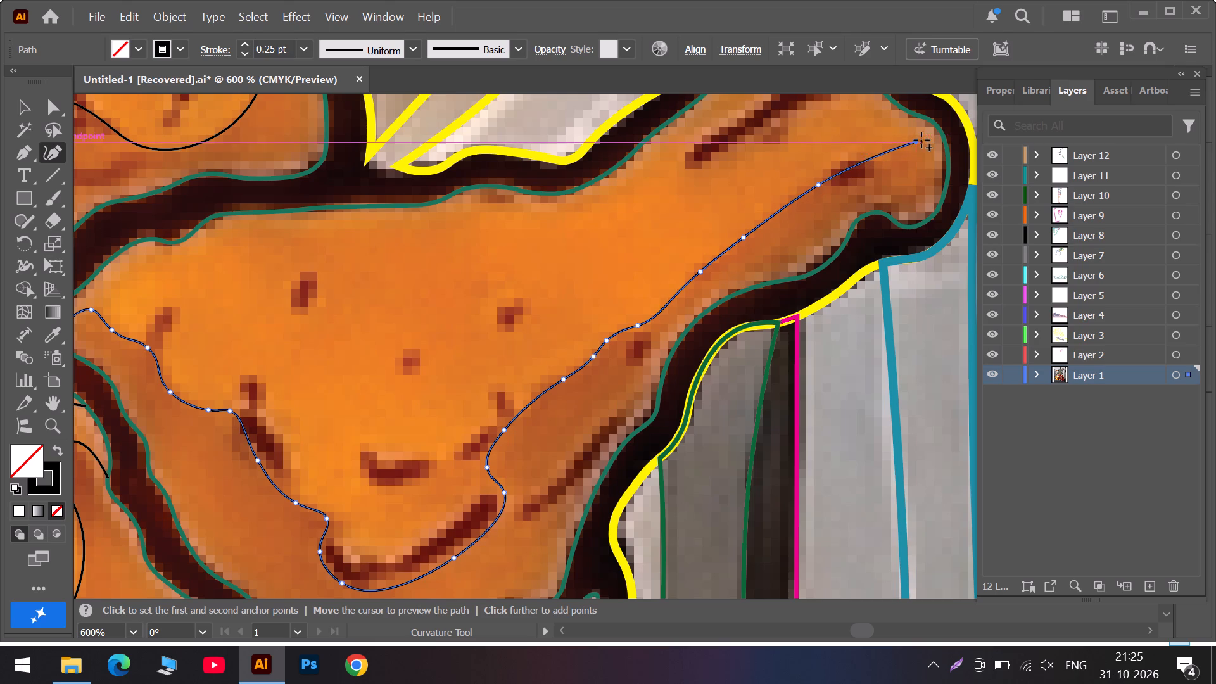
left_click_drag(921, 140, 947, 141)
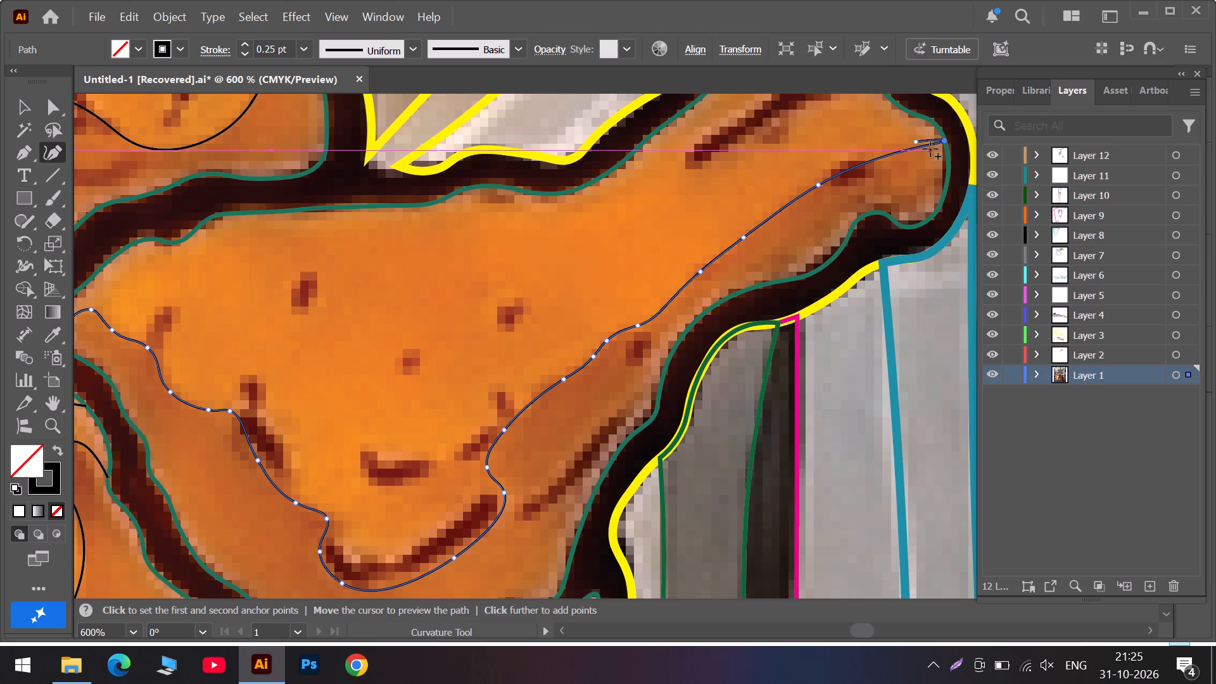
key("ctrl+z")
left_click_drag(912, 141, 923, 141)
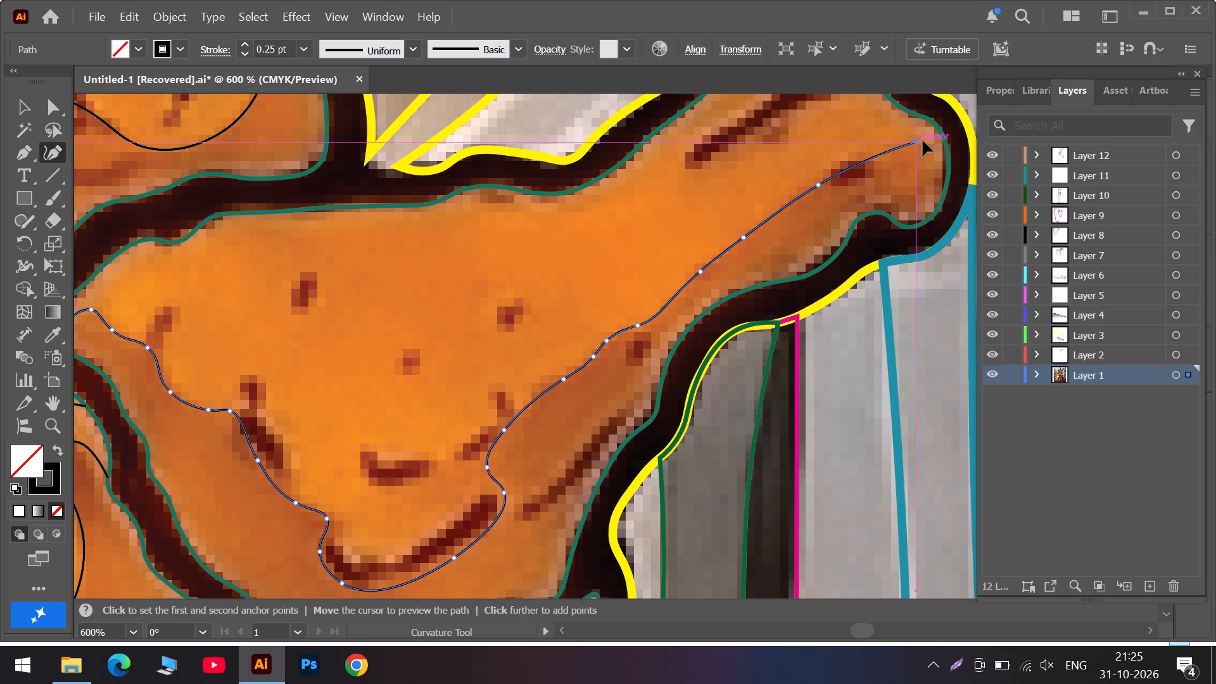
left_click_drag(923, 141, 945, 146)
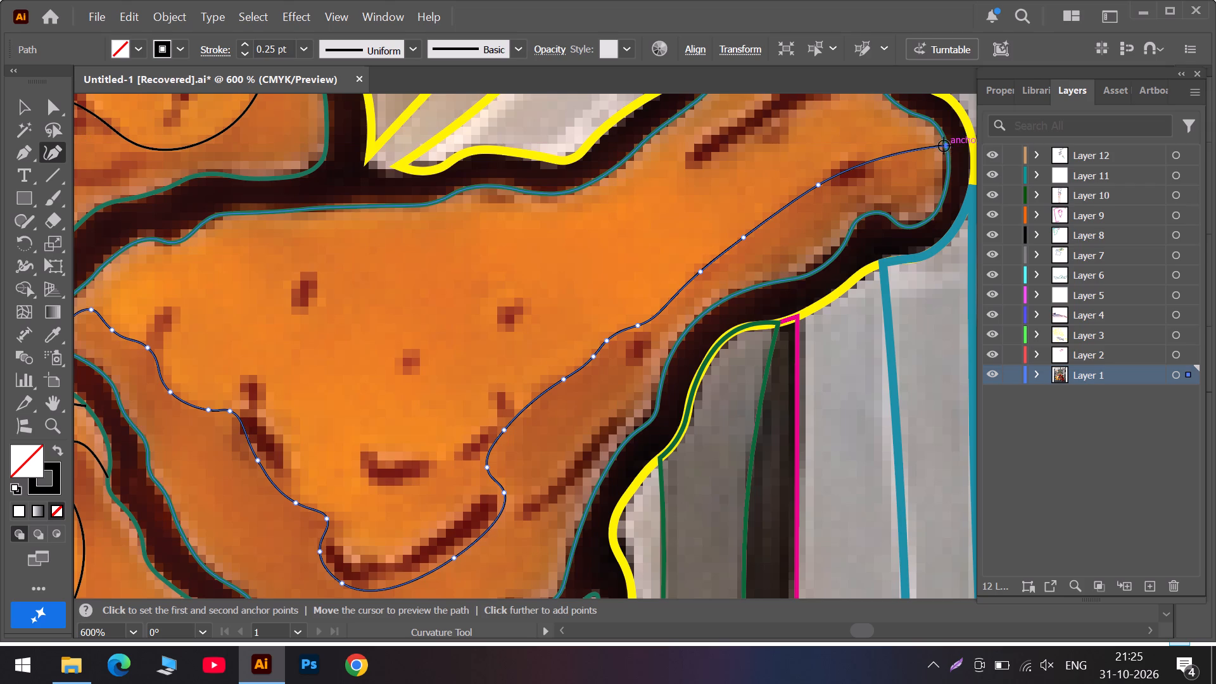
key("Escape")
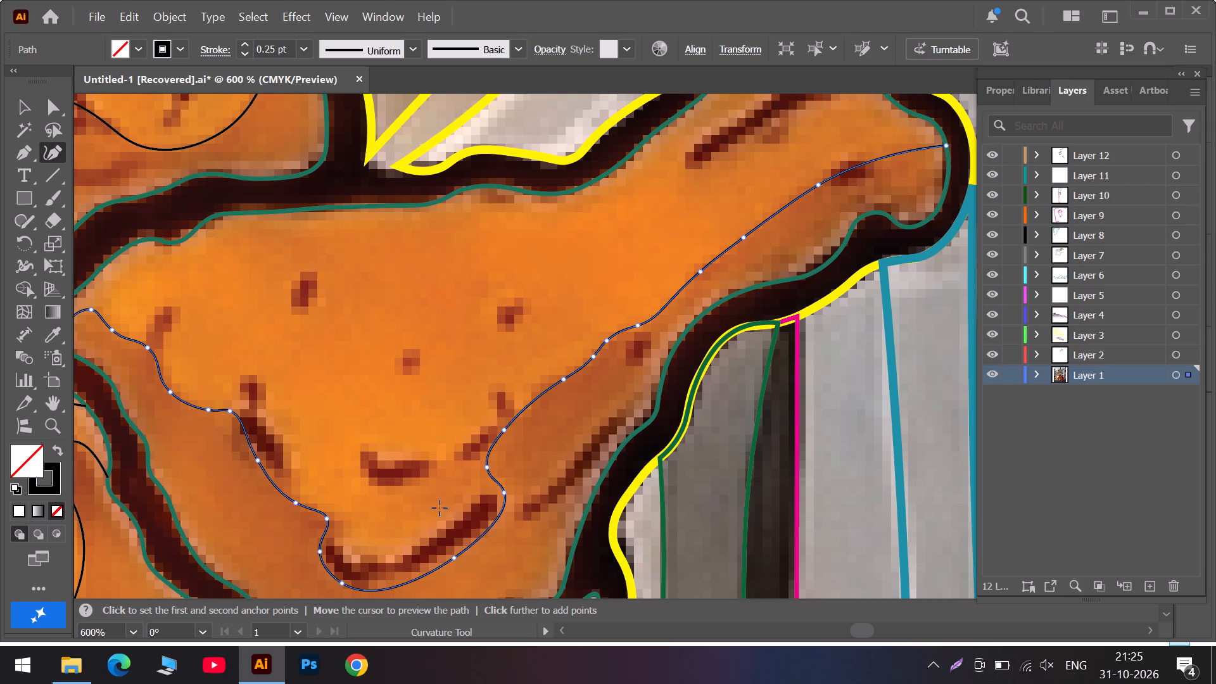
Move the drumstick shading path's starting anchor onto the green outline at the wide end's tip, and finish the path.
scroll(371, 552, "down", 2, "alt")
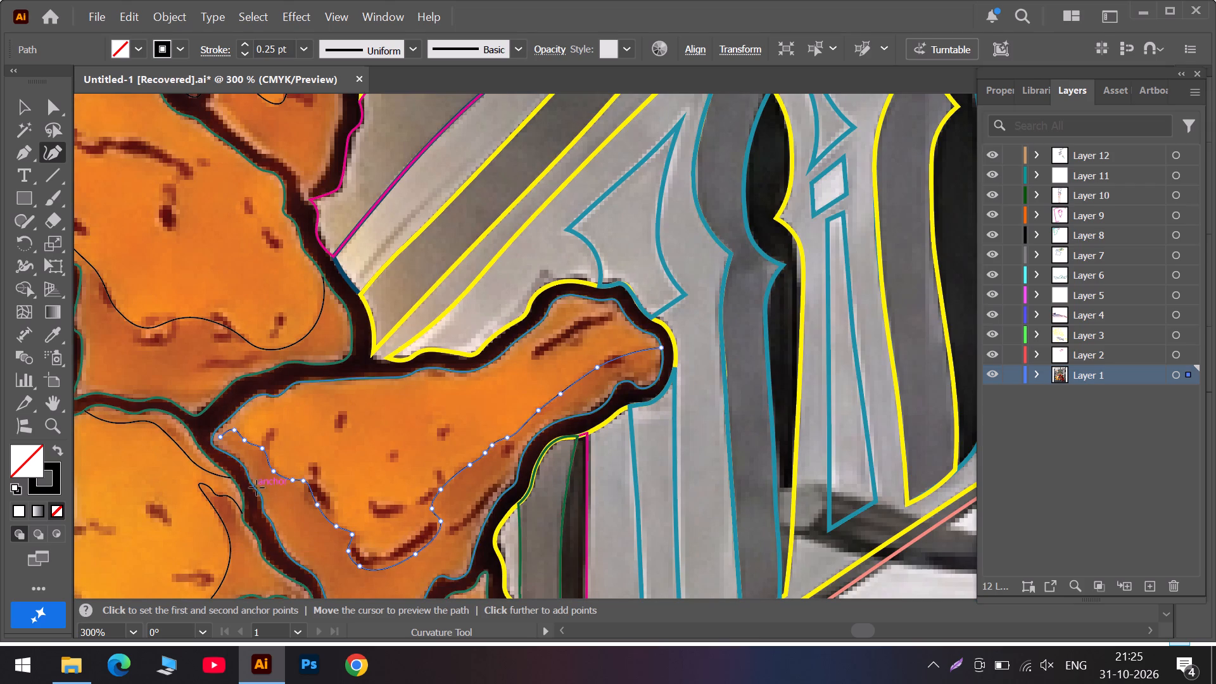
scroll(217, 425, "up", 4, "alt")
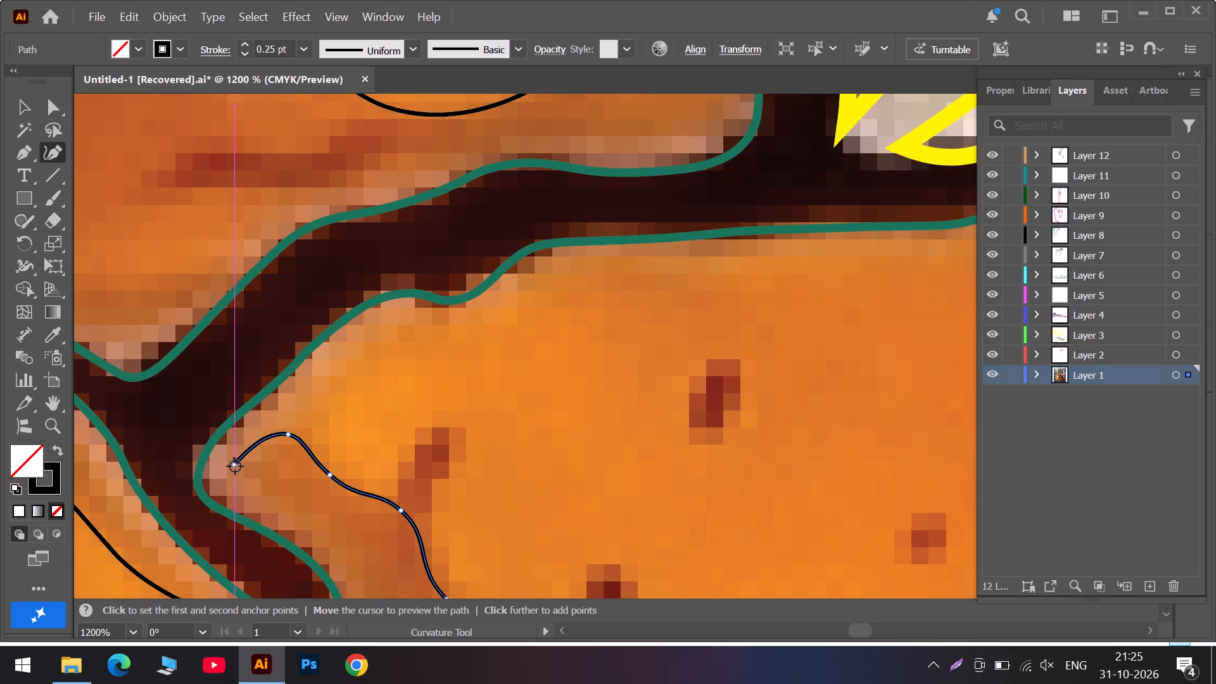
left_click_drag(235, 466, 218, 509)
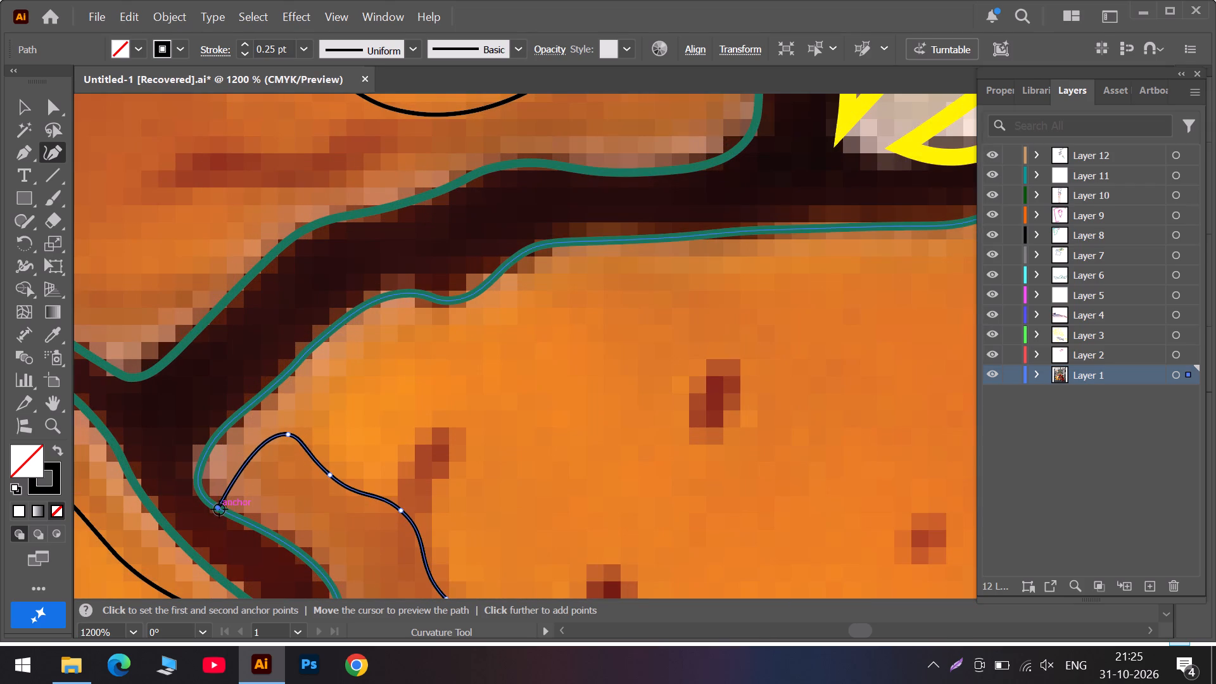
key("Escape")
Start a curved path on the rounded yellow-orange piece below, following the bright area's left edge down to beneath the U-shaped crease.
scroll(487, 481, "down", 4, "alt")
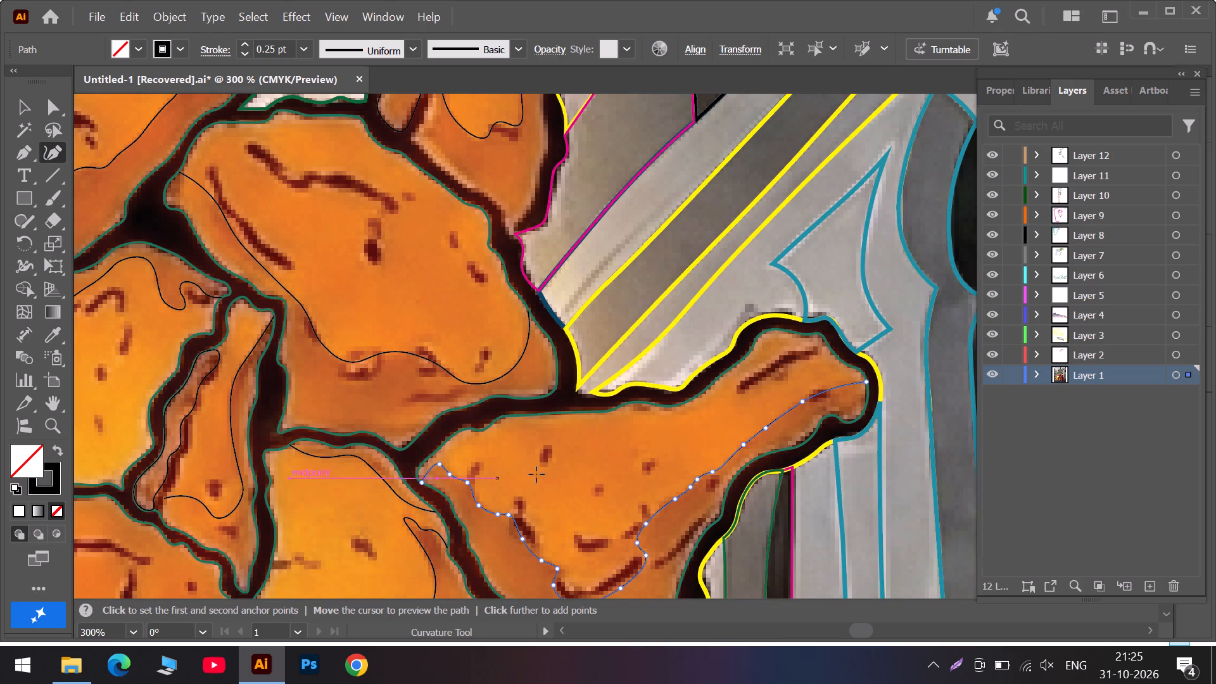
scroll(607, 552, "down", 7)
scroll(645, 508, "down", 5)
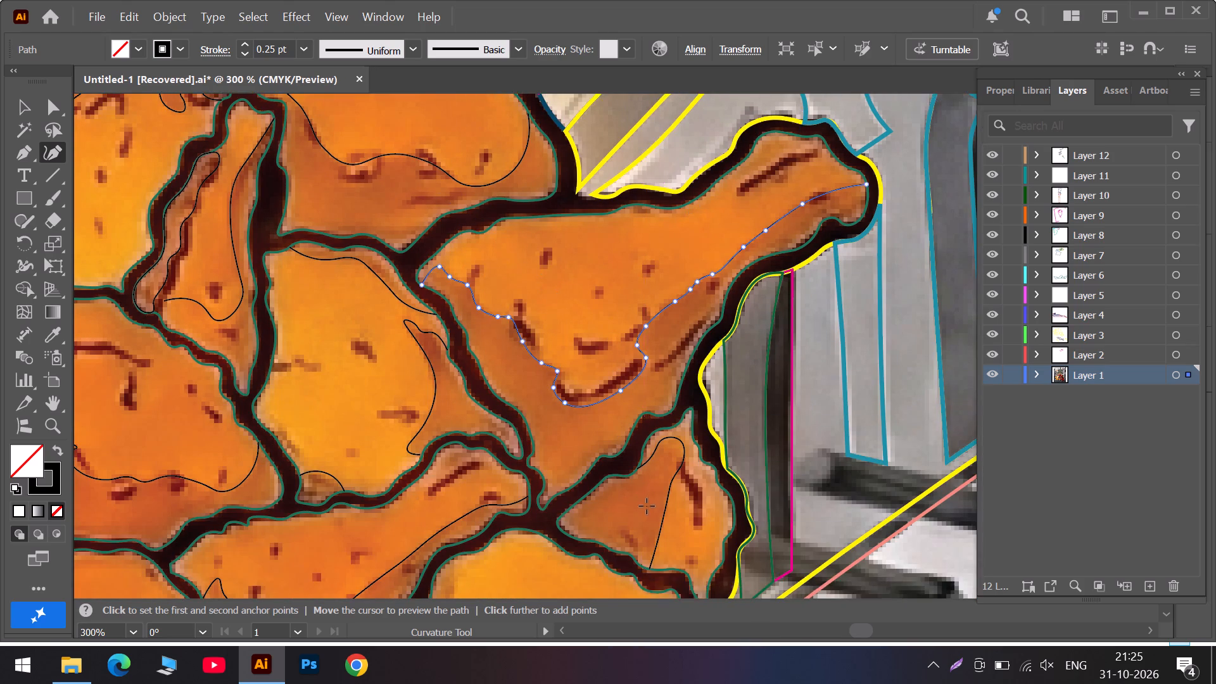
scroll(647, 506, "down", 6)
scroll(579, 515, "down", 5)
scroll(484, 525, "down", 3)
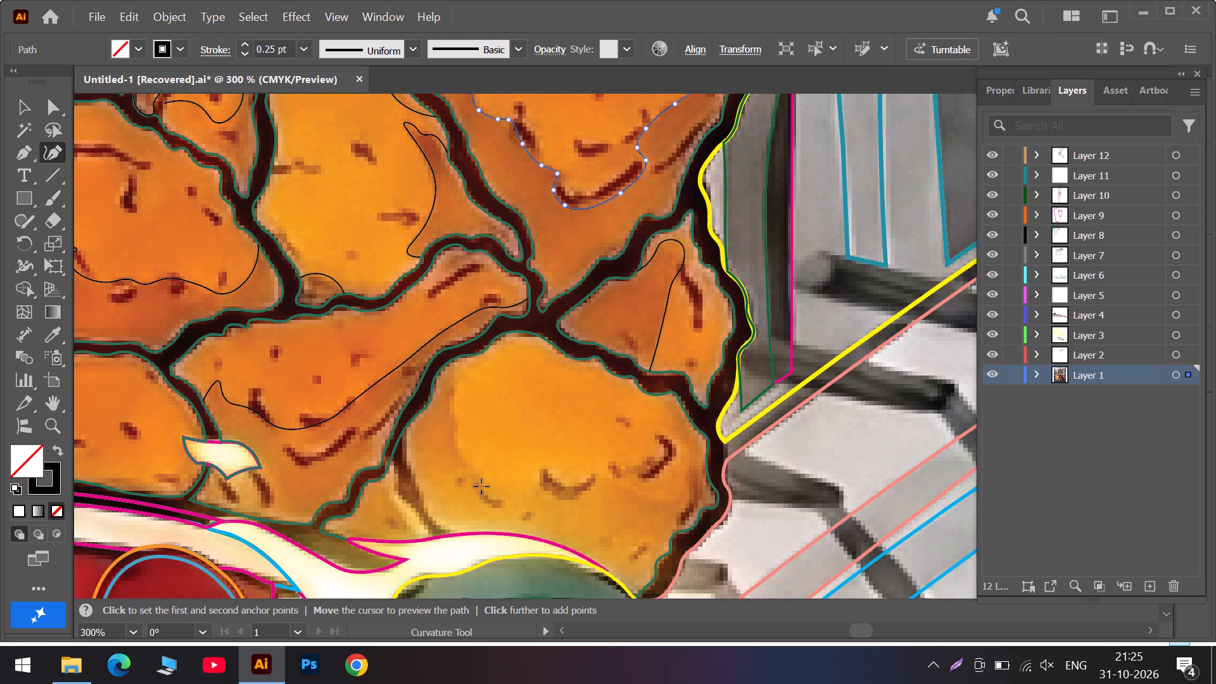
scroll(481, 486, "up", 3, "alt")
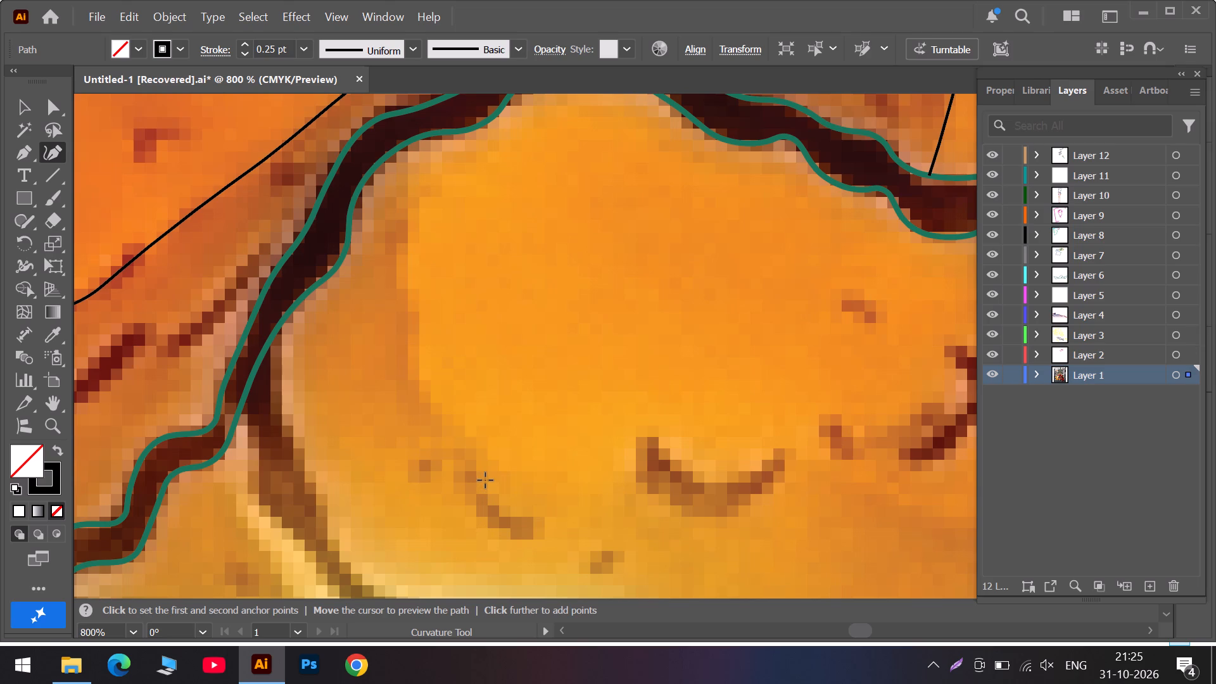
left_click(412, 160)
left_click(398, 239)
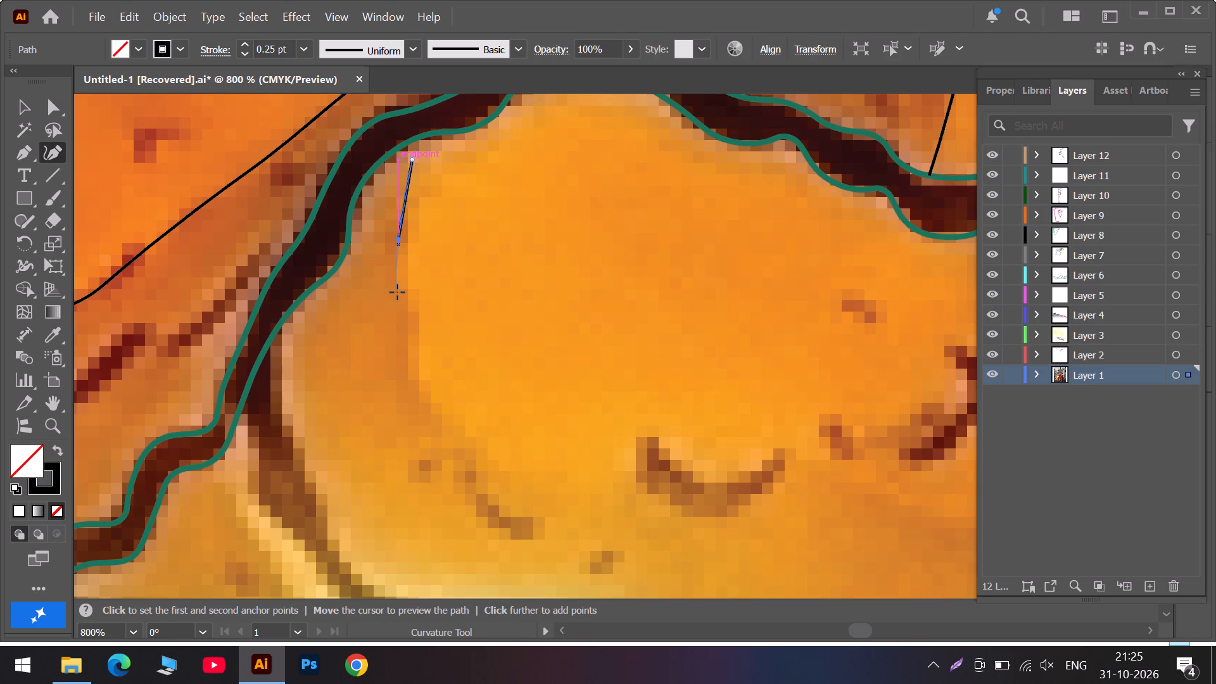
left_click(398, 293)
left_click(406, 346)
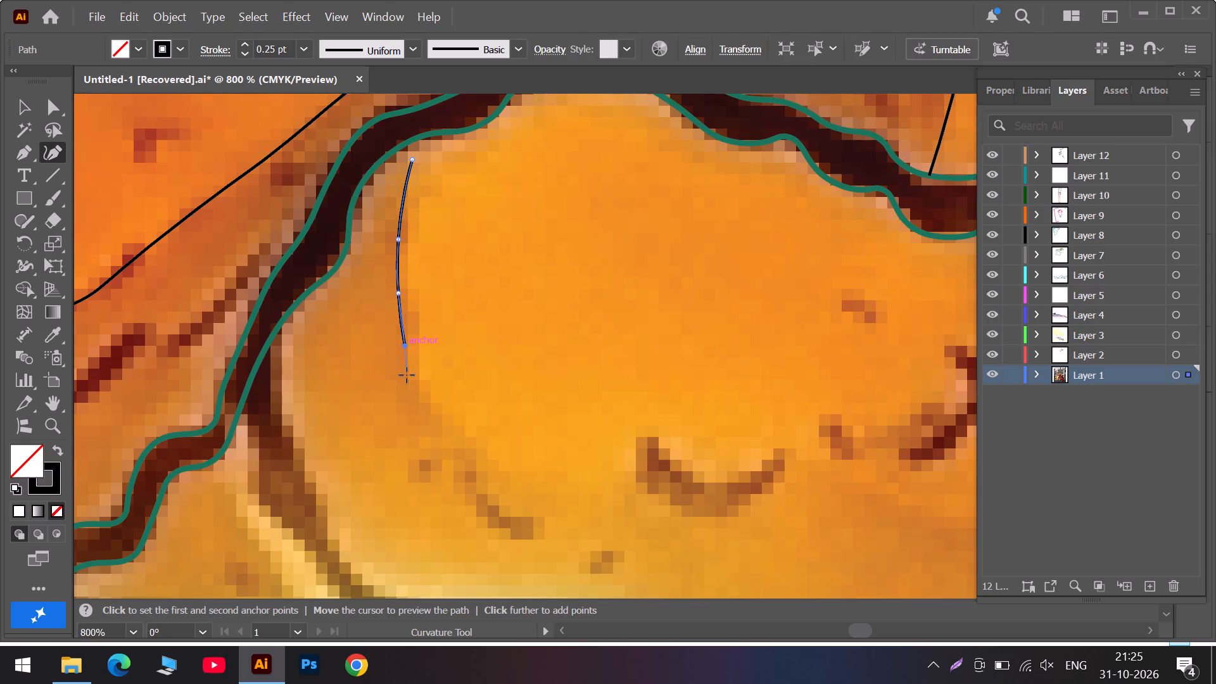
left_click(422, 402)
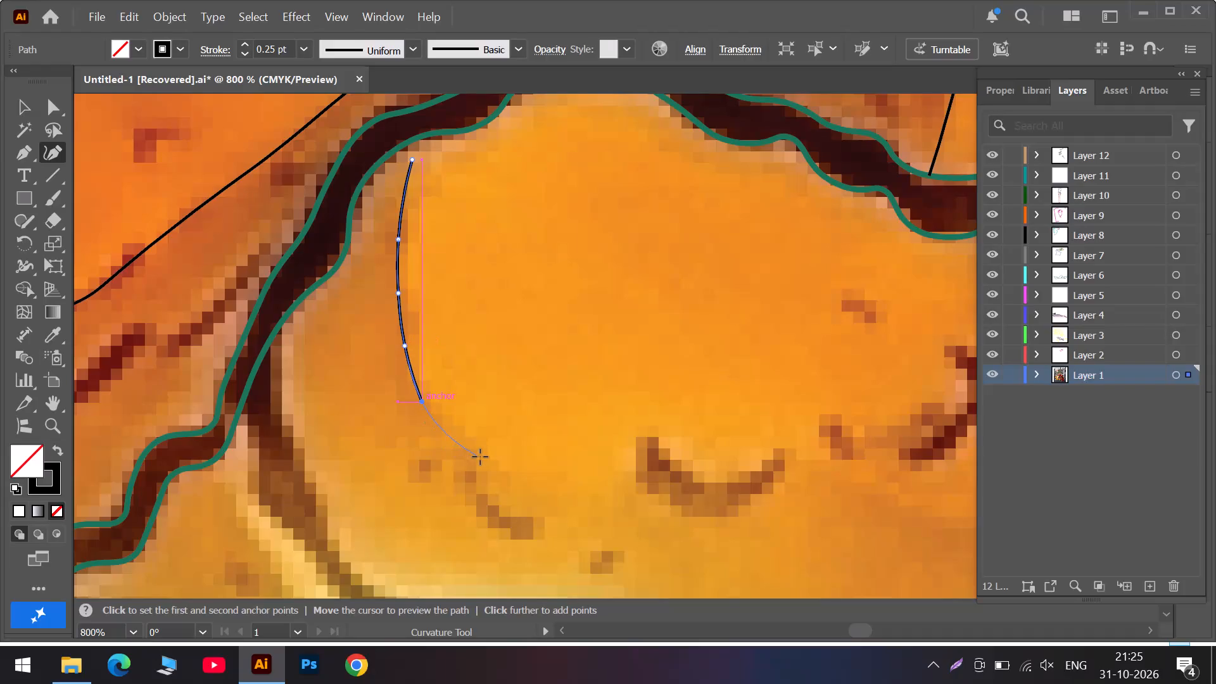
left_click(494, 465)
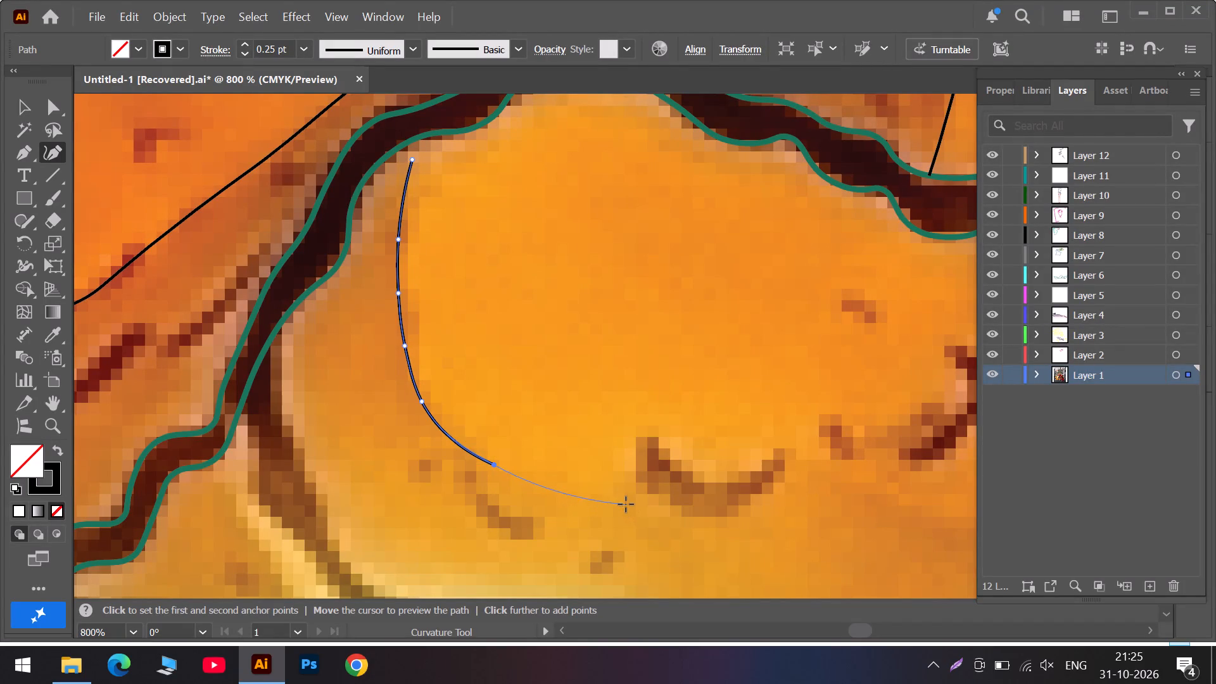
left_click(626, 504)
left_click(719, 528)
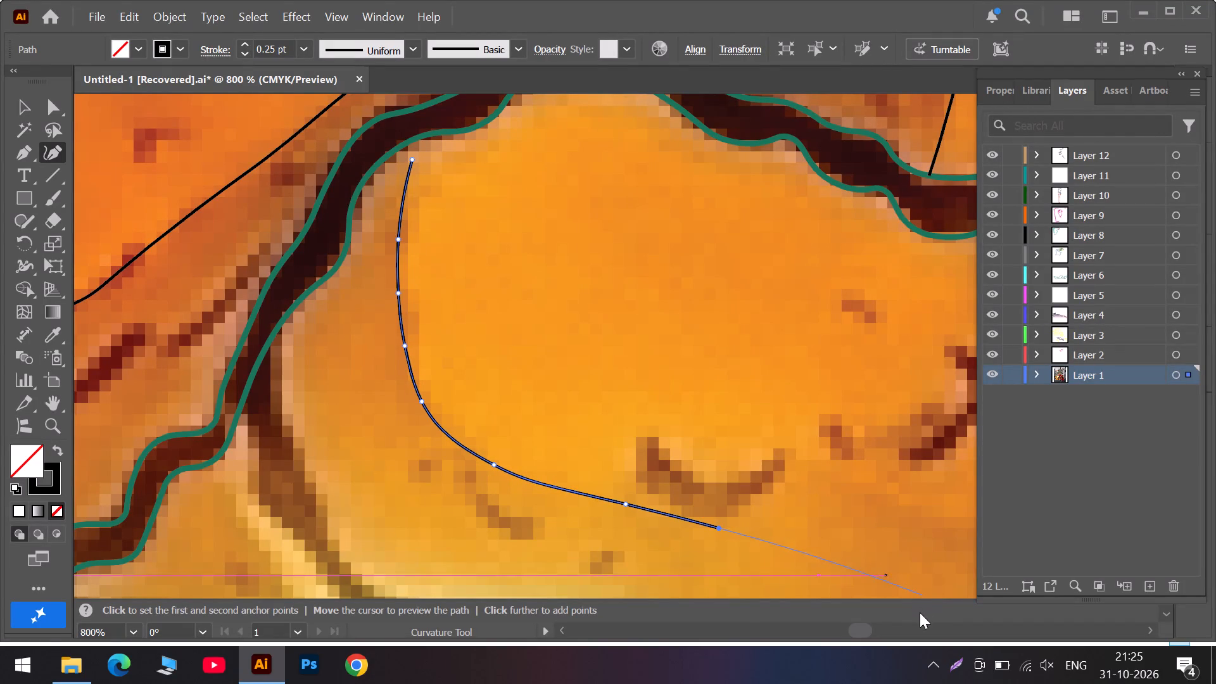
Continue the path around the U-shaped crease, over a small hump and along beneath the hooked dark crease, refining the curve.
left_click(908, 625)
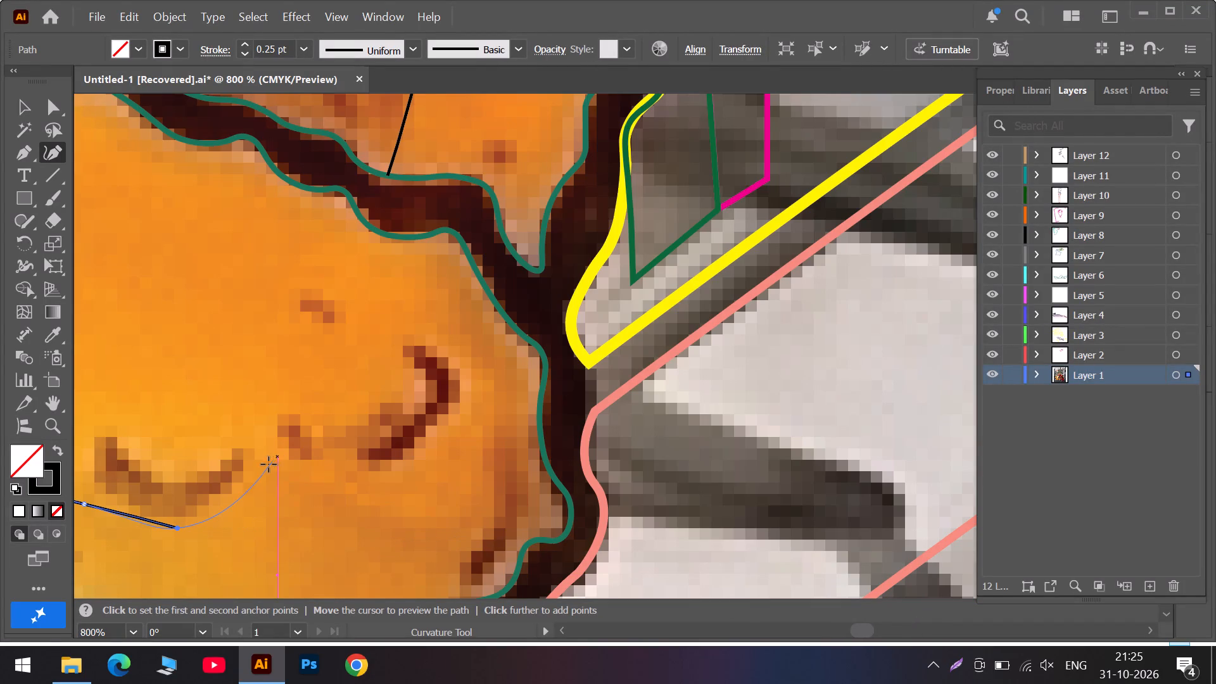
left_click(243, 483)
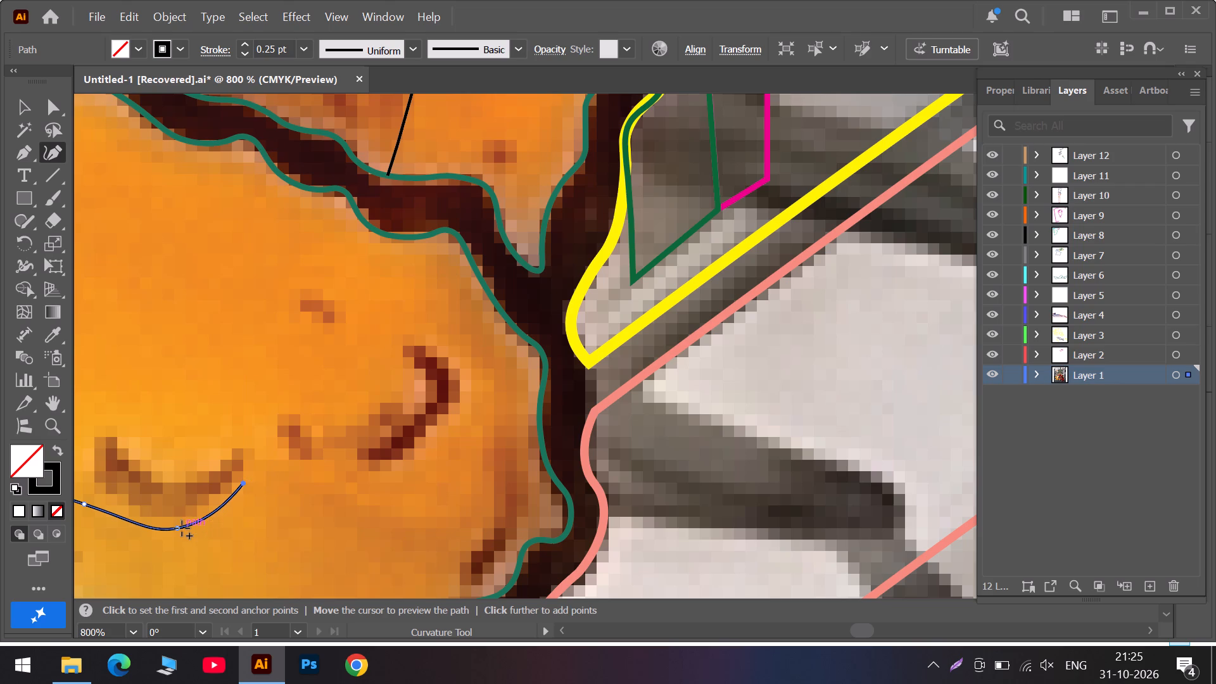
left_click_drag(180, 528, 167, 524)
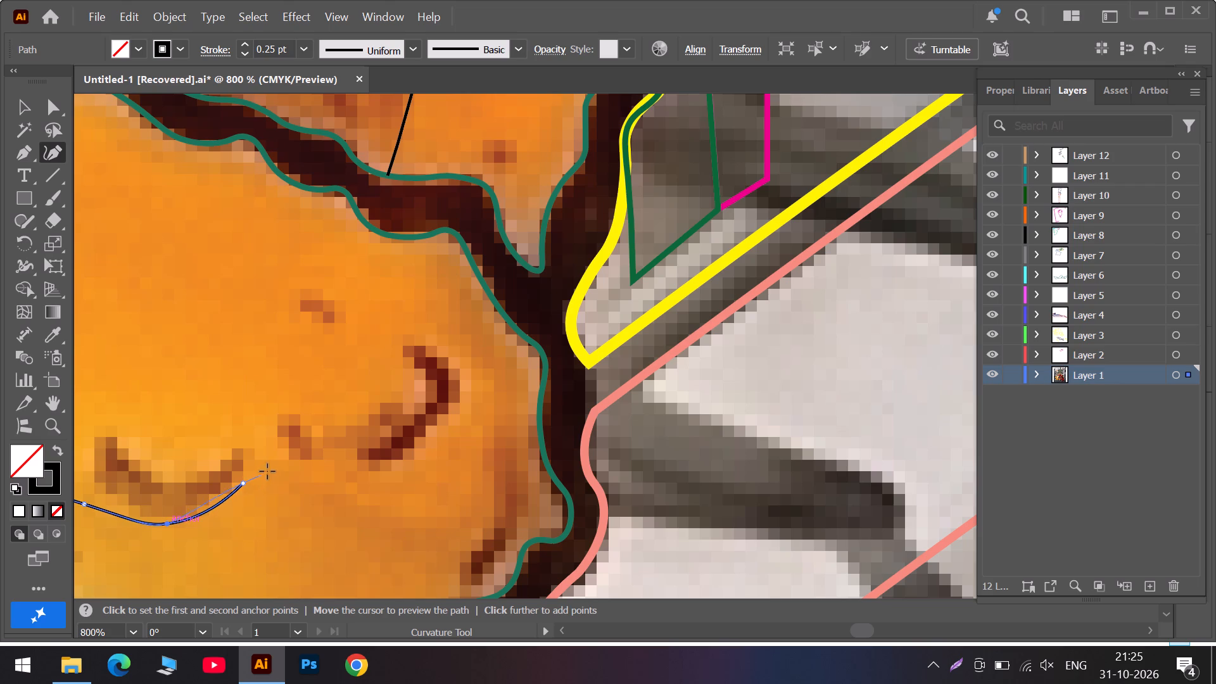
left_click(208, 510)
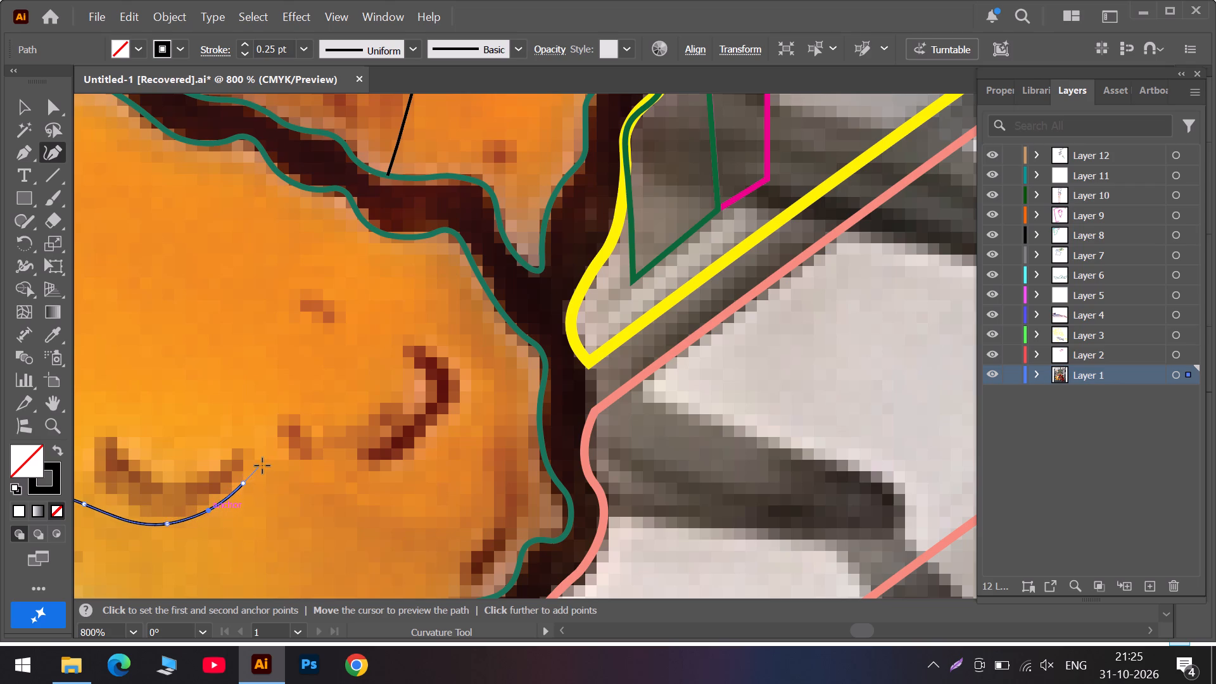
left_click(268, 463)
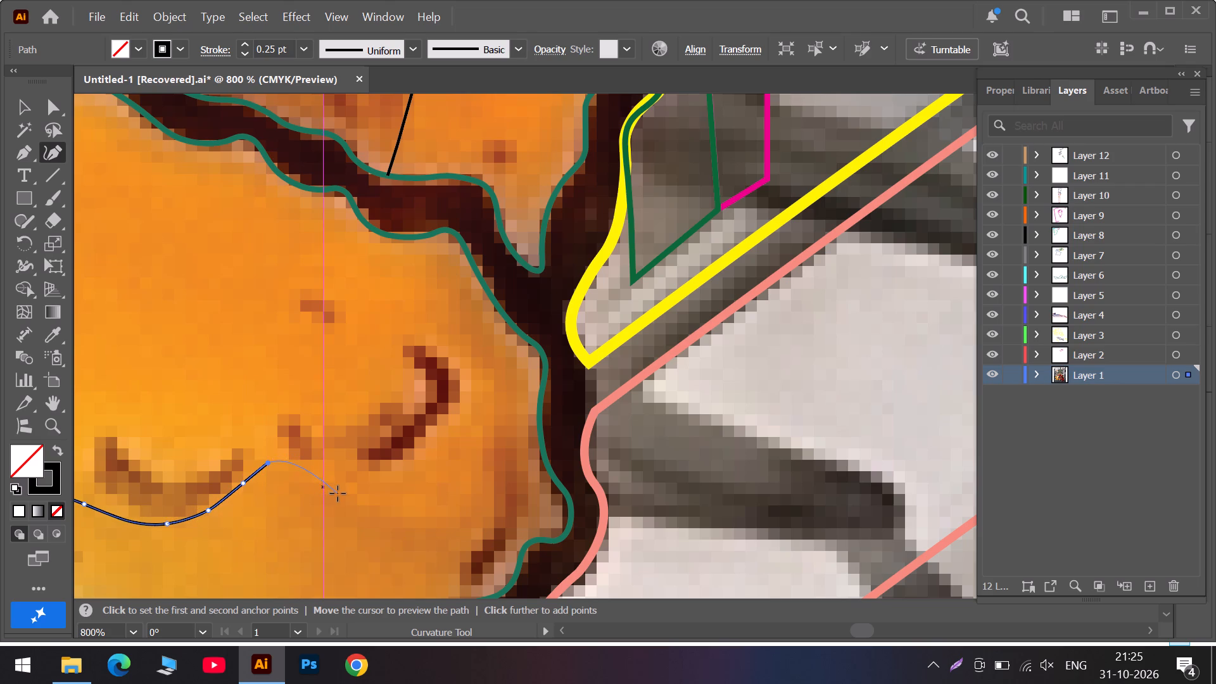
left_click(338, 493)
left_click(441, 519)
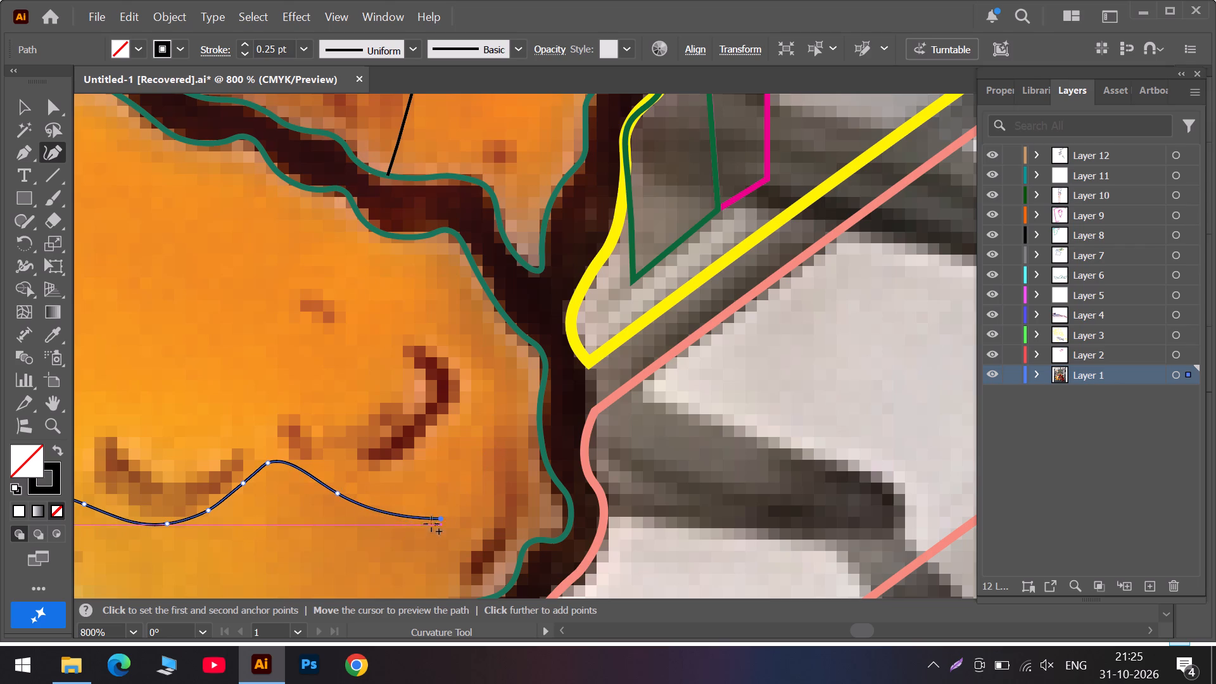
left_click(398, 514)
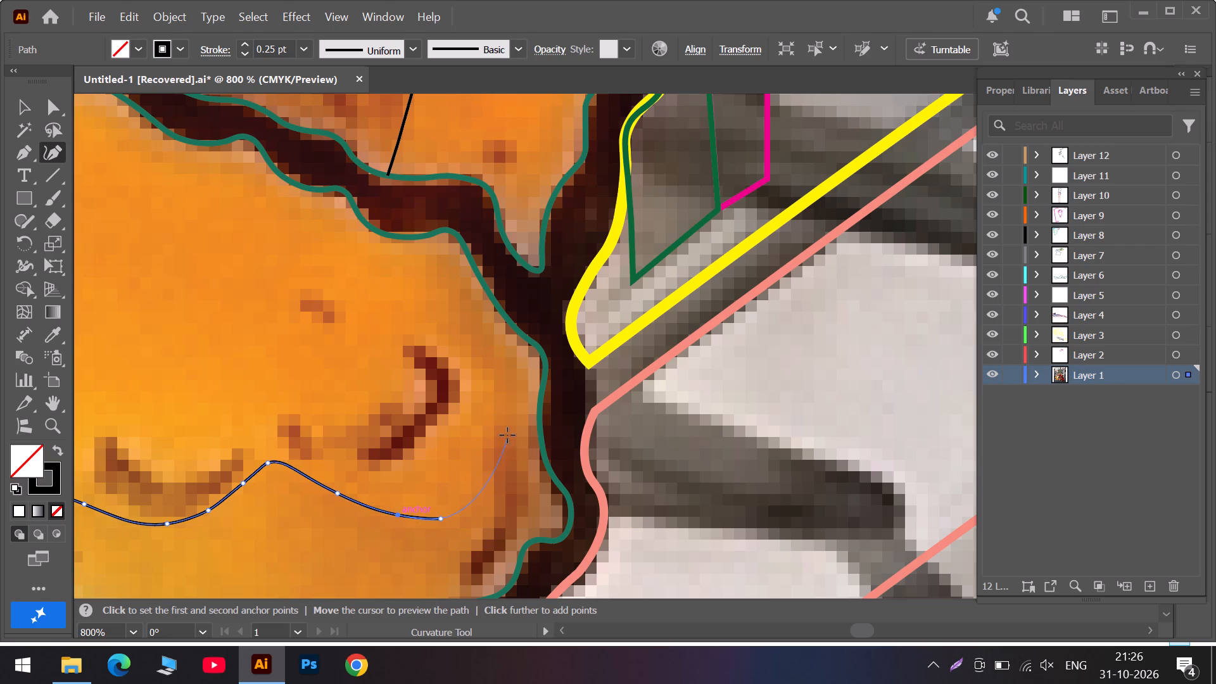
Extend the path up around the hooked crease to the piece's green outline, and smooth the bend below the crease.
left_click(487, 409)
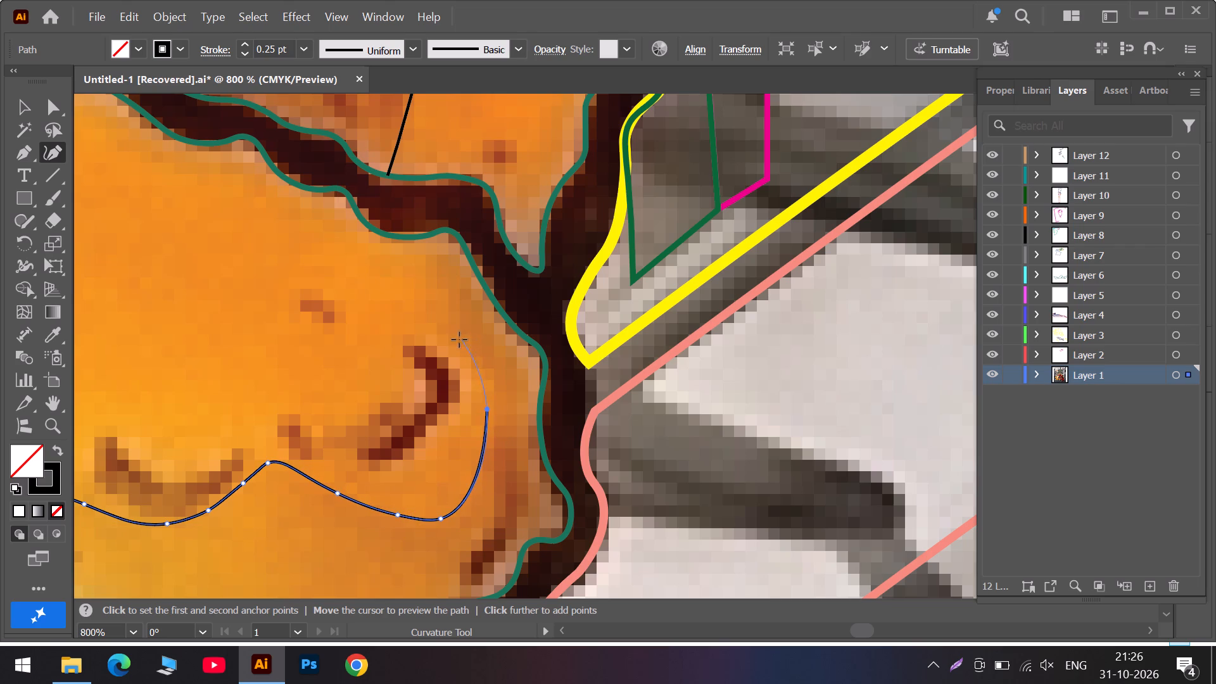
left_click(456, 340)
left_click(457, 286)
left_click_drag(458, 286, 467, 255)
left_click_drag(440, 519, 448, 505)
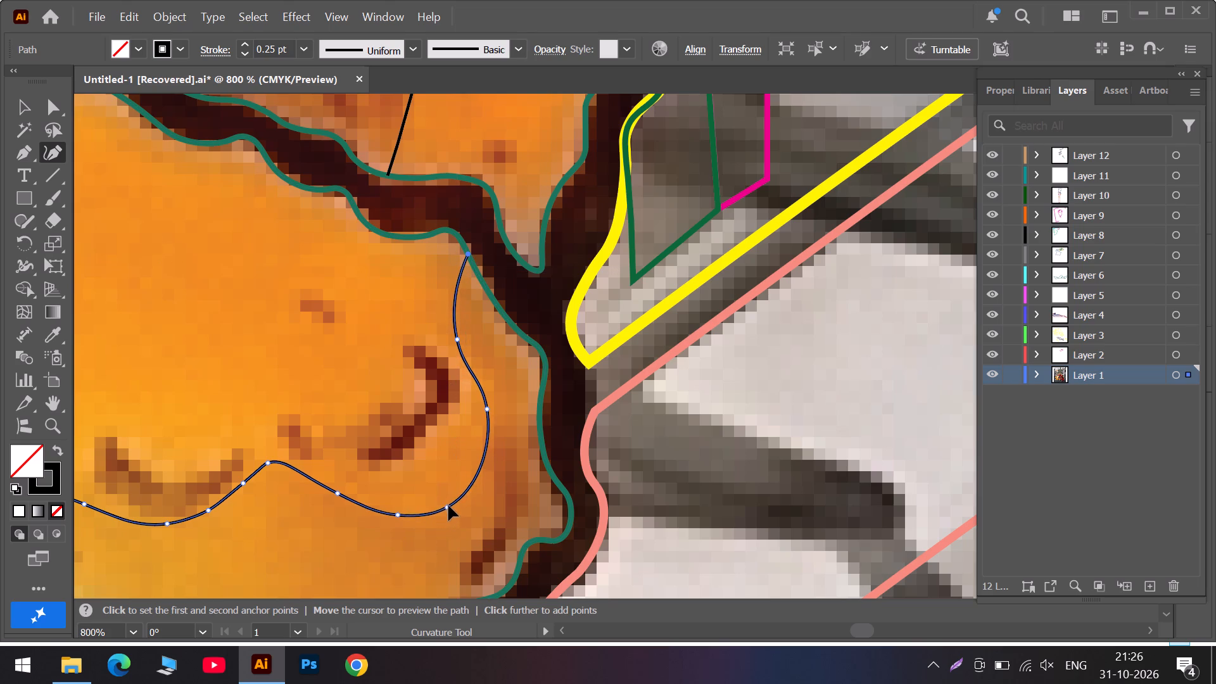
left_click_drag(448, 505, 448, 504)
Move the rounded piece path's starting anchor onto the green outline at its upper left, and finish the path.
scroll(448, 504, "down", 3, "alt")
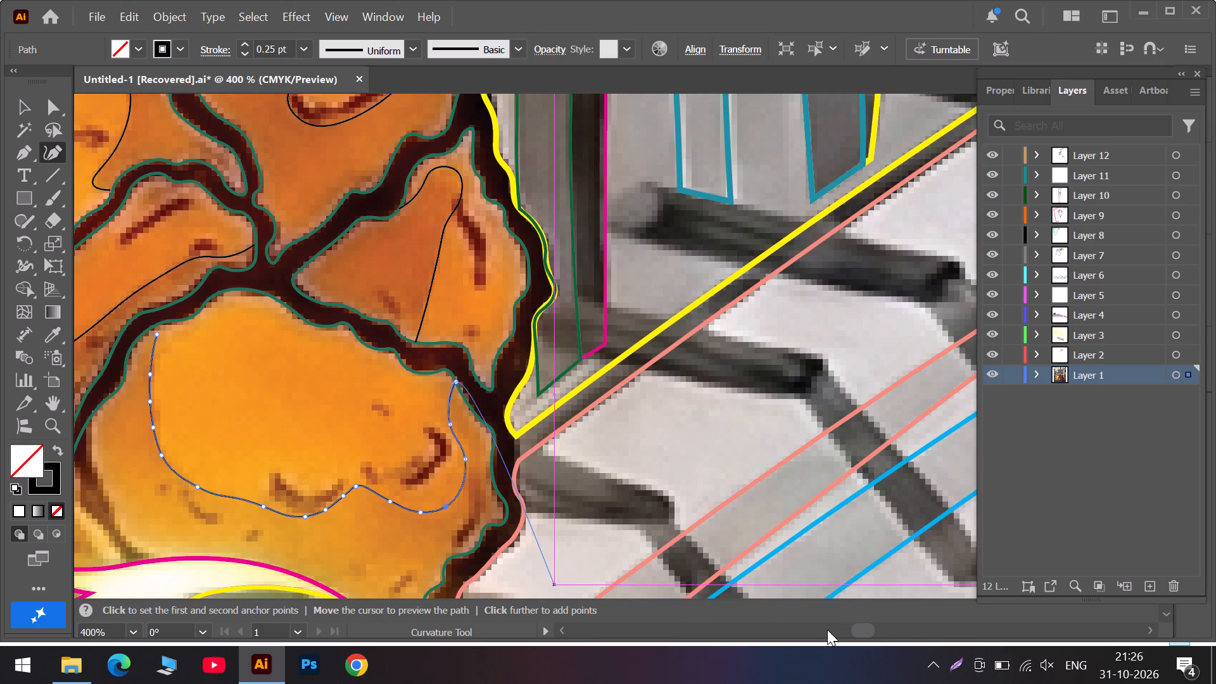
left_click(827, 630)
scroll(700, 339, "up", 3, "alt")
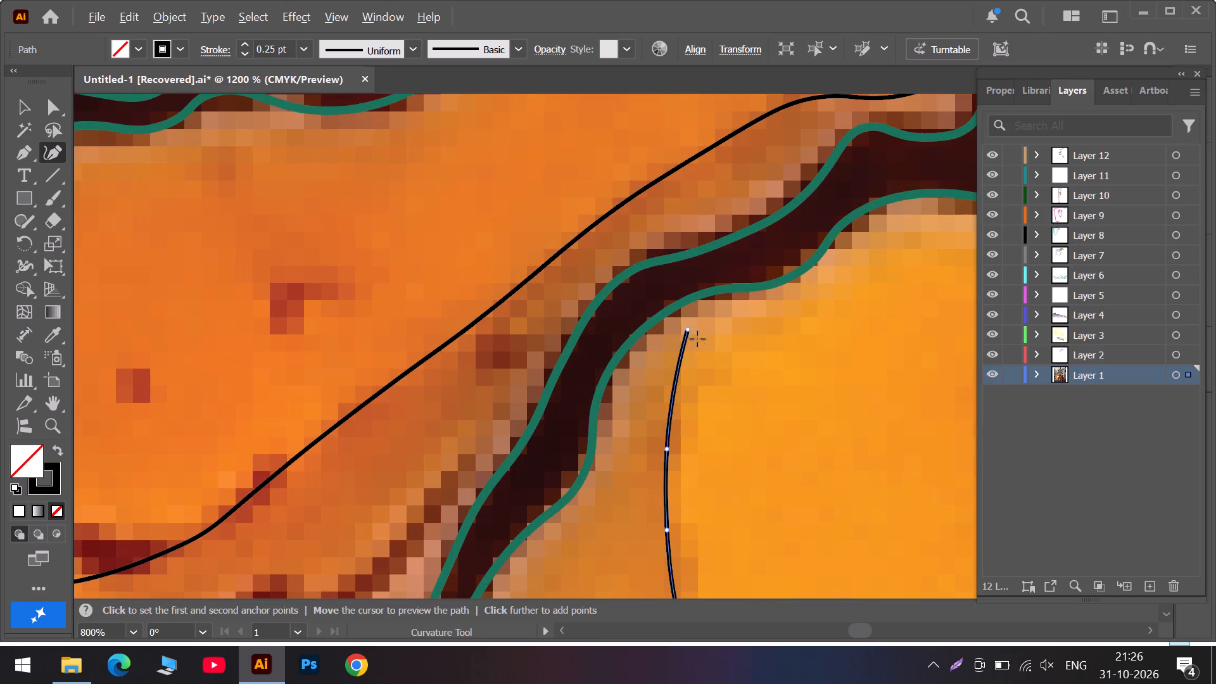
left_click_drag(686, 330, 702, 298)
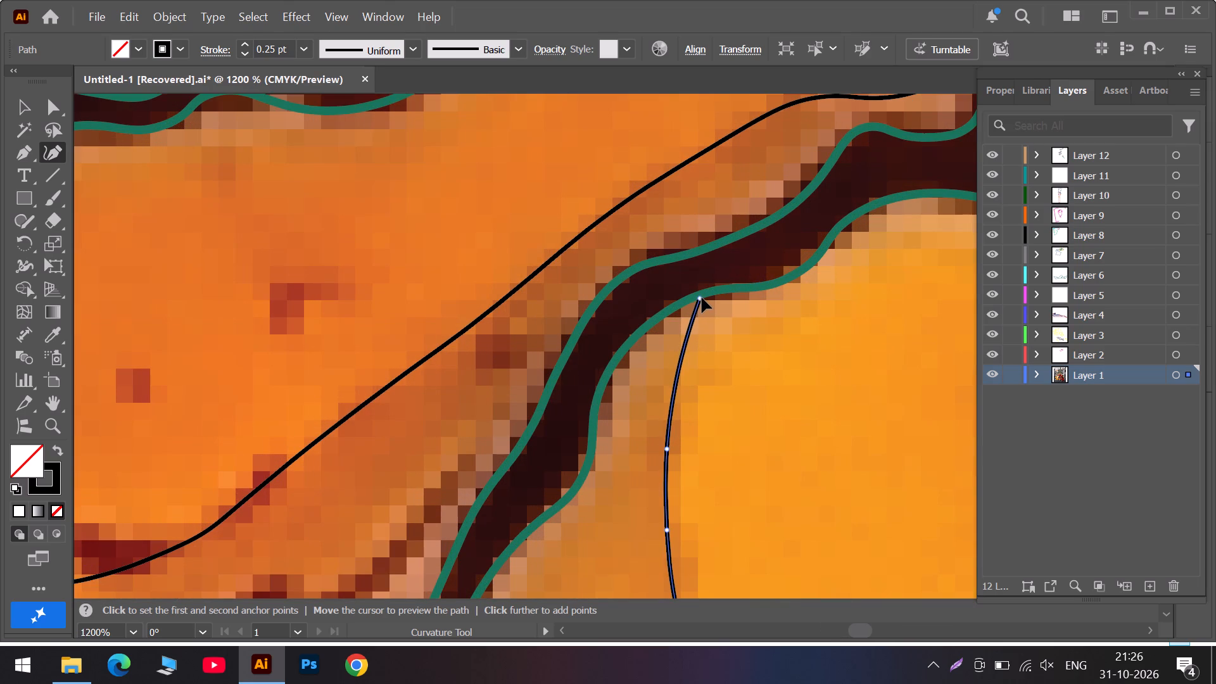
left_click_drag(702, 298, 704, 294)
scroll(694, 372, "down", 3, "alt")
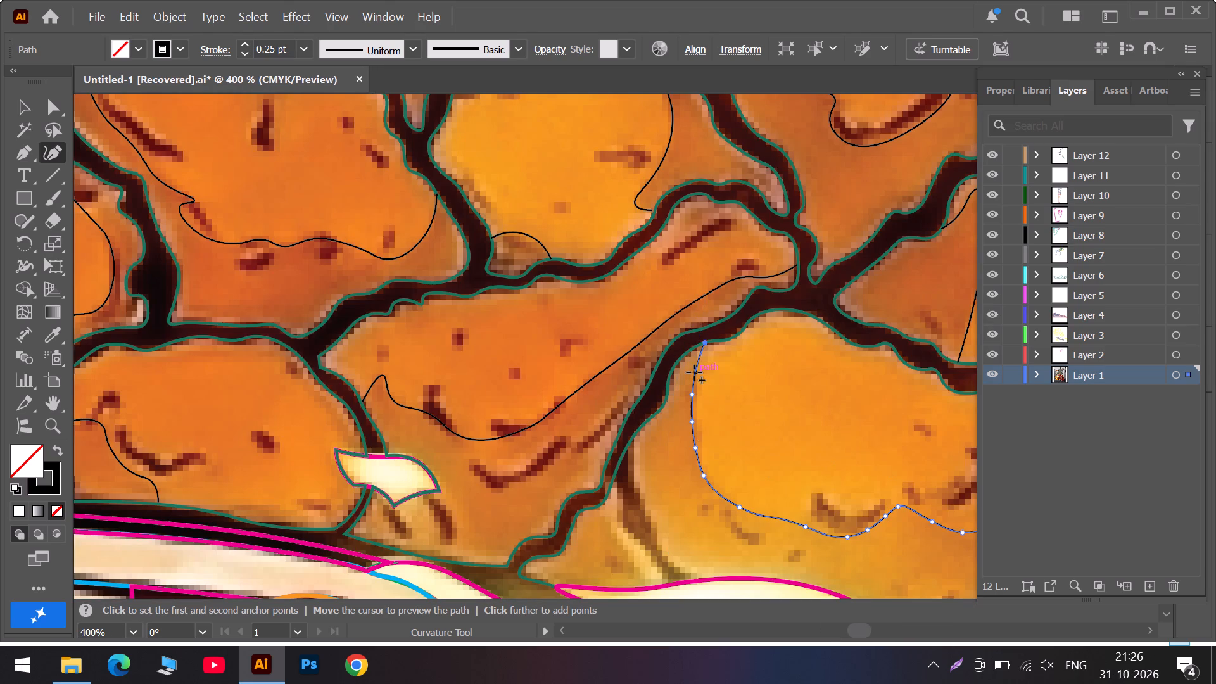
scroll(694, 372, "down", 1, "alt")
scroll(706, 376, "down", 3)
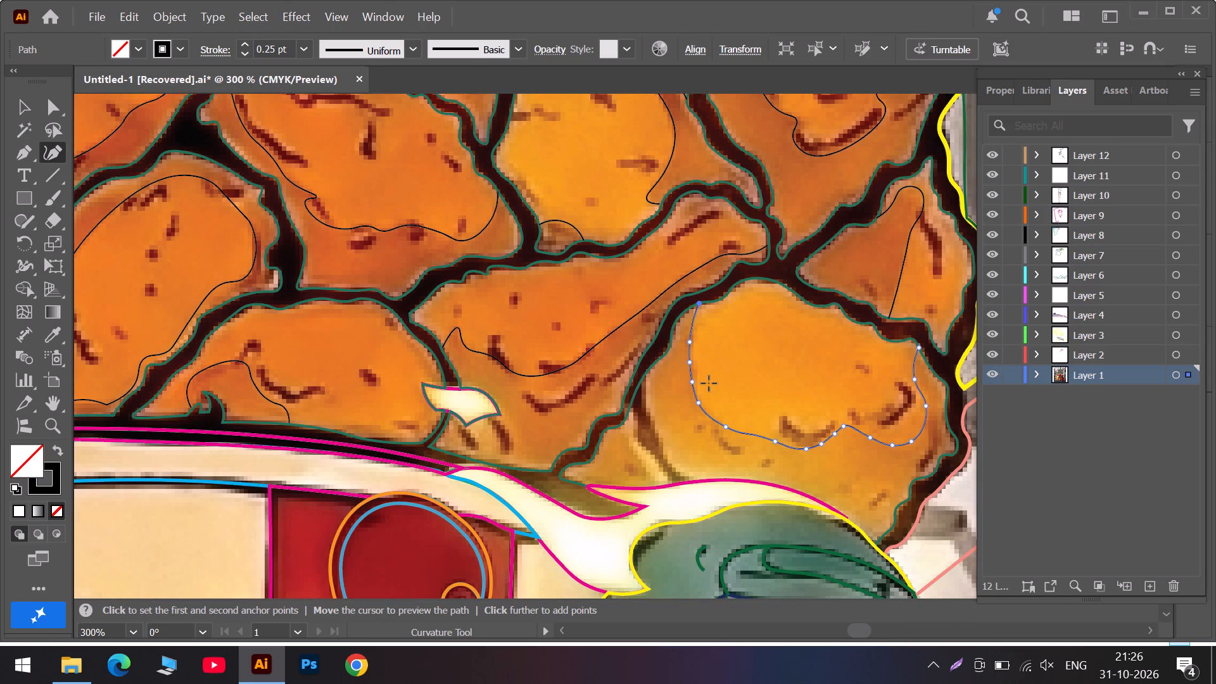
key("Escape")
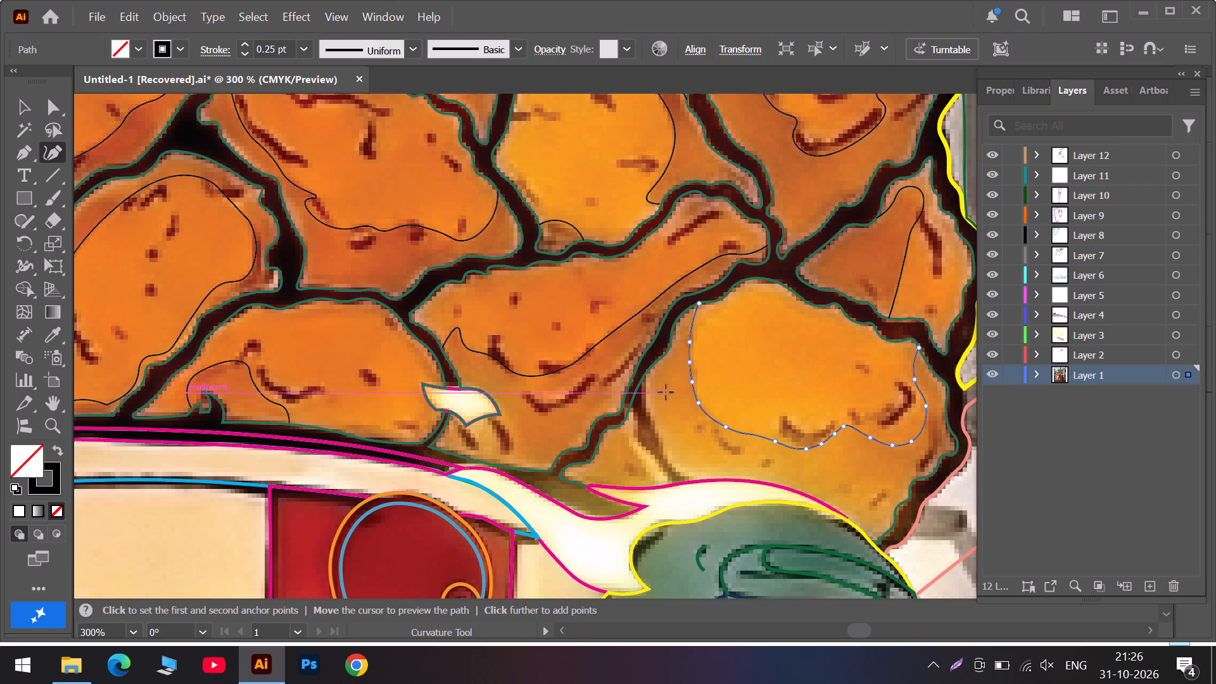
Draw a curved path along the pale edge of the small wedge below the rounded piece, from the green outline down to the magenta outline.
scroll(634, 460, "up", 3, "alt")
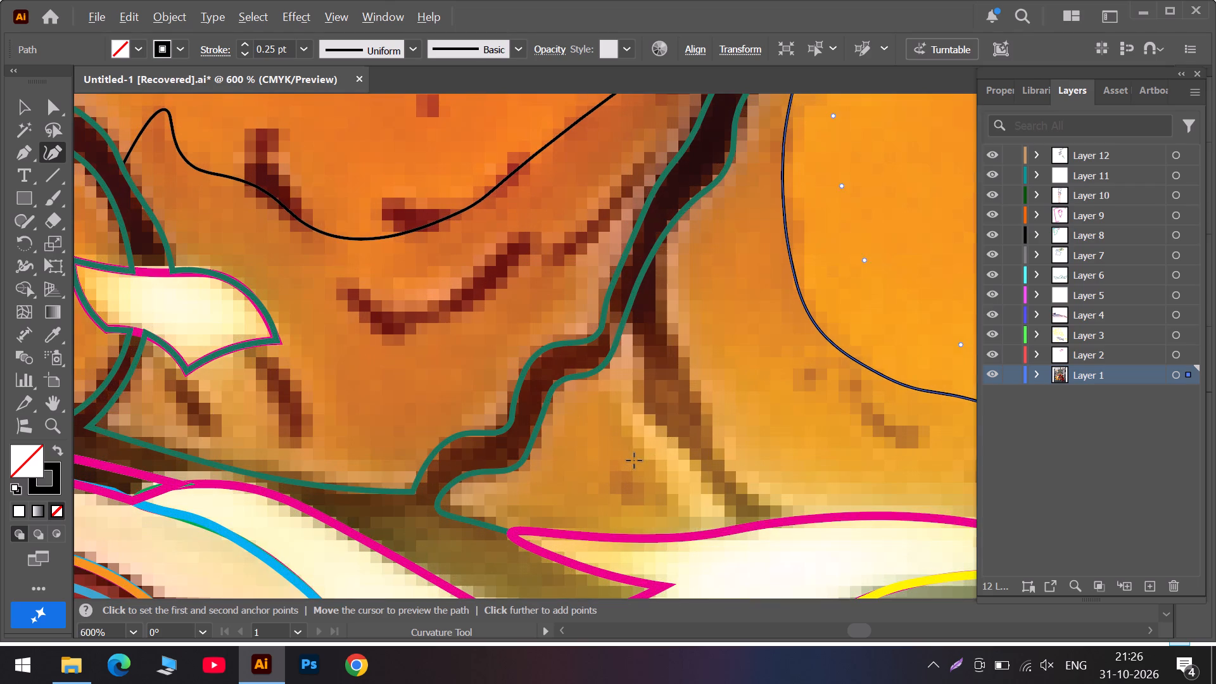
left_click(598, 380)
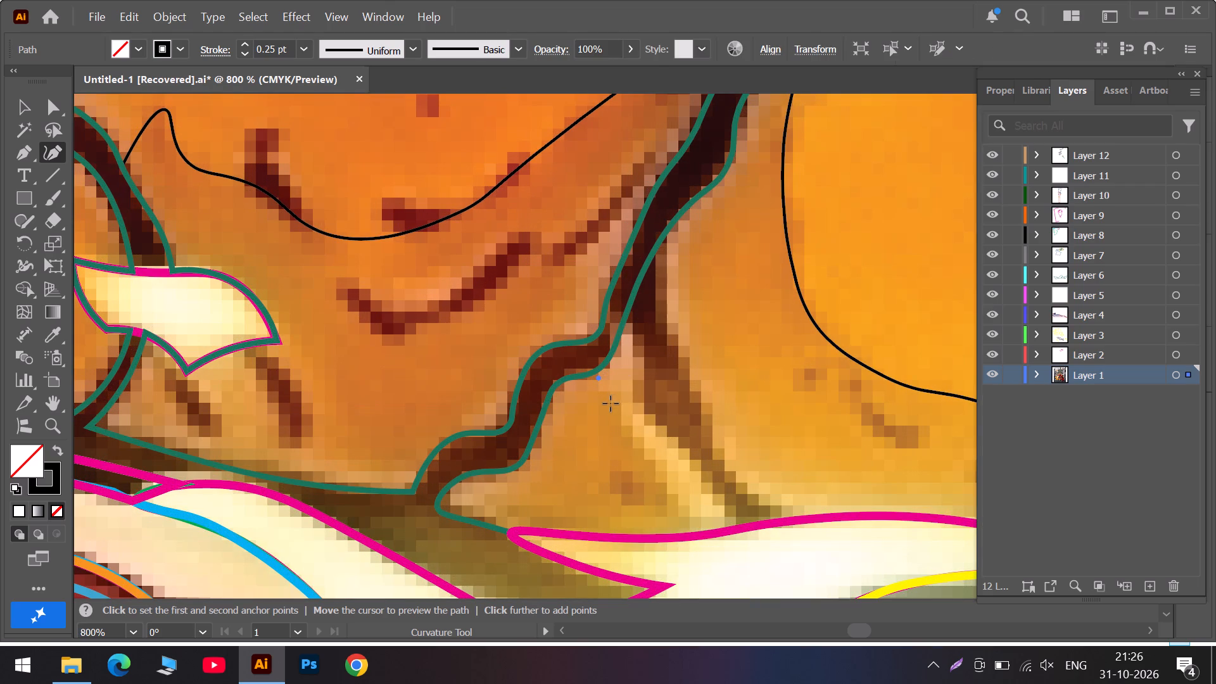
left_click(615, 402)
left_click(633, 449)
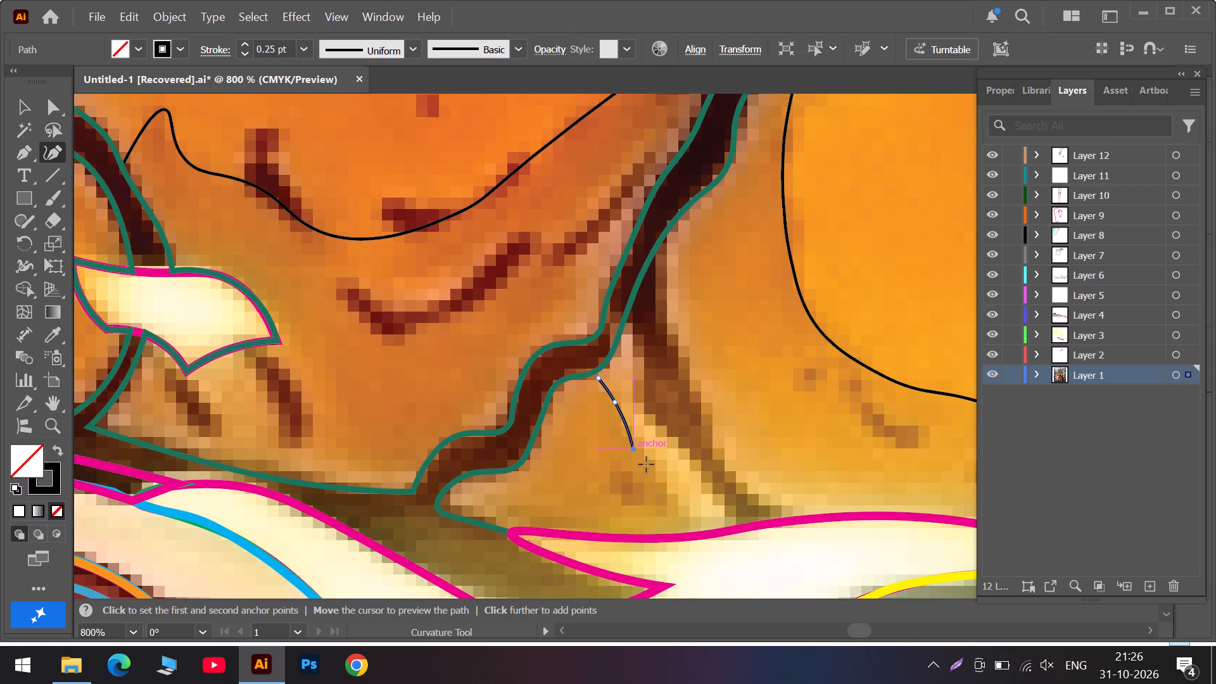
left_click(659, 476)
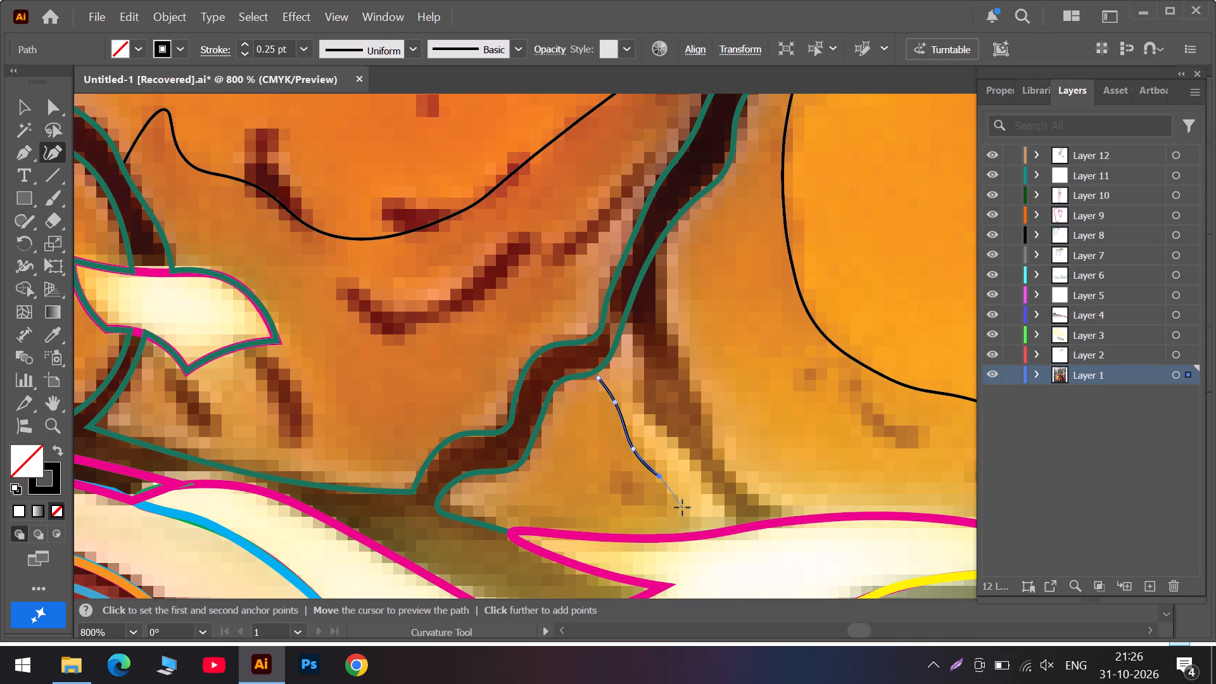
left_click(682, 507)
left_click_drag(683, 508, 703, 528)
left_click_drag(703, 528, 706, 531)
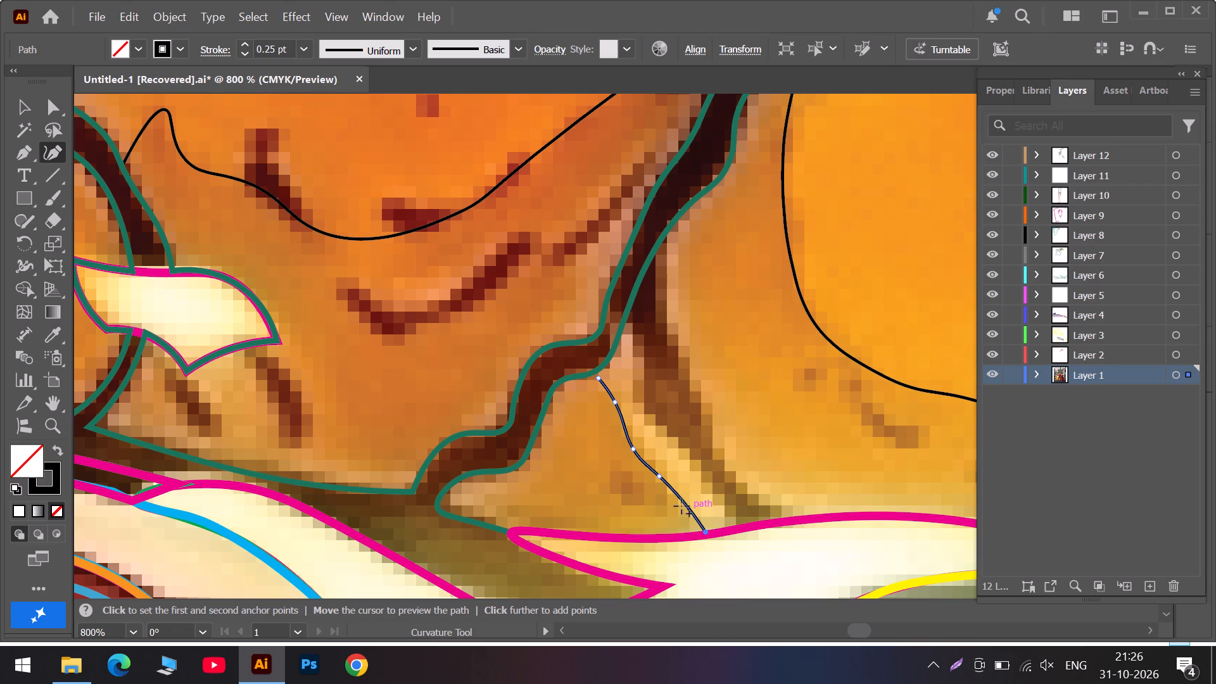
key("Escape")
Move the wedge path's starting anchor onto the green outline of the dark gap, and finish the path.
scroll(600, 391, "up", 2, "alt")
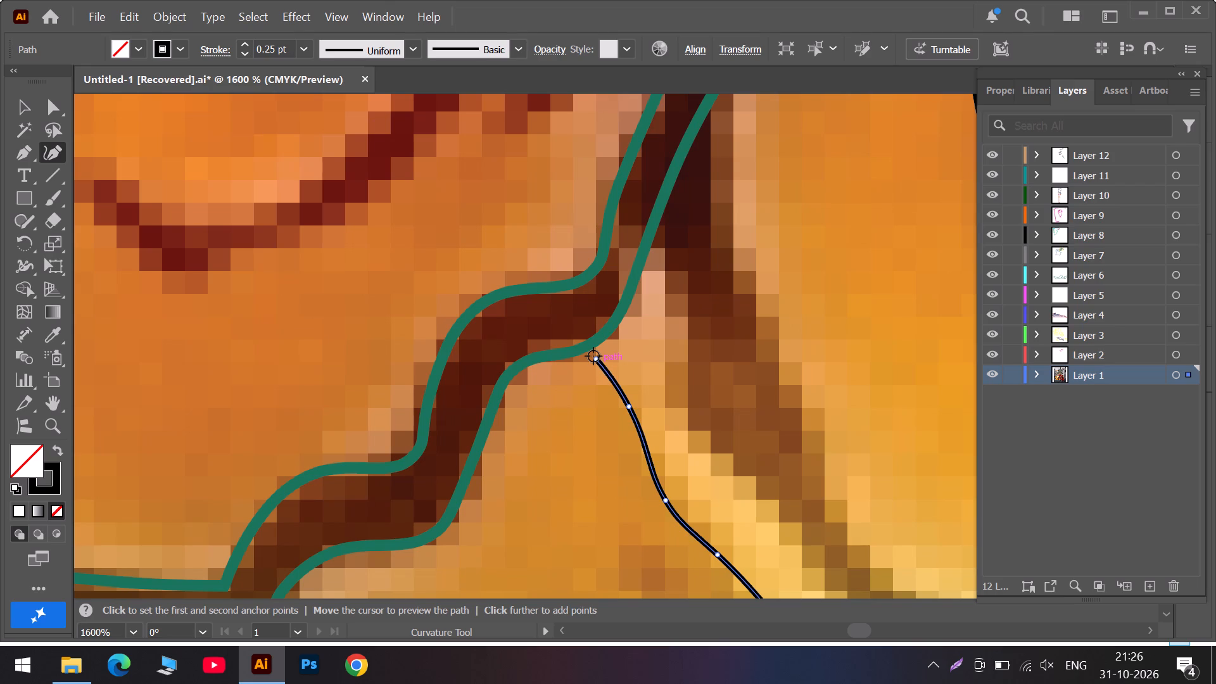
left_click_drag(593, 356, 584, 351)
left_click_drag(584, 351, 586, 350)
key("Escape")
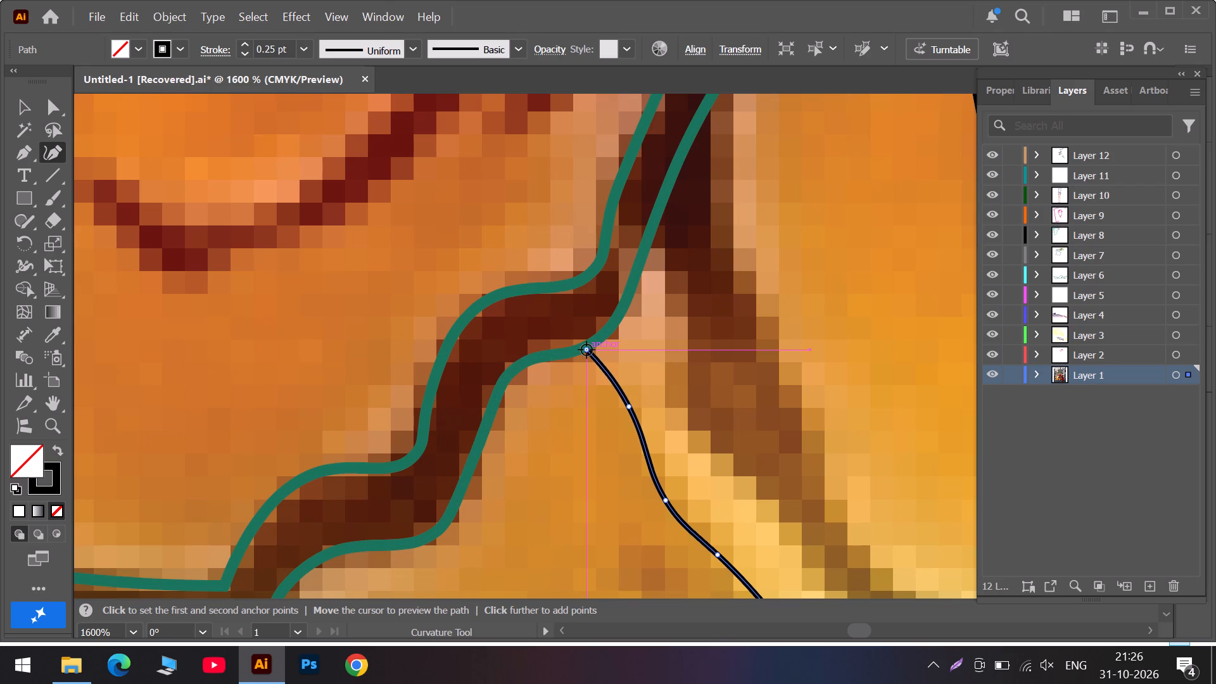
Start a curved path on the upright drumstick atop the pile, following its pale inner edge down and around the lower-left corner.
scroll(592, 350, "down", 5, "alt")
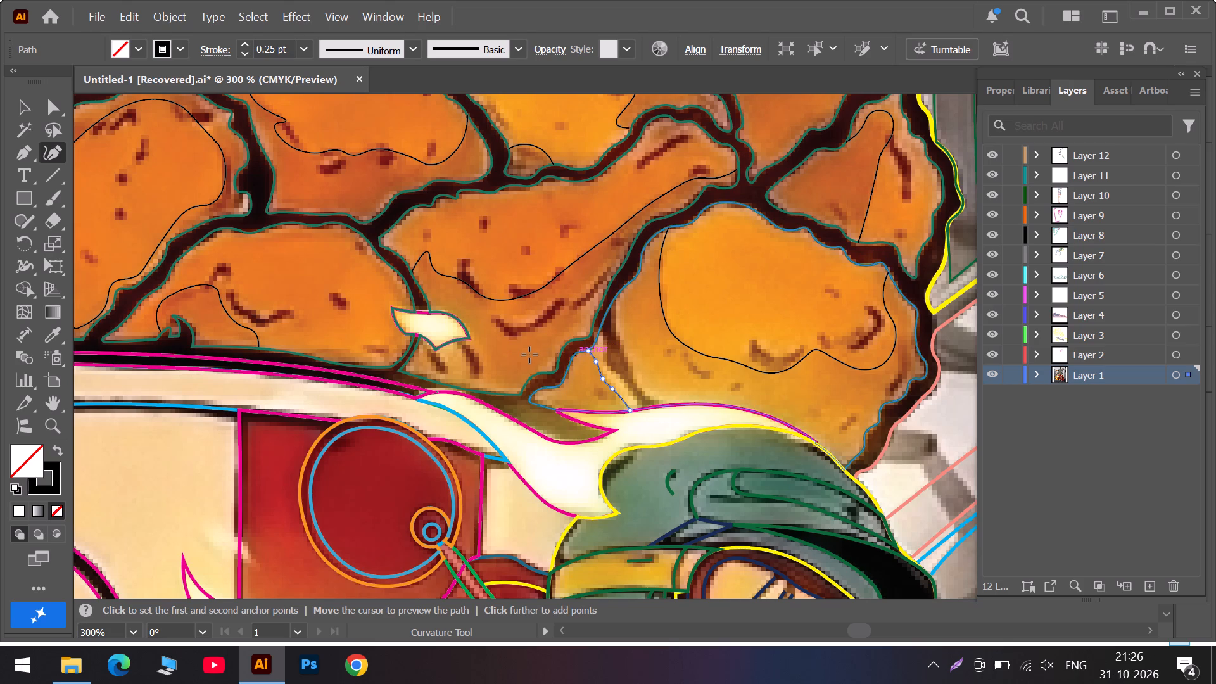
scroll(522, 355, "down", 2, "alt")
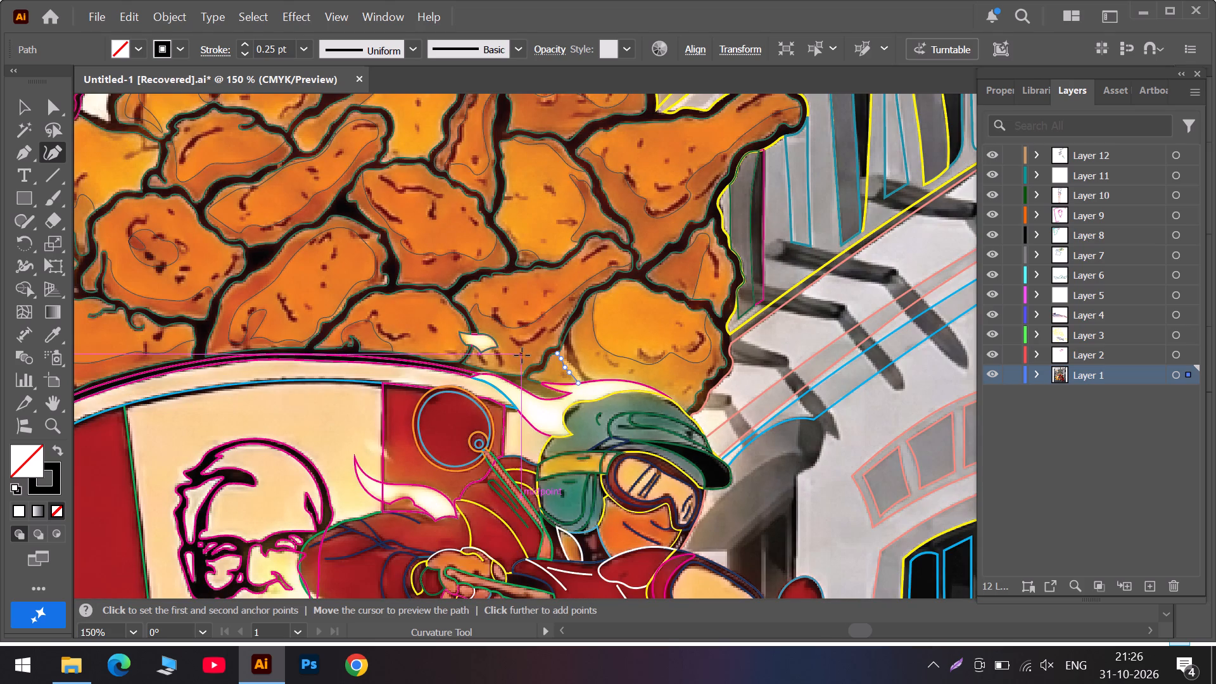
scroll(522, 355, "up", 20)
scroll(495, 344, "up", 3)
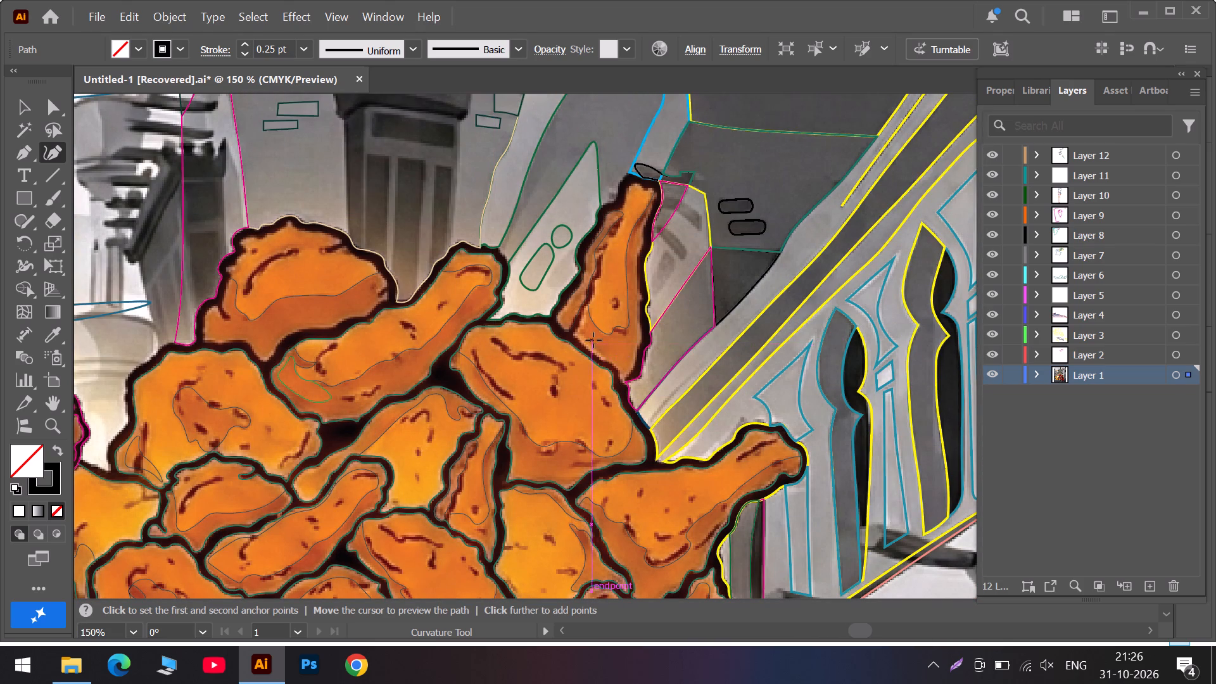
scroll(592, 338, "up", 3, "alt")
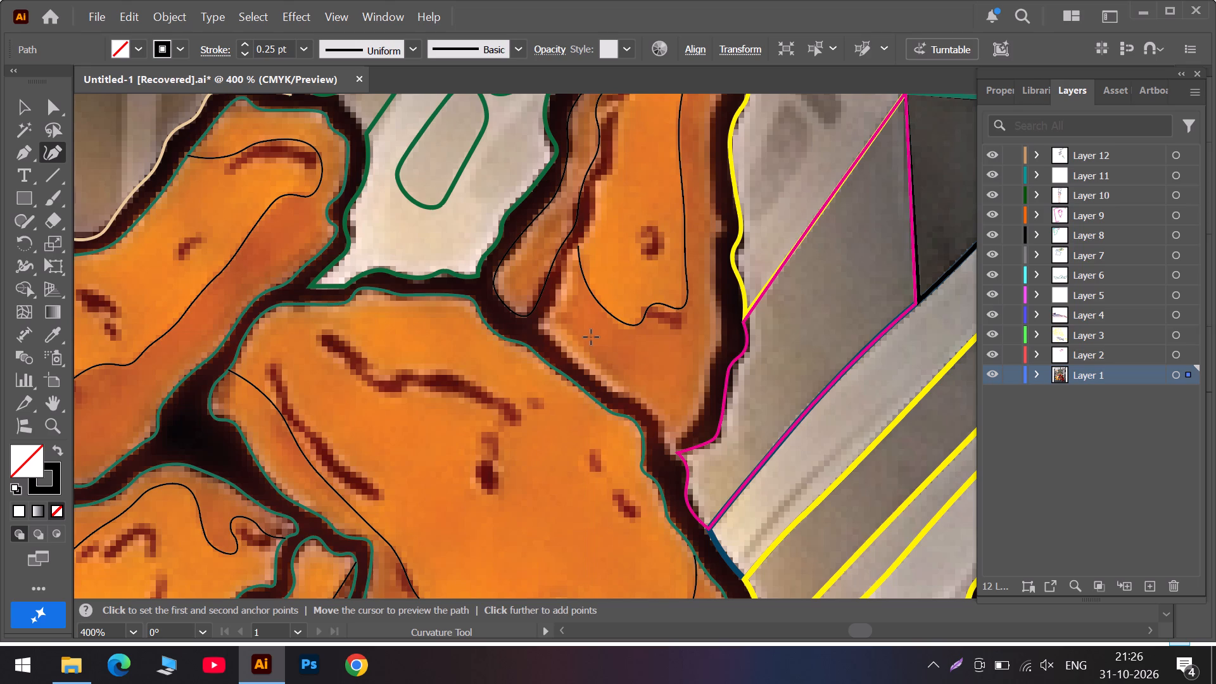
scroll(591, 337, "up", 1)
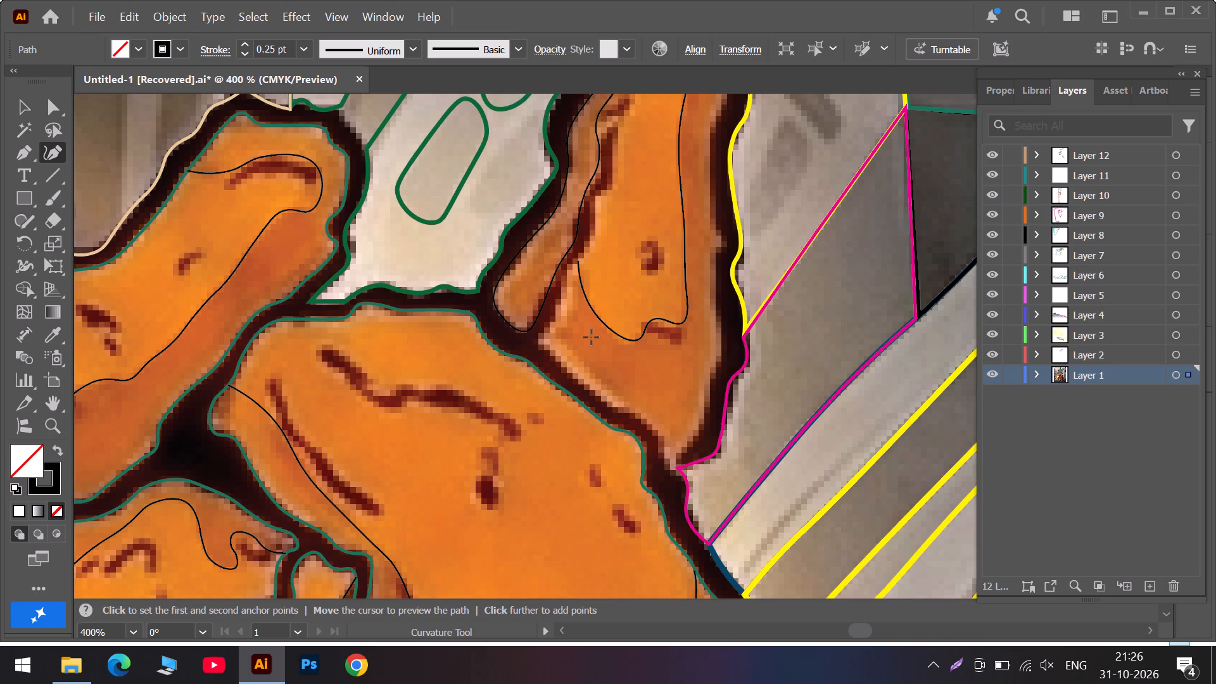
scroll(591, 337, "up", 2)
scroll(589, 338, "up", 3, "alt")
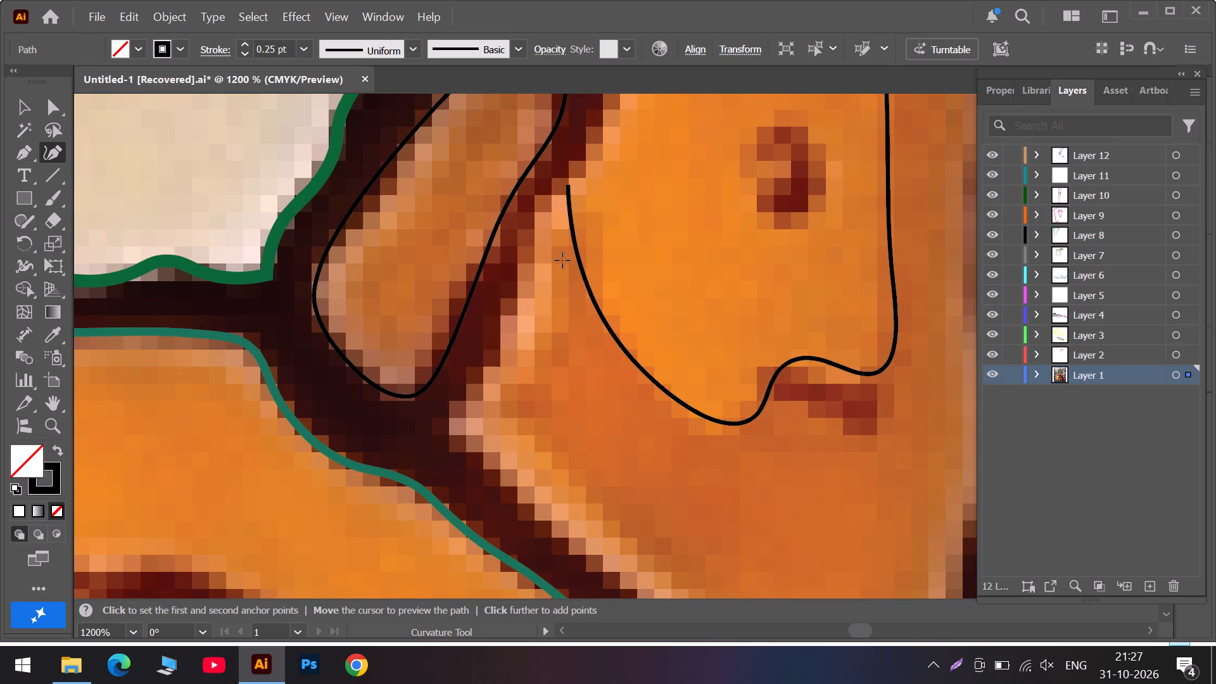
left_click(563, 253)
left_click(547, 334)
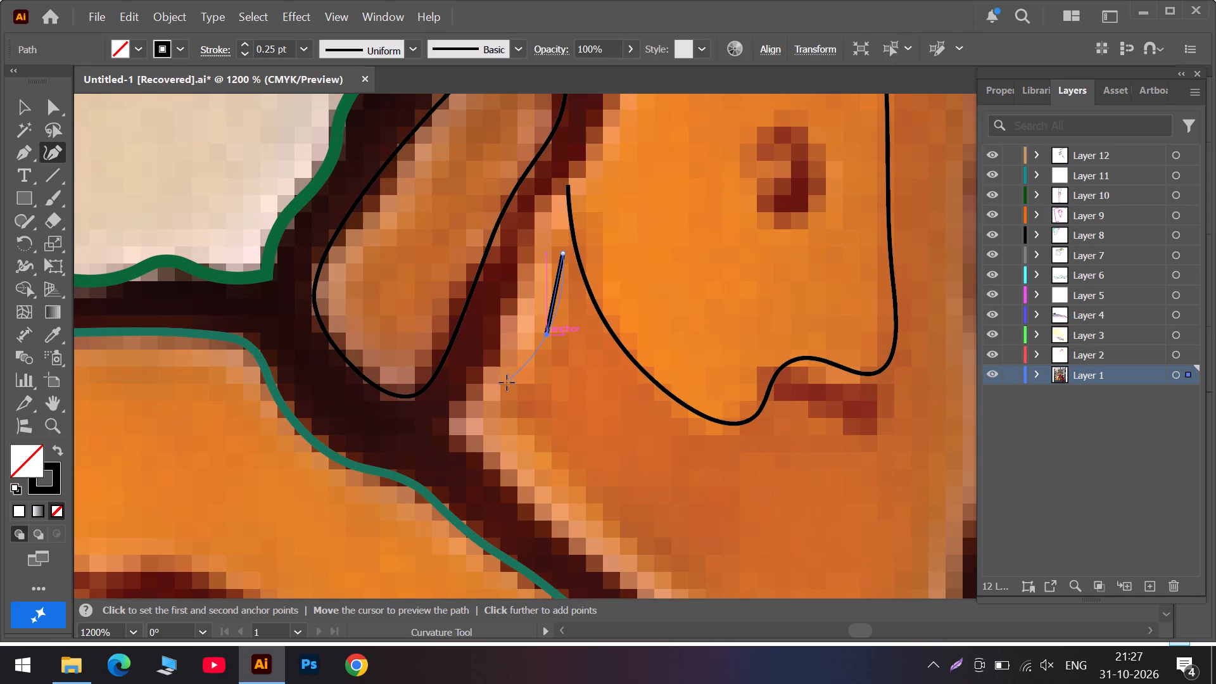
left_click(498, 393)
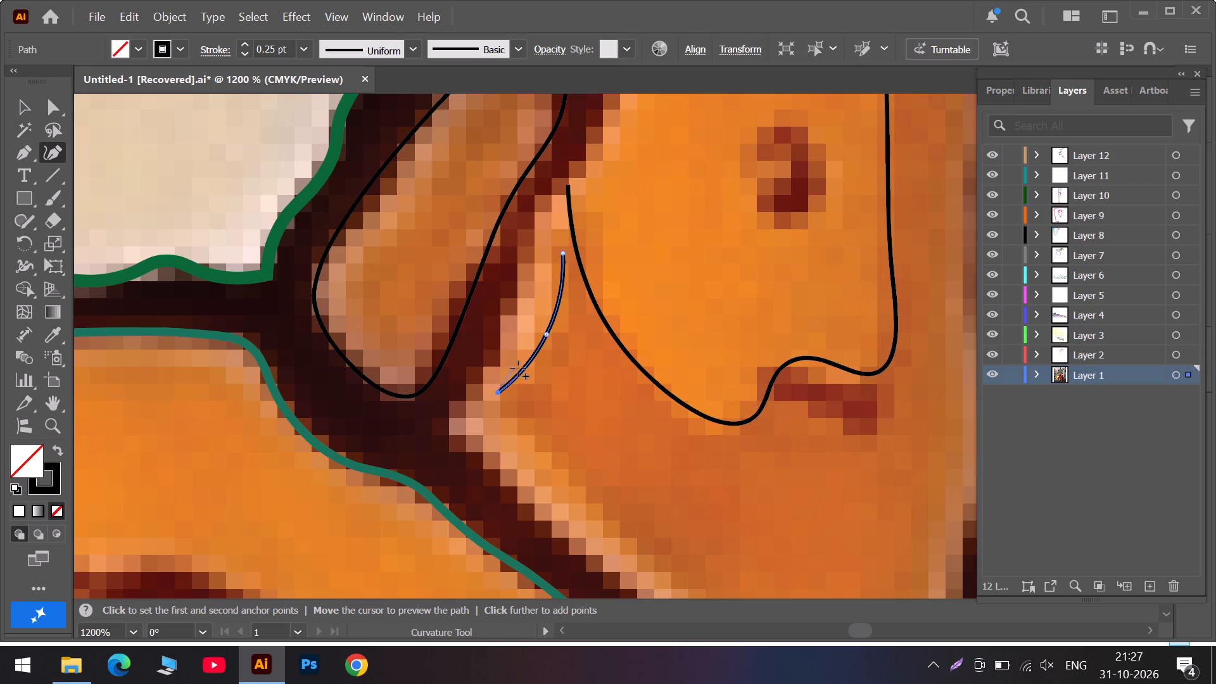
left_click(522, 371)
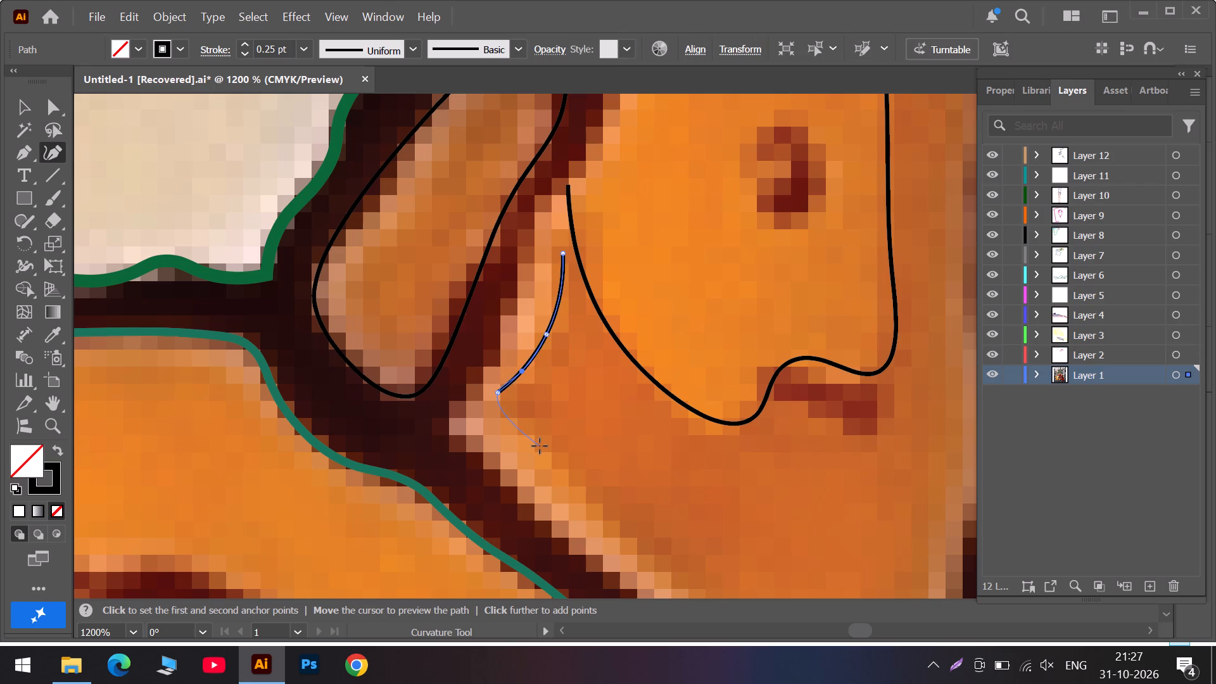
left_click(540, 446)
Extend the path along the drumstick's slanted lower edge and around its bottom tip, adjusting the bend before the tip.
scroll(540, 446, "down", 6)
left_click(661, 469)
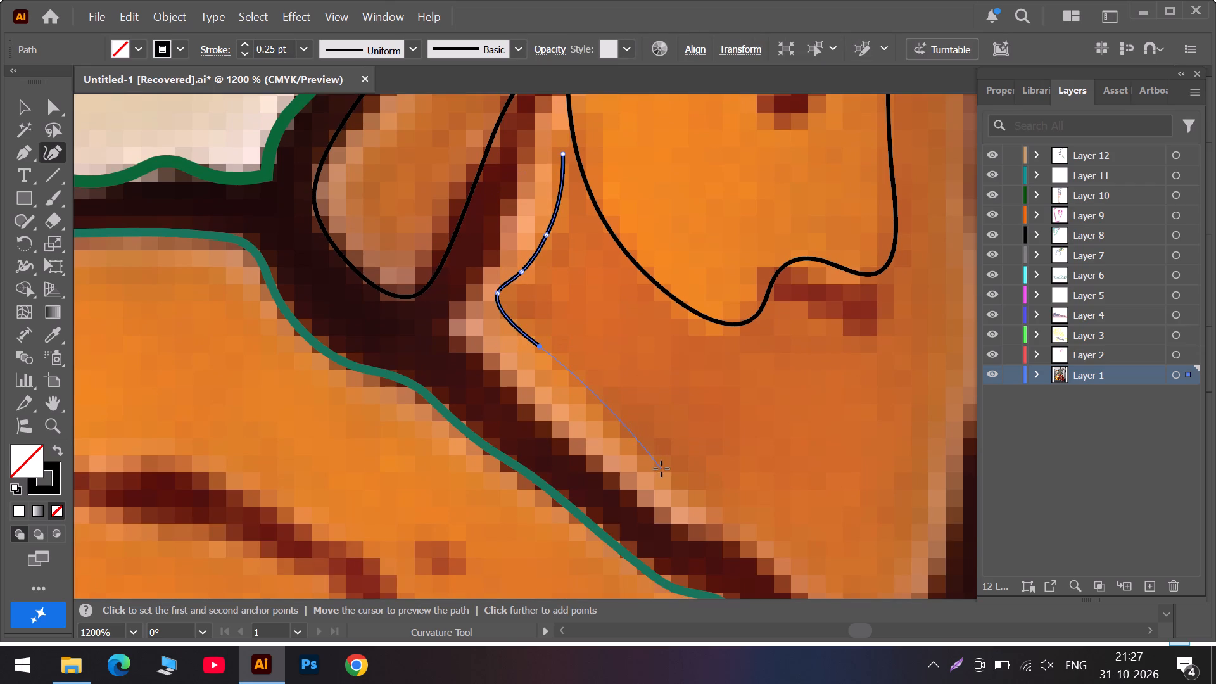
left_click(737, 526)
scroll(740, 526, "down", 5)
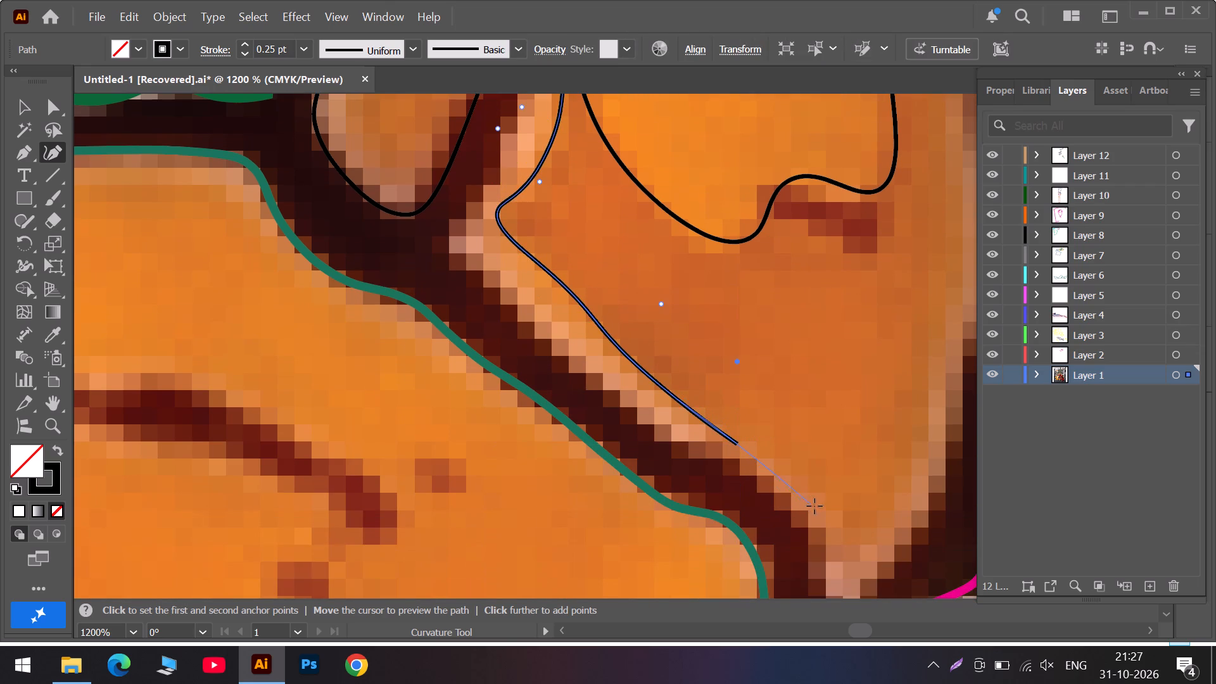
left_click(827, 517)
left_click(847, 561)
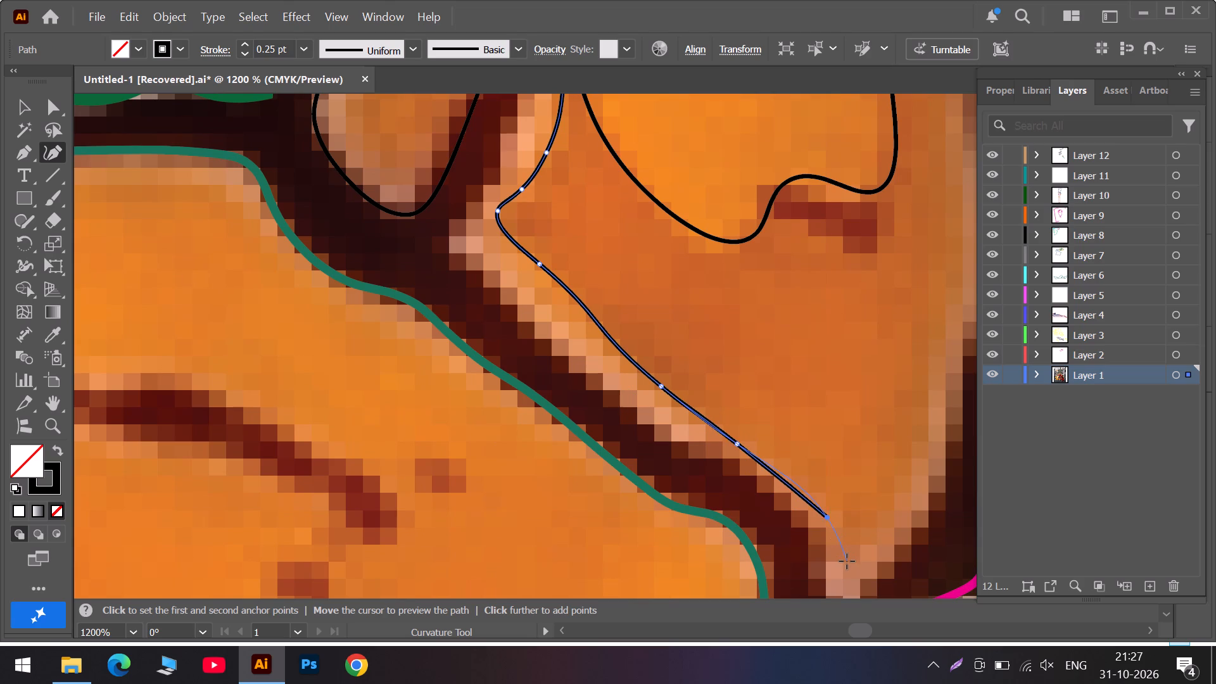
left_click(825, 517)
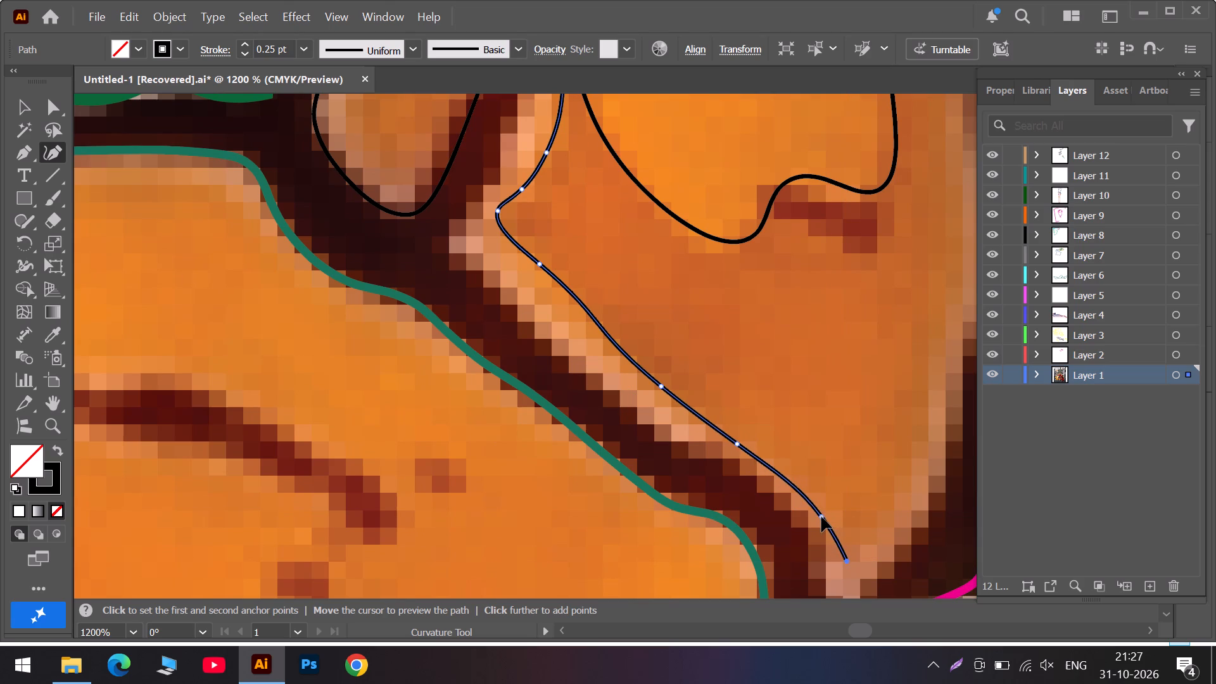
left_click(900, 493)
Continue the path up the inner side of the pale rim on the drumstick's right edge.
scroll(907, 427, "up", 5)
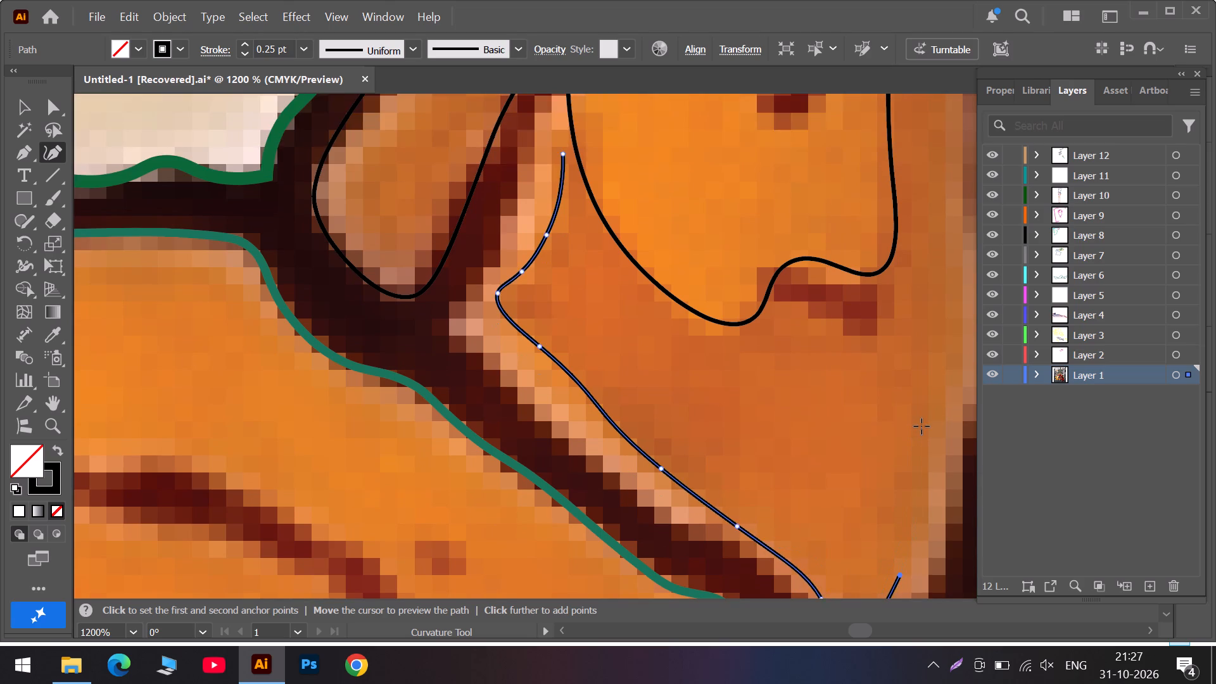
scroll(921, 426, "down", 2, "alt")
scroll(921, 424, "up", 2)
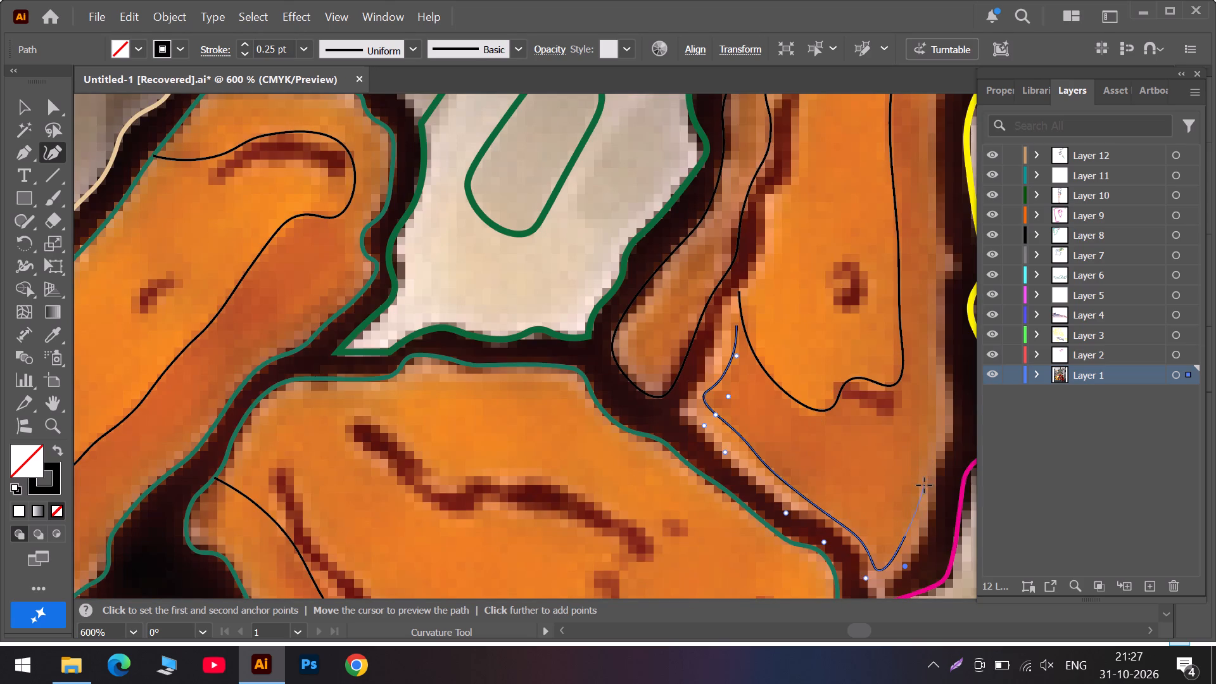
left_click(920, 485)
left_click(934, 445)
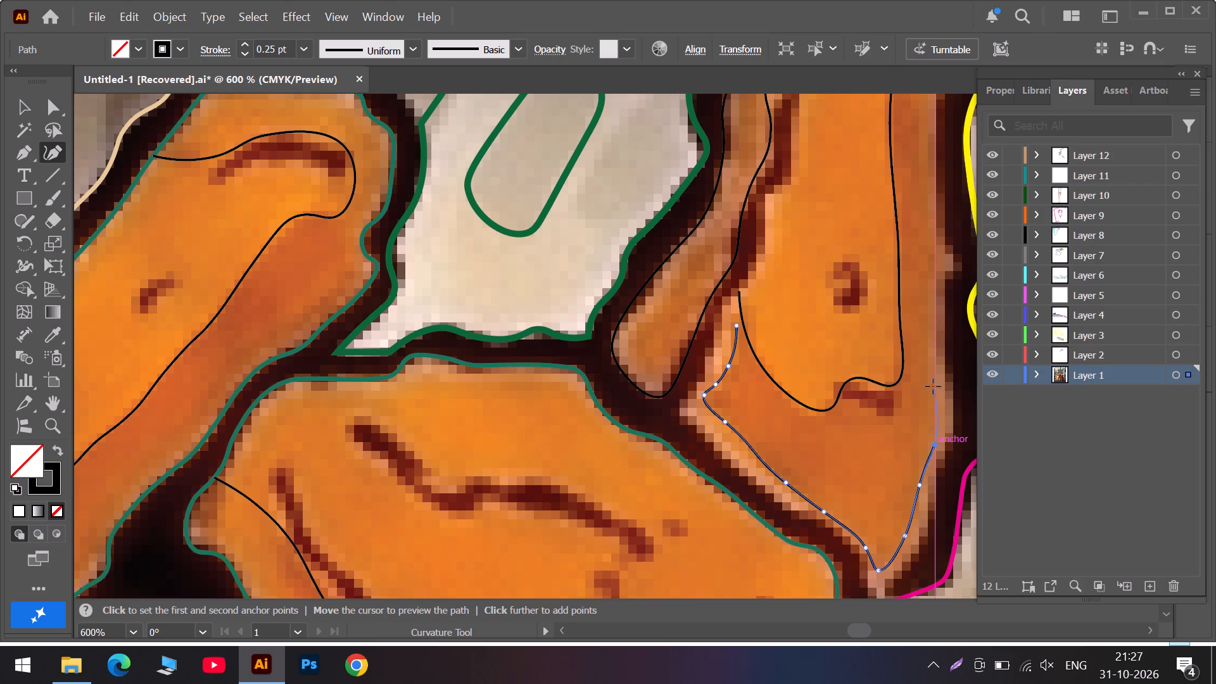
left_click(933, 386)
left_click(929, 299)
scroll(928, 293, "up", 3)
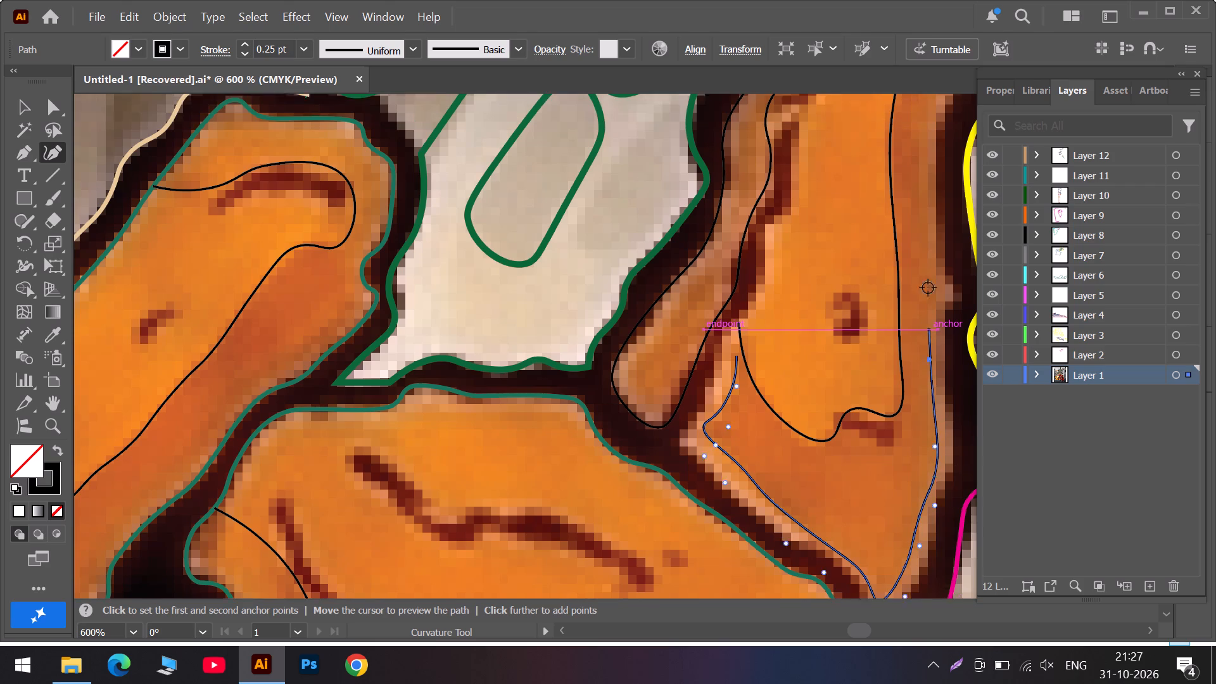
scroll(928, 288, "up", 3)
left_click(927, 265)
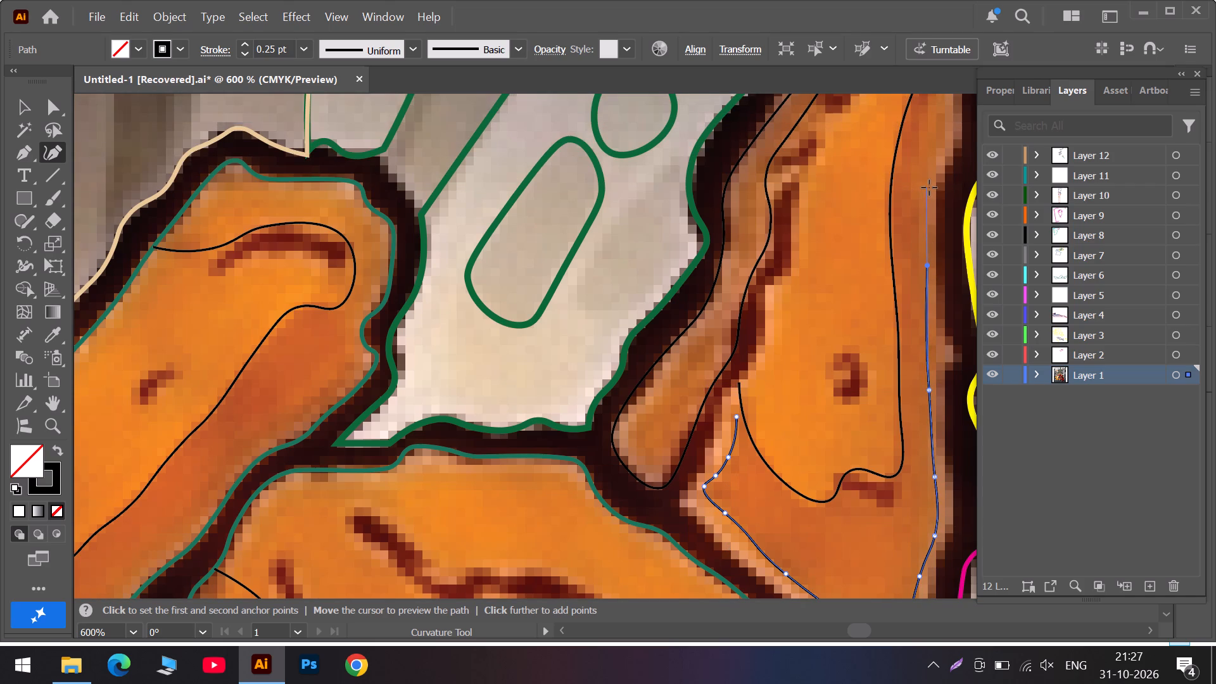
left_click(929, 187)
Carry the path up the right-hand rim to a point near the drumstick's narrow top.
scroll(934, 179, "up", 6)
left_click(948, 230)
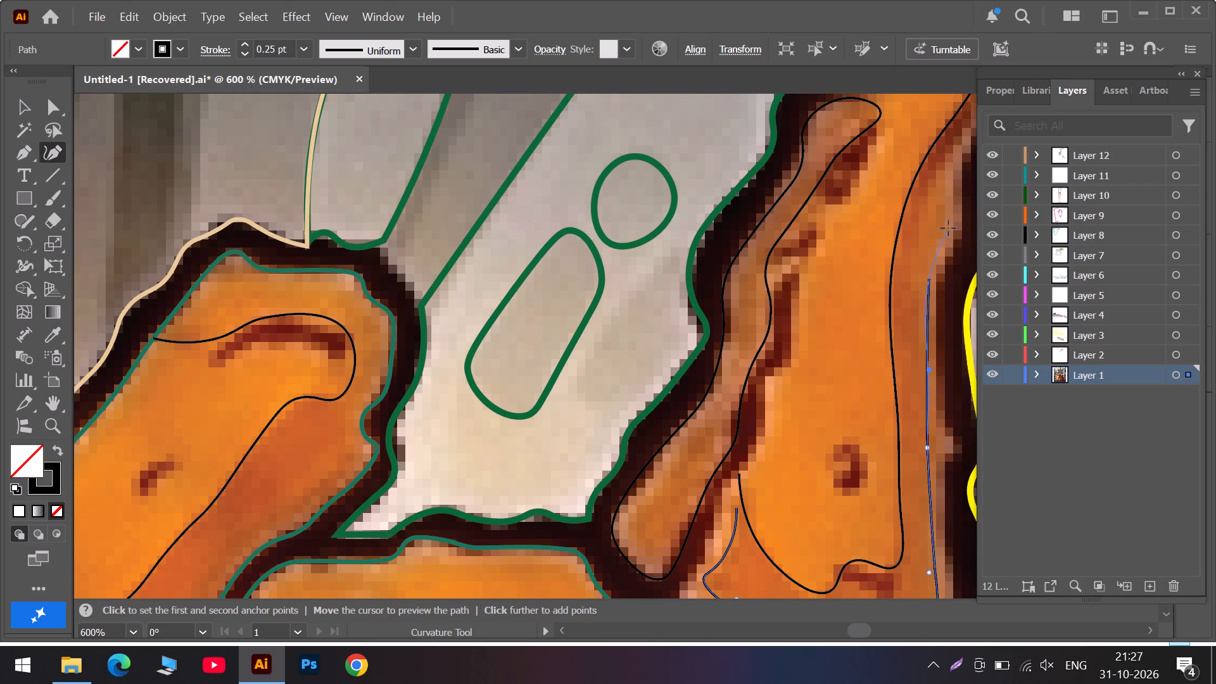
left_click(948, 164)
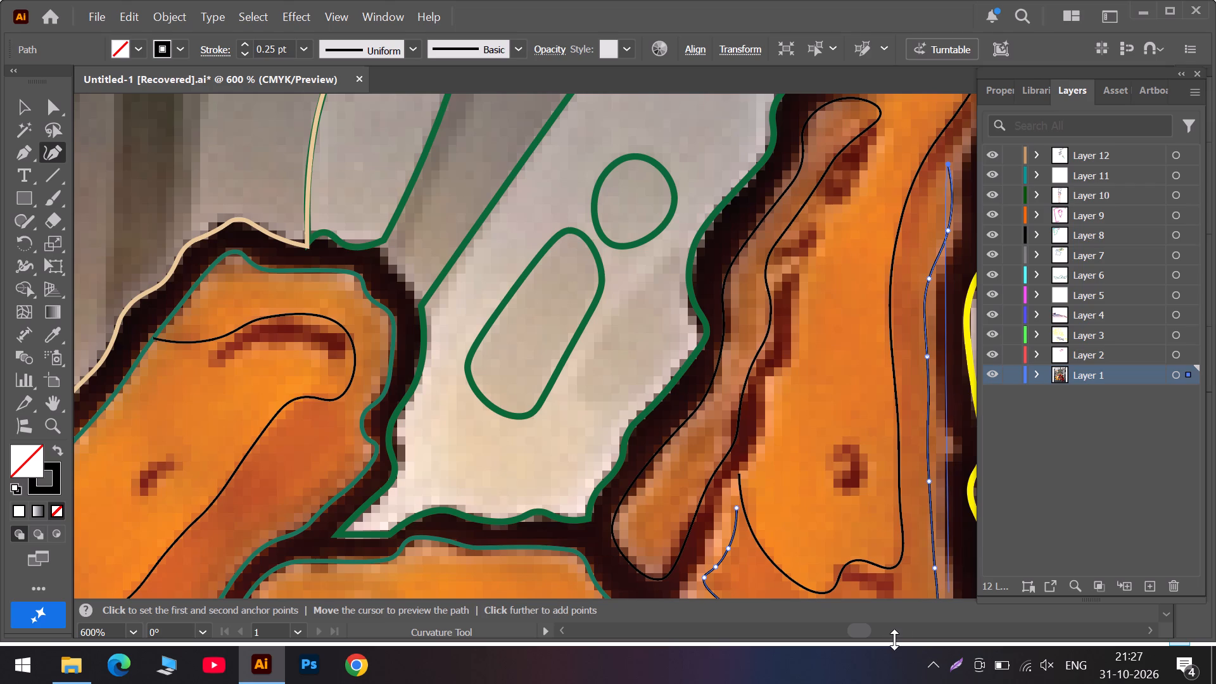
left_click(887, 633)
scroll(449, 321, "up", 10)
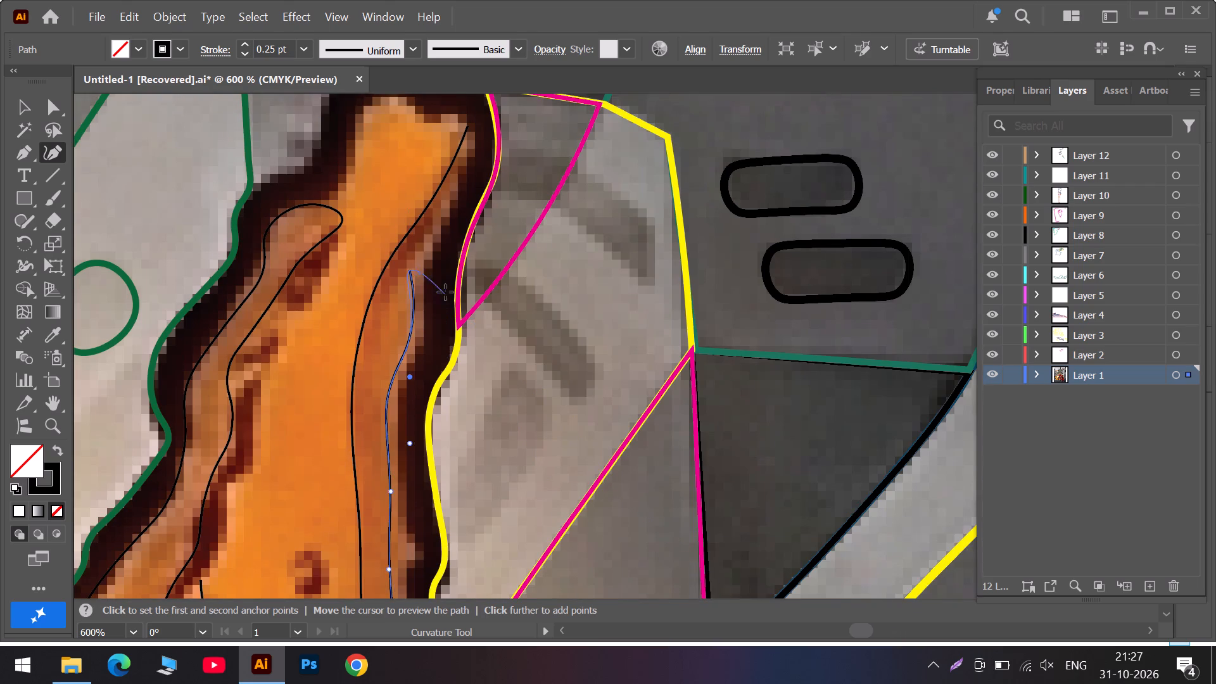
scroll(445, 292, "up", 3)
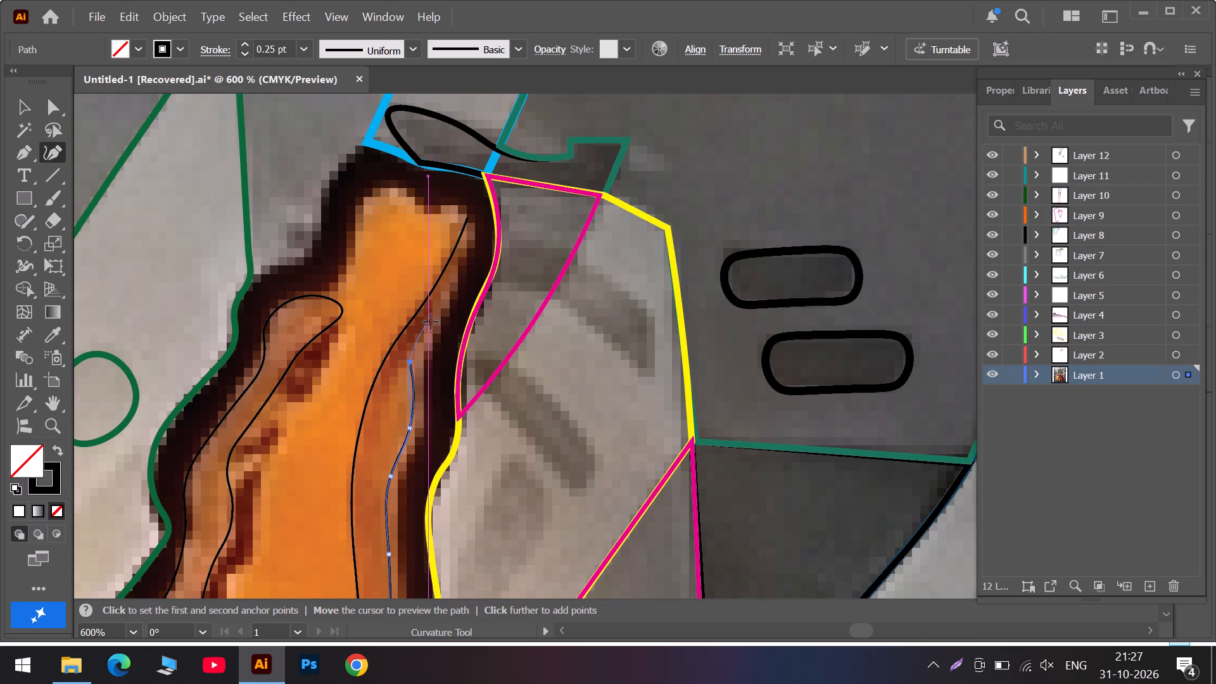
left_click(431, 322)
left_click(452, 270)
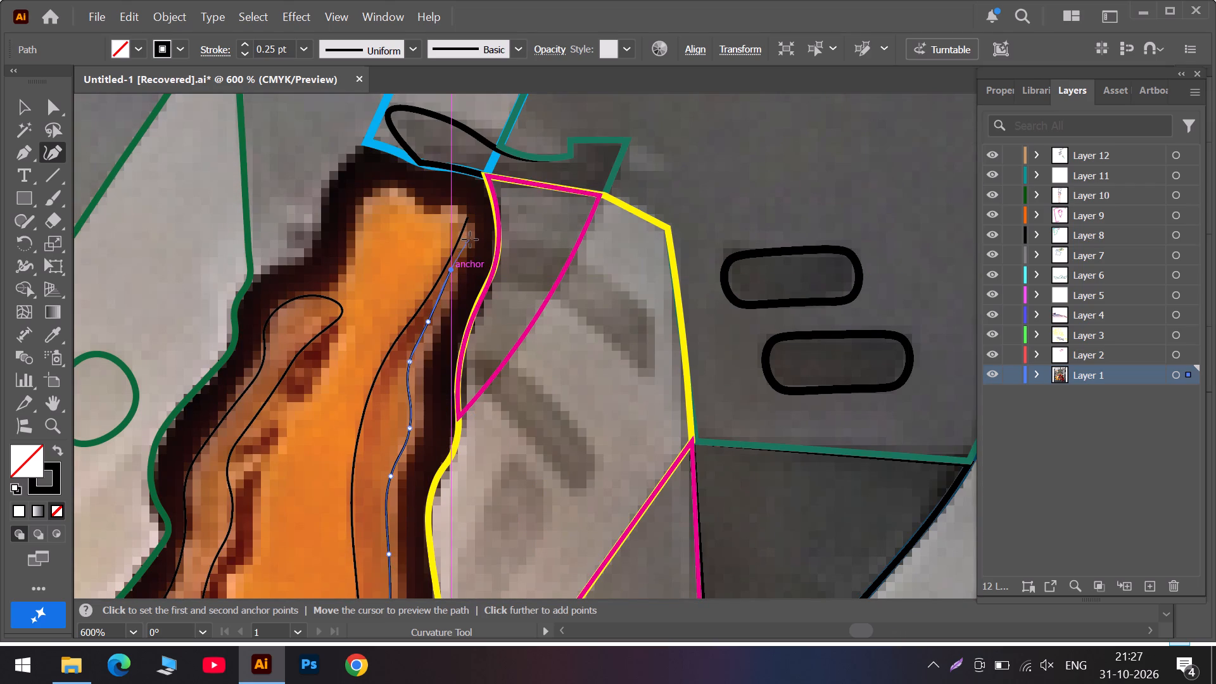
Turn the path back down the outer edge of the drumstick's right-hand pale rim from its narrow top, refining the first inward bend.
left_click(442, 327)
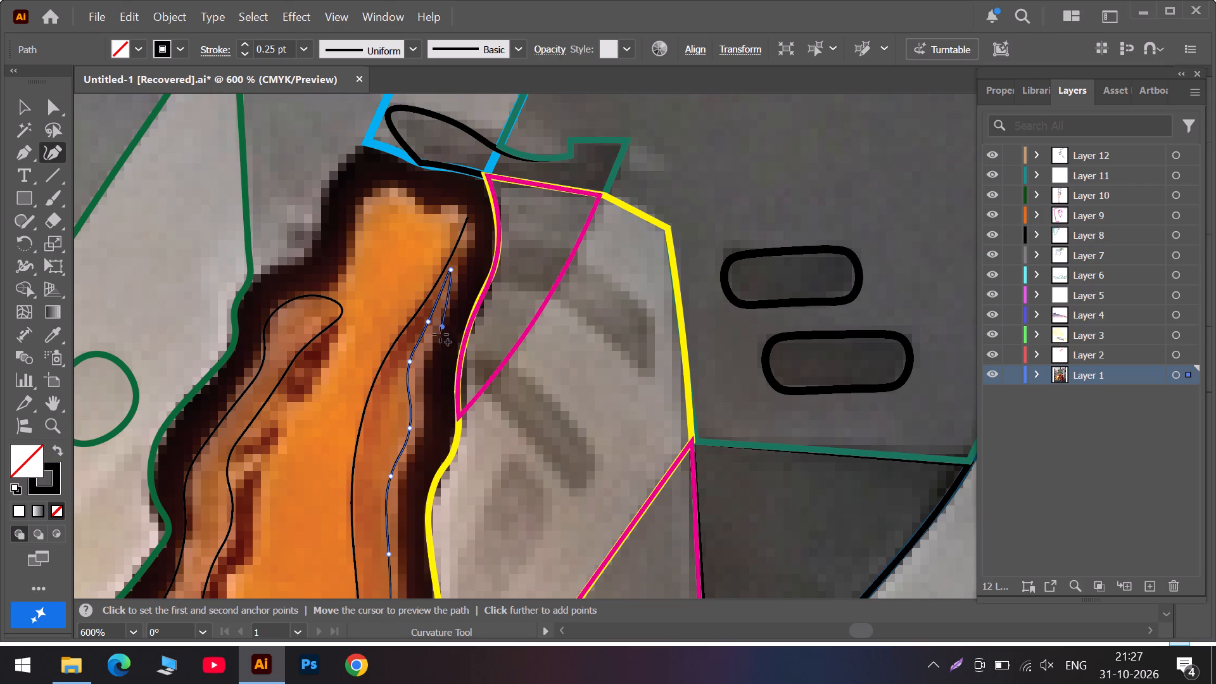
left_click(427, 352)
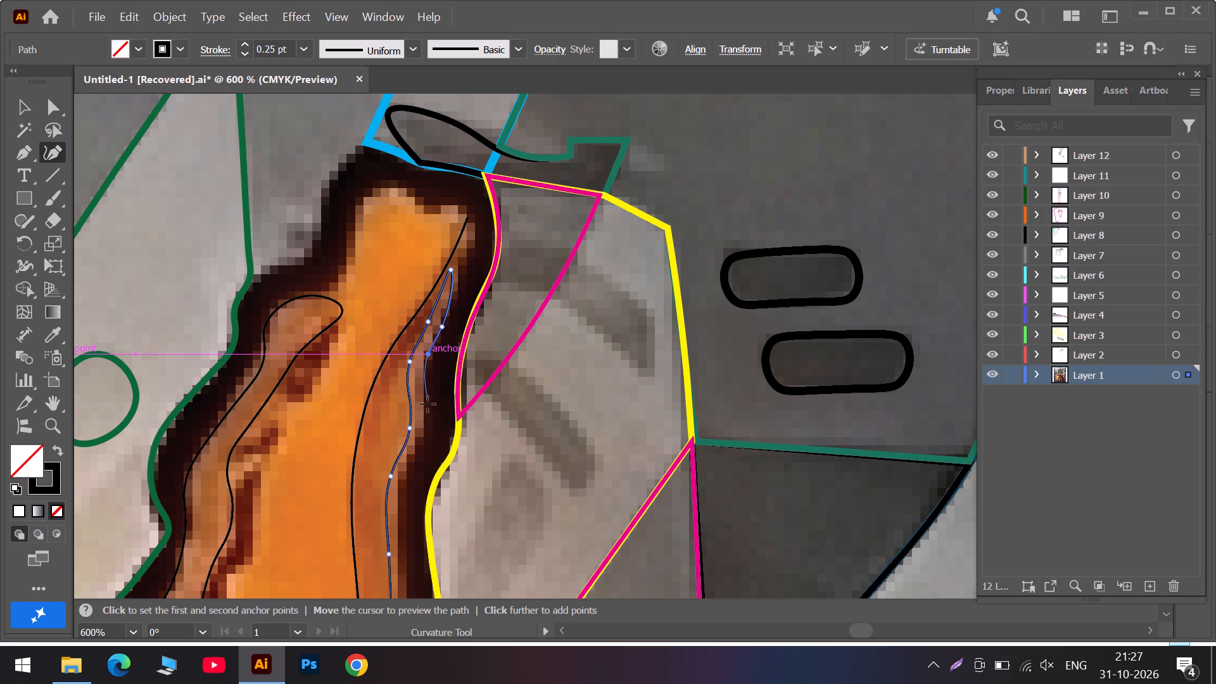
left_click(427, 408)
scroll(427, 408, "down", 5)
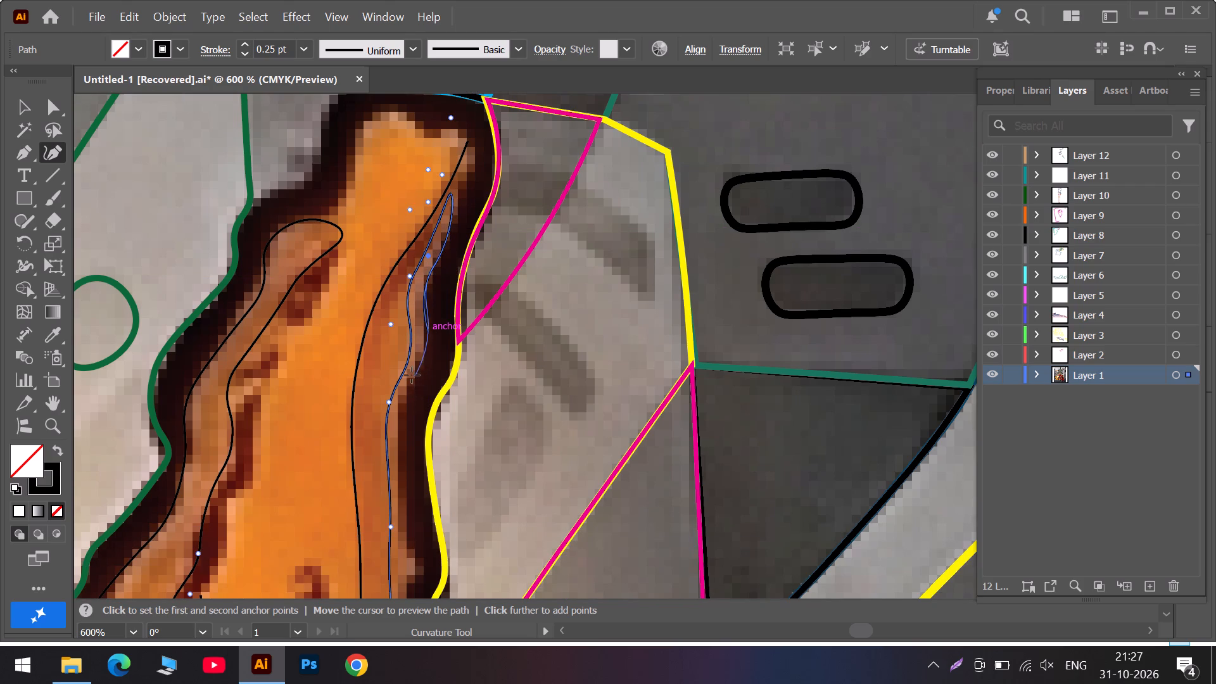
left_click(411, 373)
left_click(408, 428)
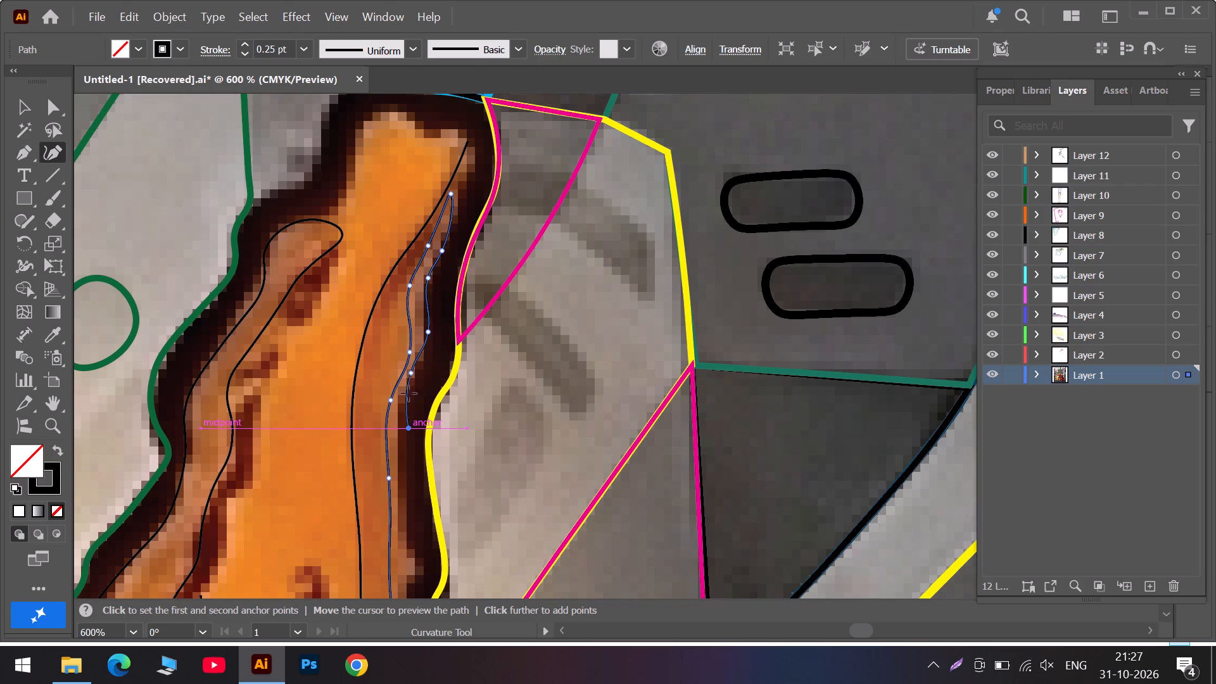
left_click_drag(419, 351, 421, 363)
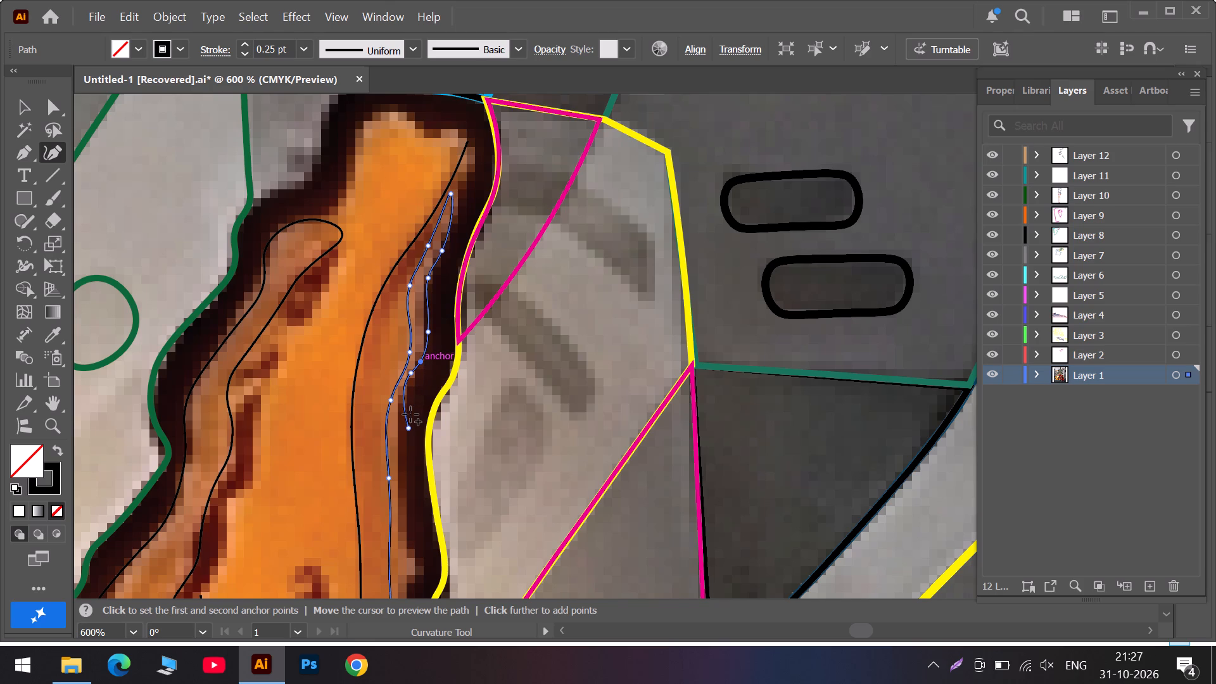
Continue the path down the rim's outer edge, fitting it to the shallow inward curve and around the small bump halfway down.
scroll(410, 414, "down", 6)
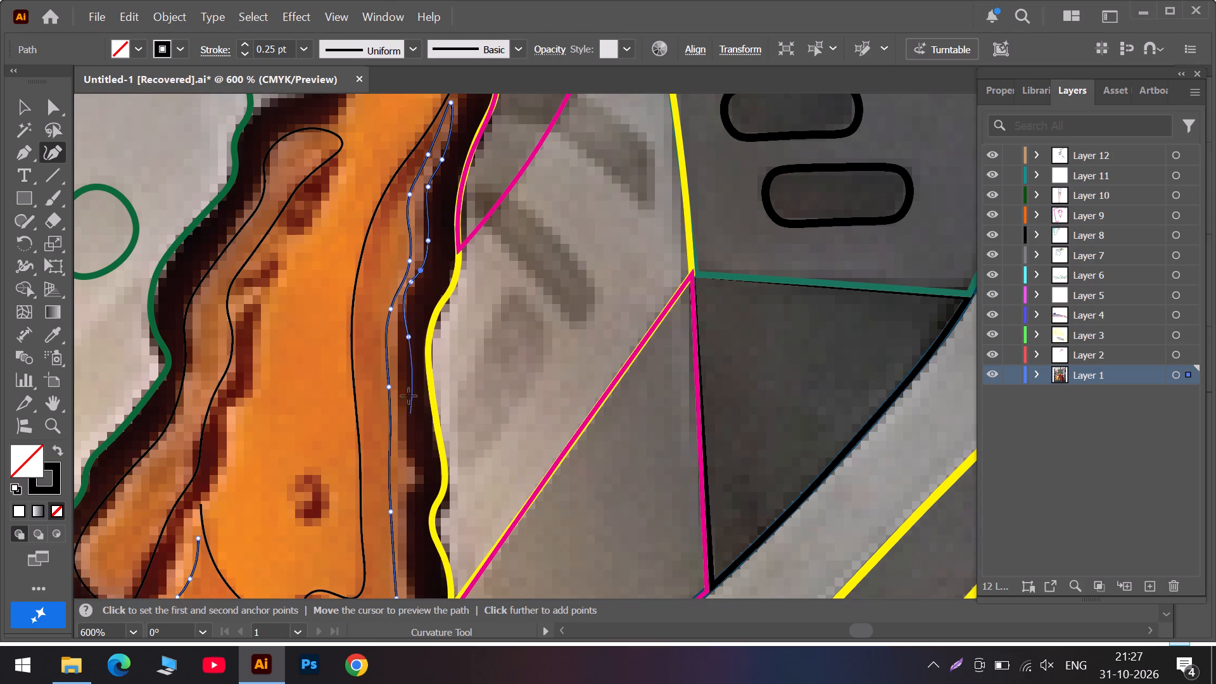
left_click(407, 369)
left_click_drag(408, 338, 402, 346)
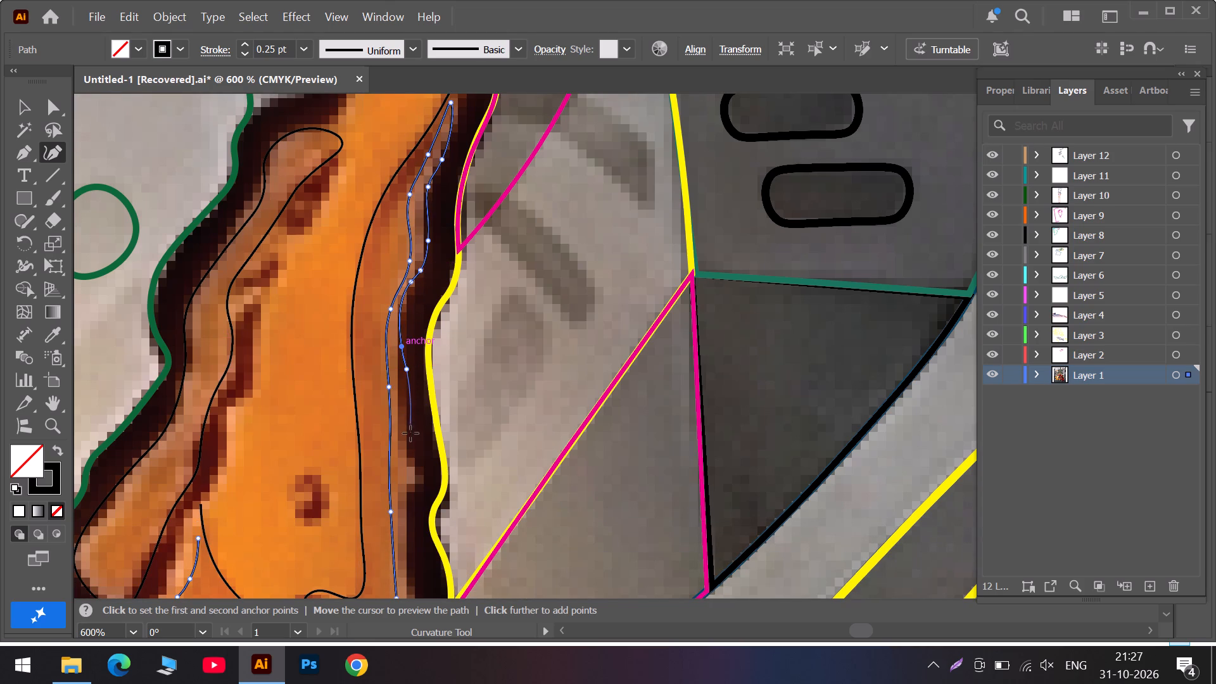
left_click(410, 441)
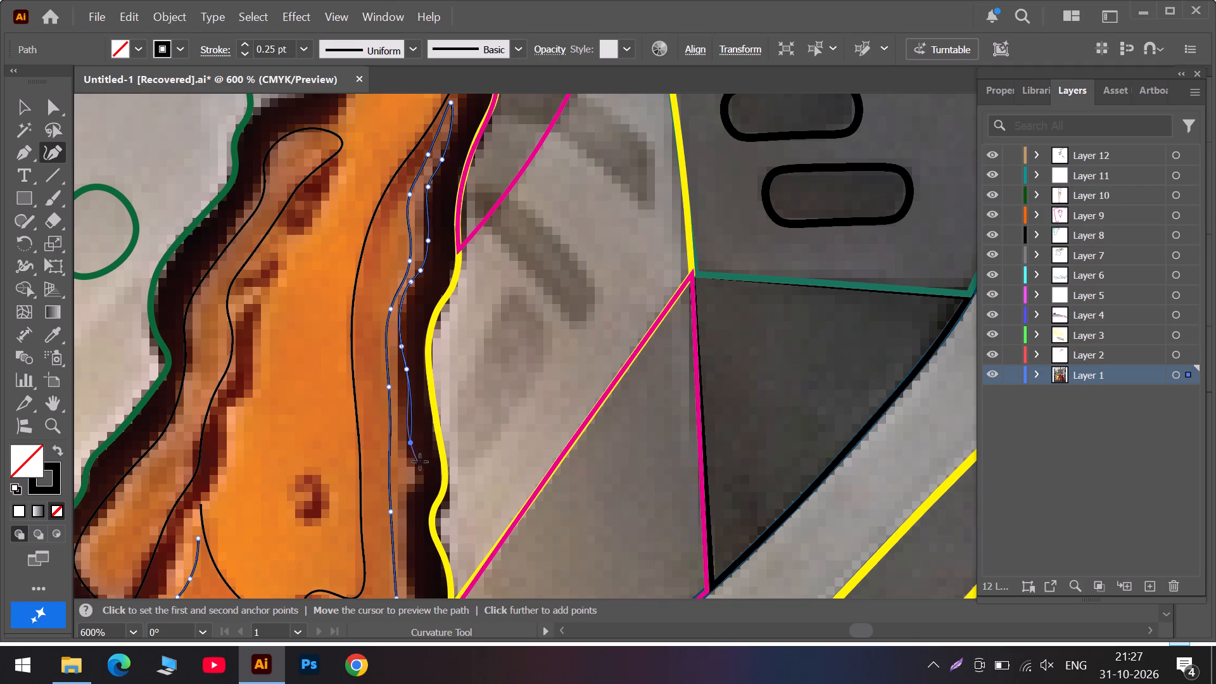
left_click(422, 462)
left_click(408, 495)
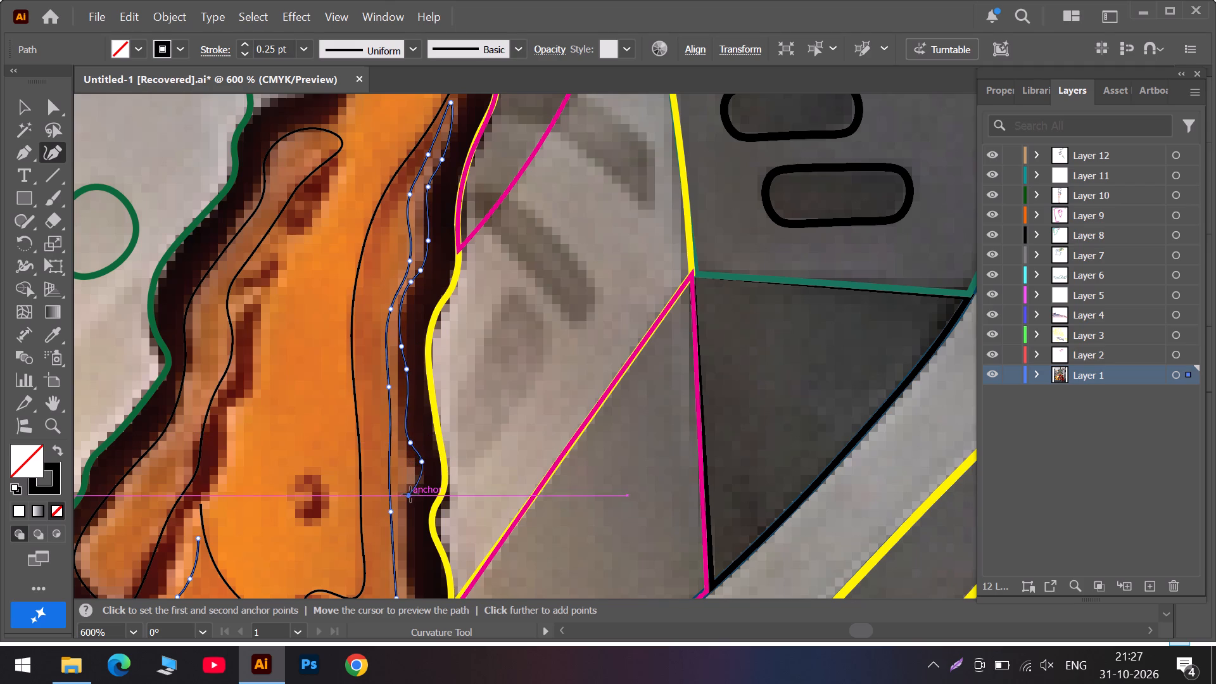
left_click_drag(423, 466, 419, 484)
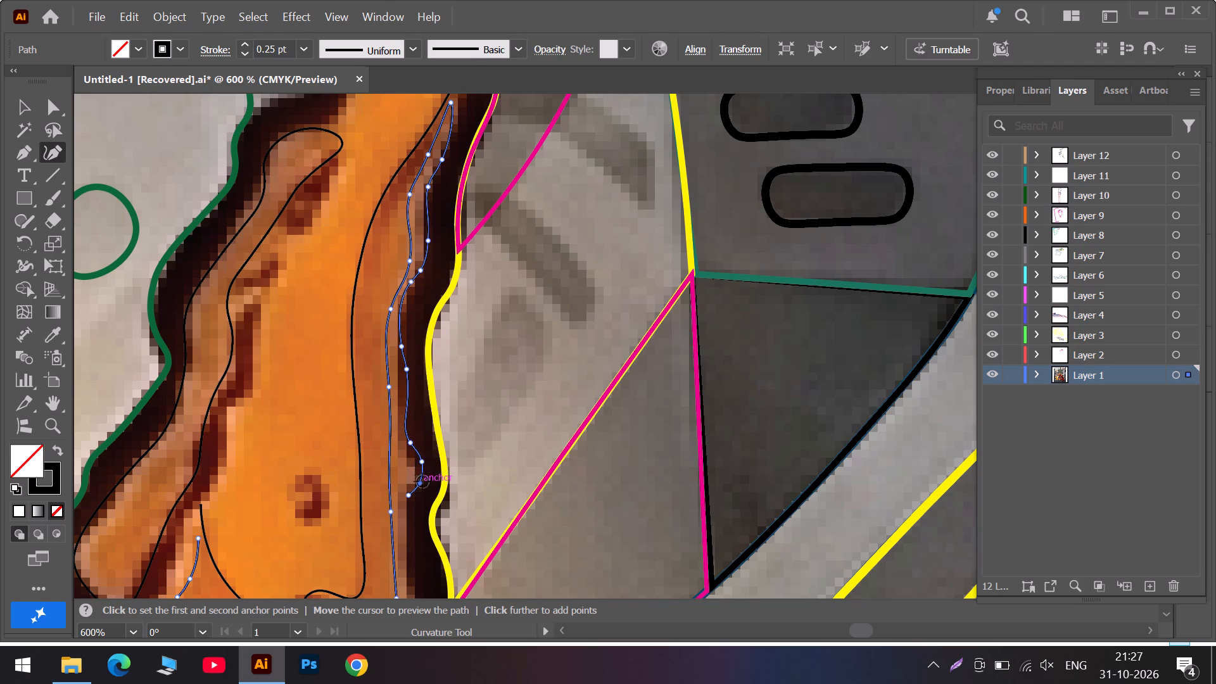
Extend the path down the rim's outer edge from below the small bump towards the drumstick's bottom tip.
scroll(417, 485, "down", 6)
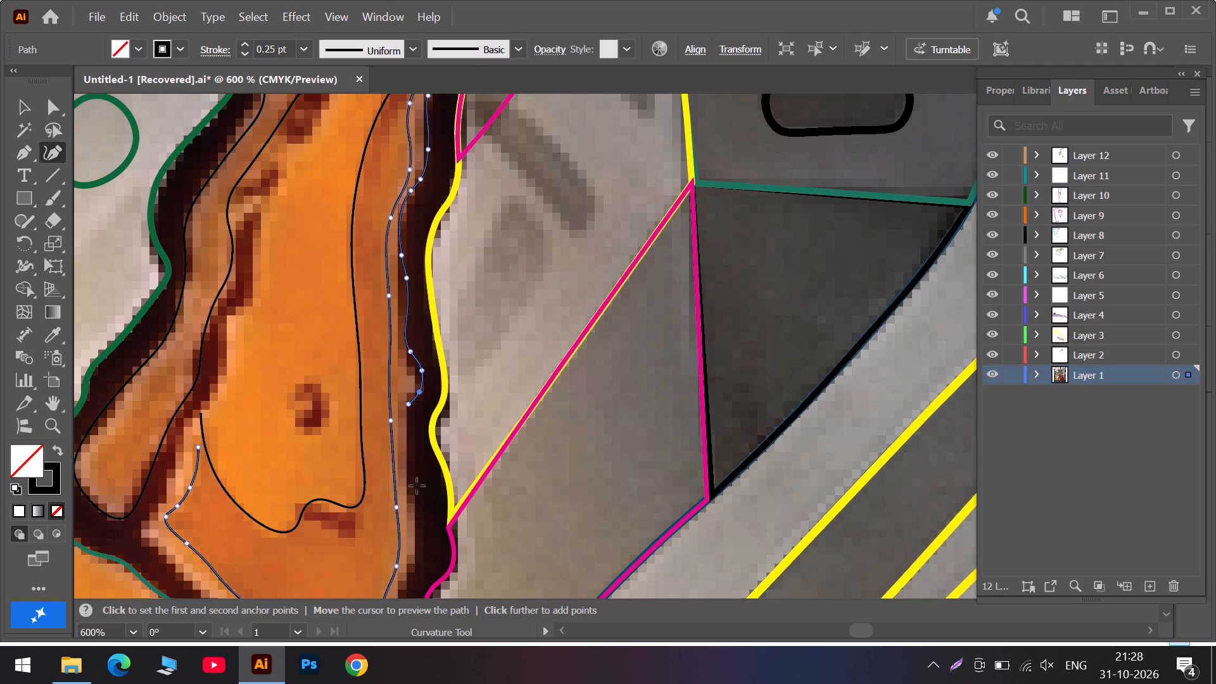
scroll(417, 486, "down", 4)
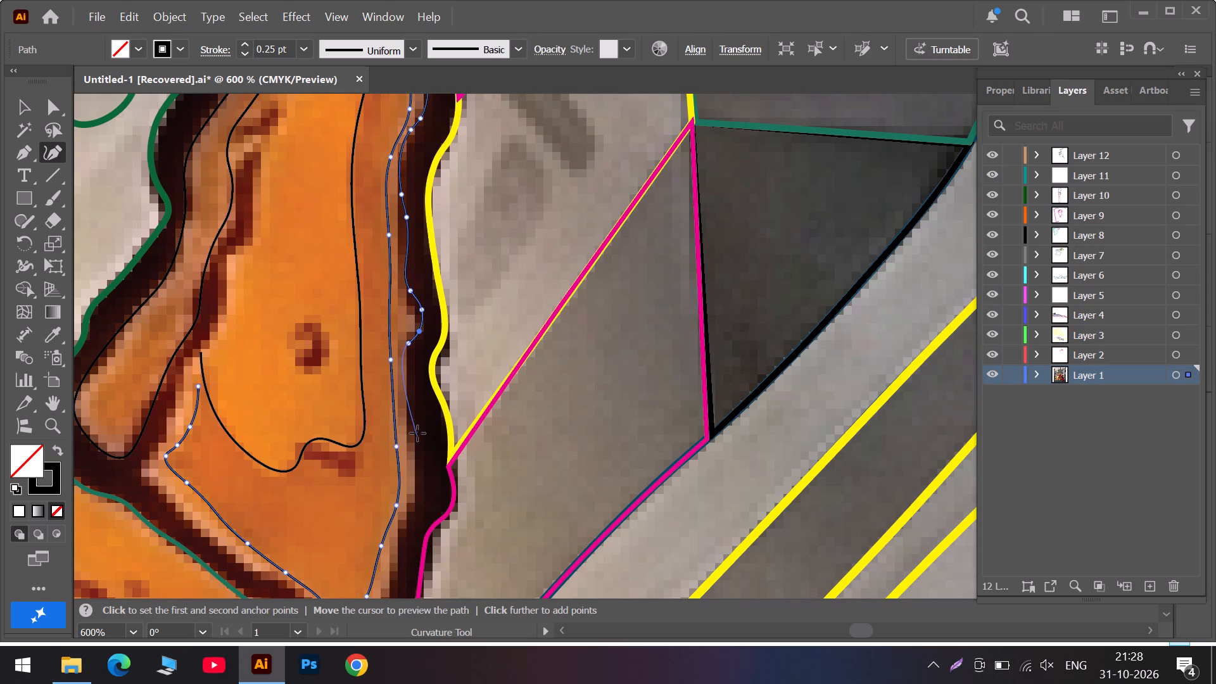
left_click(416, 448)
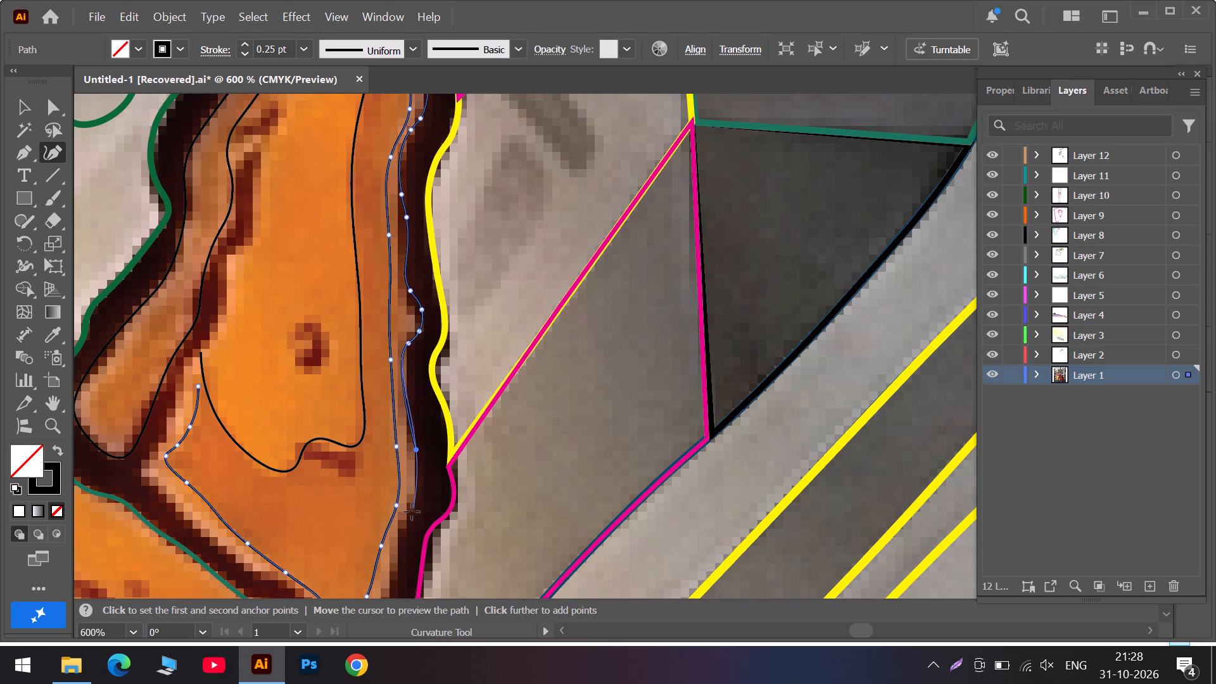
left_click(408, 516)
scroll(407, 511, "down", 6)
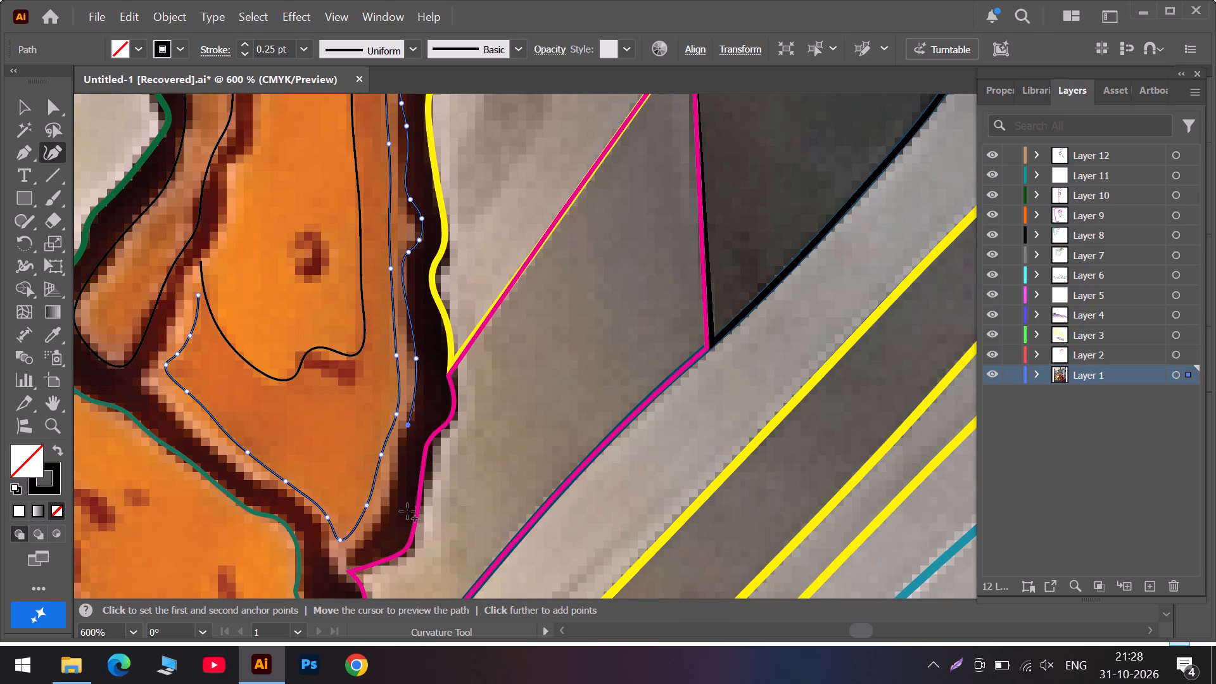
Extend the path down the drumstick rim's outer edge to just short of the bottom tip, fitting the last bend above it.
scroll(407, 510, "down", 1)
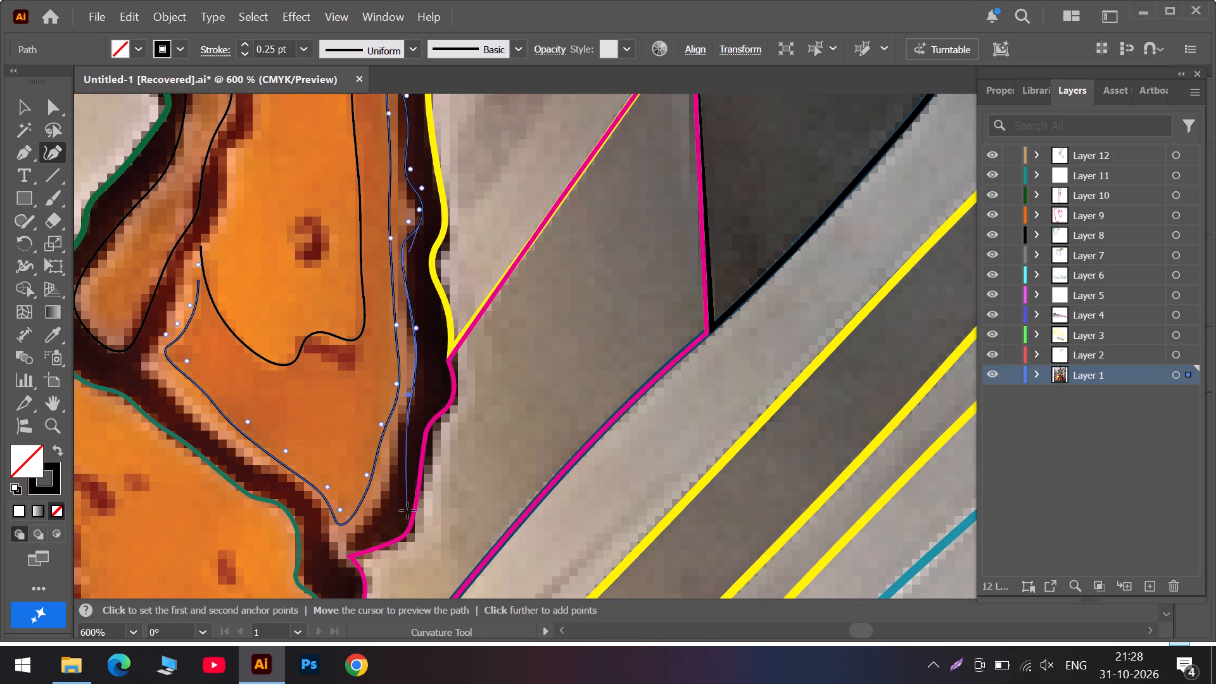
scroll(407, 510, "down", 1)
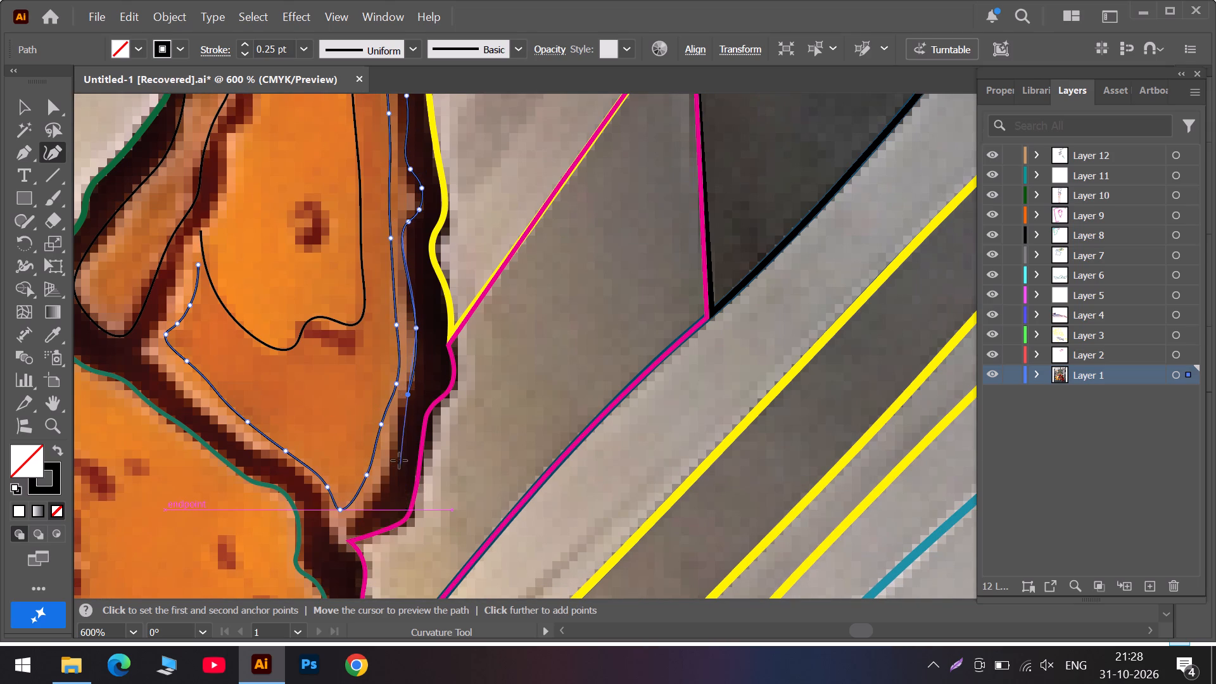
left_click(398, 459)
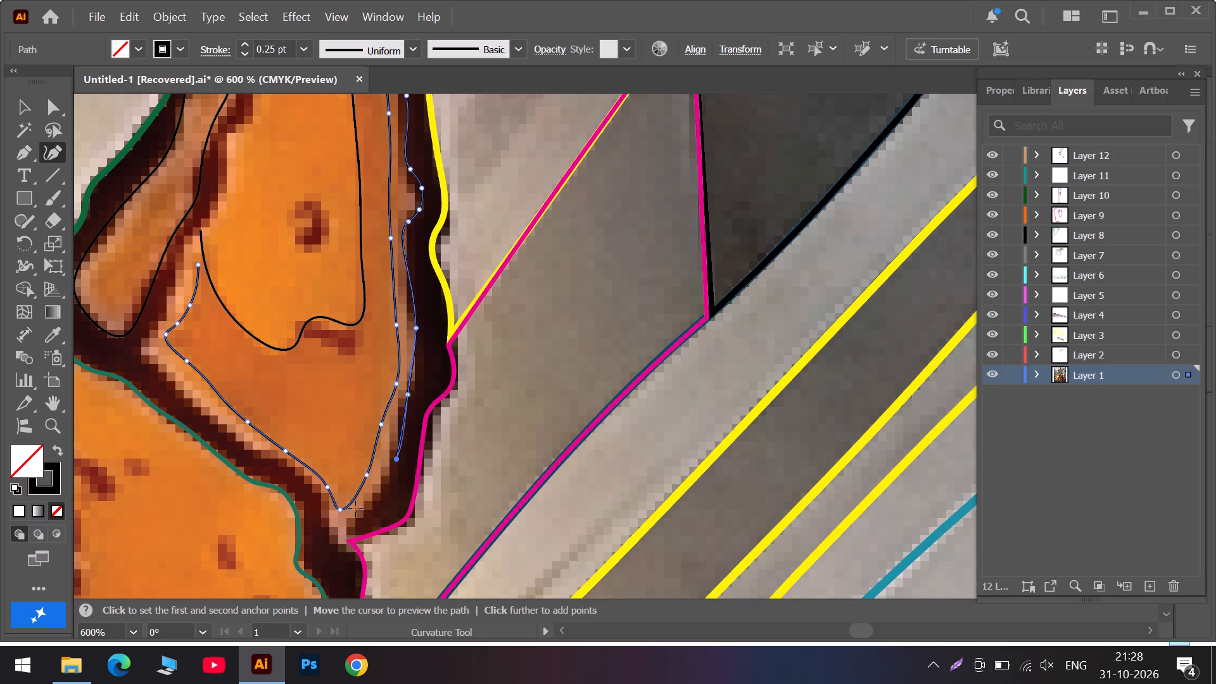
left_click(357, 517)
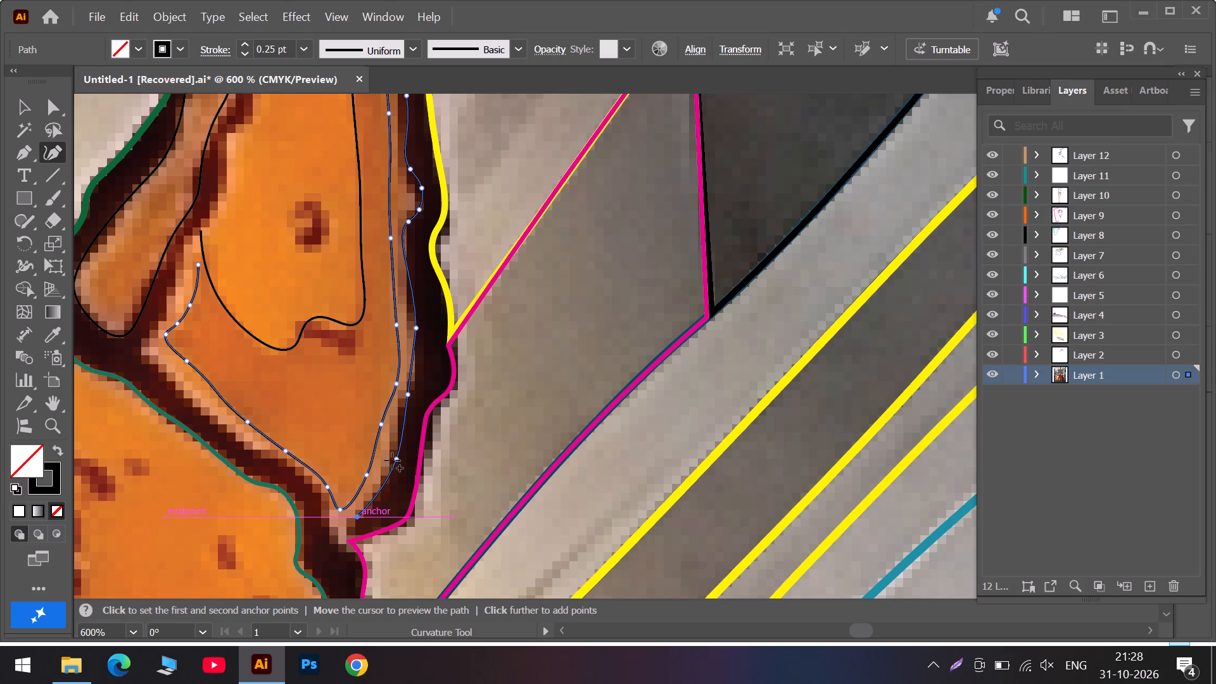
left_click_drag(392, 460, 385, 467)
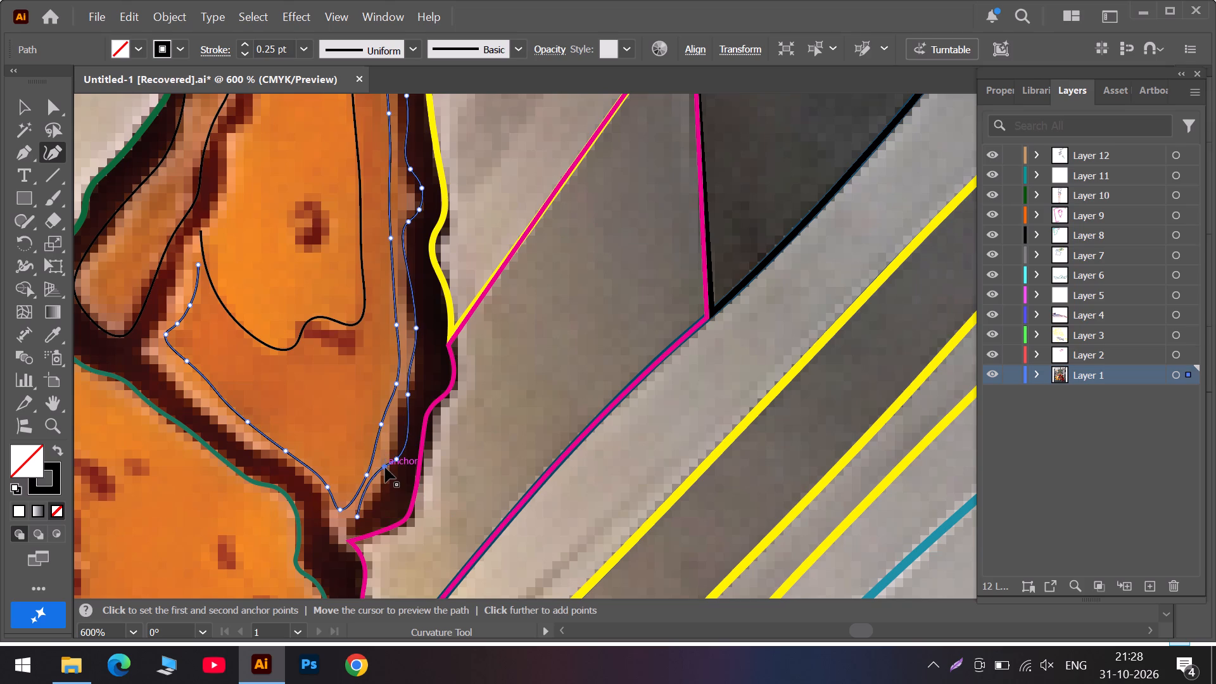
key("ctrl+z")
left_click_drag(397, 457, 389, 466)
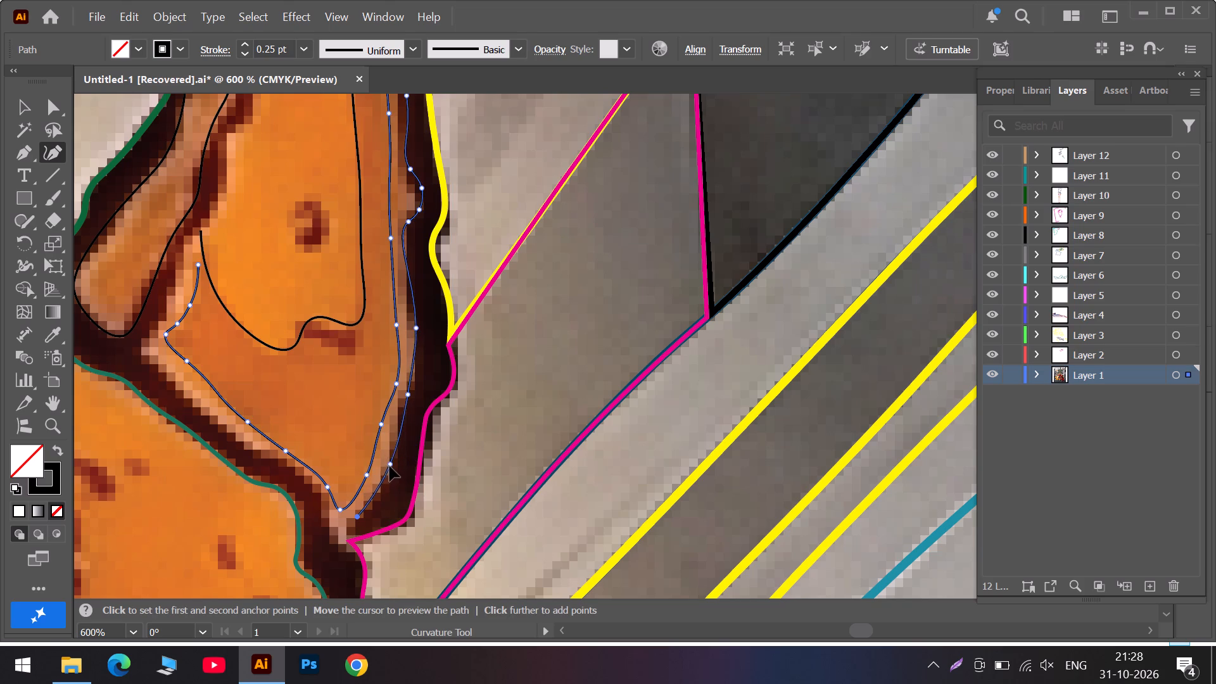
left_click_drag(389, 466, 388, 481)
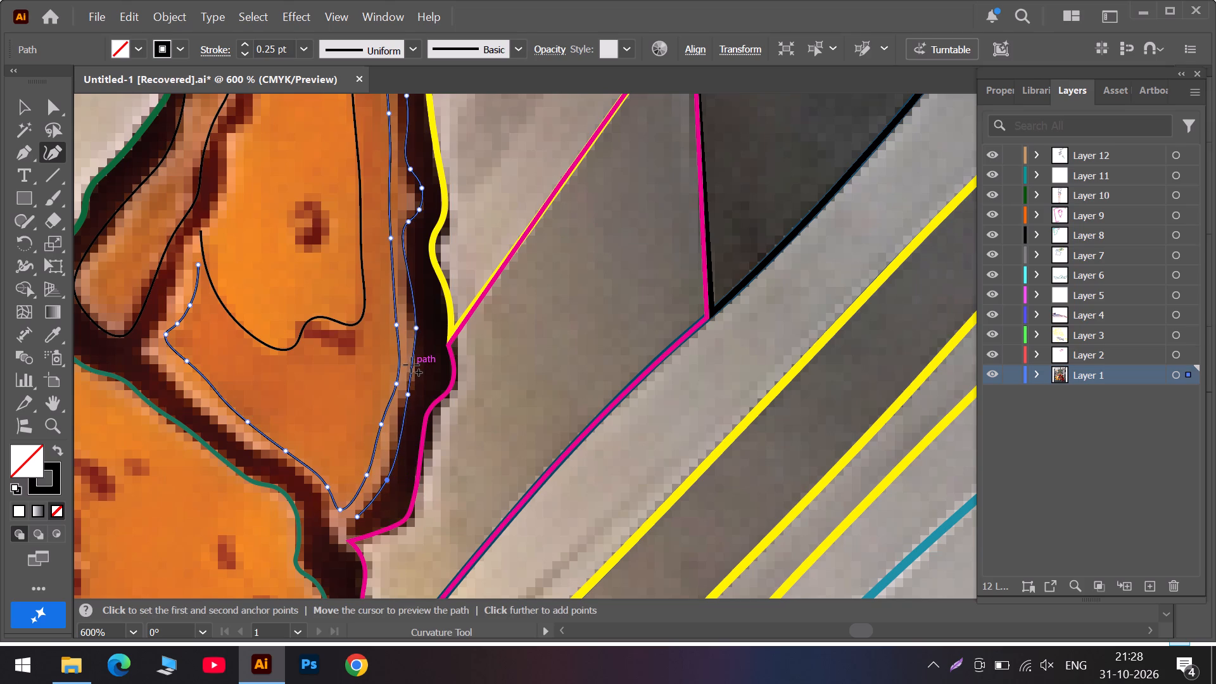
Refit the rim's lower outer edge with extra points so it follows the bulge and the inward step below it.
left_click_drag(411, 365, 419, 385)
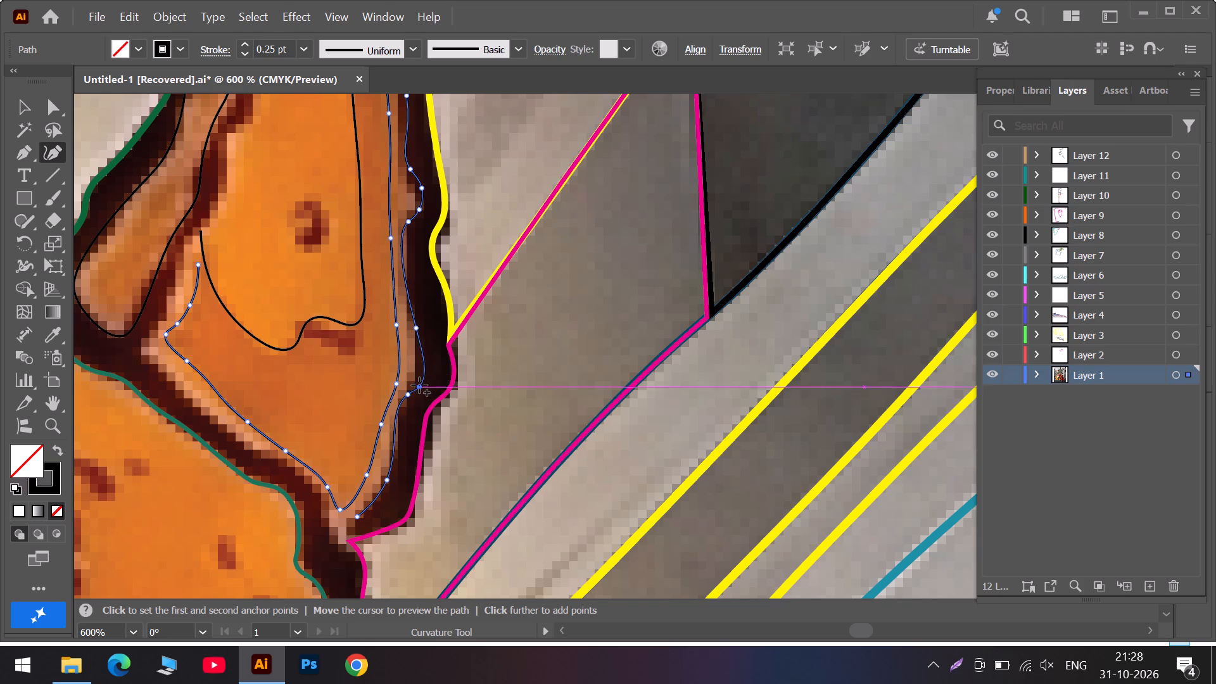
left_click_drag(419, 385, 417, 391)
left_click(406, 398)
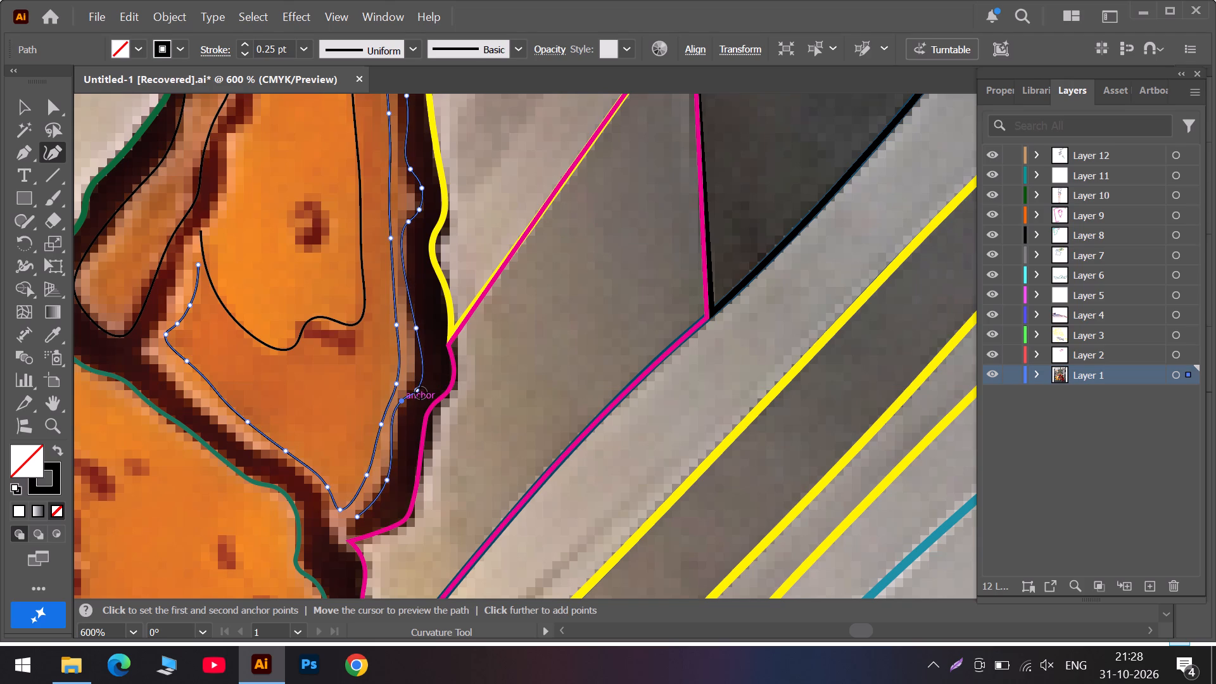
left_click_drag(420, 392, 411, 391)
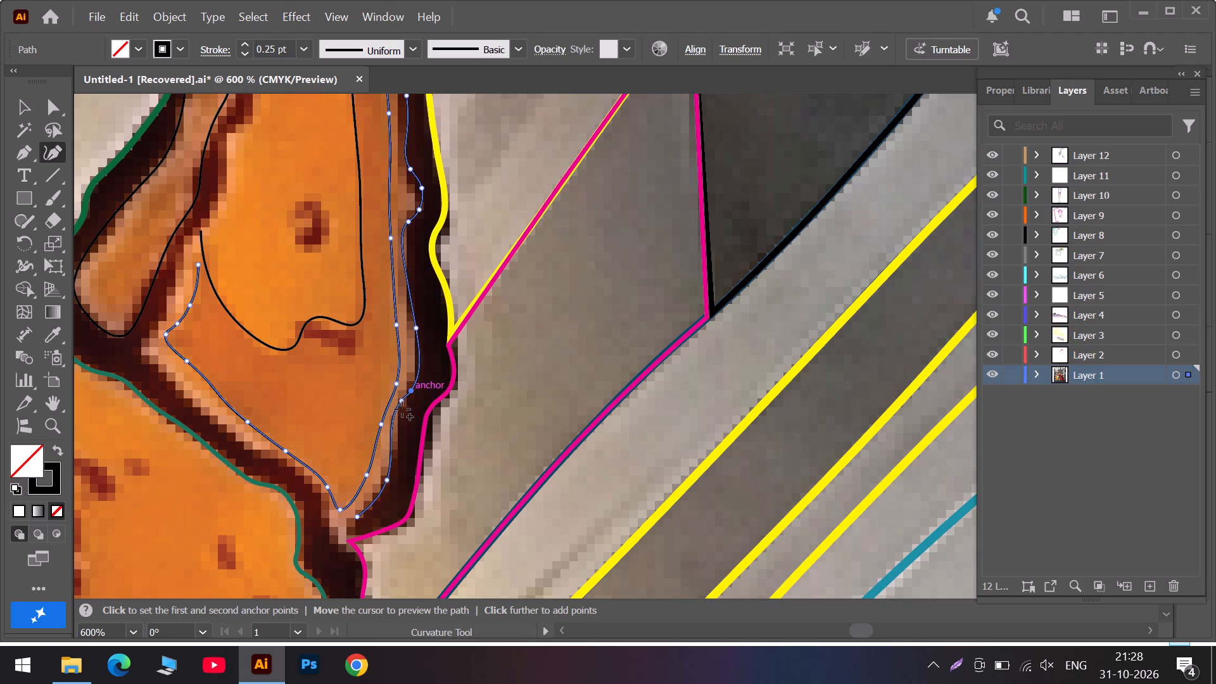
left_click_drag(394, 412, 397, 434)
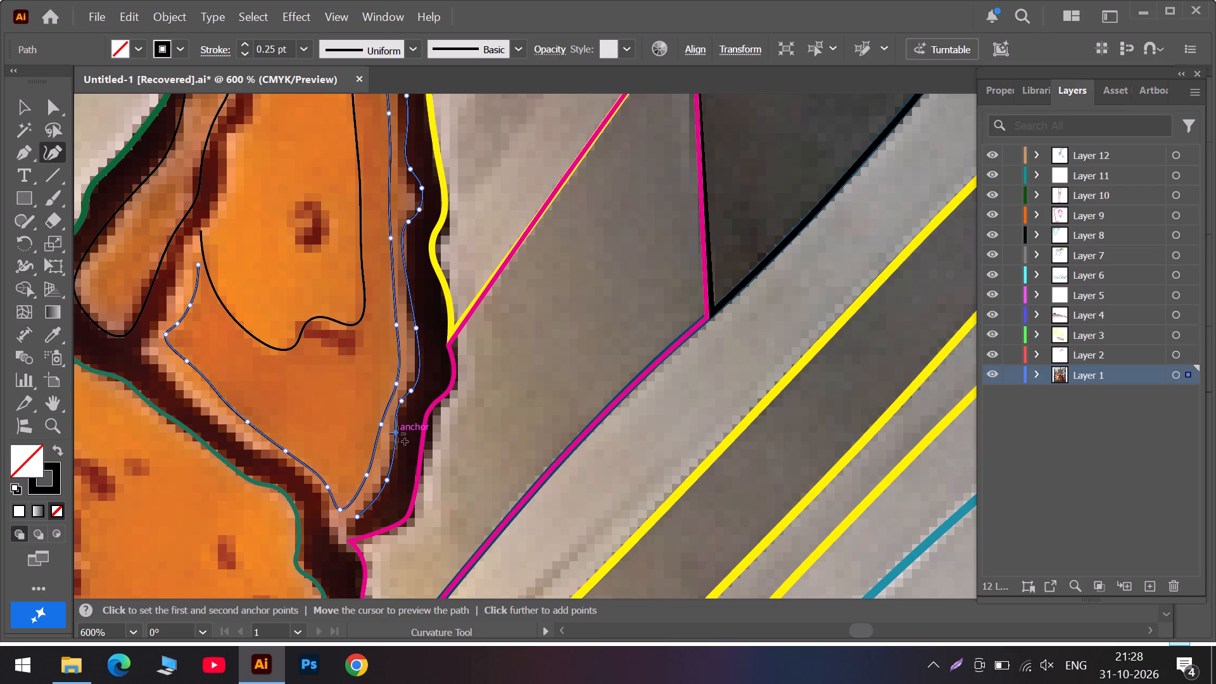
left_click_drag(397, 434, 397, 435)
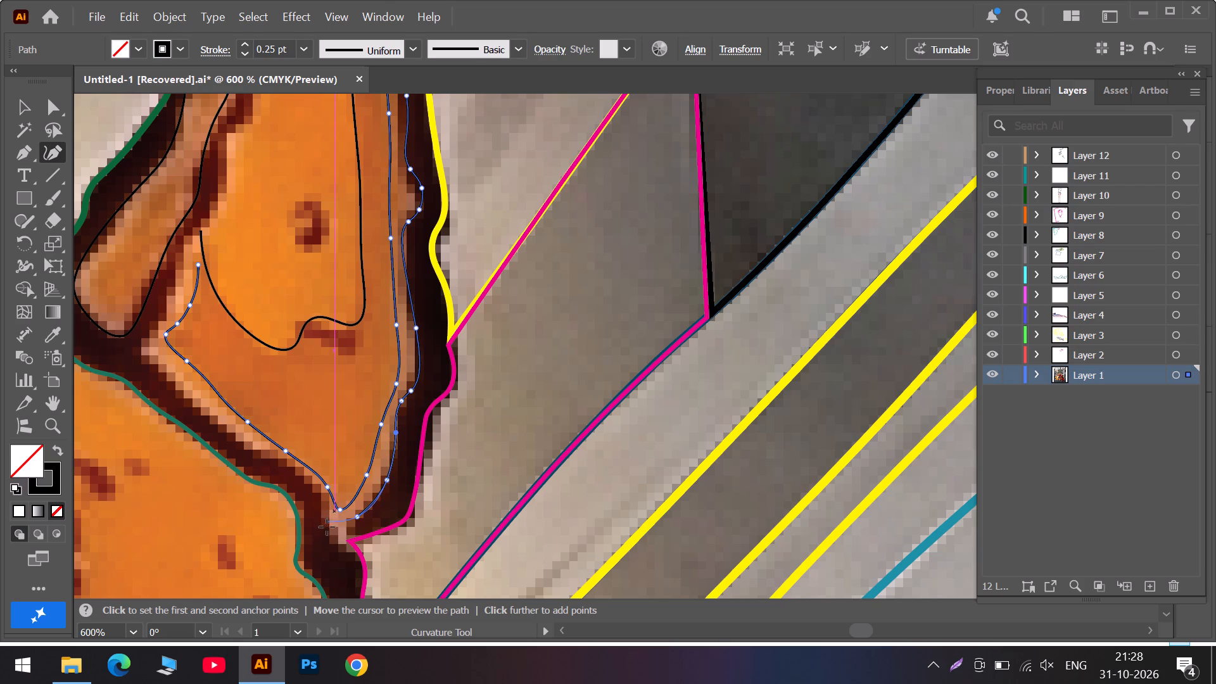
Carry the path around the drumstick's bottom tip and up the lower-left outer edge to its left corner.
left_click(346, 527)
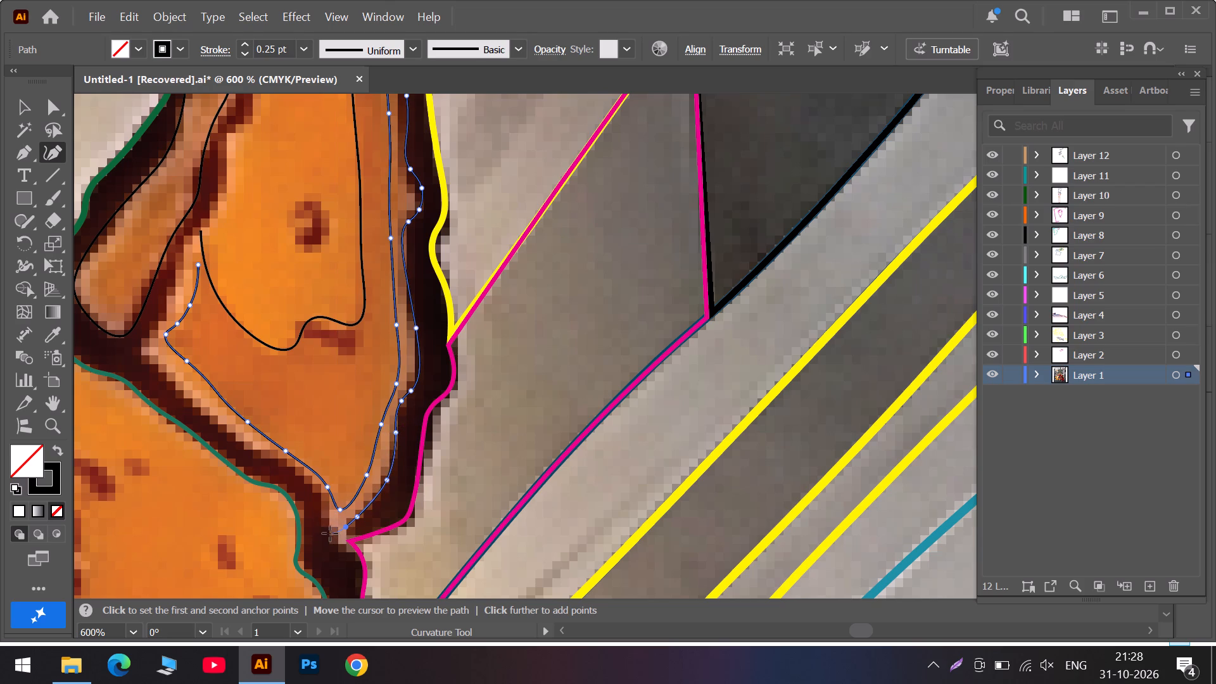
left_click(329, 522)
left_click(319, 490)
left_click(276, 462)
left_click(251, 450)
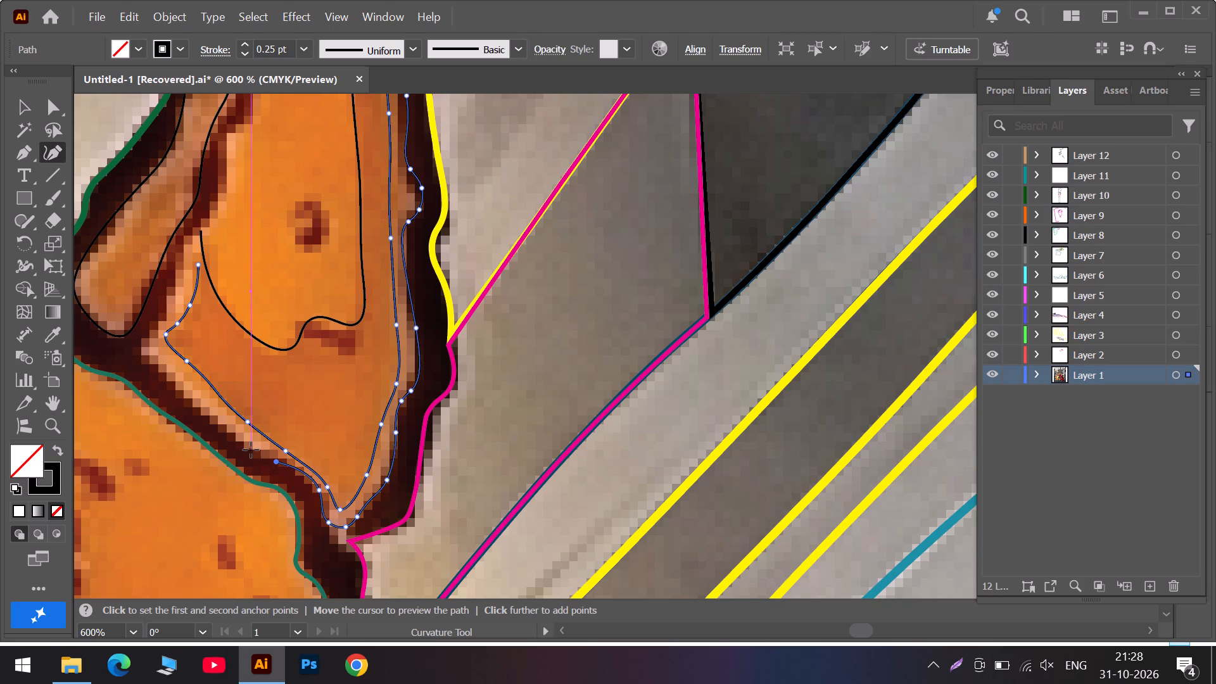
left_click(200, 400)
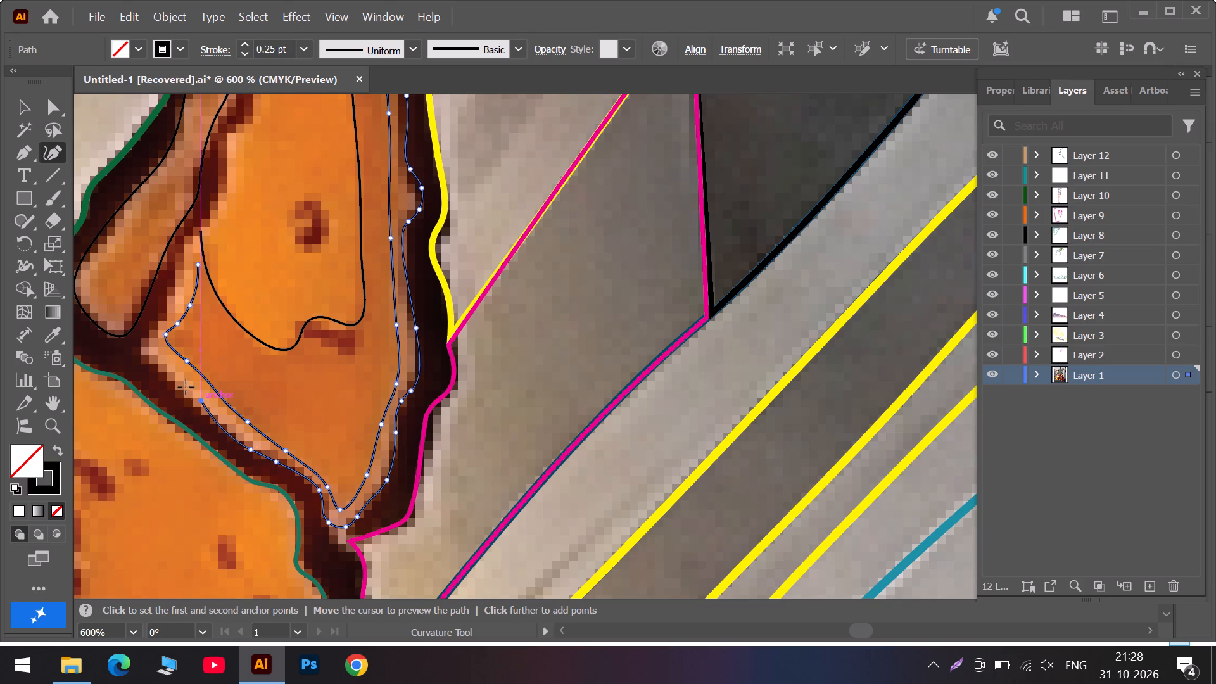
left_click(142, 353)
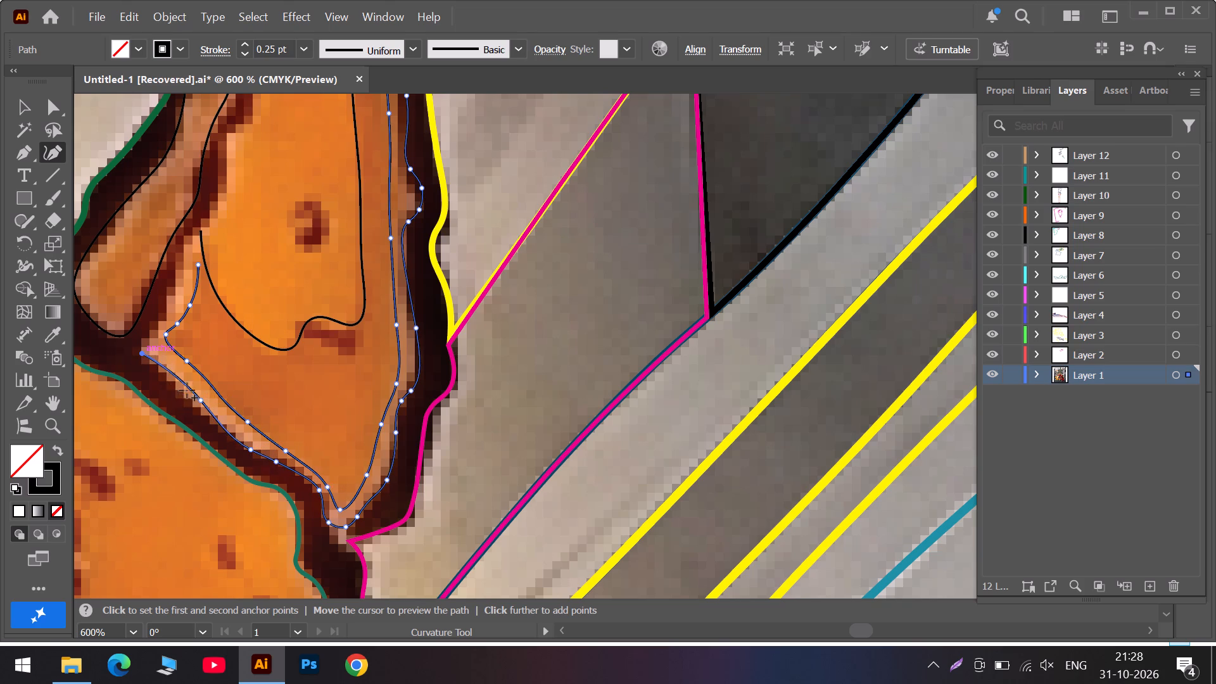
Adjust and add points along the lower-left outer edge so the path follows the pale rim's boundary.
left_click_drag(196, 396, 184, 384)
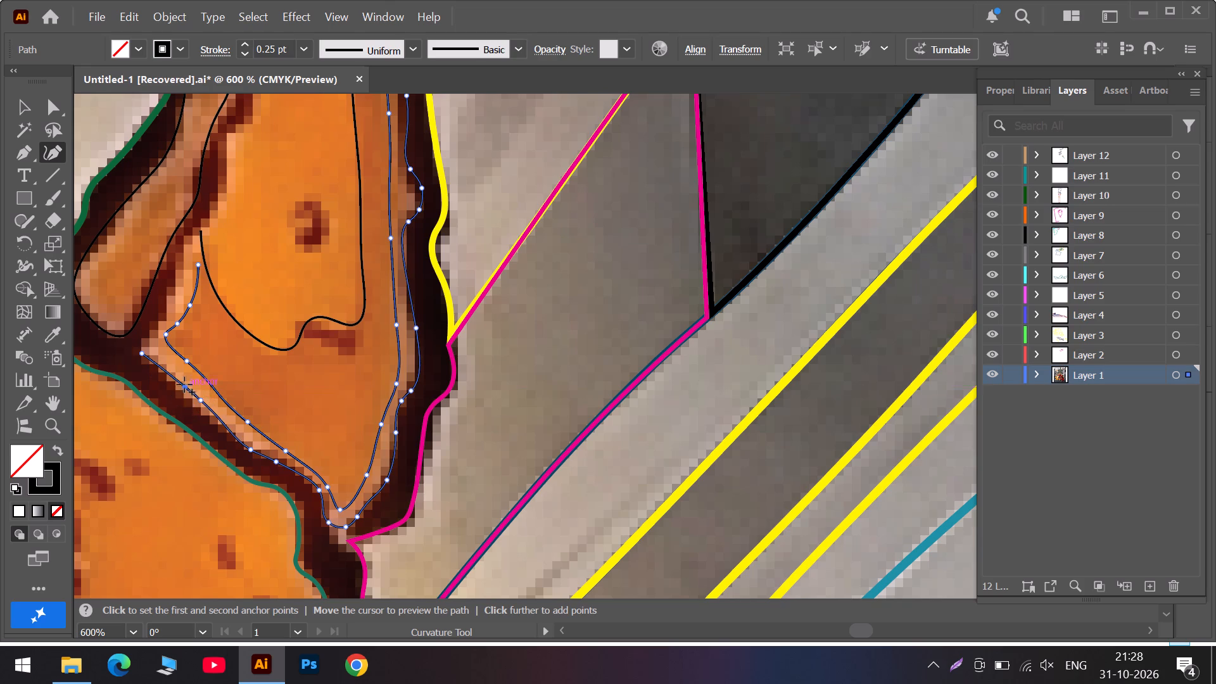
left_click_drag(184, 384, 171, 378)
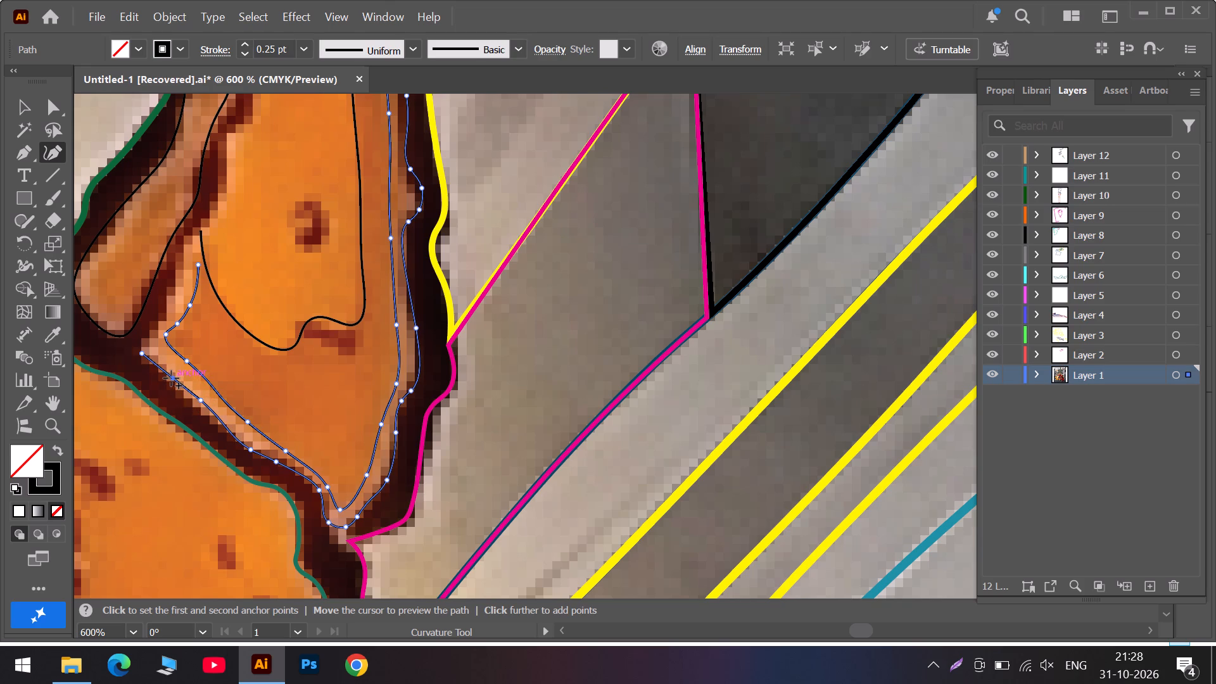
left_click_drag(171, 378, 170, 378)
left_click_drag(199, 401, 195, 409)
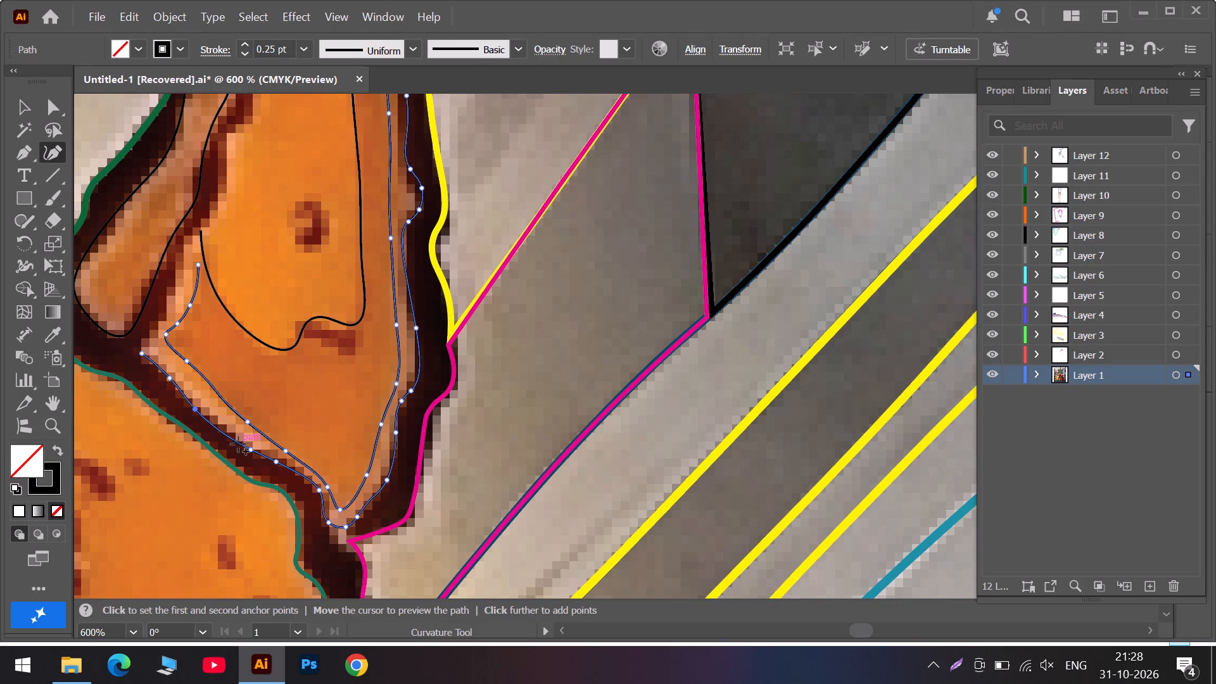
left_click_drag(245, 443, 222, 432)
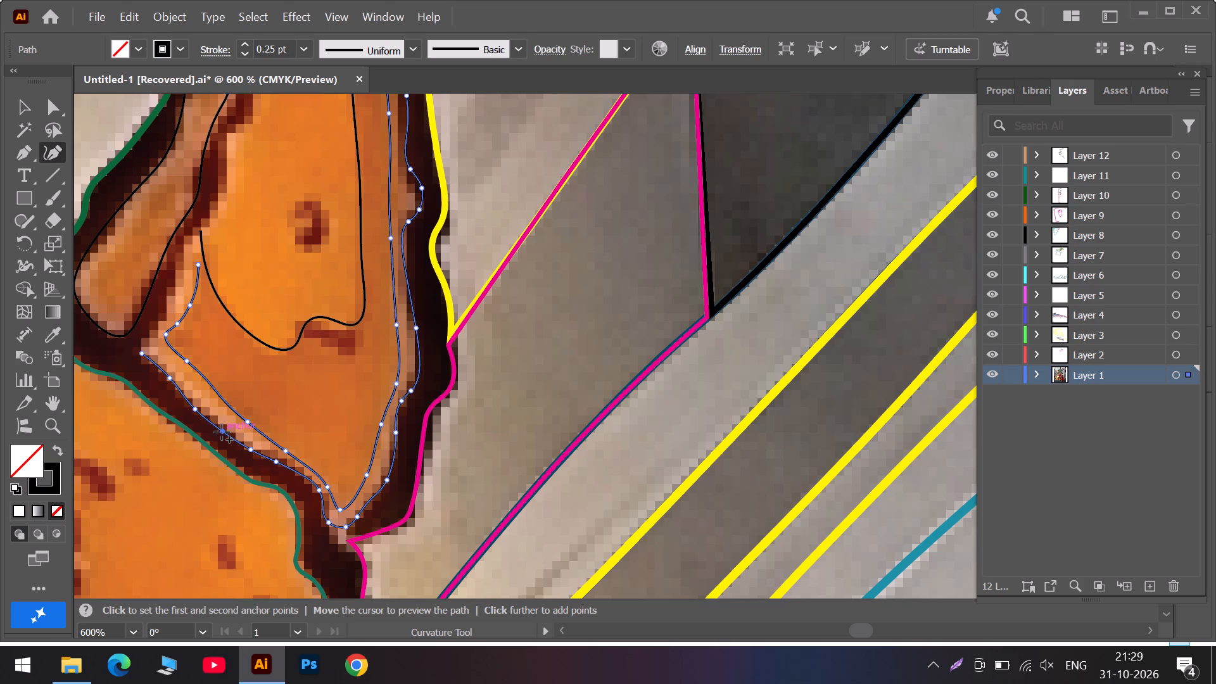
left_click_drag(222, 432, 224, 431)
left_click(276, 464)
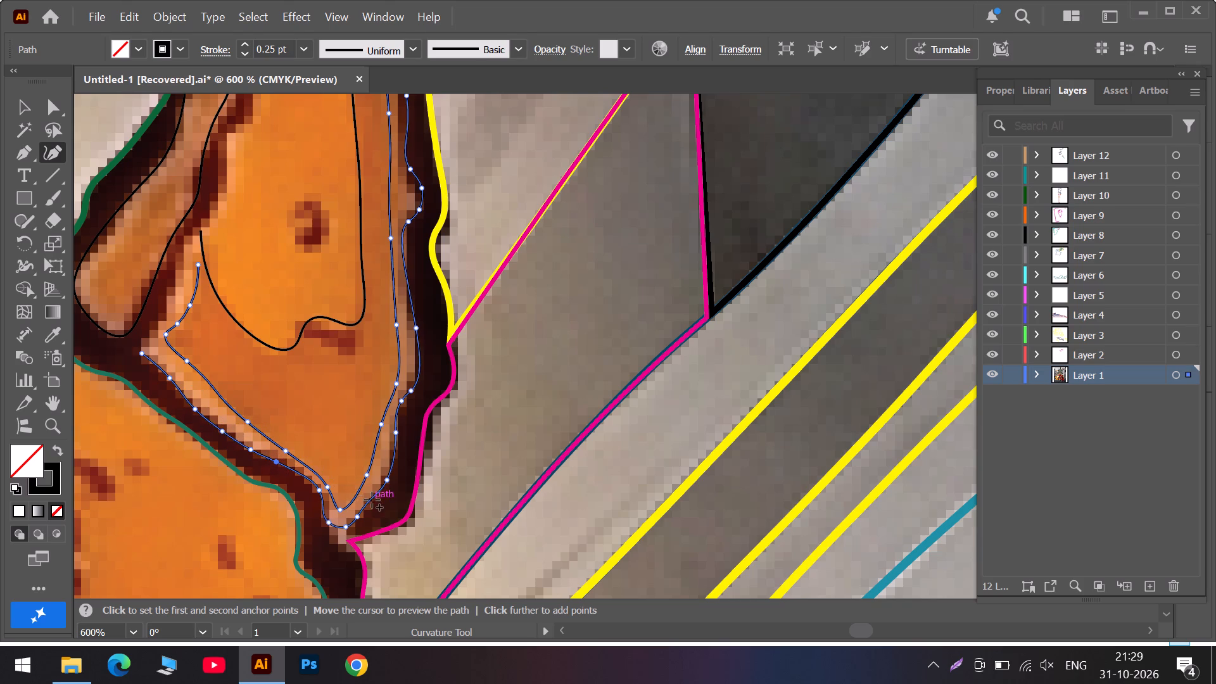
Continue the path from the left corner up the short left edge, close it at its starting point, and fit the upper end and inner corner.
left_click(153, 333)
left_click(165, 312)
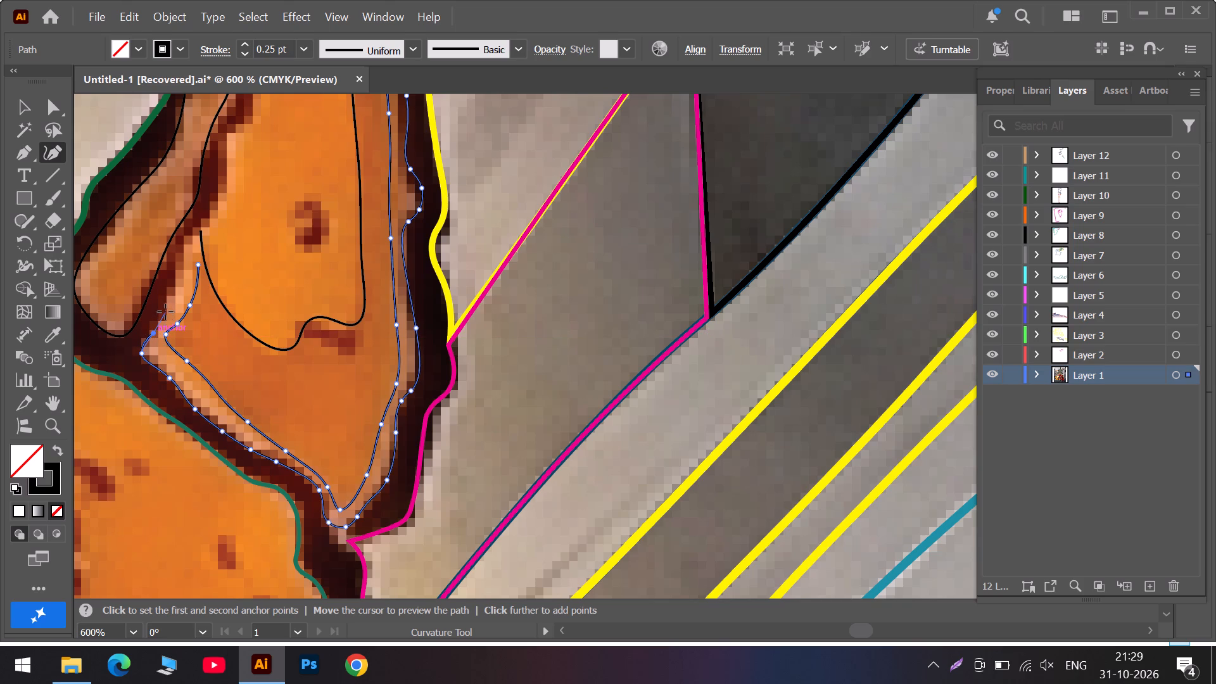
left_click(177, 276)
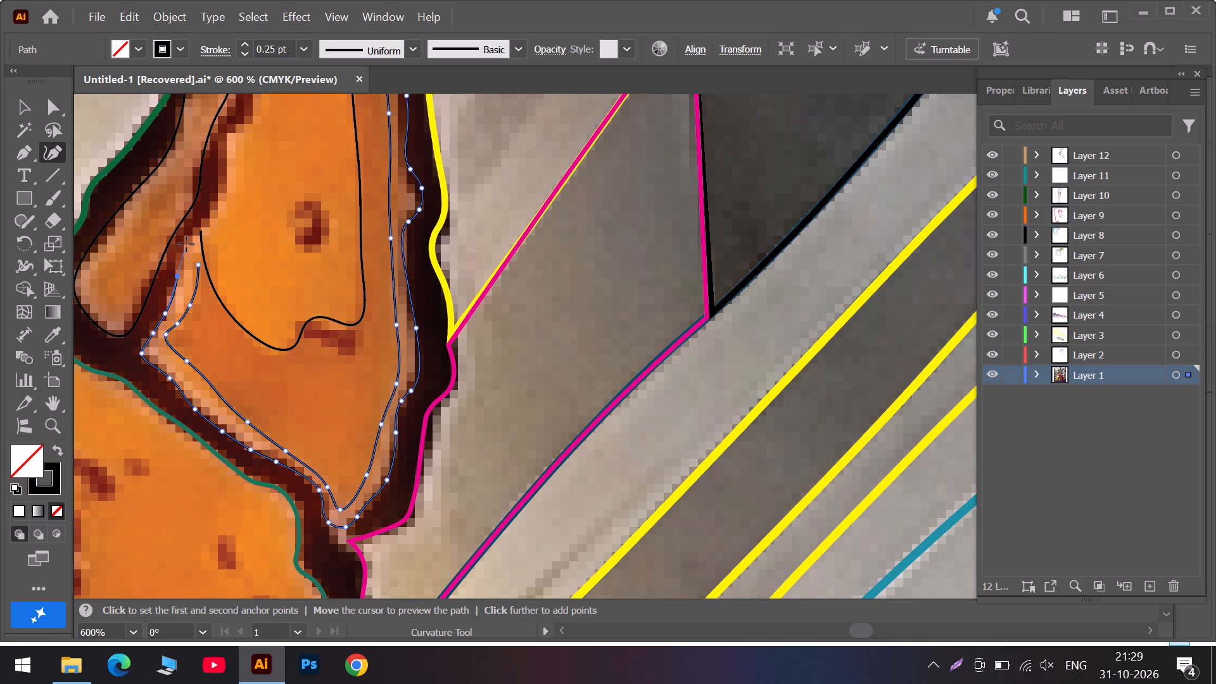
left_click(186, 244)
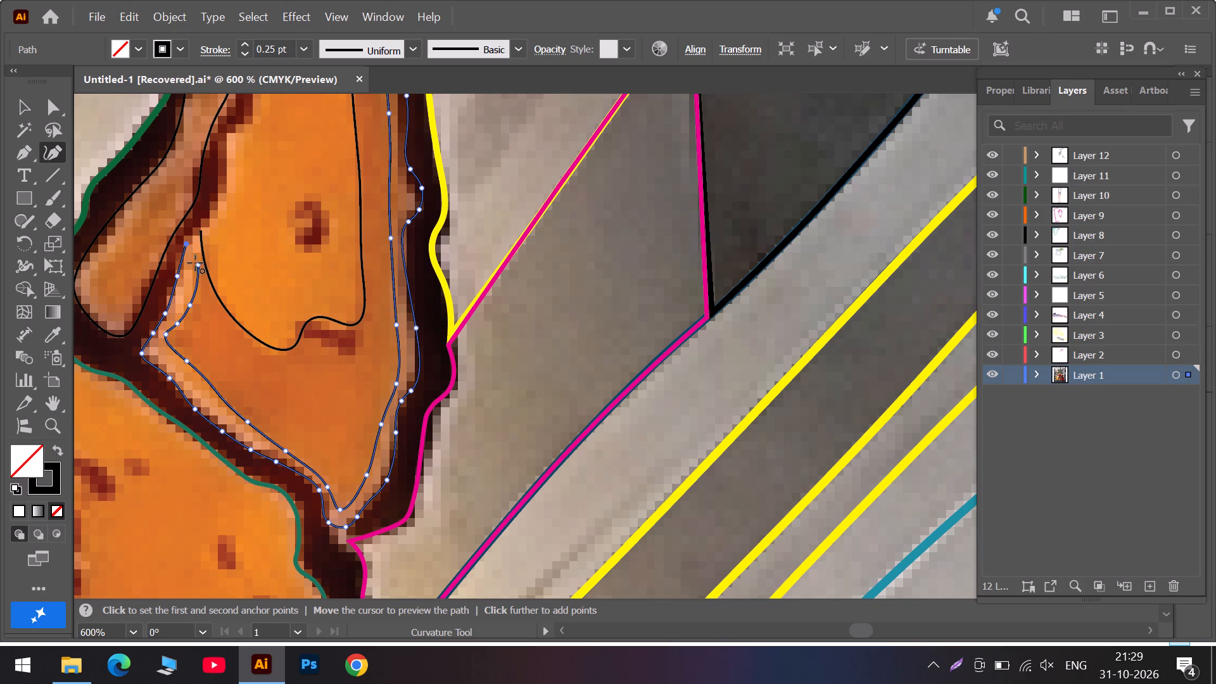
left_click(195, 263)
left_click_drag(195, 263, 197, 255)
double_click(197, 255)
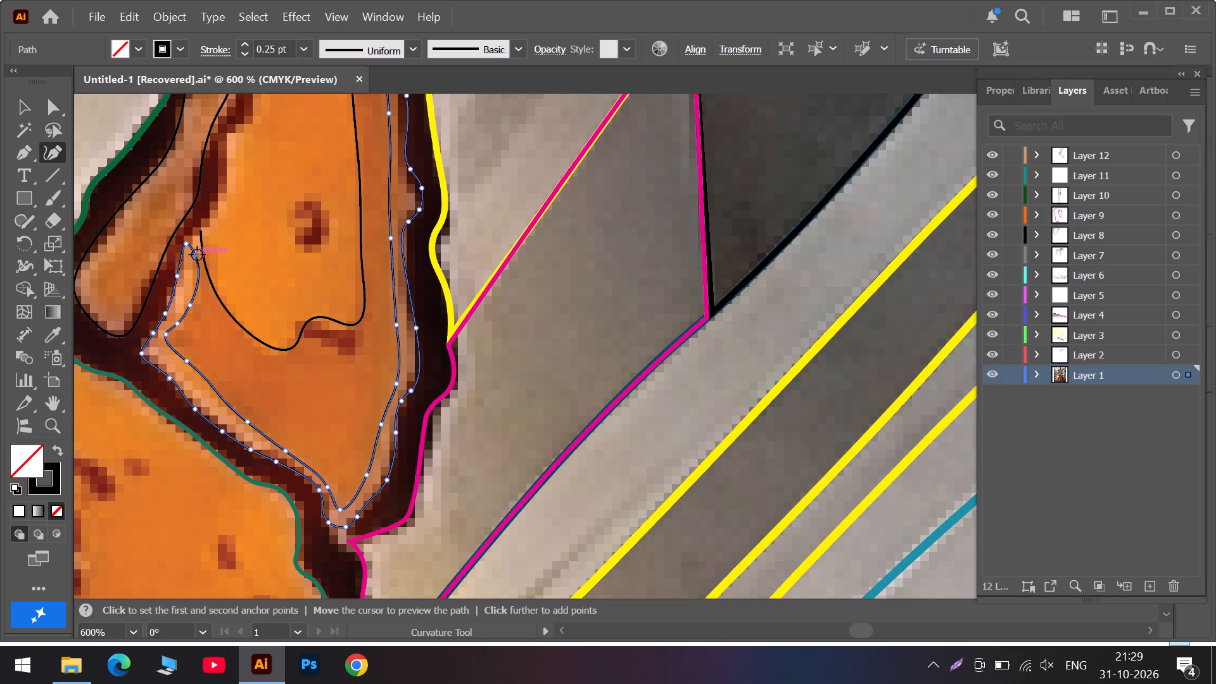
left_click_drag(197, 255, 194, 232)
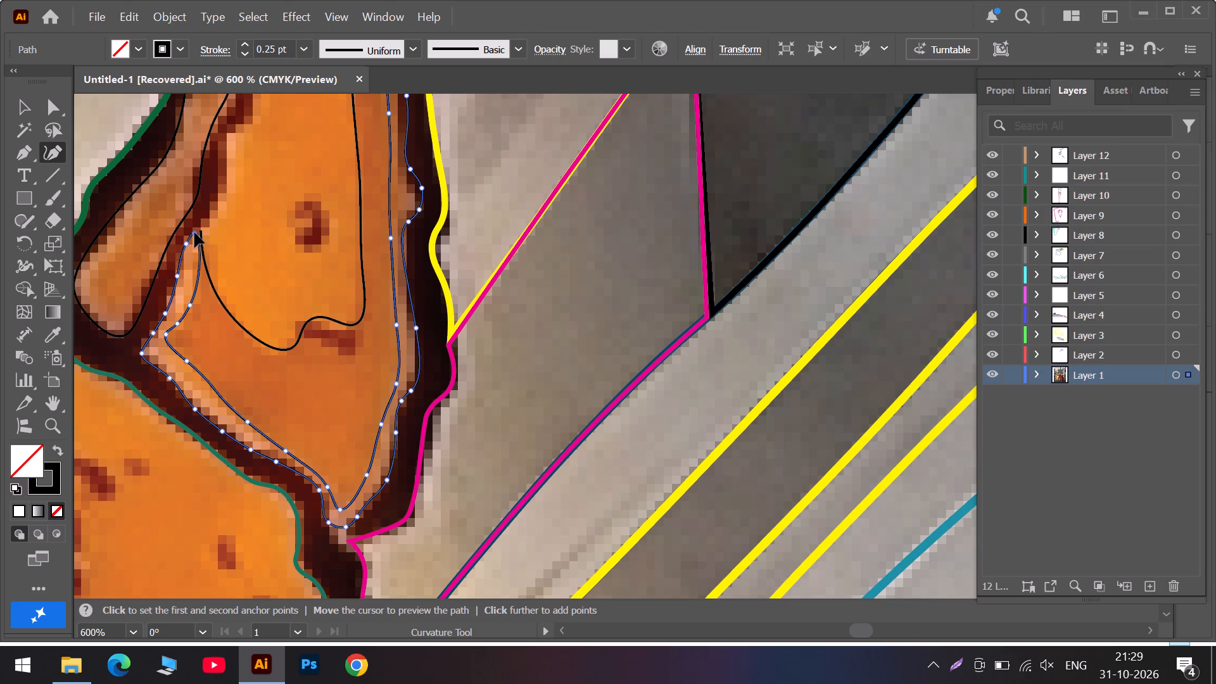
left_click_drag(194, 232, 198, 231)
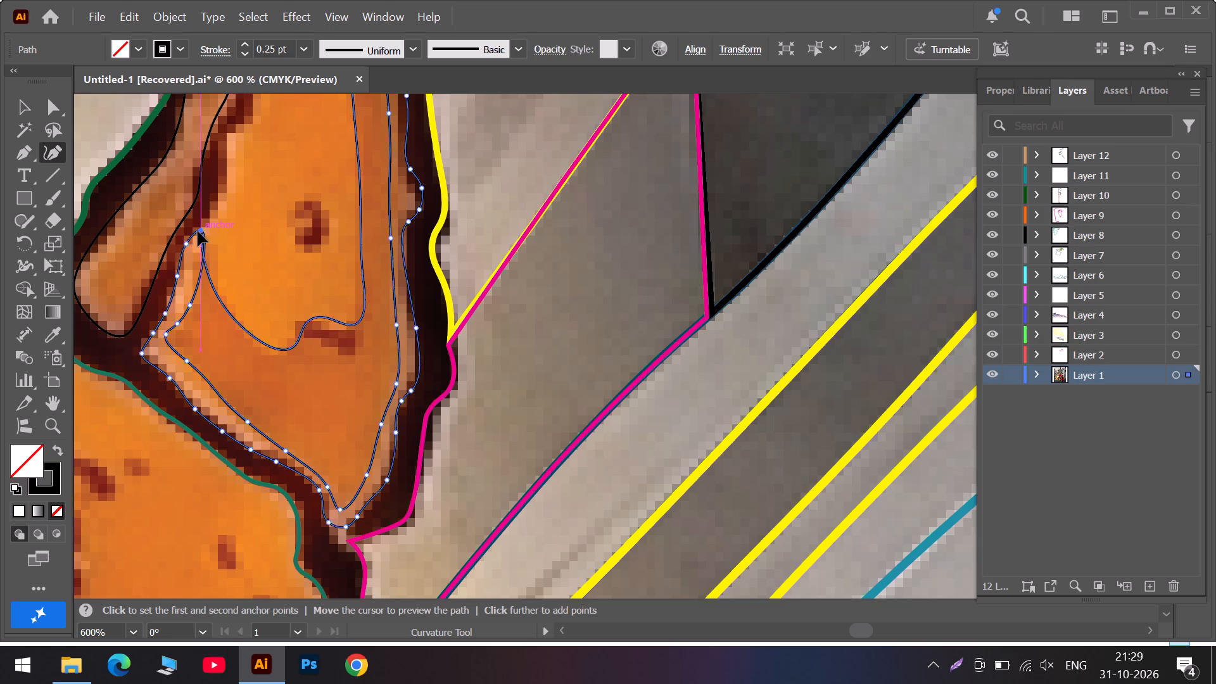
left_click_drag(198, 231, 197, 231)
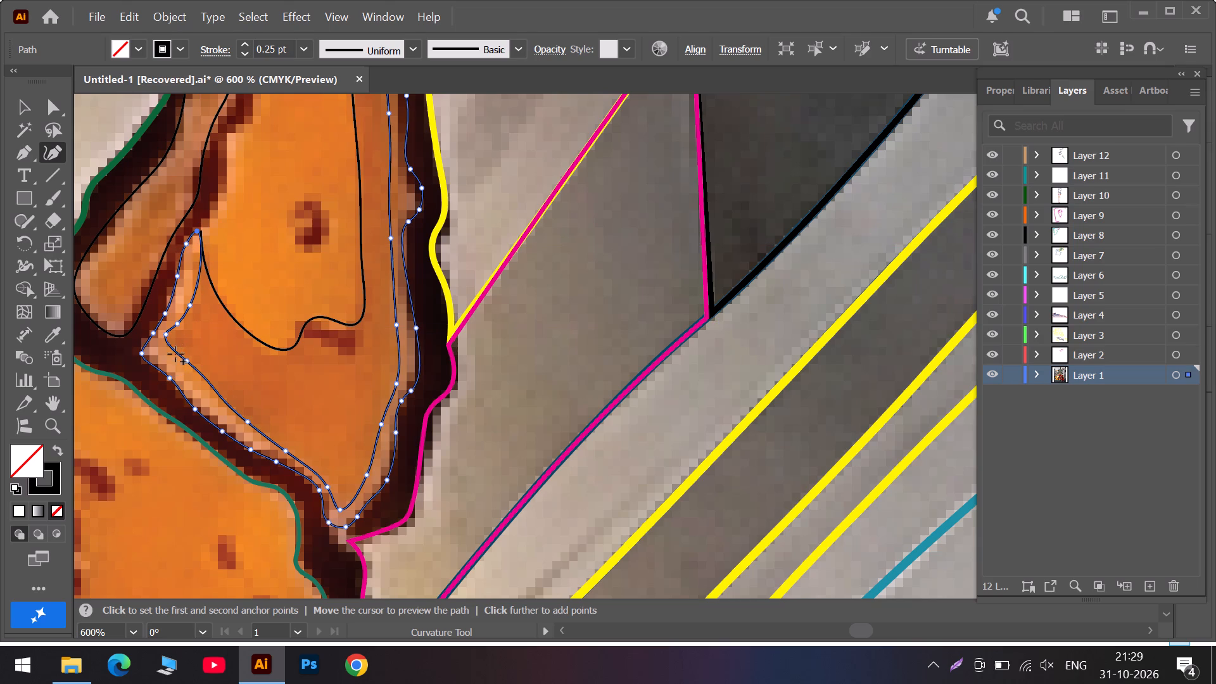
left_click(168, 338)
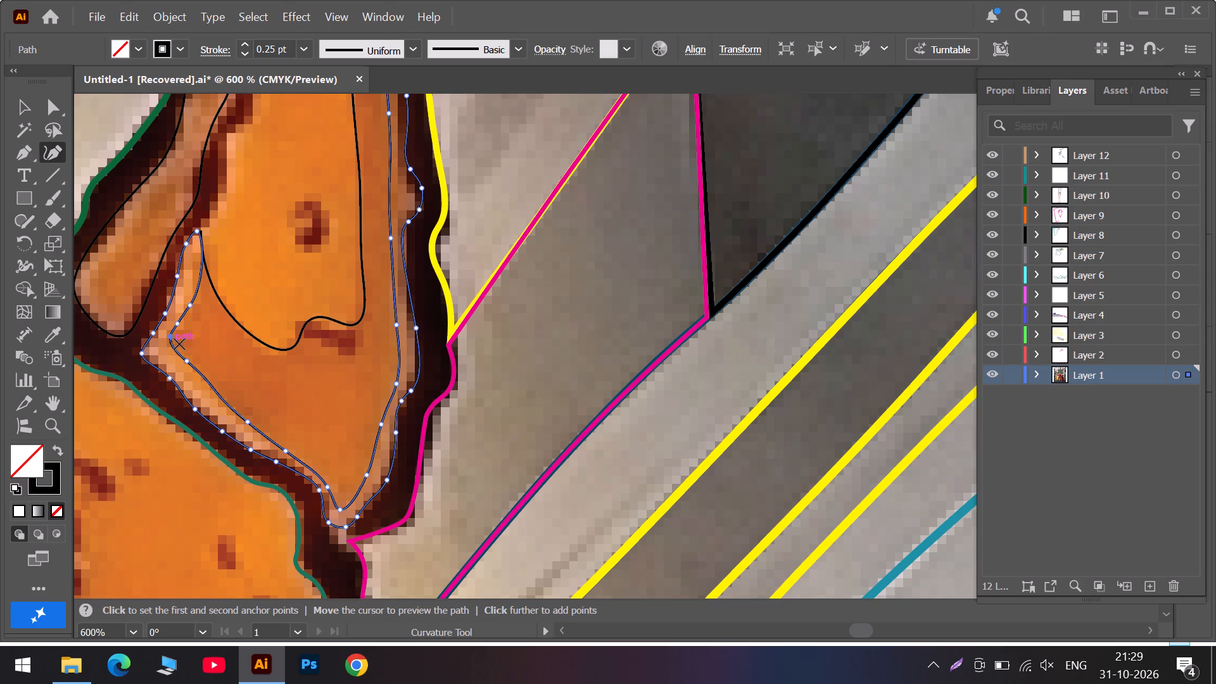
Look over the drumstick's finished rim path and the surrounding pile of traced chicken pieces.
scroll(263, 438, "down", 2, "alt")
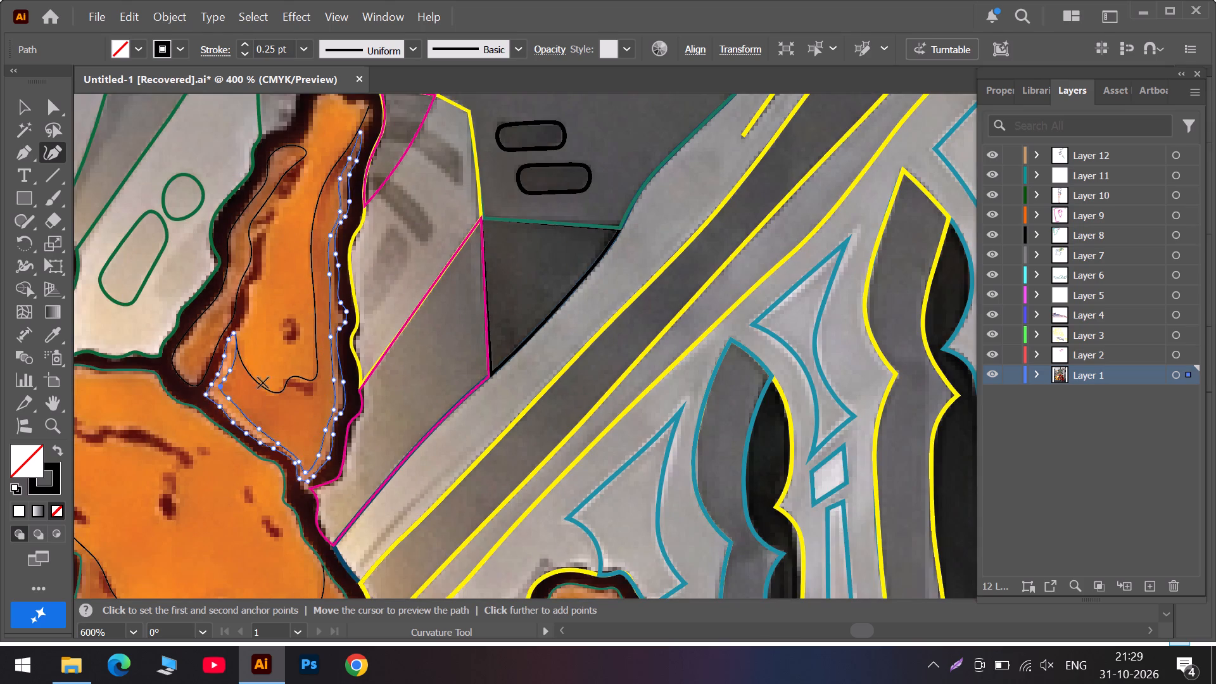
scroll(256, 343, "up", 10)
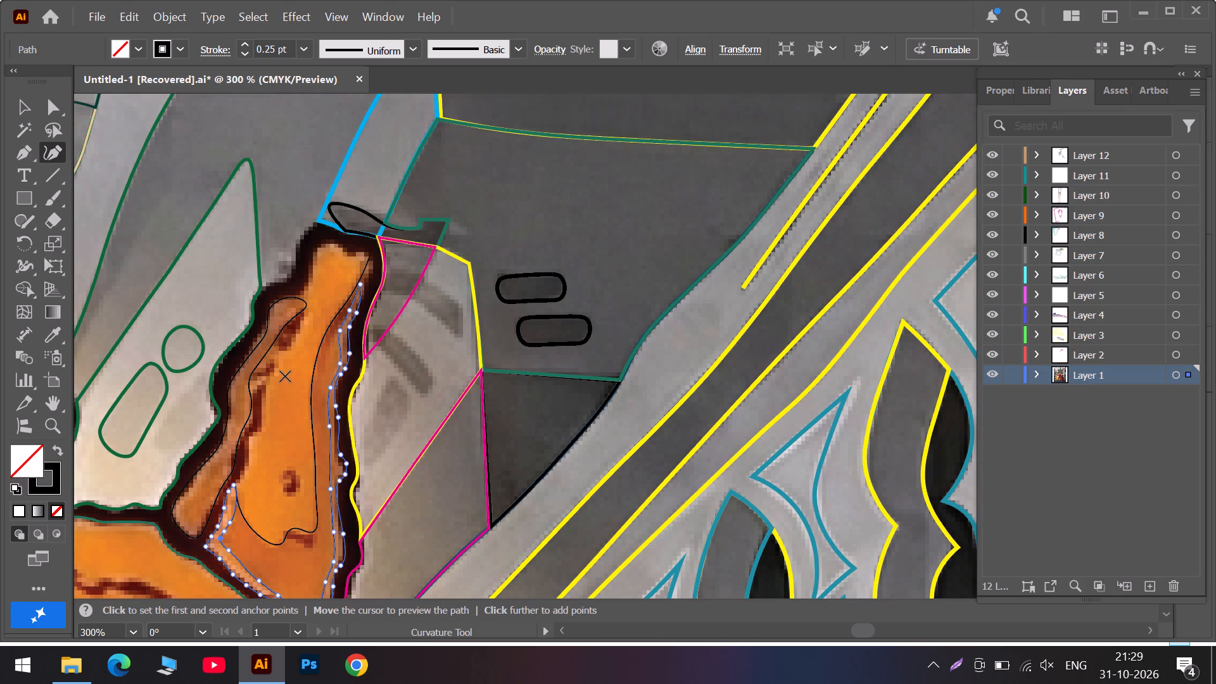
scroll(285, 376, "down", 2, "alt")
scroll(282, 450, "down", 12)
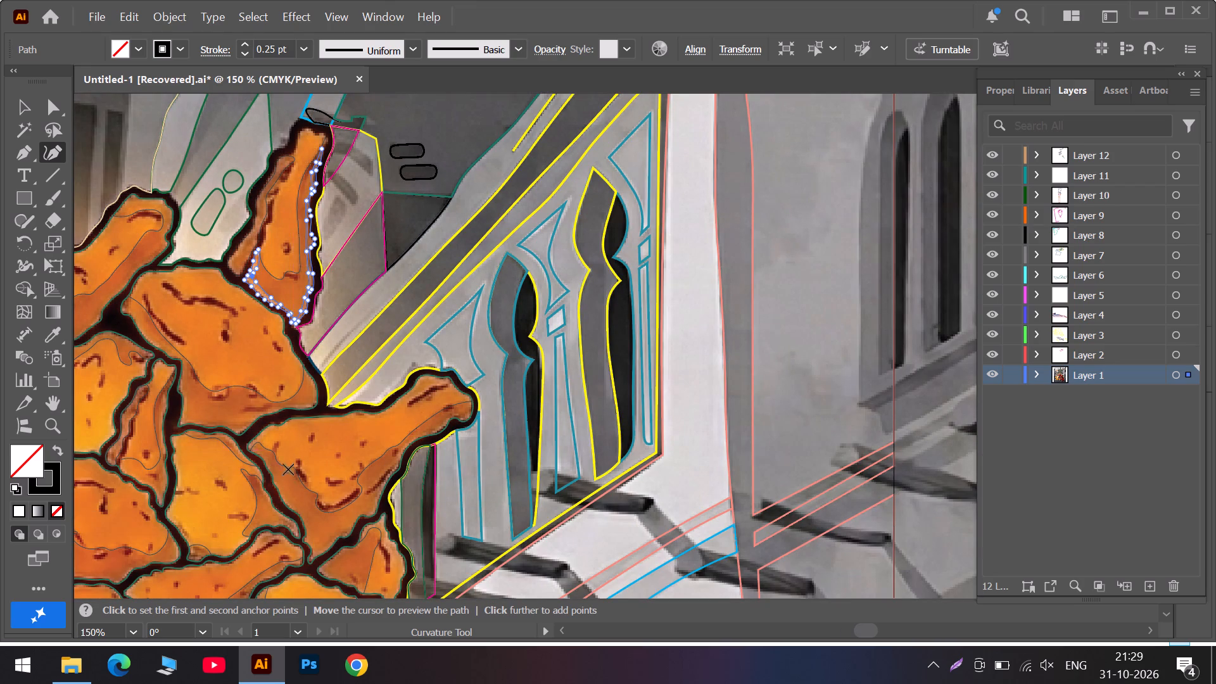
scroll(304, 514, "down", 4)
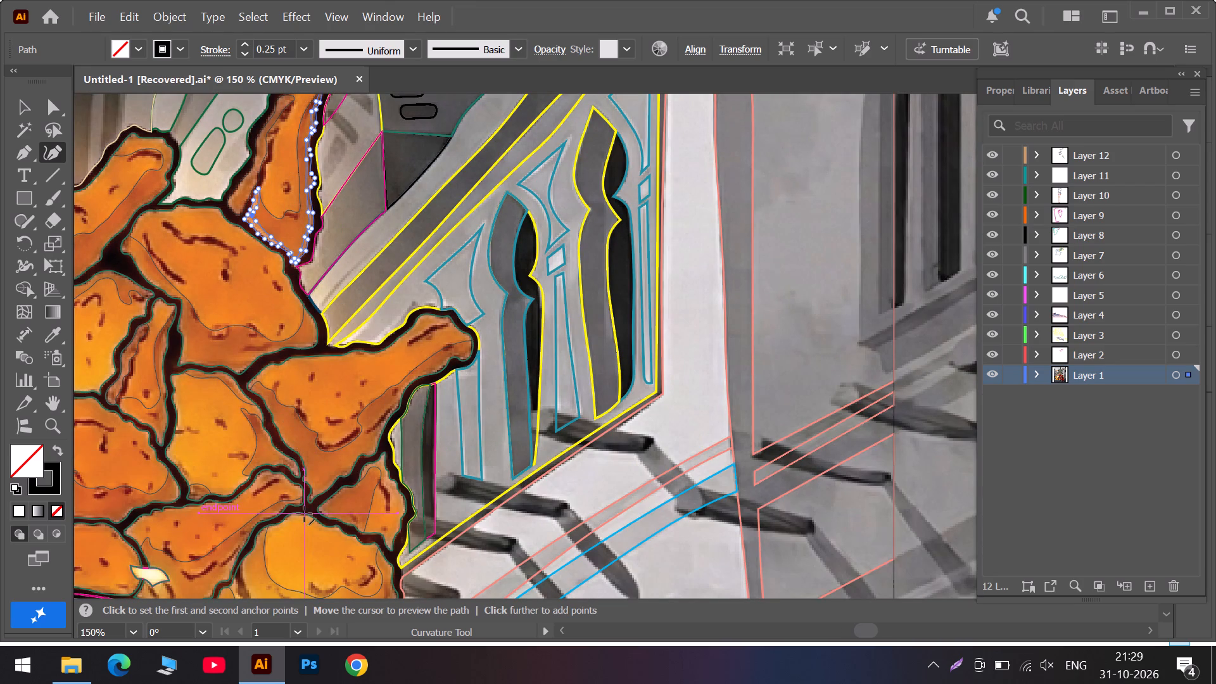
scroll(304, 514, "up", 2, "alt")
scroll(288, 484, "down", 2, "alt")
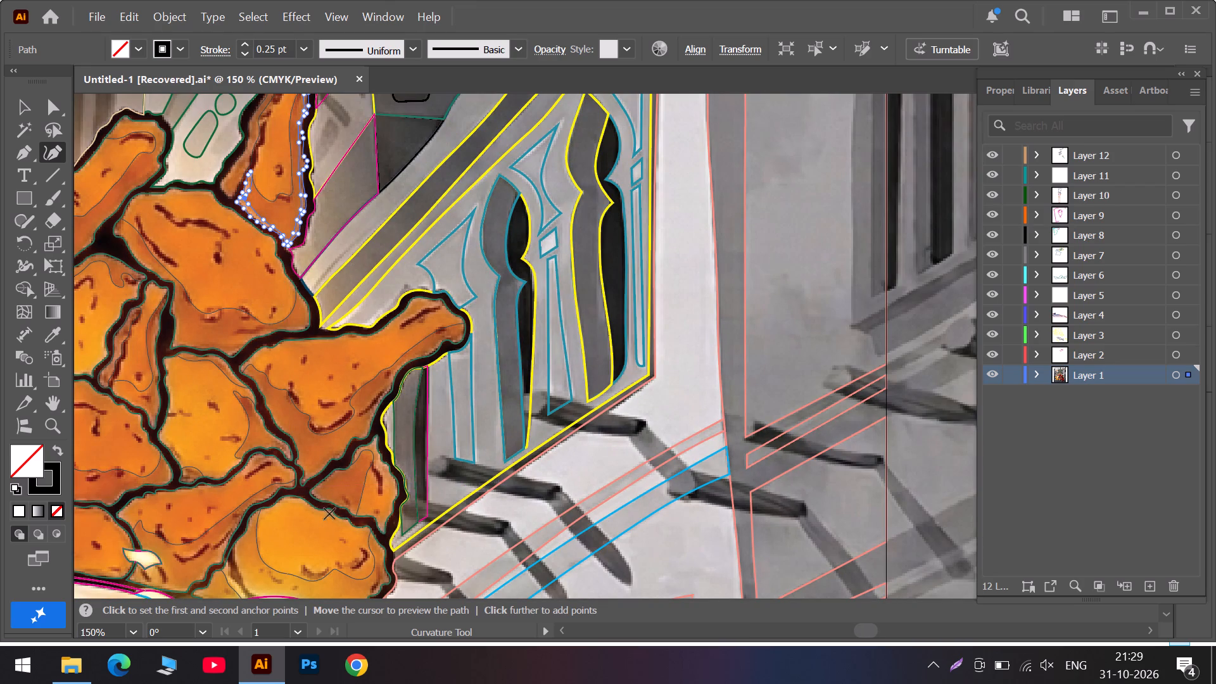
Start a new curved path at the upper end of the dark crease mark near the middle of the lower-left drumstick.
left_click(835, 628)
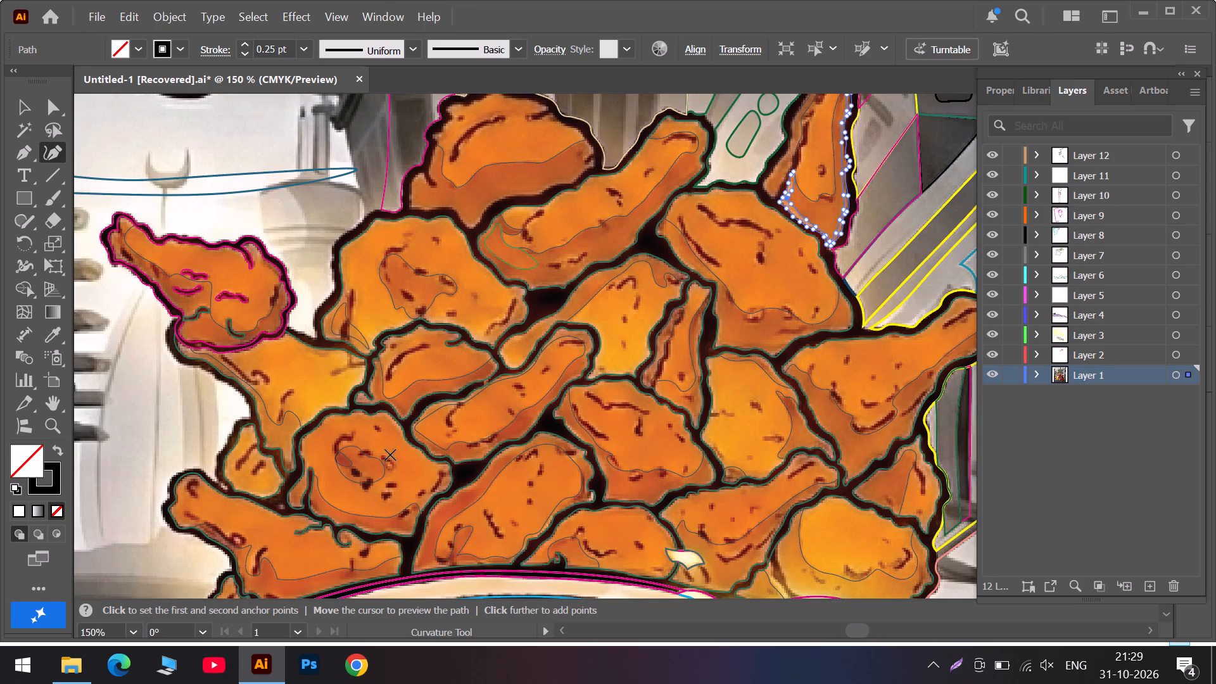
scroll(454, 208, "up", 1)
scroll(351, 436, "down", 5)
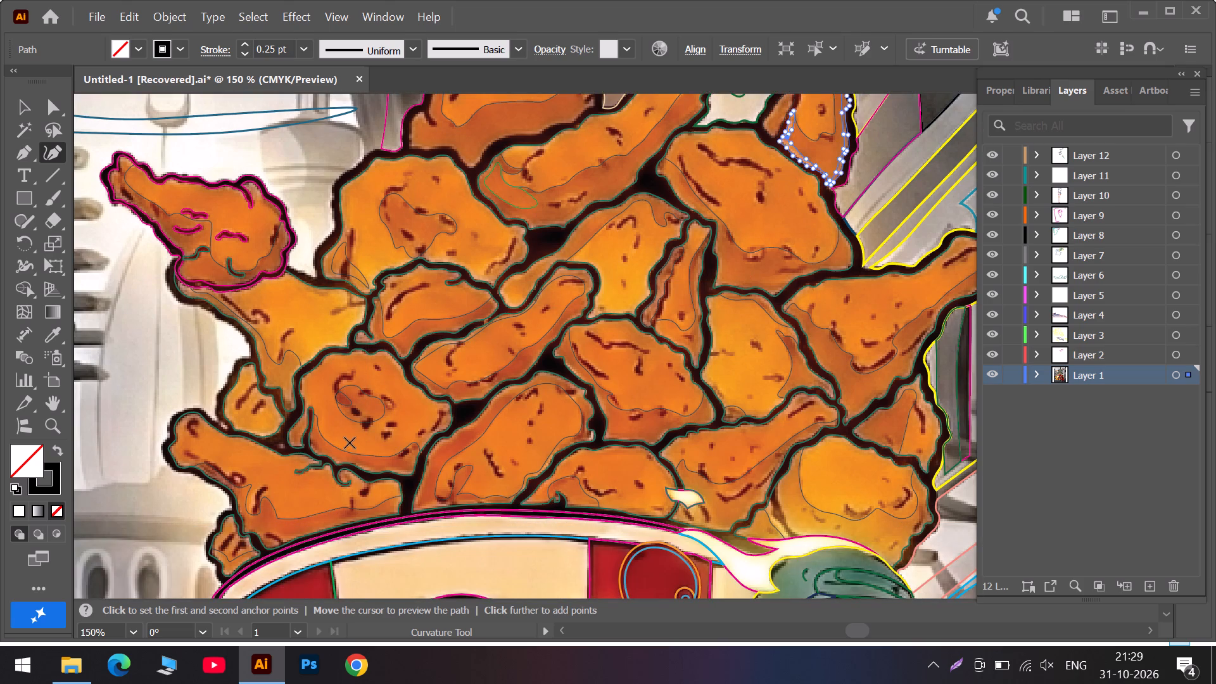
scroll(350, 443, "down", 5)
scroll(247, 427, "up", 2, "alt")
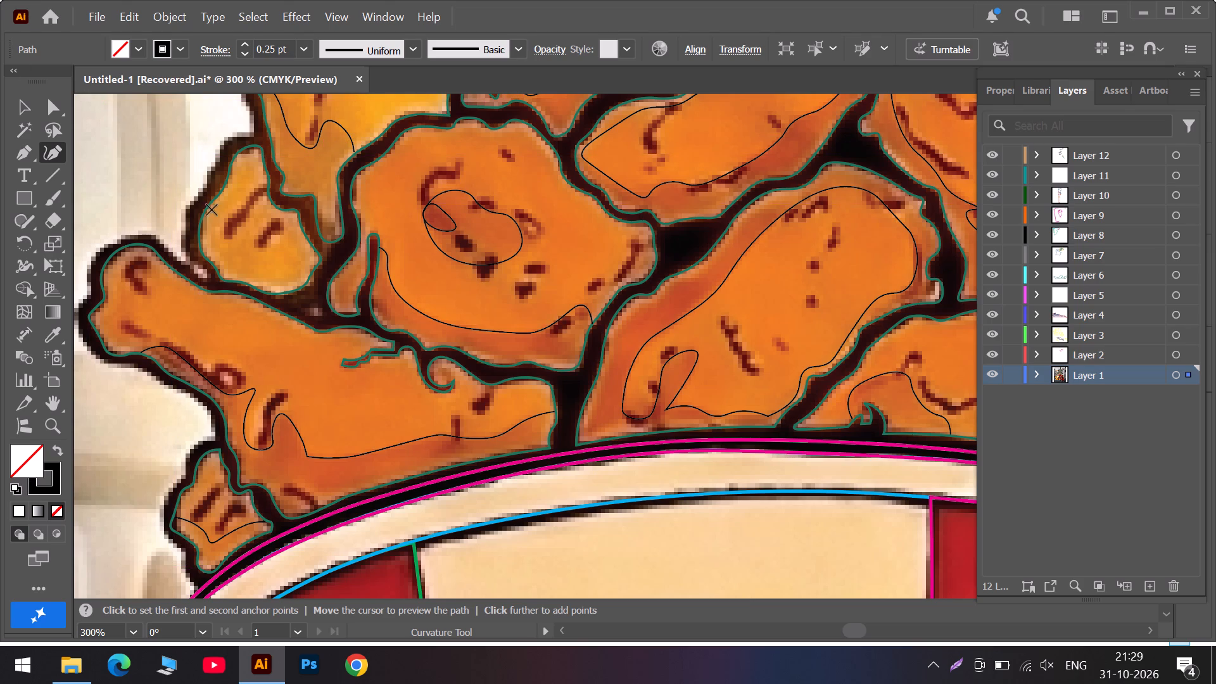
left_click(285, 391)
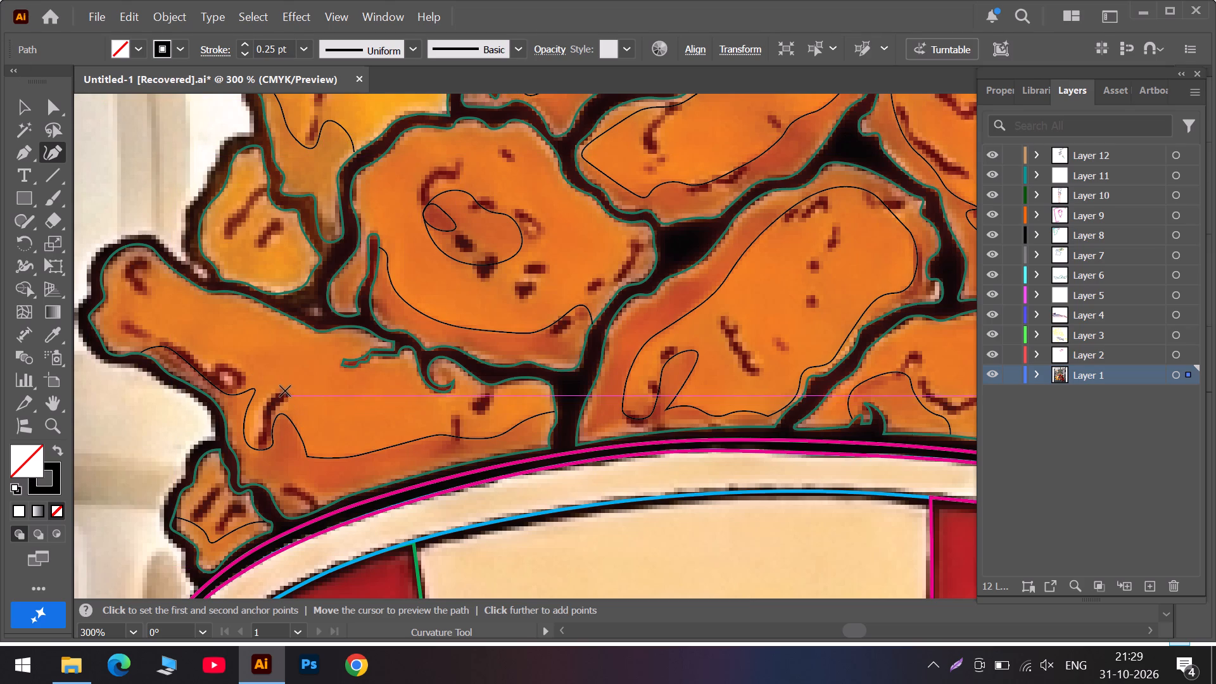
left_click(270, 403)
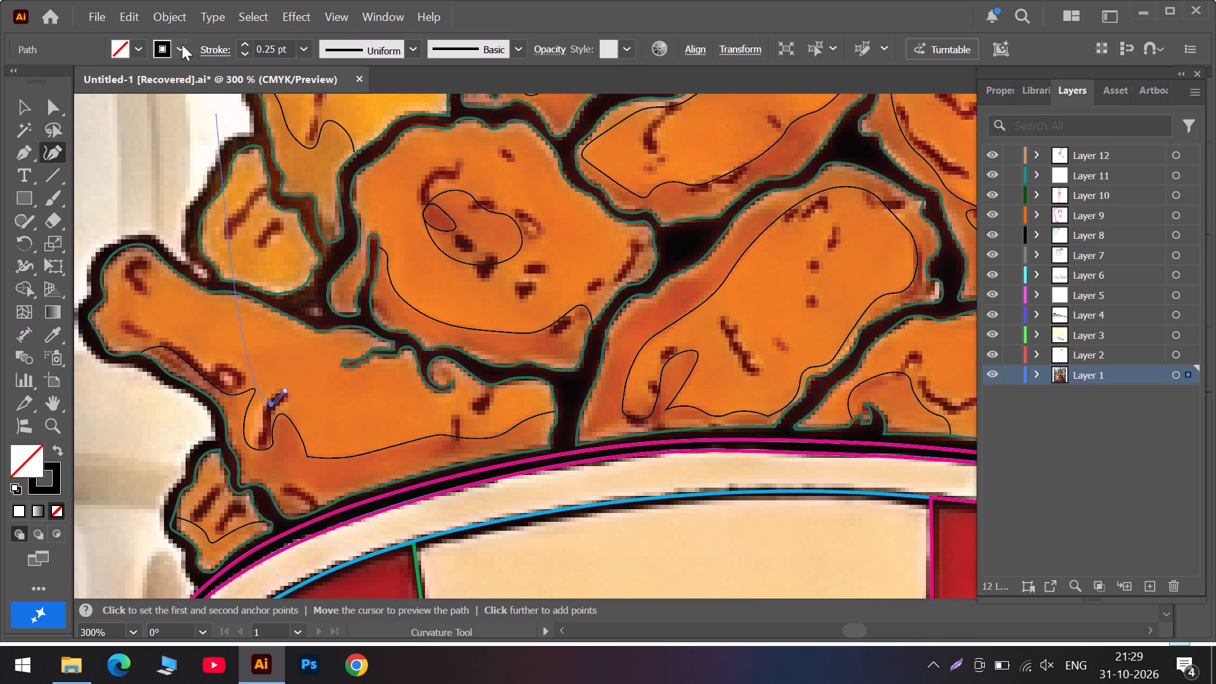
Set the new crease path's stroke to magenta with a weight of 1 pt.
left_click(180, 46)
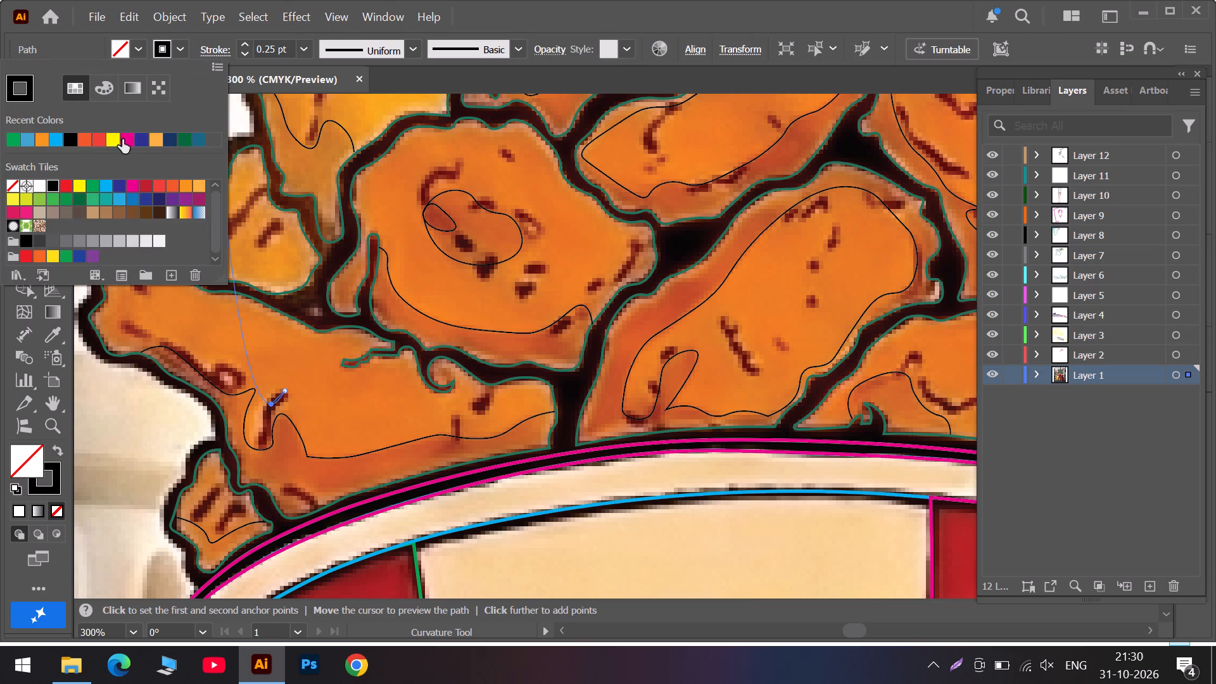
left_click(127, 141)
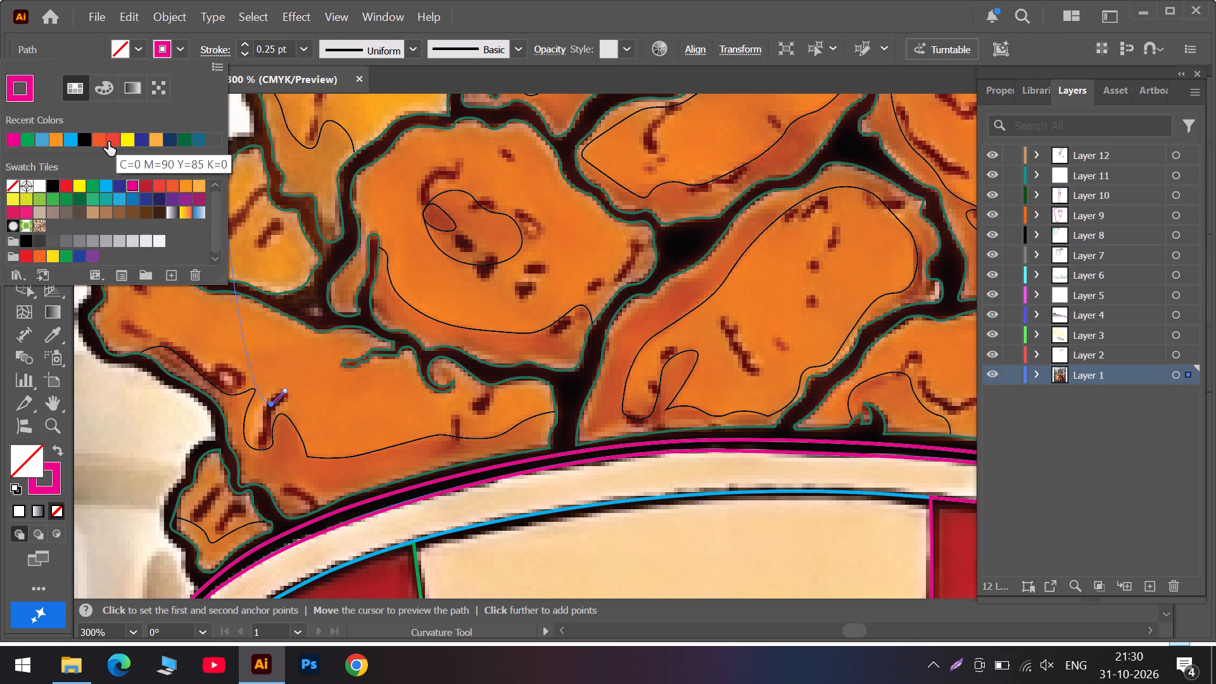
left_click(14, 144)
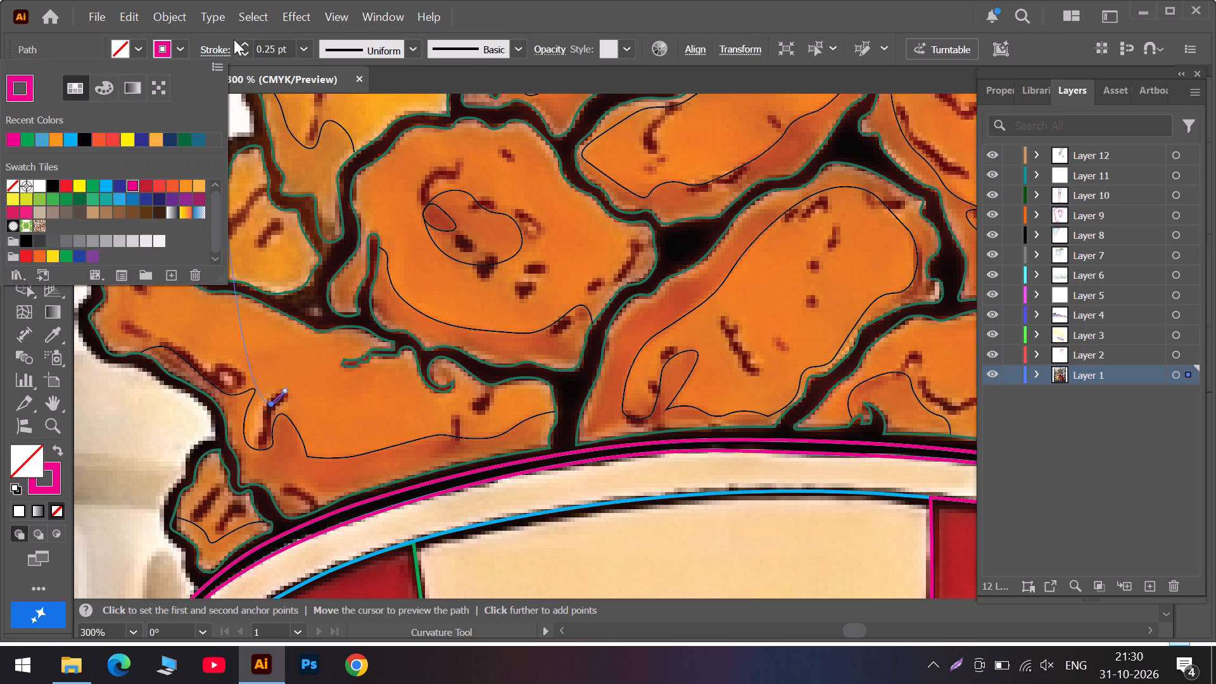
left_click(245, 39)
left_click(241, 45)
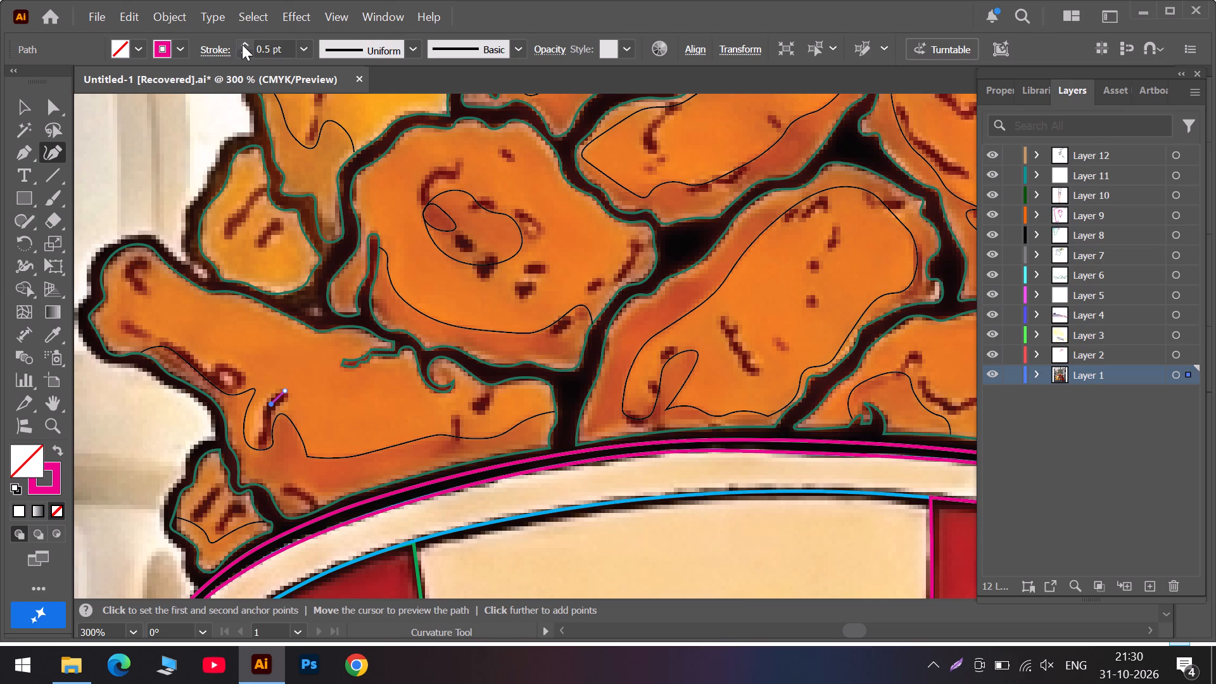
left_click(242, 44)
left_click(242, 44)
Continue the crease path down to the mark's lower end, fit it to the dark line, and end the path.
scroll(269, 425, "up", 2, "alt")
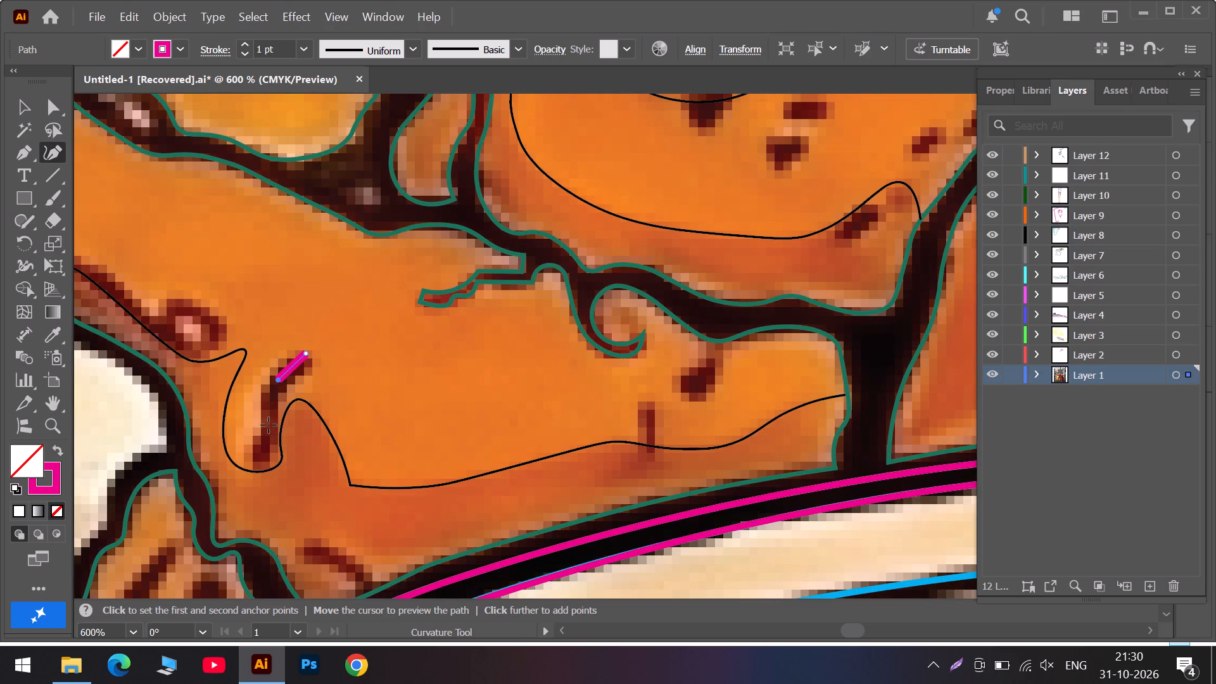
left_click(269, 425)
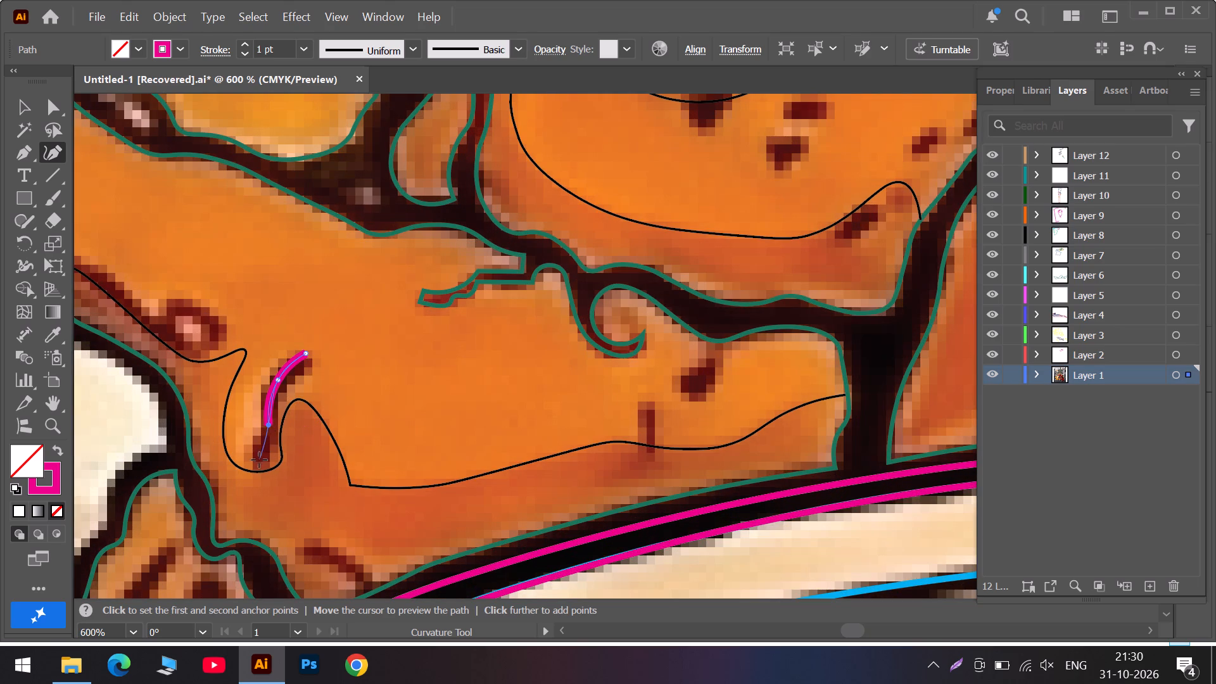
left_click(258, 462)
left_click(269, 427)
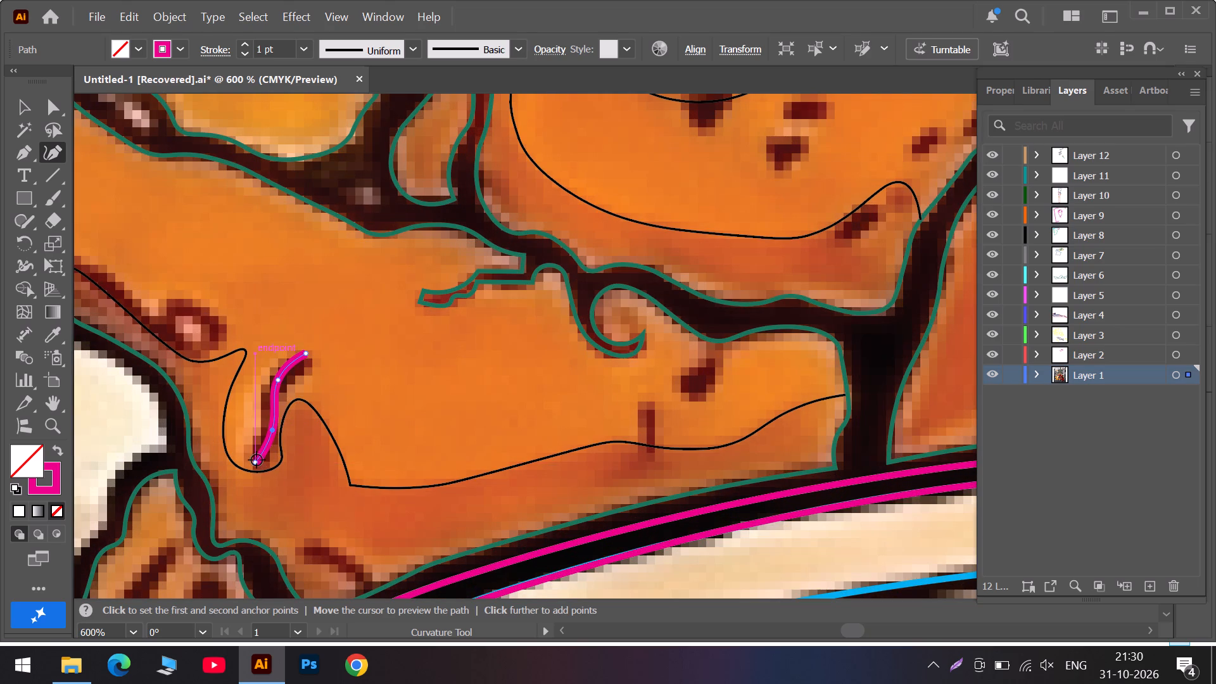
left_click_drag(256, 461, 253, 469)
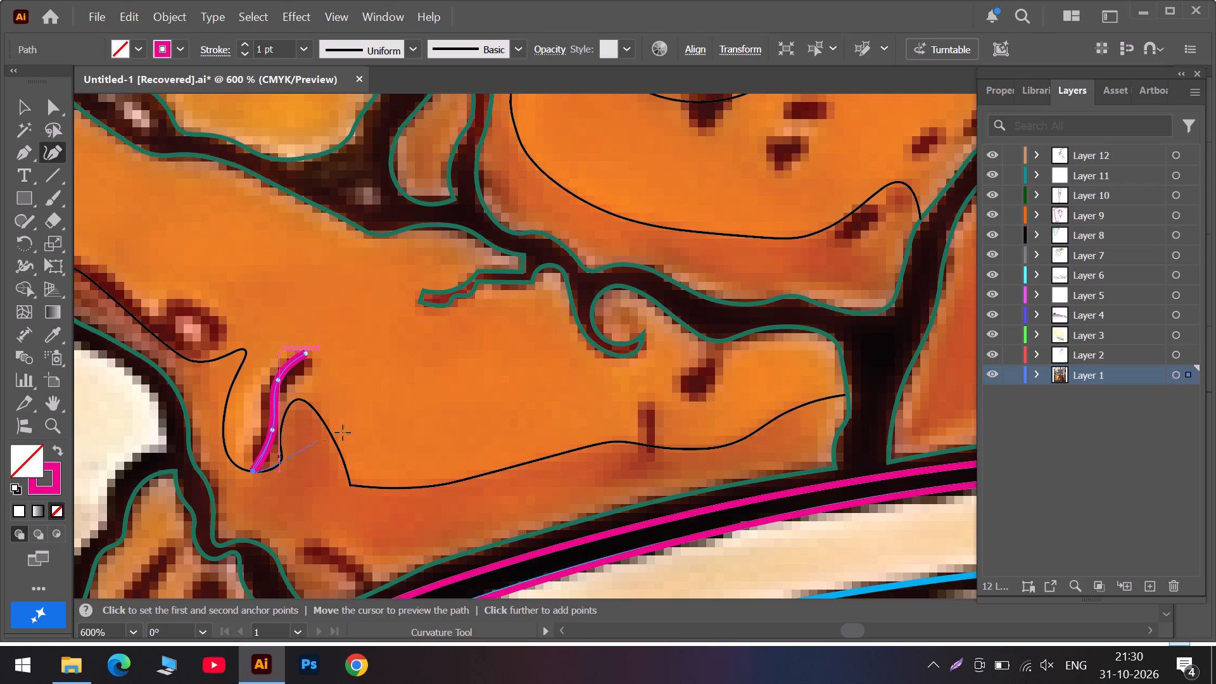
key("Escape")
Trace the two short dark crease marks near the drumstick's wide right end as separate open curved paths.
left_click(648, 405)
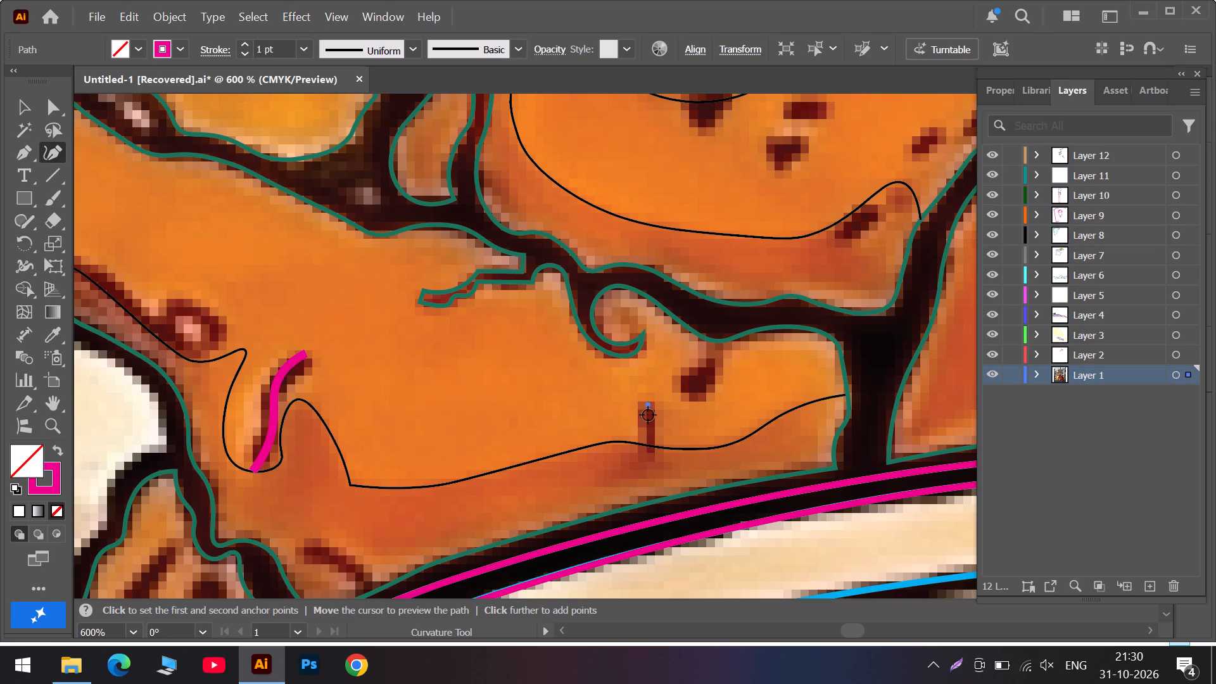
left_click(651, 455)
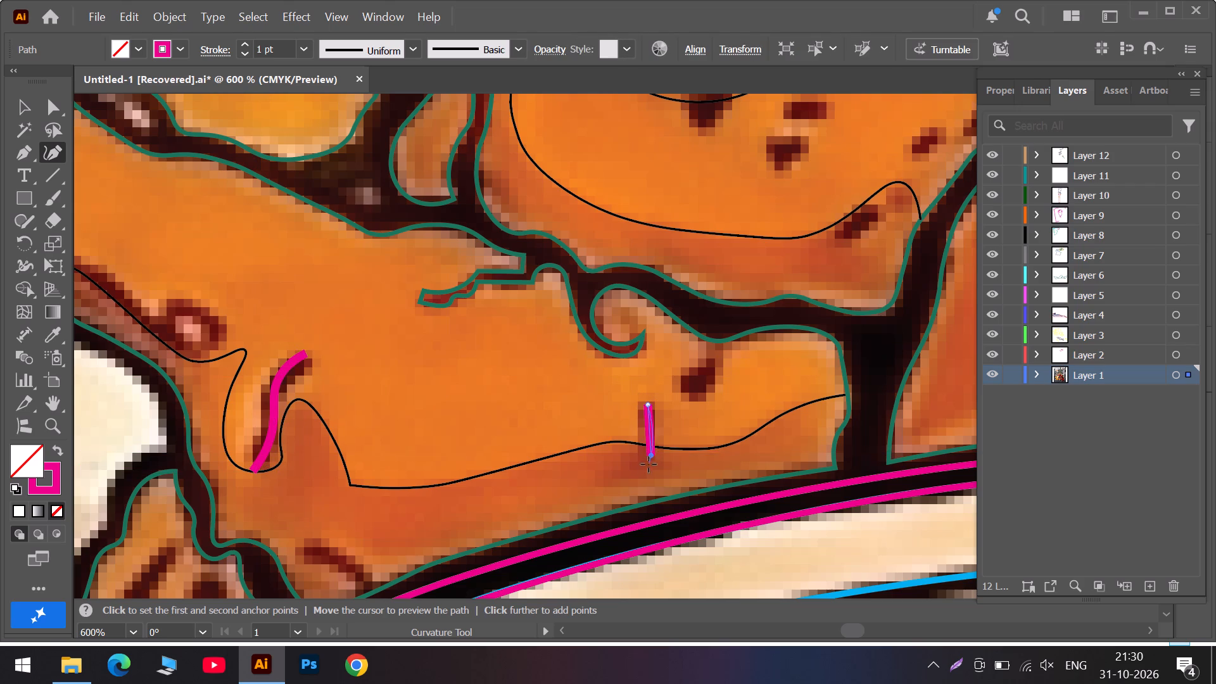
left_click(646, 467)
key("Escape")
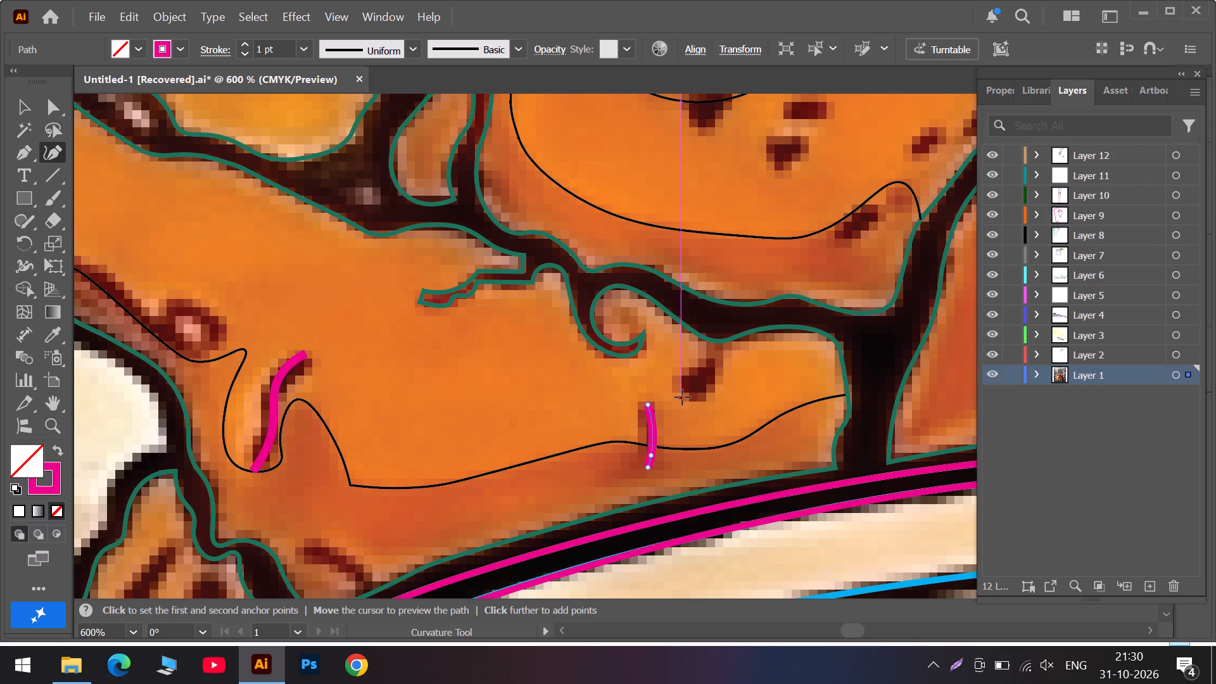
left_click(681, 384)
left_click(703, 377)
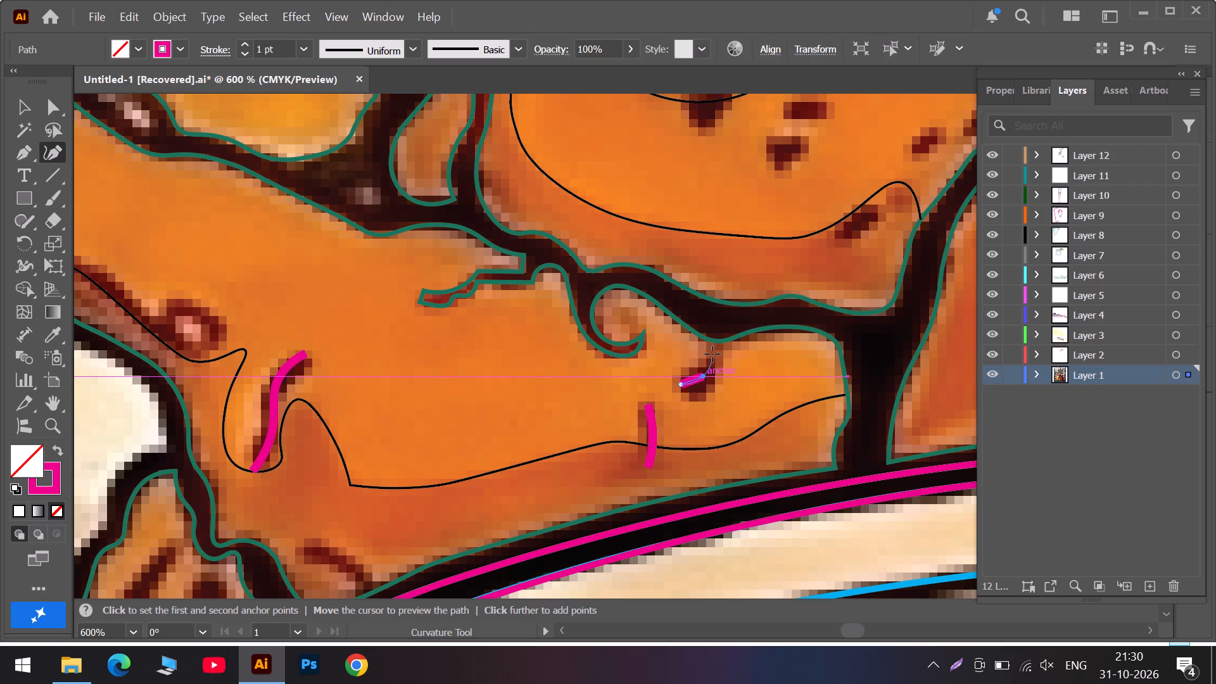
left_click(712, 354)
key("Escape")
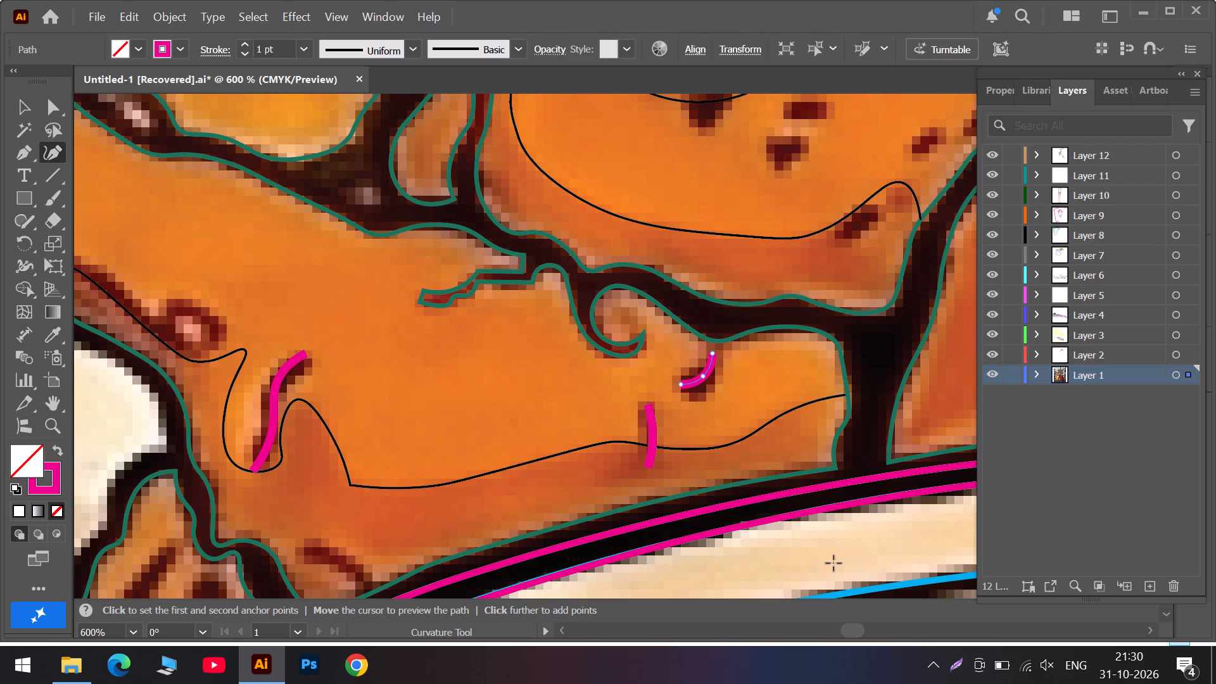
Trace the hooked crease and the short crease below it on the drumstick's knob end as separate open paths.
left_click_drag(828, 633, 828, 627)
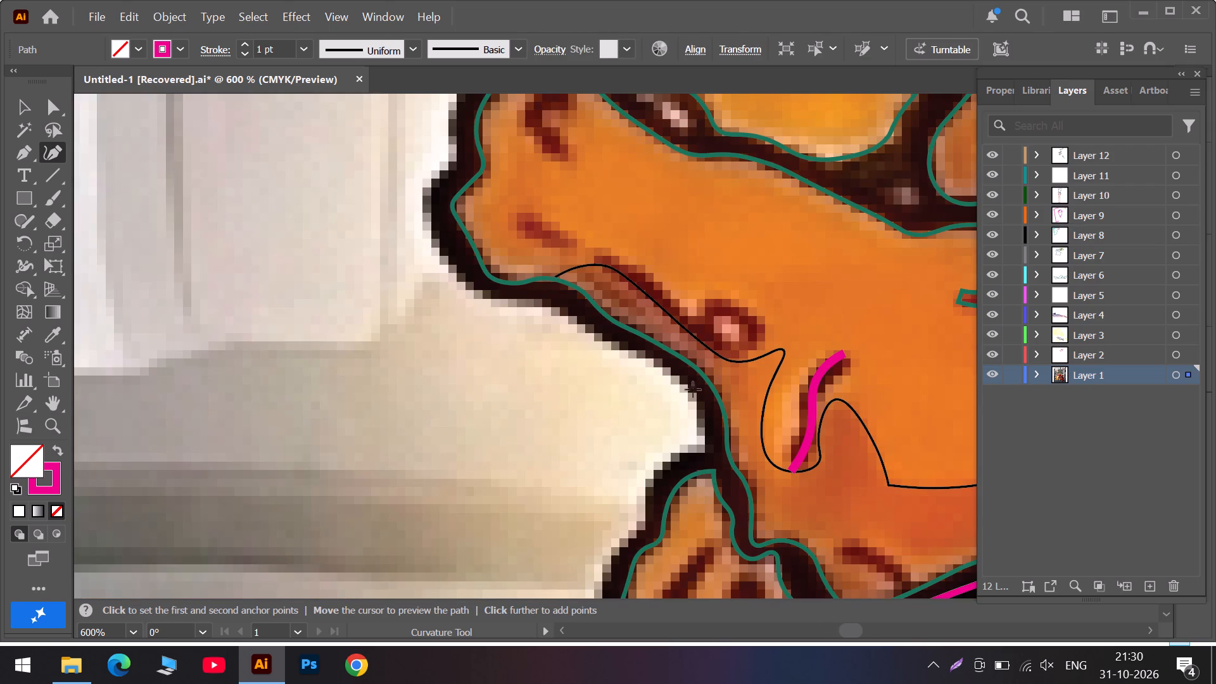
scroll(669, 328, "up", 4)
scroll(573, 259, "up", 4)
left_click(567, 220)
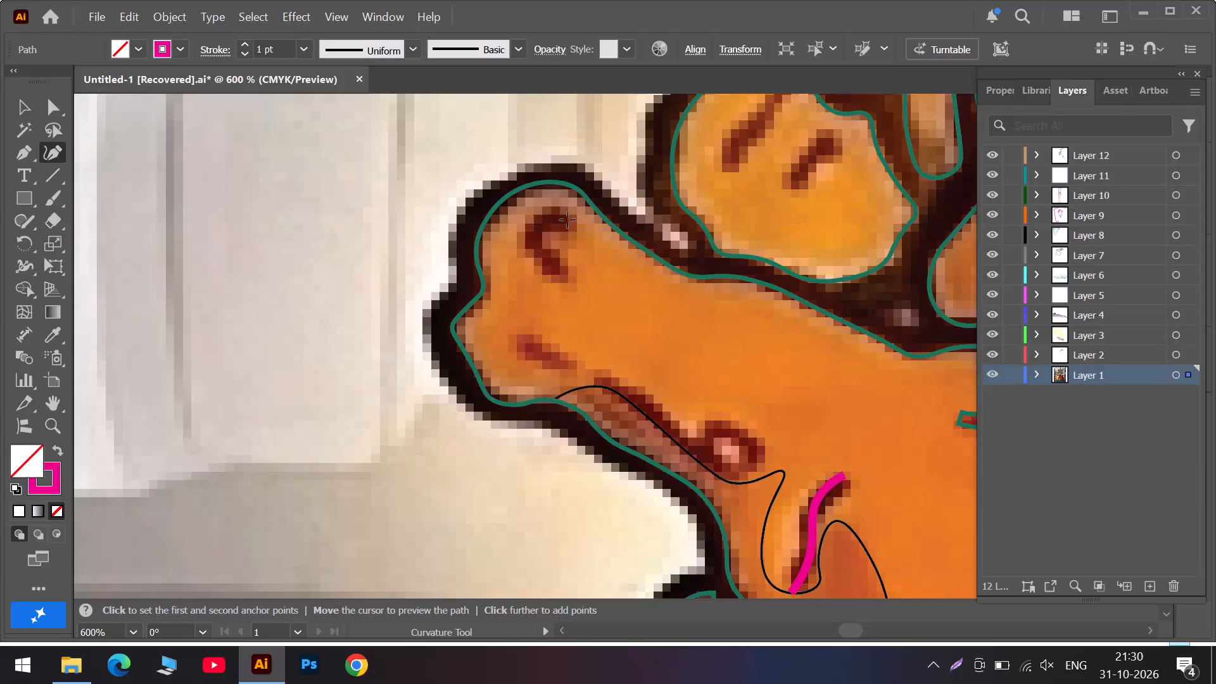
left_click(542, 224)
left_click(556, 272)
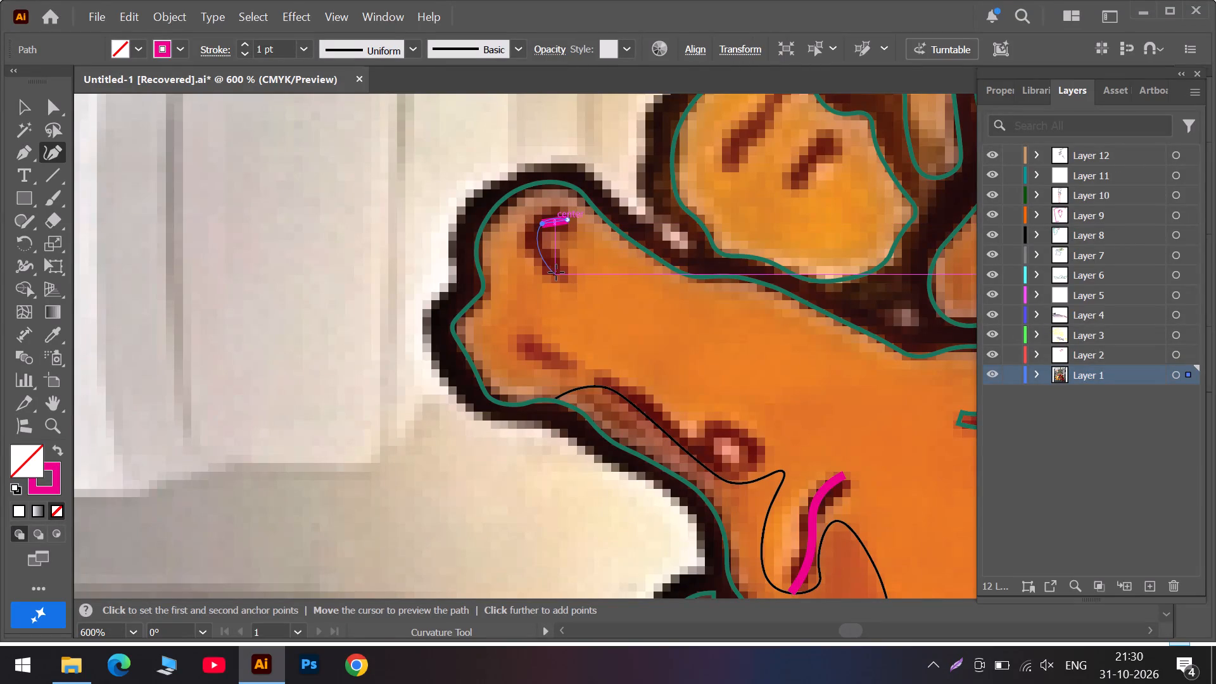
key("Escape")
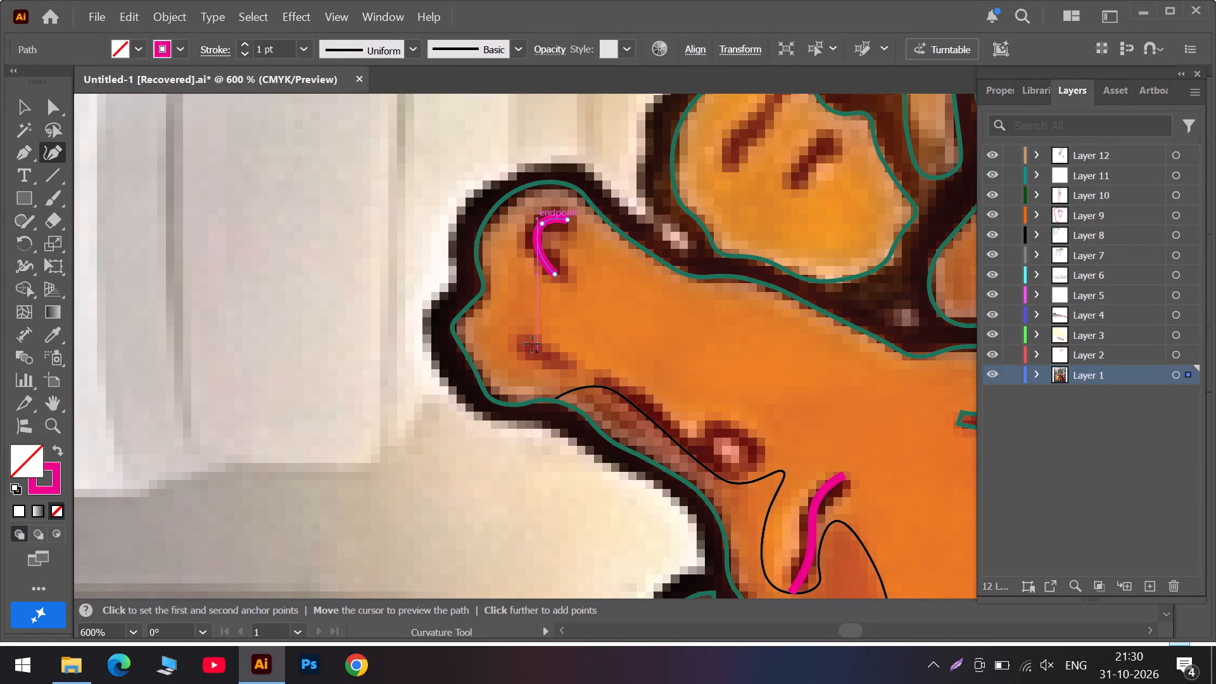
left_click(526, 344)
left_click(554, 358)
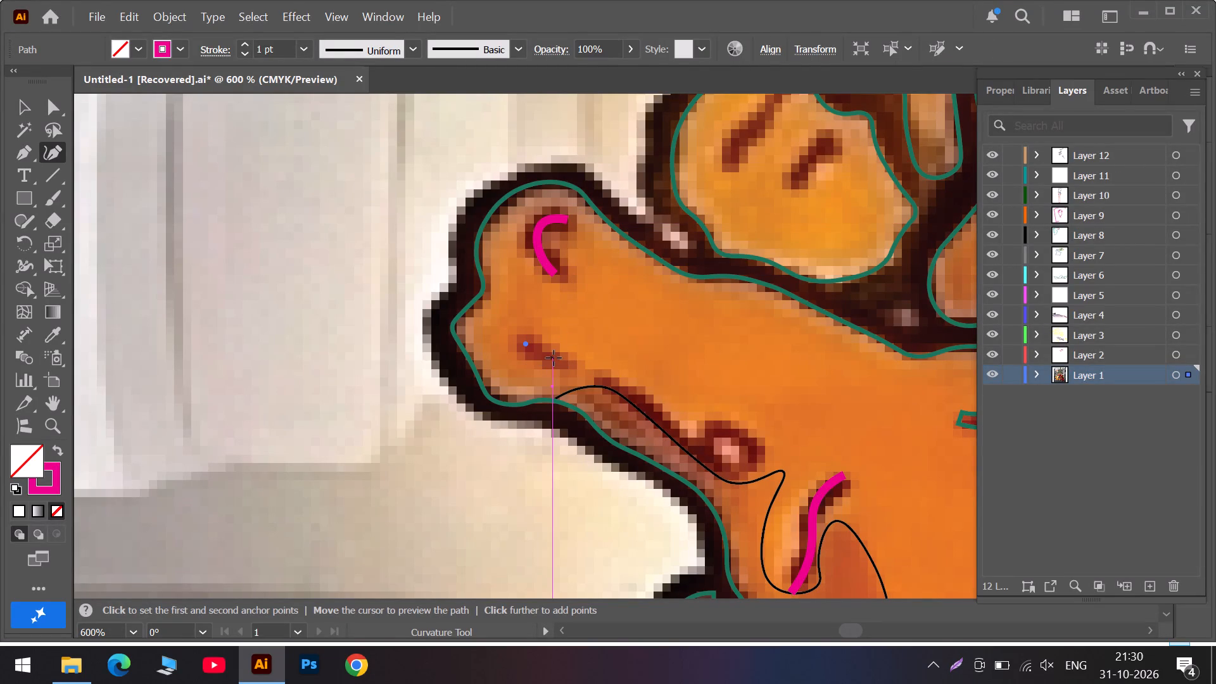
left_click(573, 362)
key("Escape")
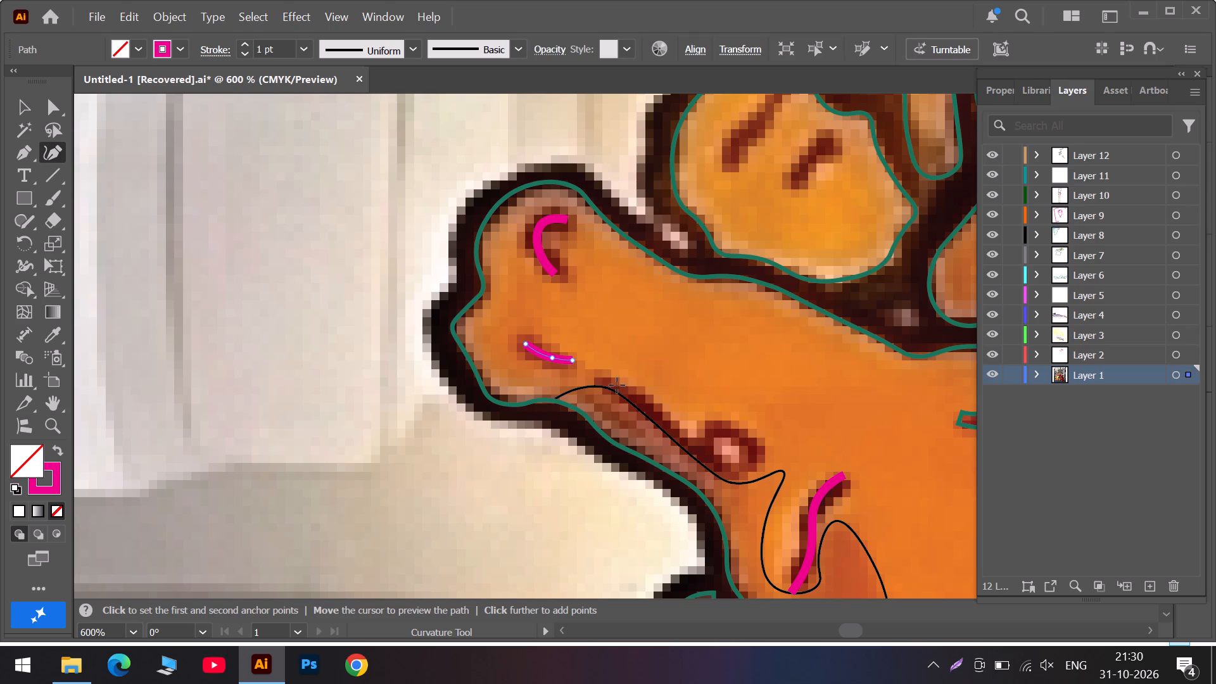
Trace the long diagonal crease along the drumstick's lower edge, loop it around the small pale spot, and fit its points to the mark.
left_click(605, 381)
left_click(649, 402)
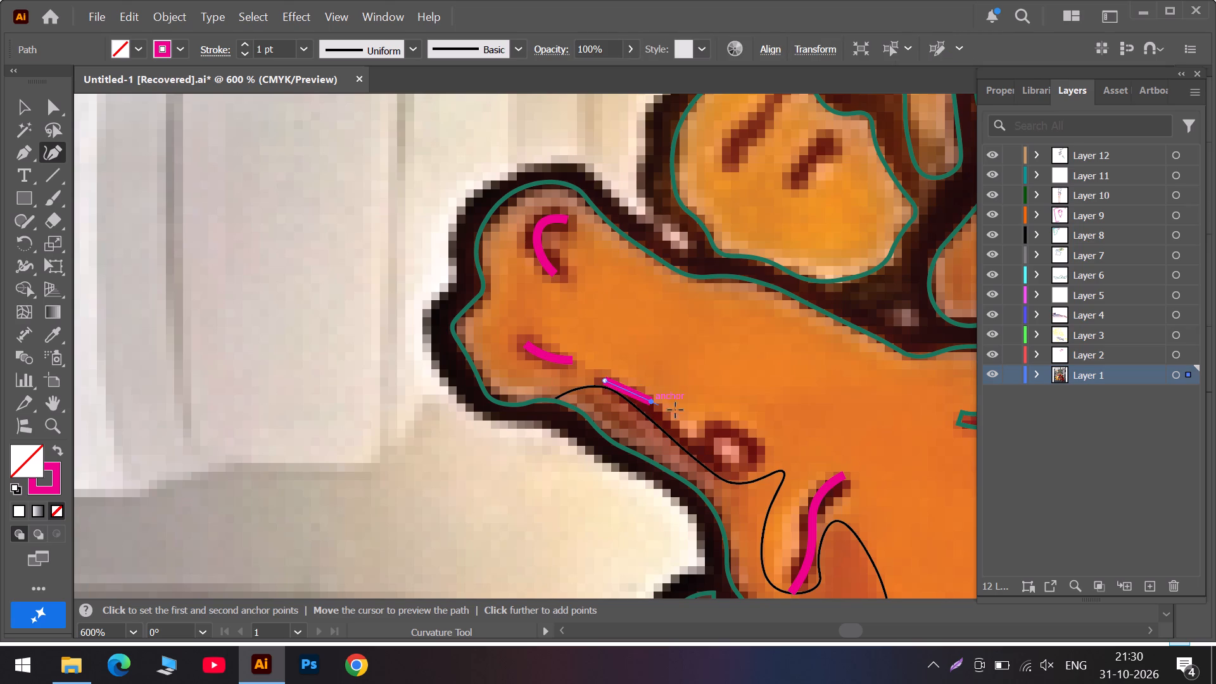
left_click(722, 469)
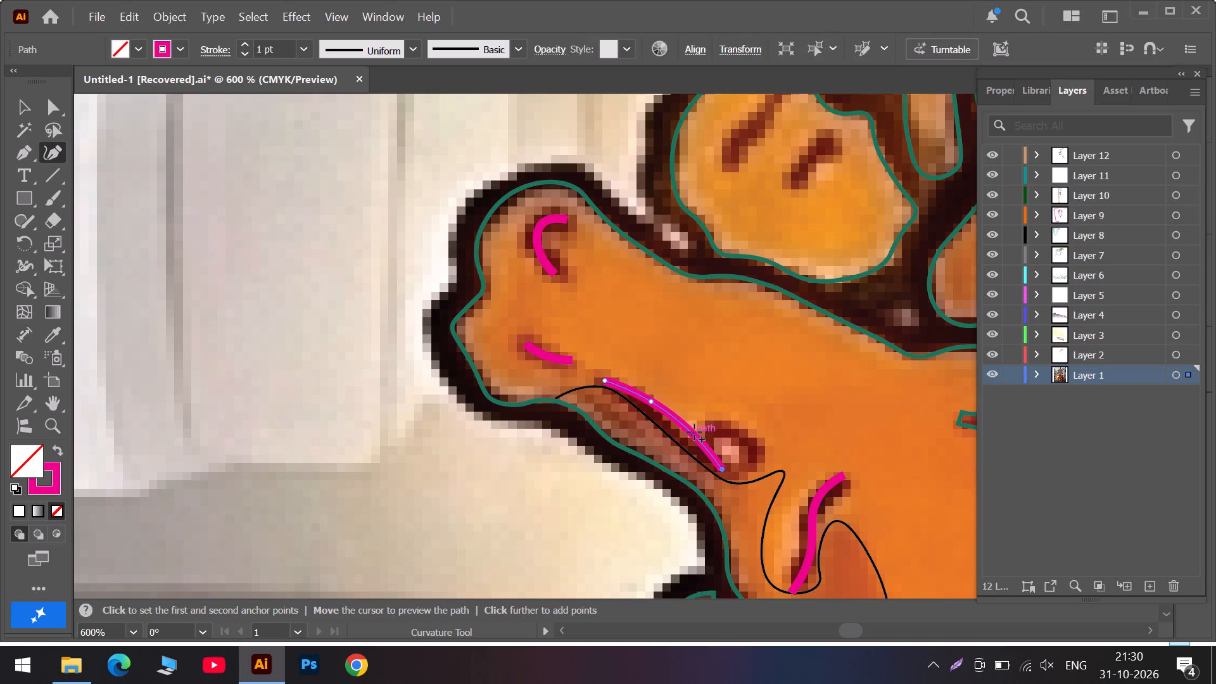
left_click_drag(694, 432, 688, 436)
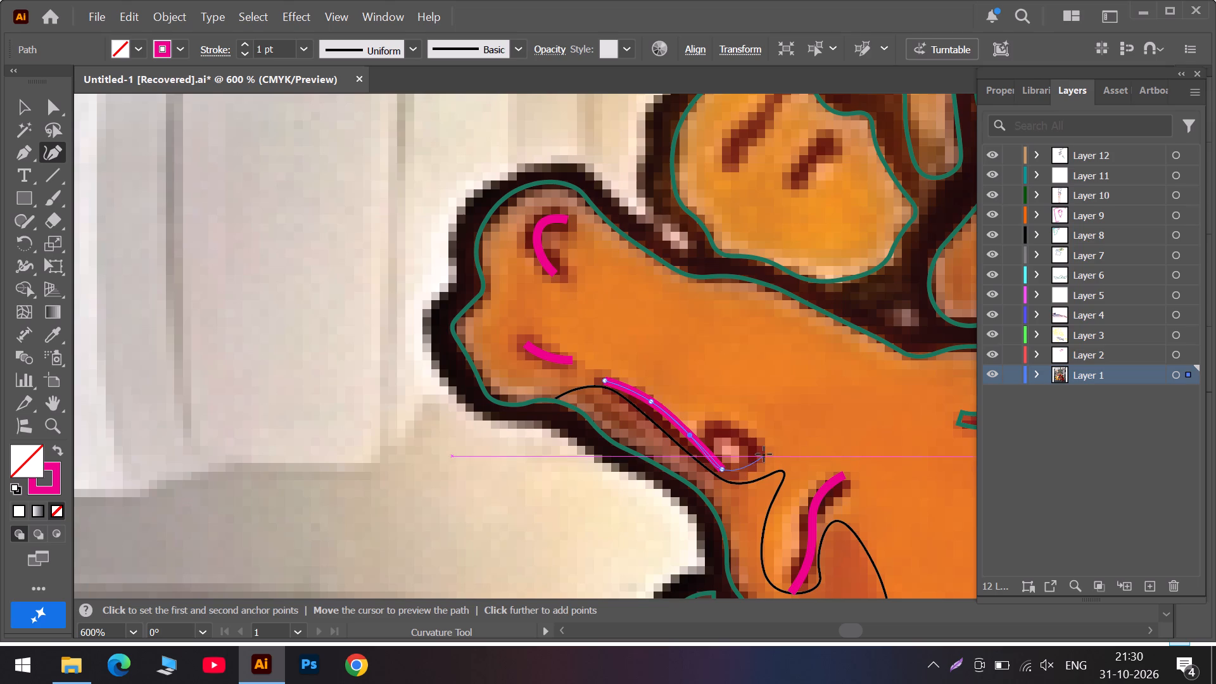
left_click(762, 453)
left_click(731, 429)
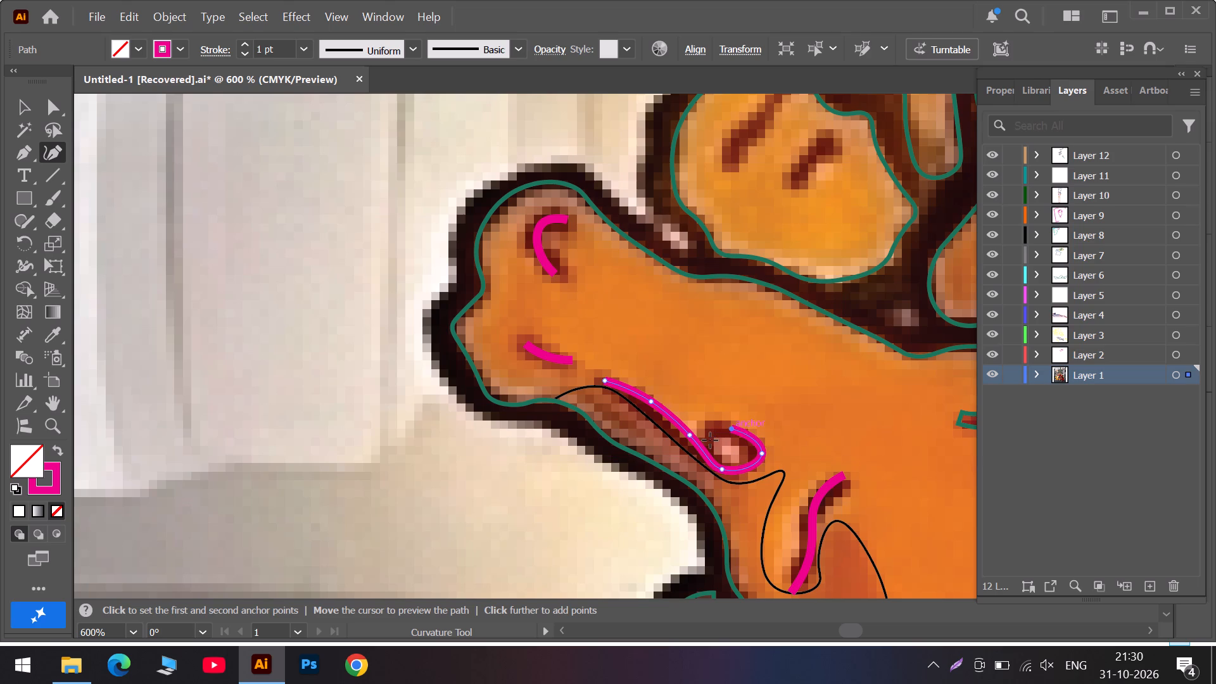
left_click(710, 440)
left_click_drag(710, 440, 706, 454)
left_click_drag(723, 469, 739, 469)
left_click_drag(707, 457, 709, 449)
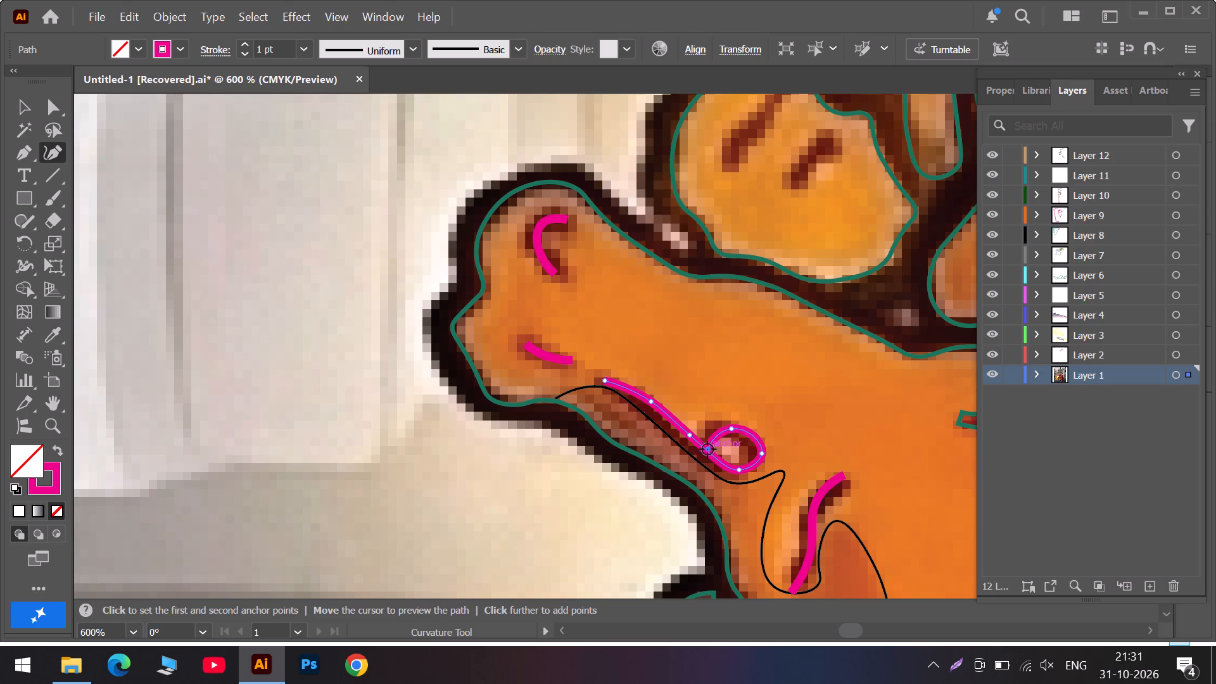
key("Escape")
left_click_drag(605, 378, 609, 377)
left_click_drag(609, 377, 598, 375)
key("Escape")
Trace the longer diagonal crease on the small fried piece above the drumstick's knob end as an open curved path, fitting its points to the mark.
scroll(730, 196, "up", 5)
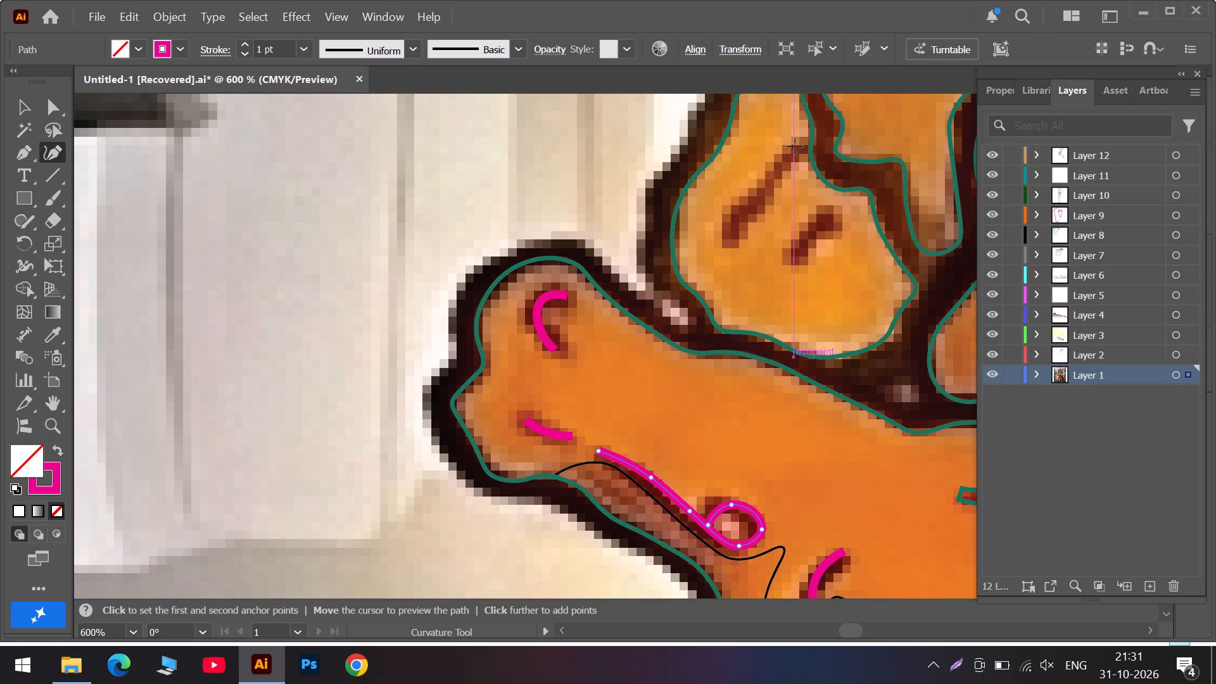
scroll(795, 146, "up", 5)
left_click(802, 226)
left_click(782, 248)
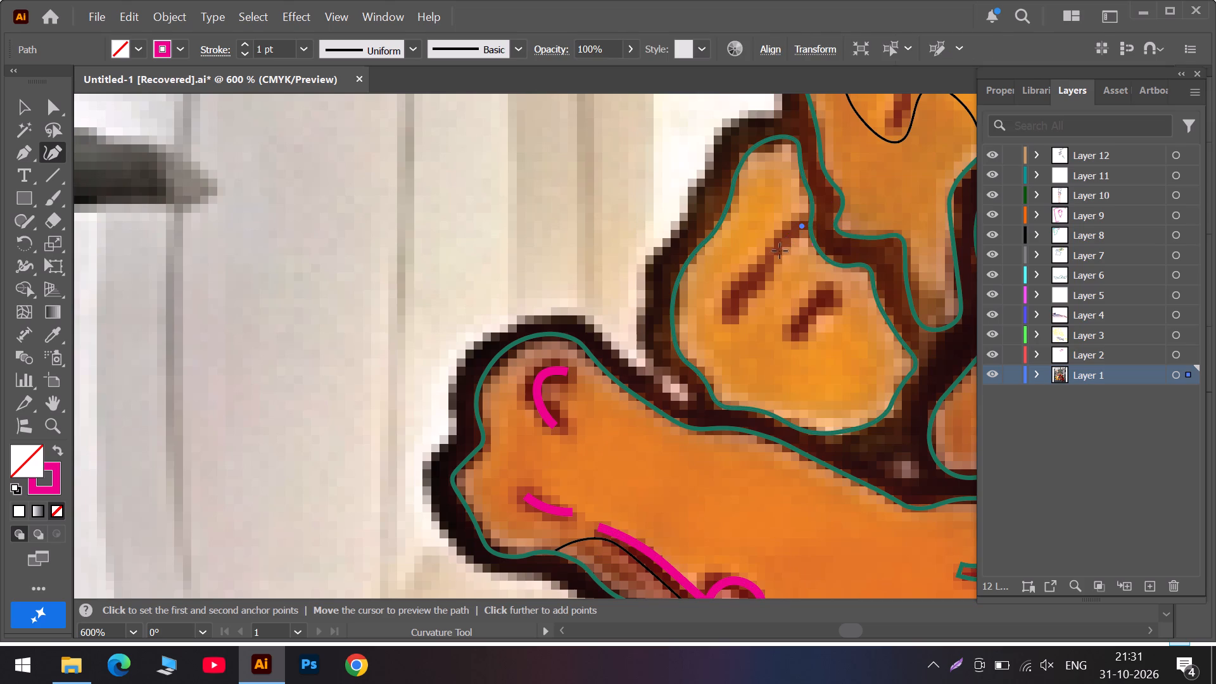
left_click(756, 279)
left_click(731, 311)
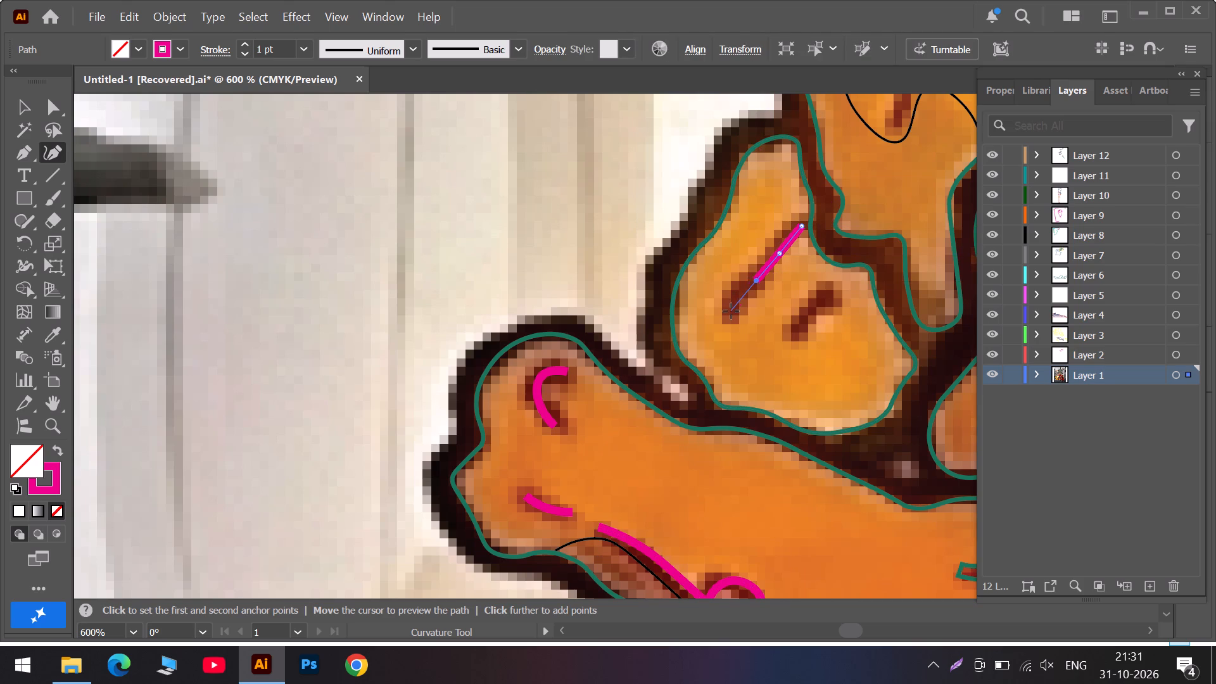
left_click_drag(756, 282, 739, 293)
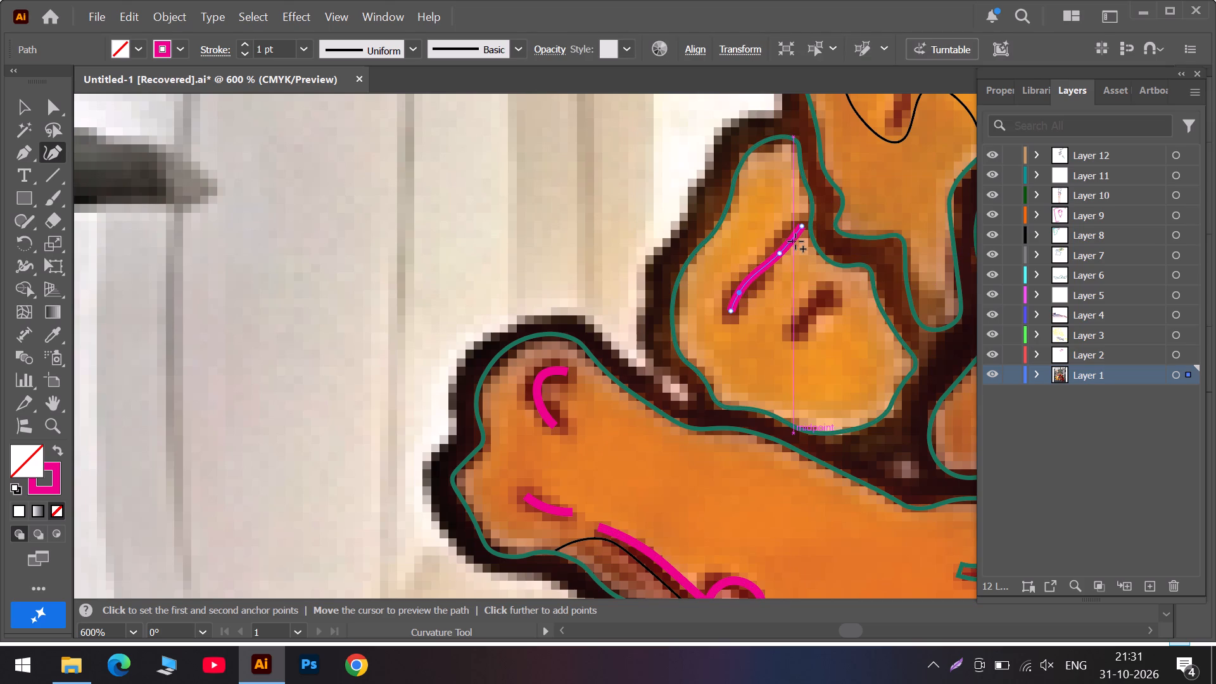
scroll(795, 241, "up", 2, "alt")
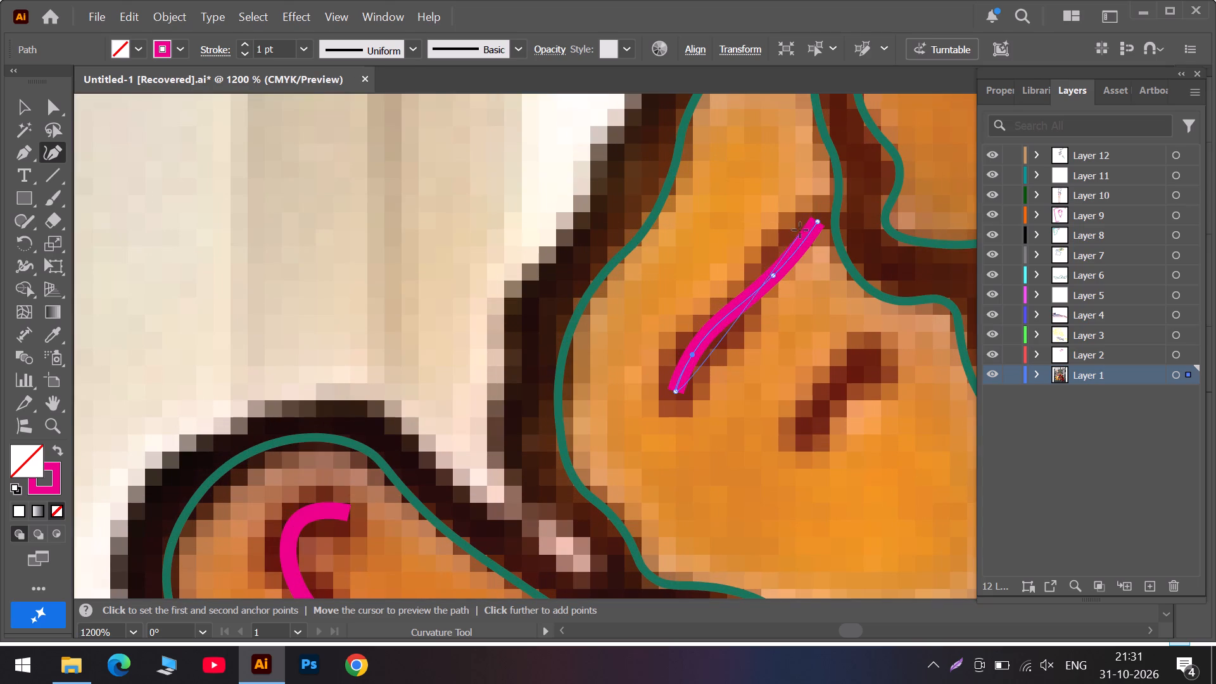
key("Escape")
left_click_drag(816, 220, 818, 215)
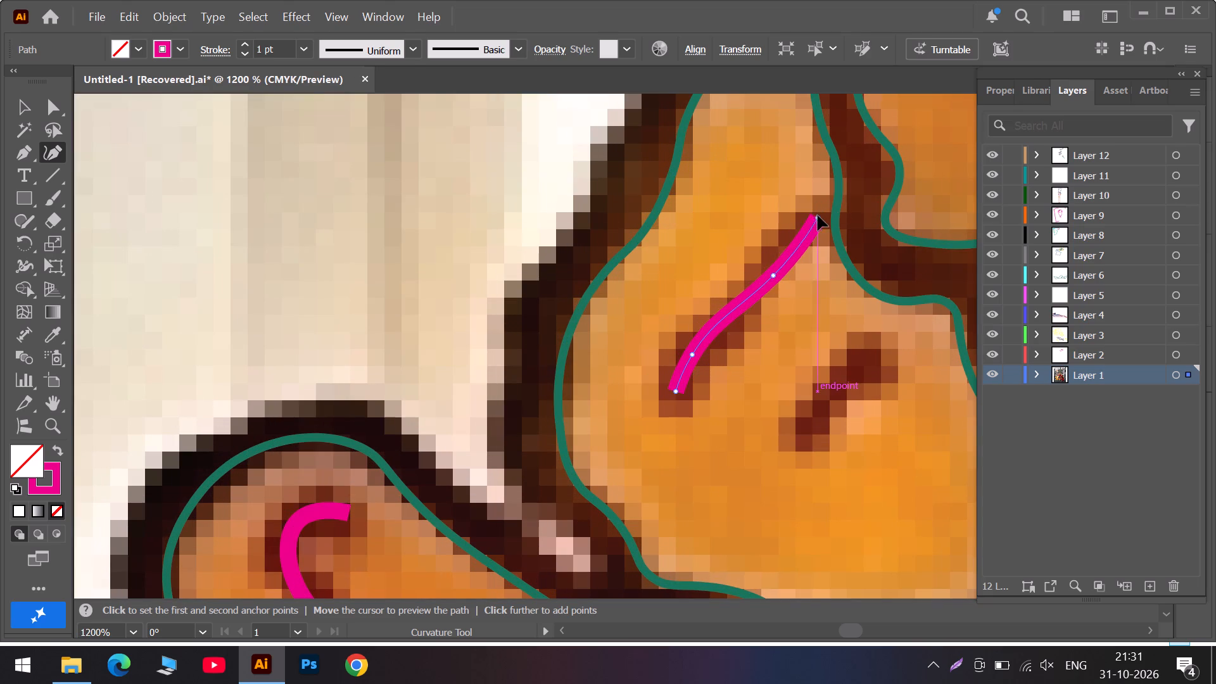
left_click_drag(818, 215, 836, 198)
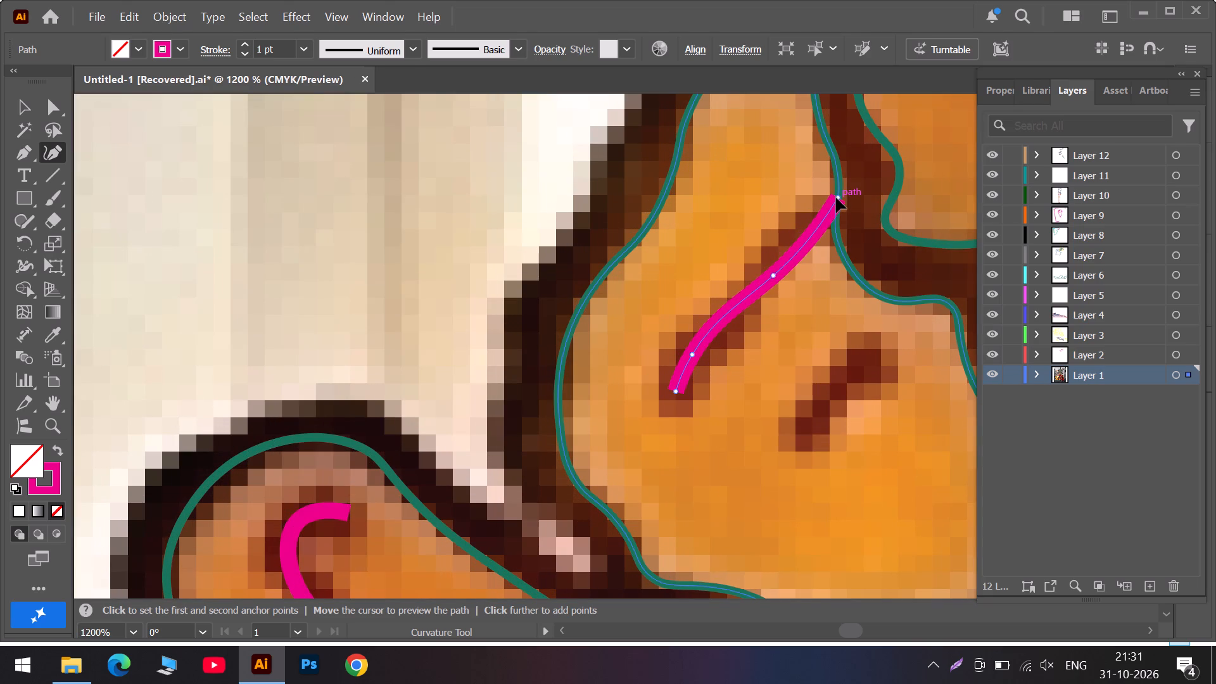
left_click_drag(836, 198, 810, 218)
key("Escape")
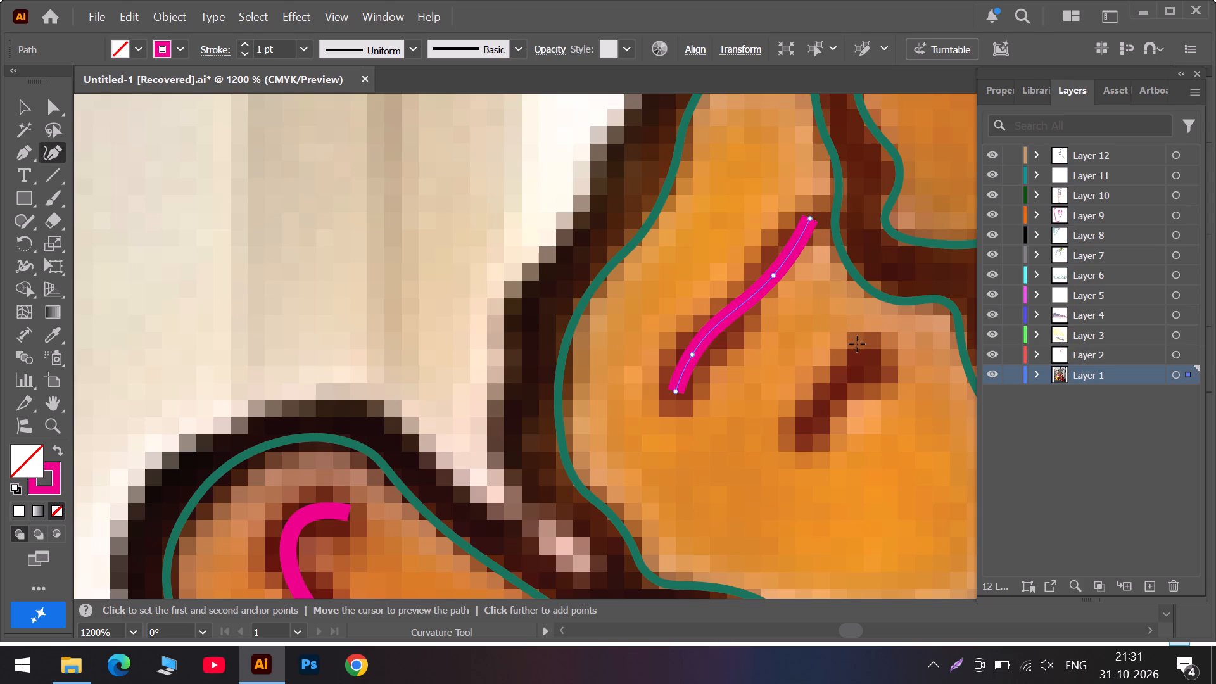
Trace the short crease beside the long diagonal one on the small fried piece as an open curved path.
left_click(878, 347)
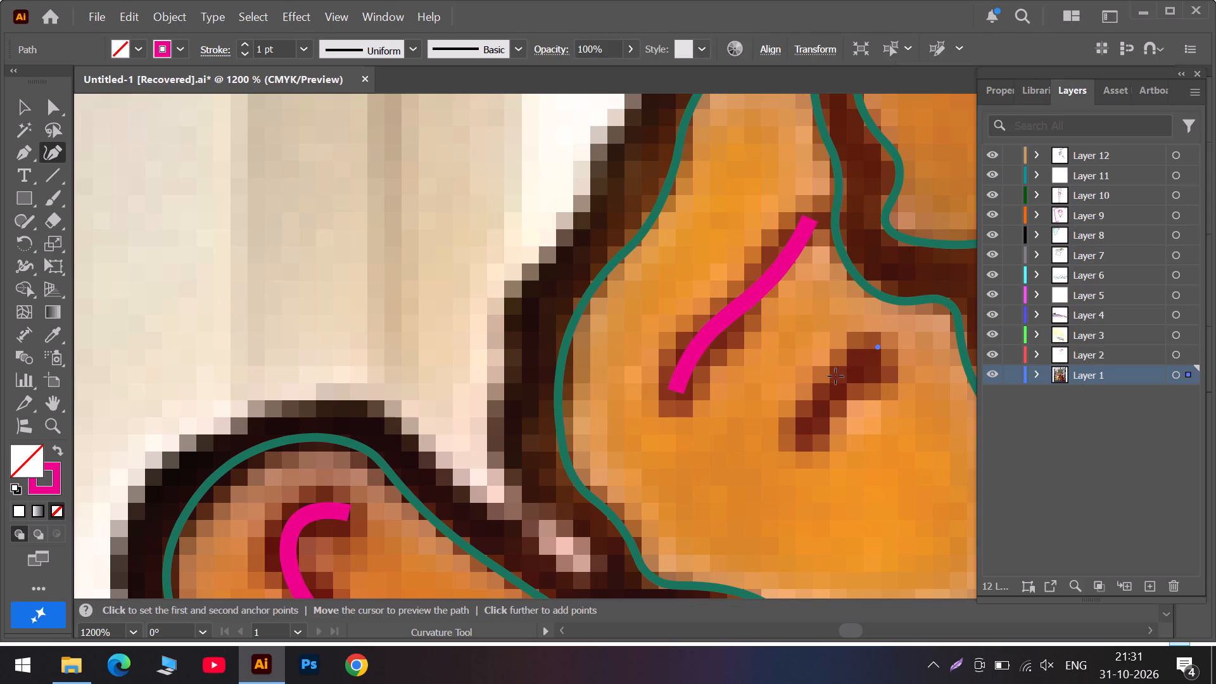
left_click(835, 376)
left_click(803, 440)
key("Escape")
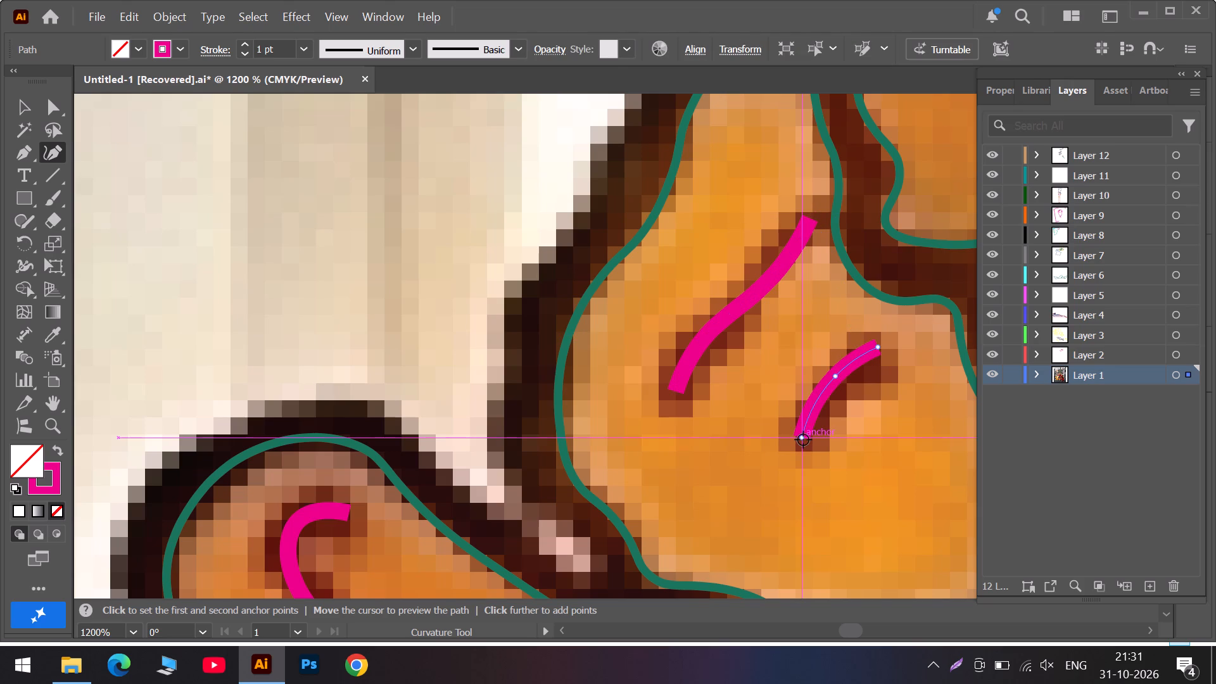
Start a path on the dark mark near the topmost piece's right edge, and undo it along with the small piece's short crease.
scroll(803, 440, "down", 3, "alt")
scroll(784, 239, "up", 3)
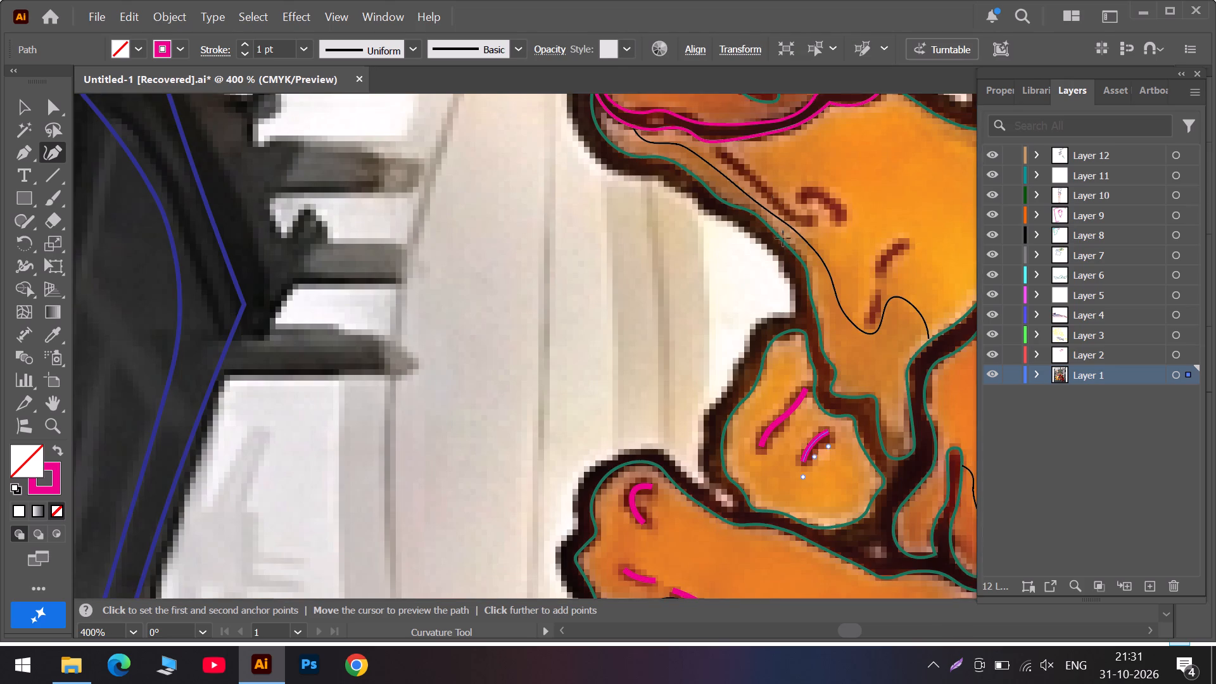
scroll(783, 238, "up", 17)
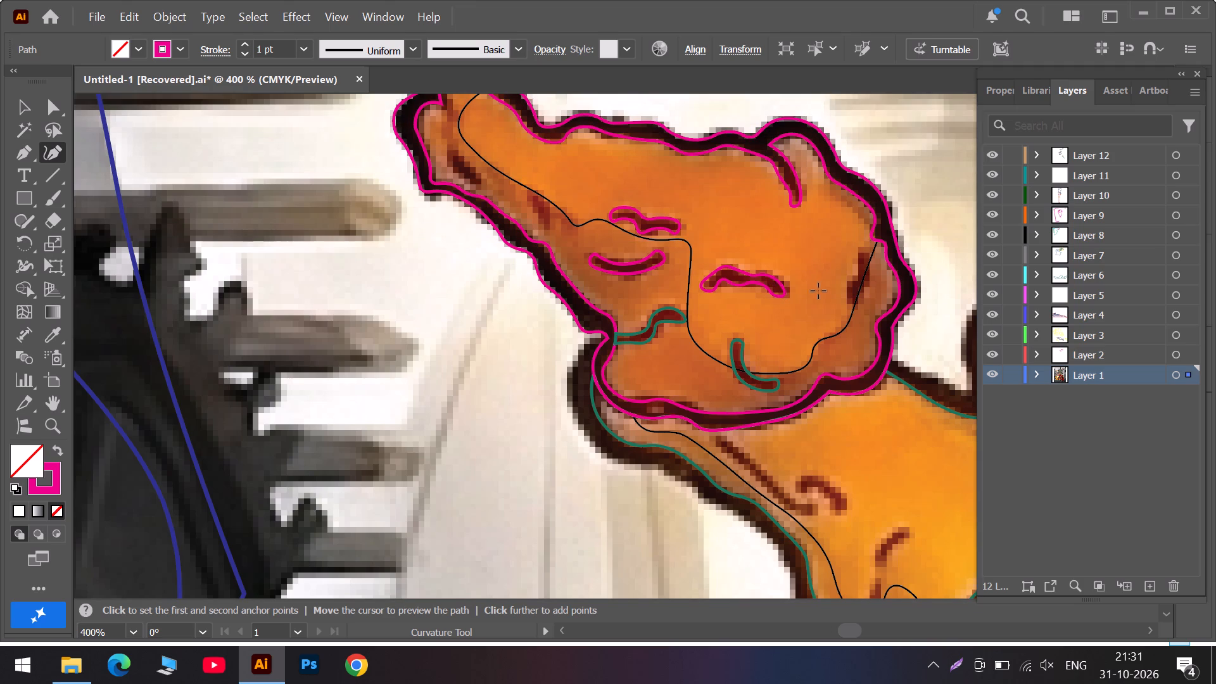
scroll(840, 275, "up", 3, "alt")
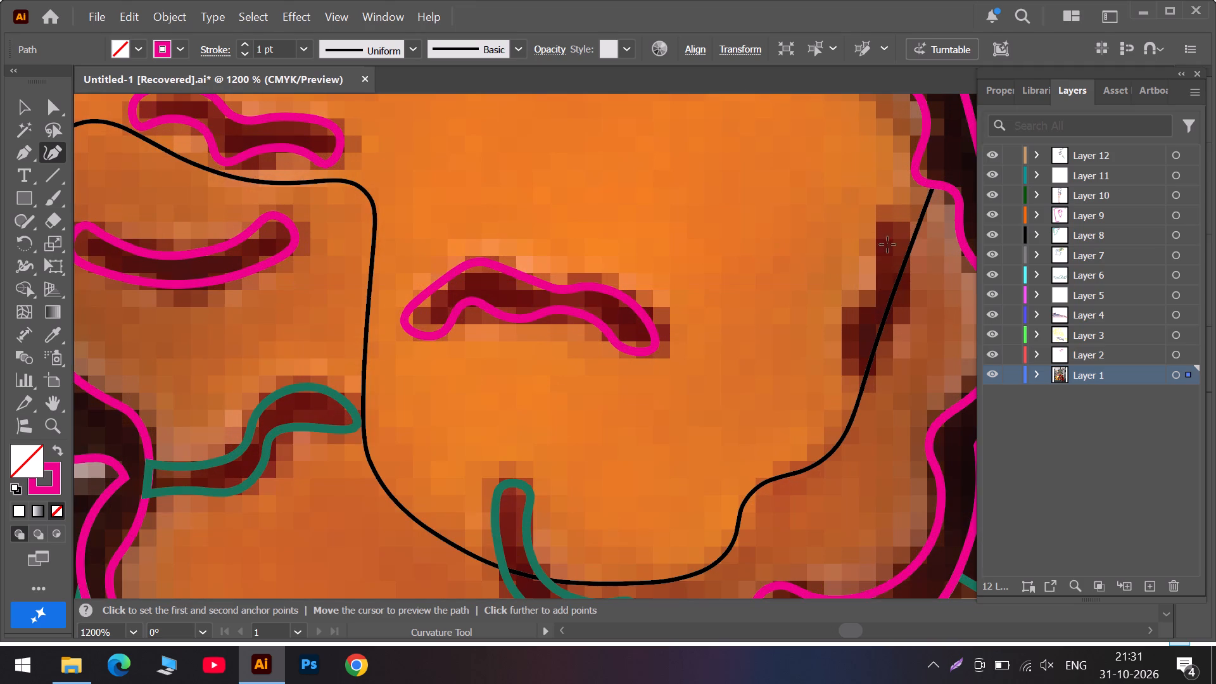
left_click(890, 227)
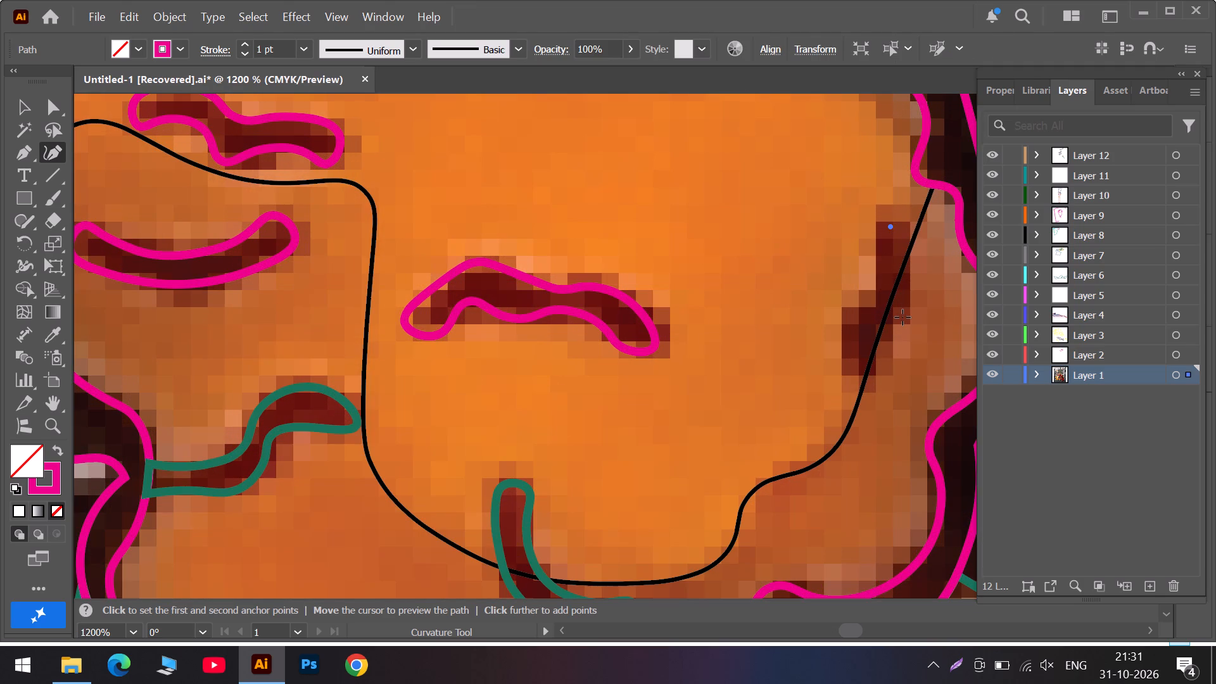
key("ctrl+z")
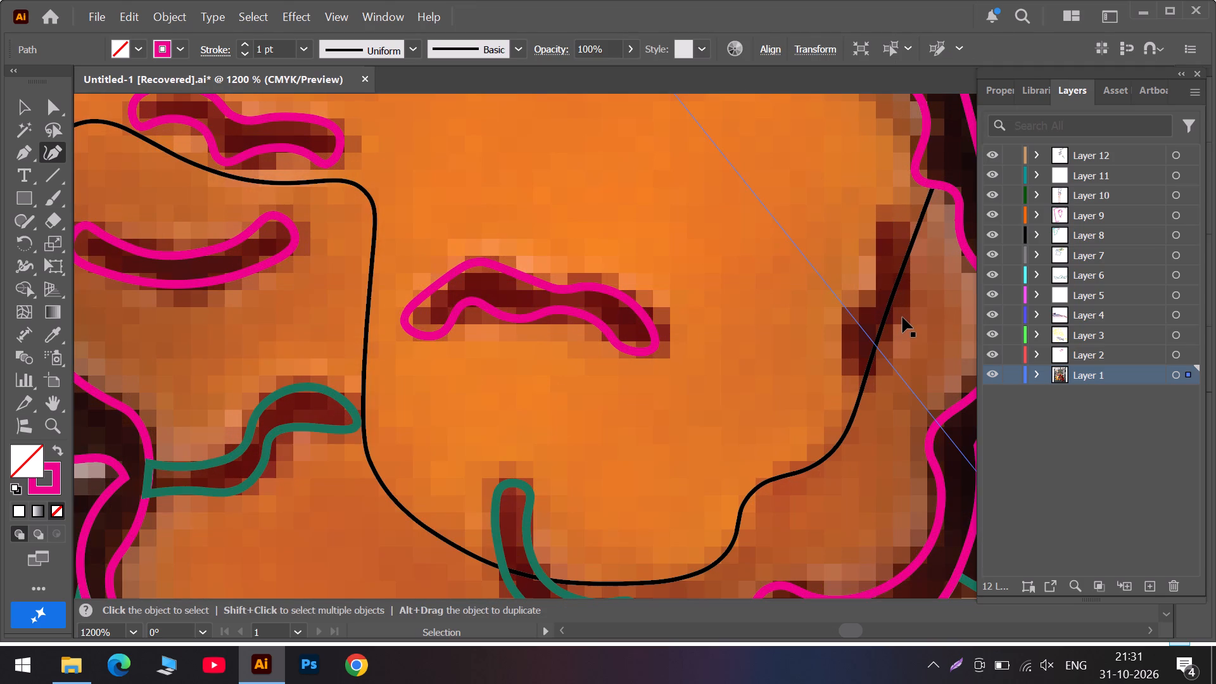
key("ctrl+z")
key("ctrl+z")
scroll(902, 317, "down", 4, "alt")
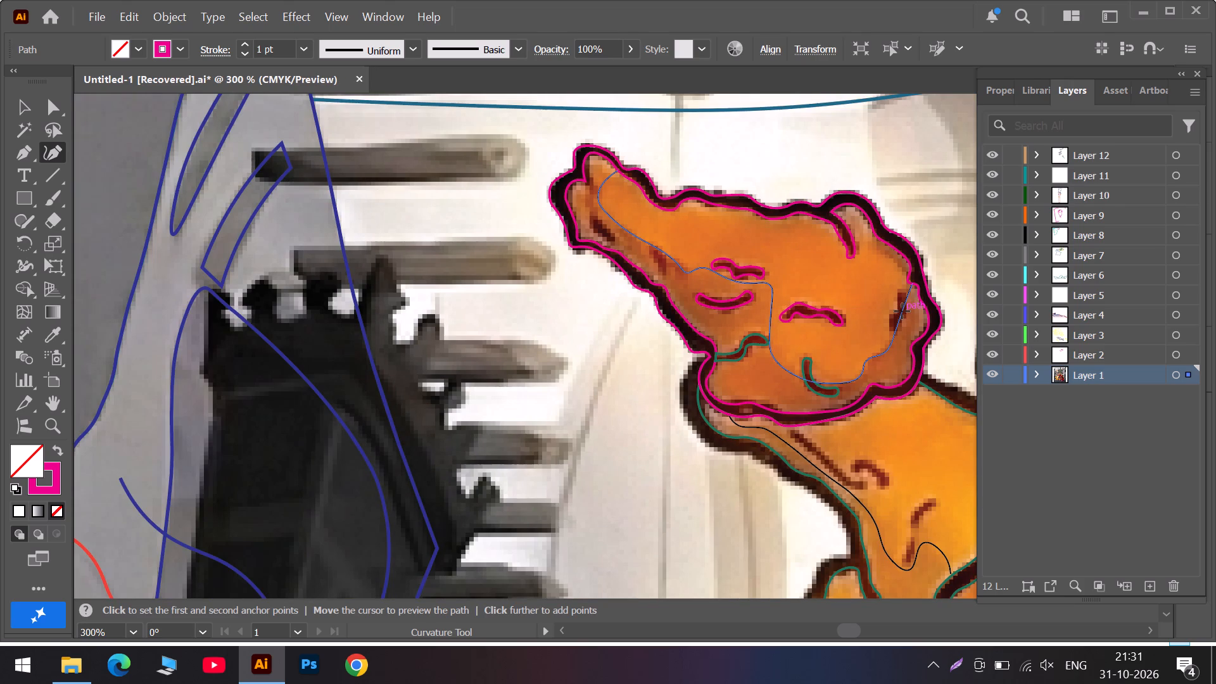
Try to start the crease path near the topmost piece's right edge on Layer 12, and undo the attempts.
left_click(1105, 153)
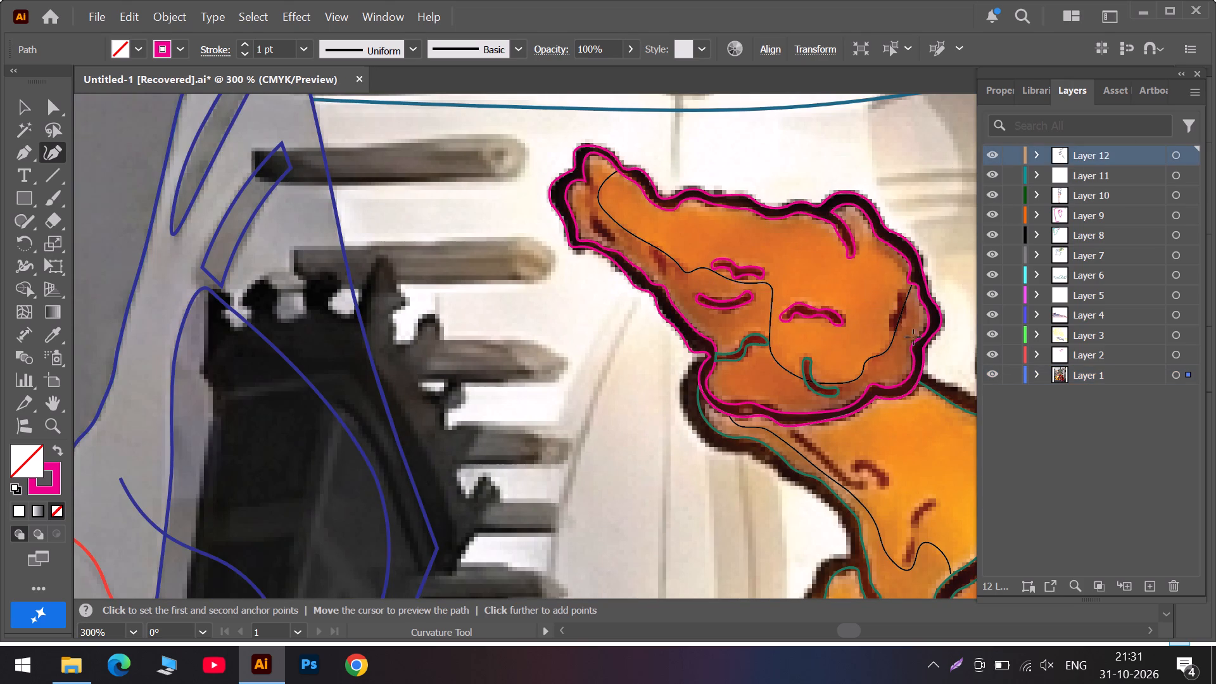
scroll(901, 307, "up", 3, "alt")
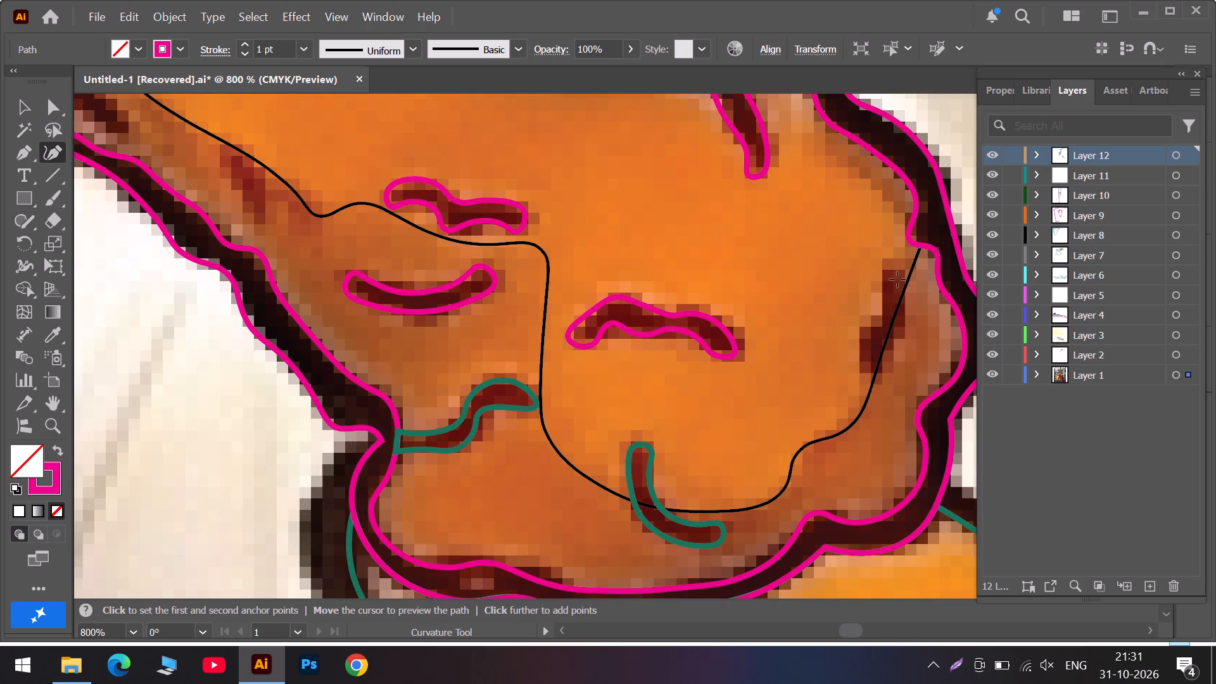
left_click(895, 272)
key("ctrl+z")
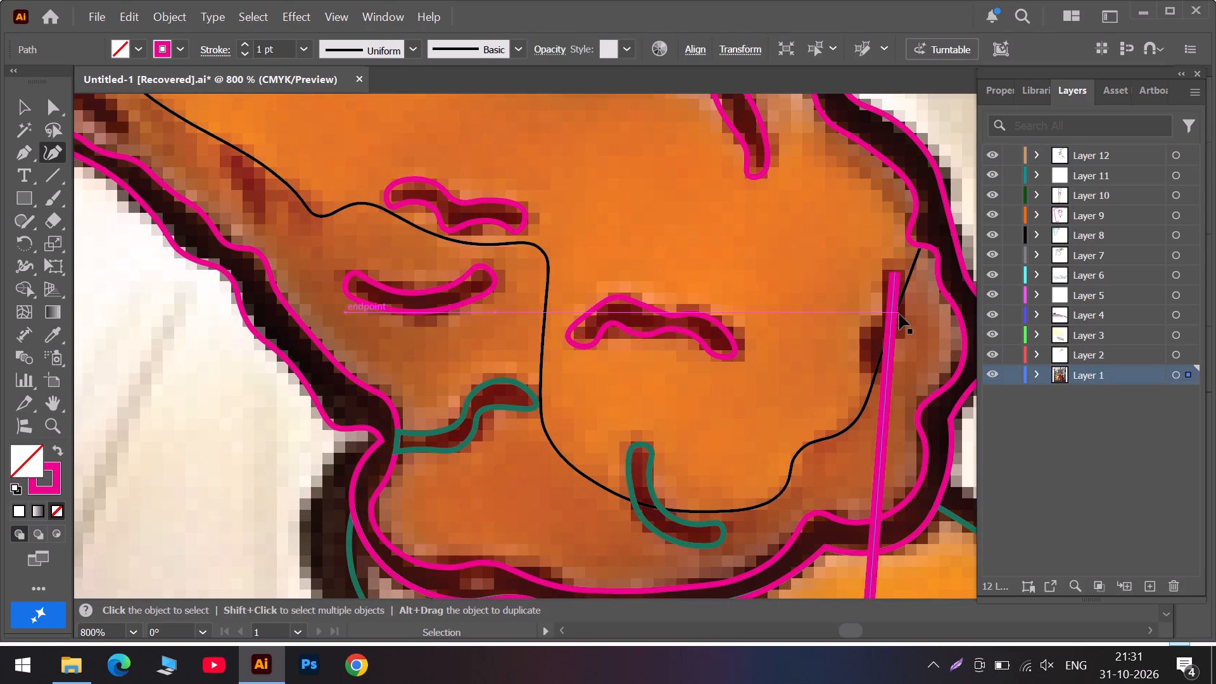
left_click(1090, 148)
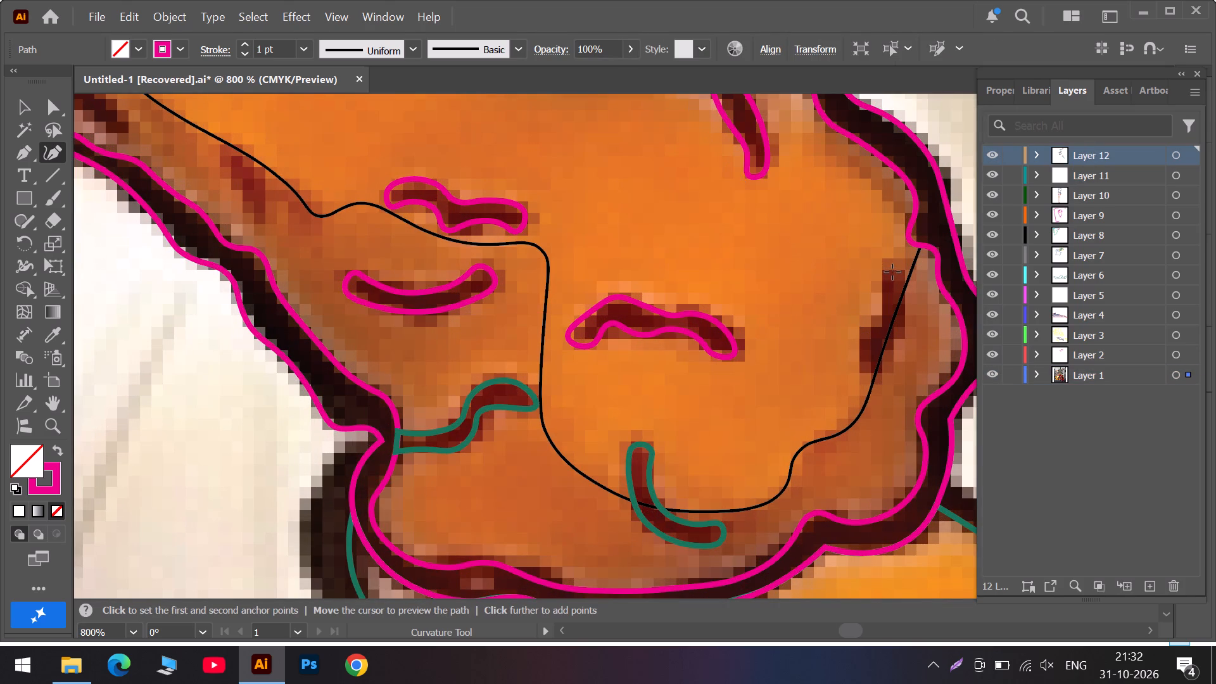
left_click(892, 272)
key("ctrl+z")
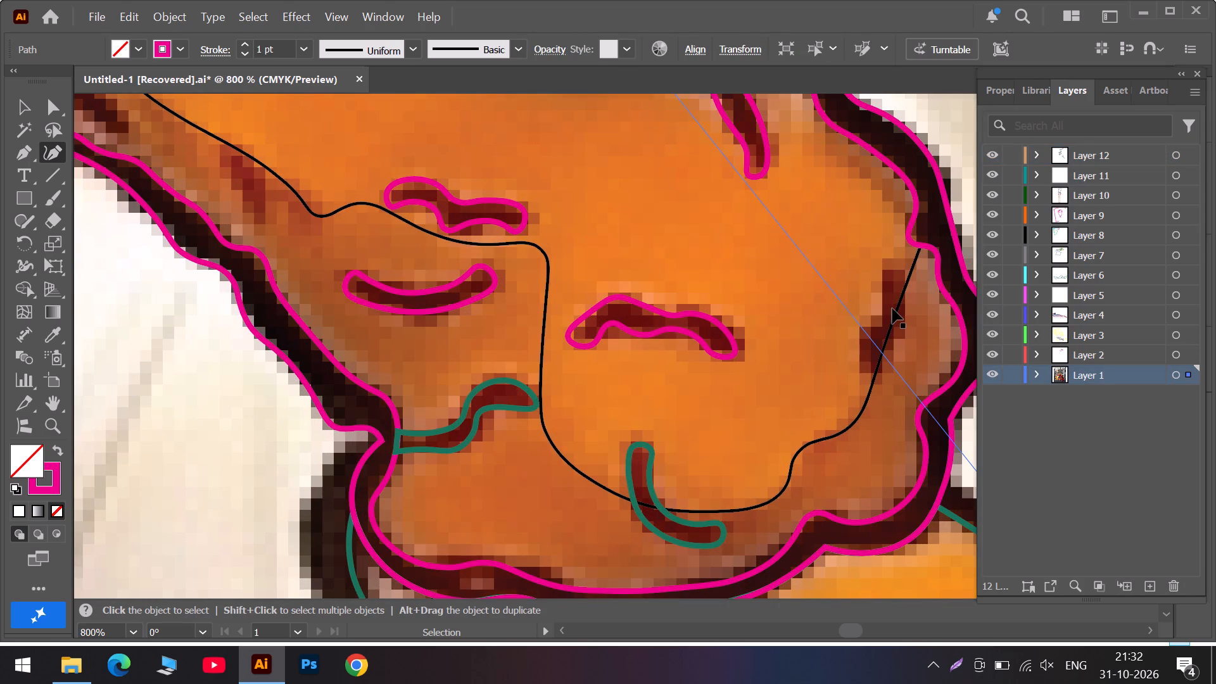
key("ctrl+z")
Make Layer 12 active and retrace the short crease on the small fried piece as a three-point open curved path.
left_click(1103, 157)
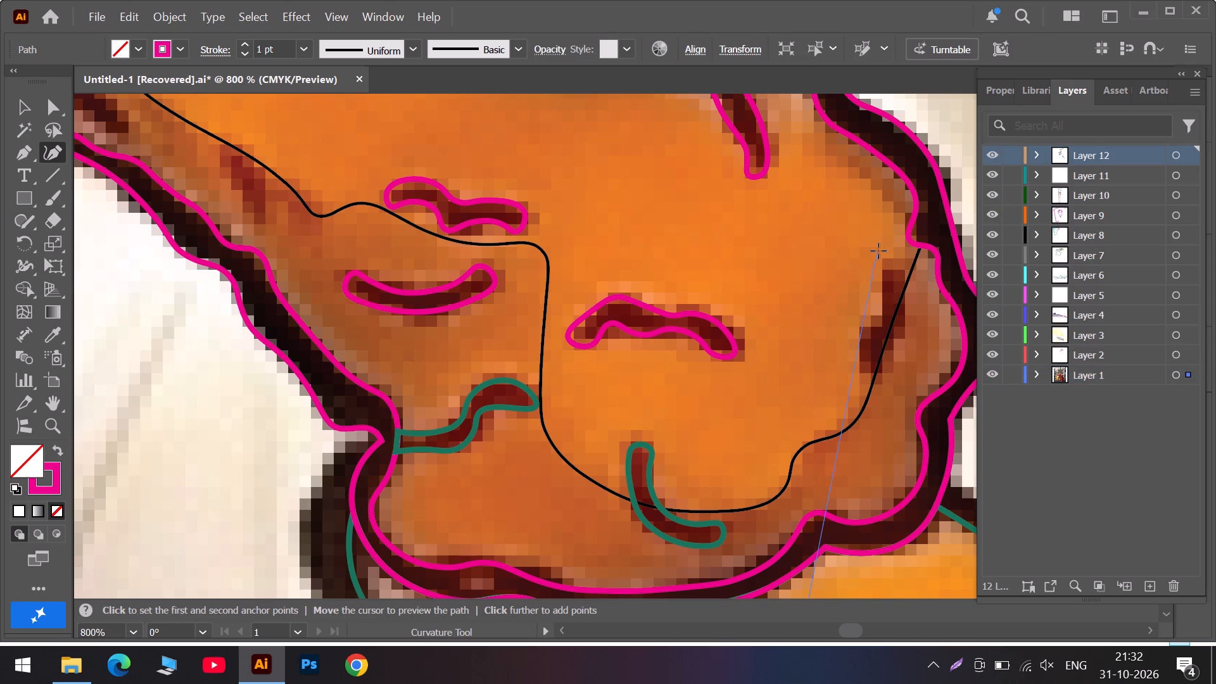
scroll(868, 334, "down", 20)
scroll(868, 334, "down", 7)
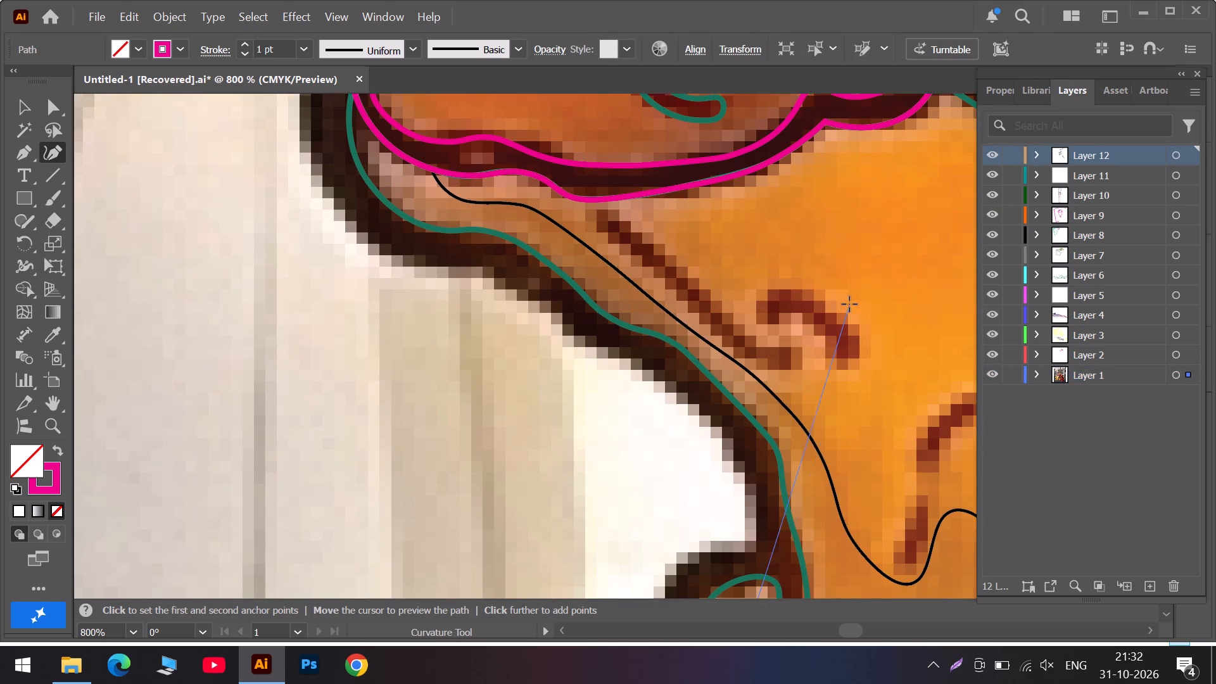
scroll(849, 304, "down", 20)
scroll(849, 304, "down", 6)
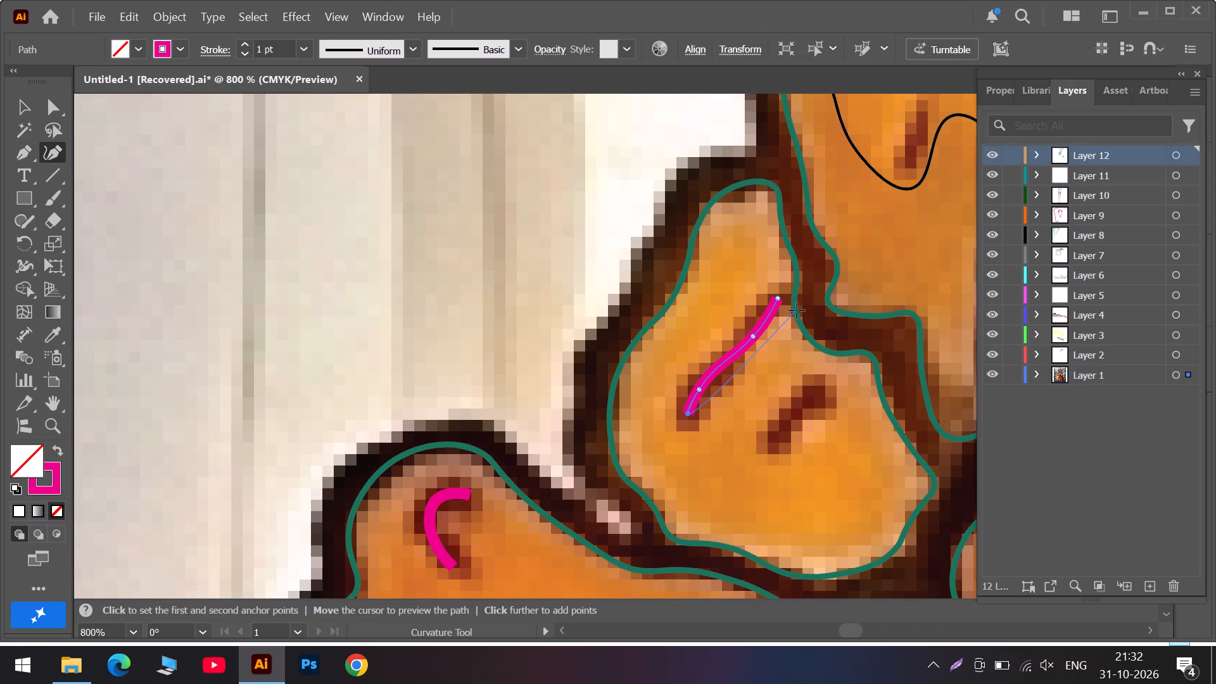
key("Escape")
left_click(821, 391)
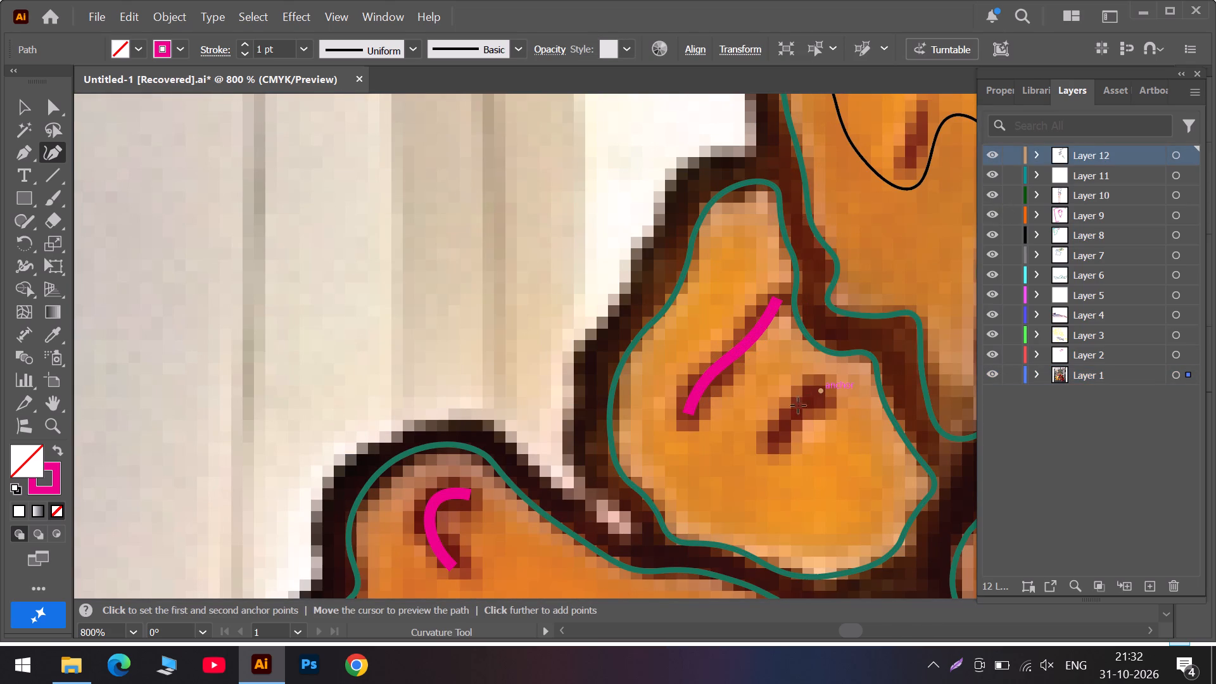
left_click(794, 408)
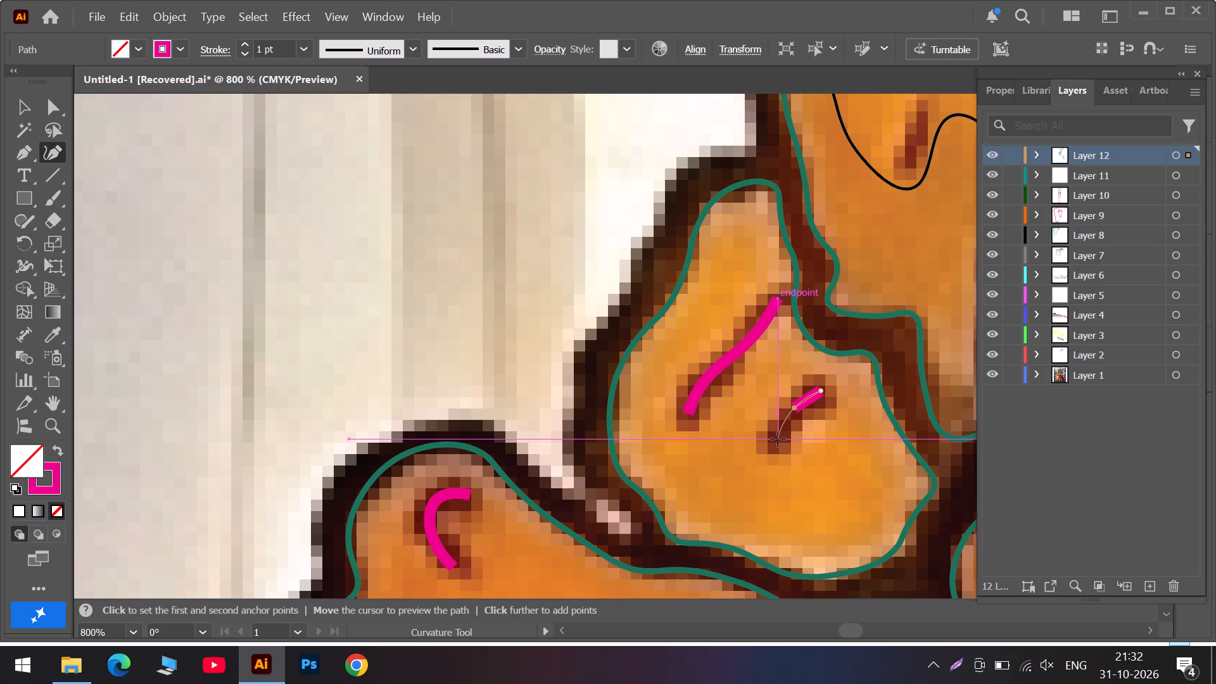
left_click(778, 443)
key("Escape")
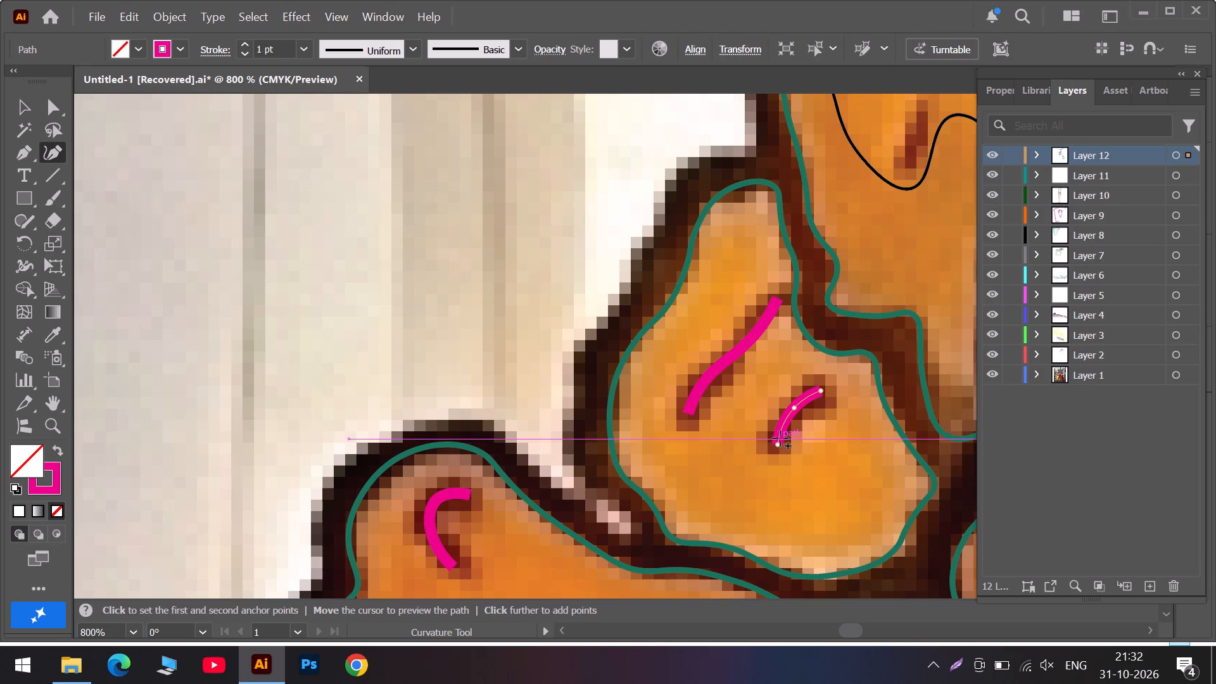
Trace the hooked crease on the large piece below the topmost one as an open curved path, fitting its bend to the mark.
scroll(780, 438, "down", 2, "alt")
scroll(817, 376, "up", 6)
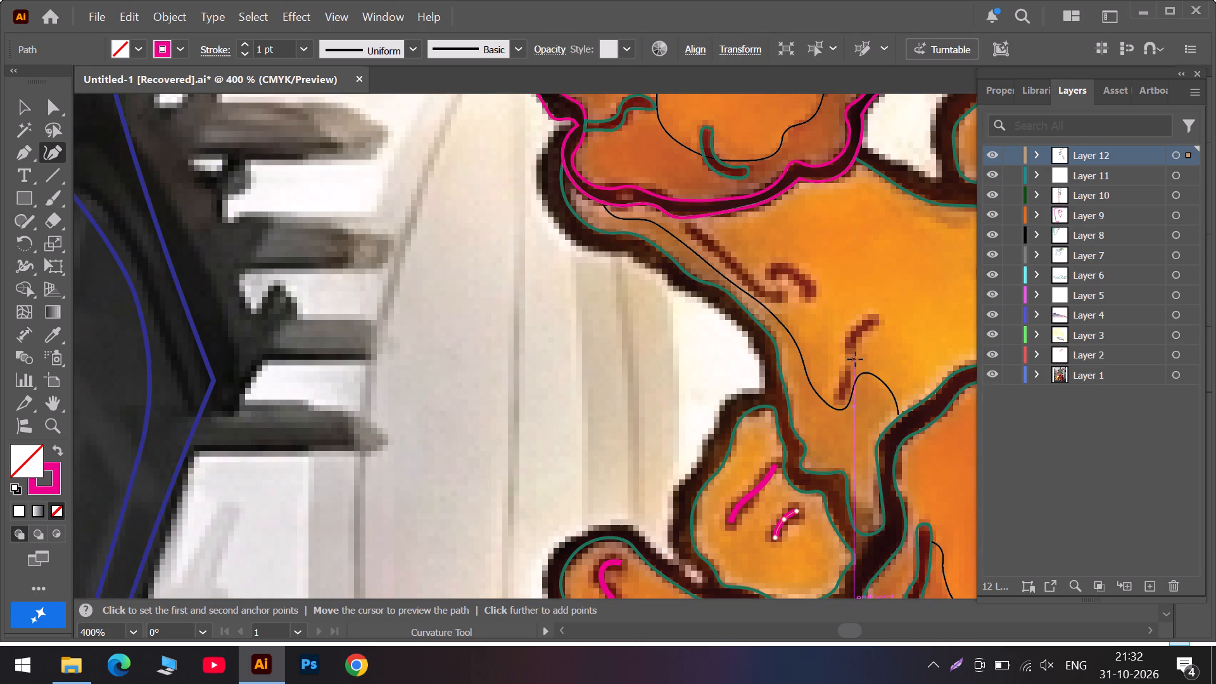
scroll(778, 302, "up", 4)
scroll(793, 355, "up", 4, "alt")
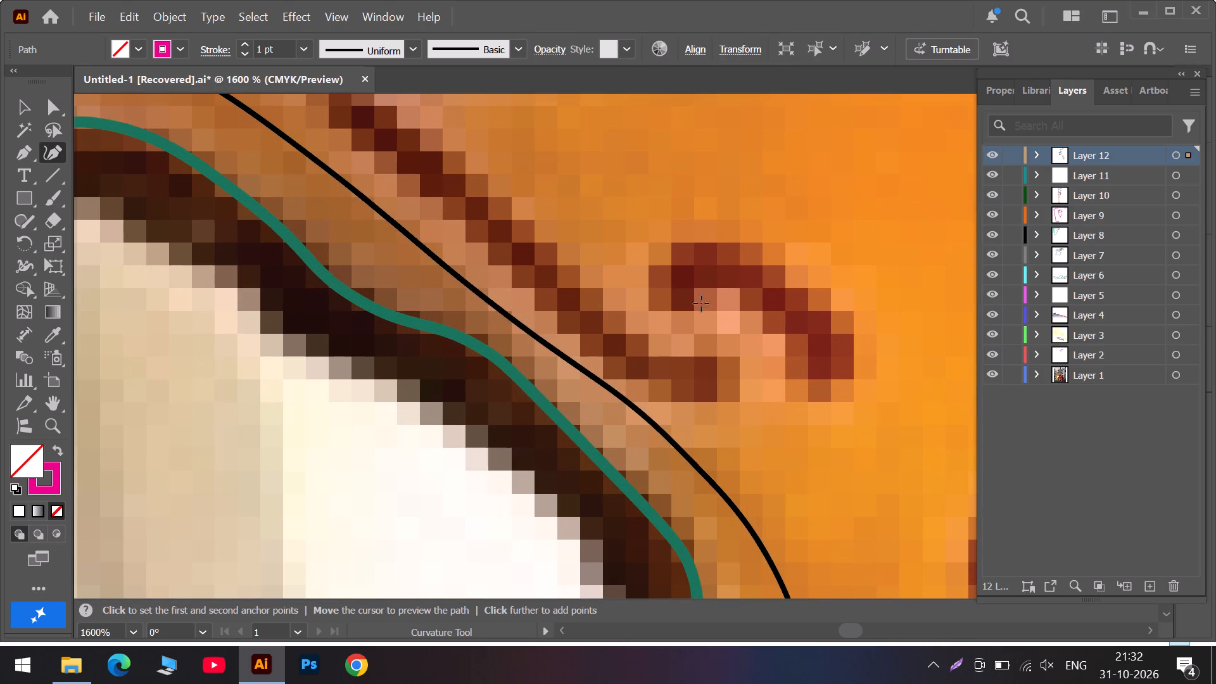
left_click(677, 300)
left_click(691, 274)
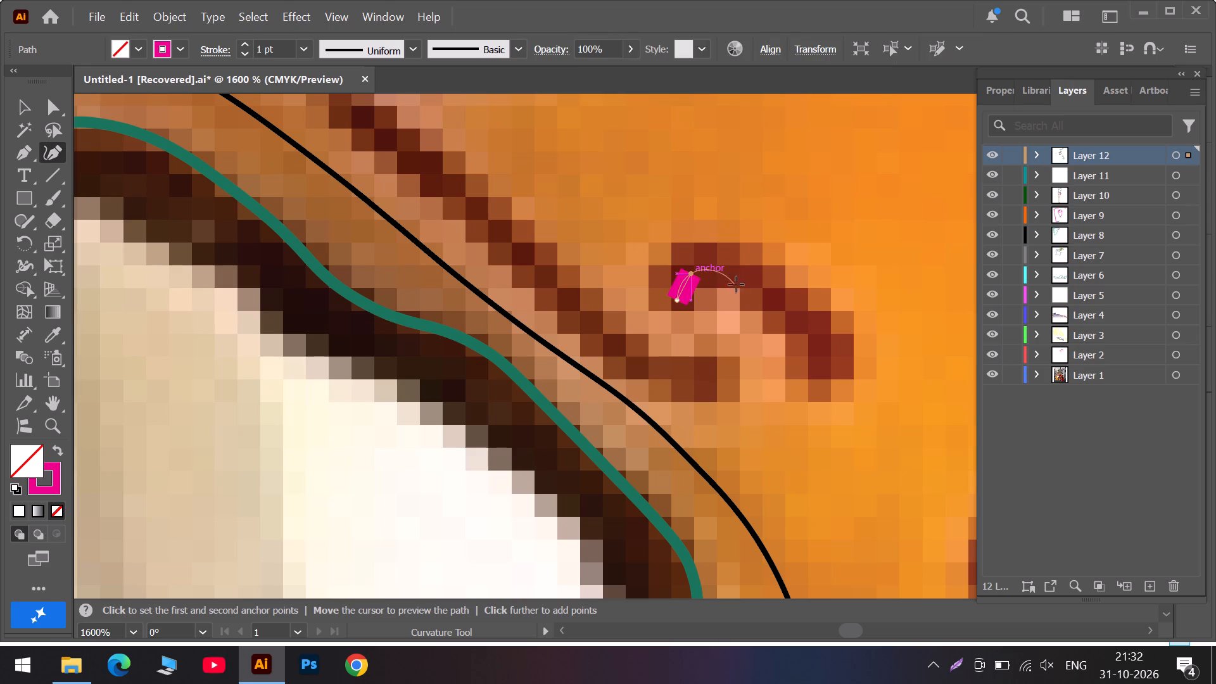
left_click(790, 305)
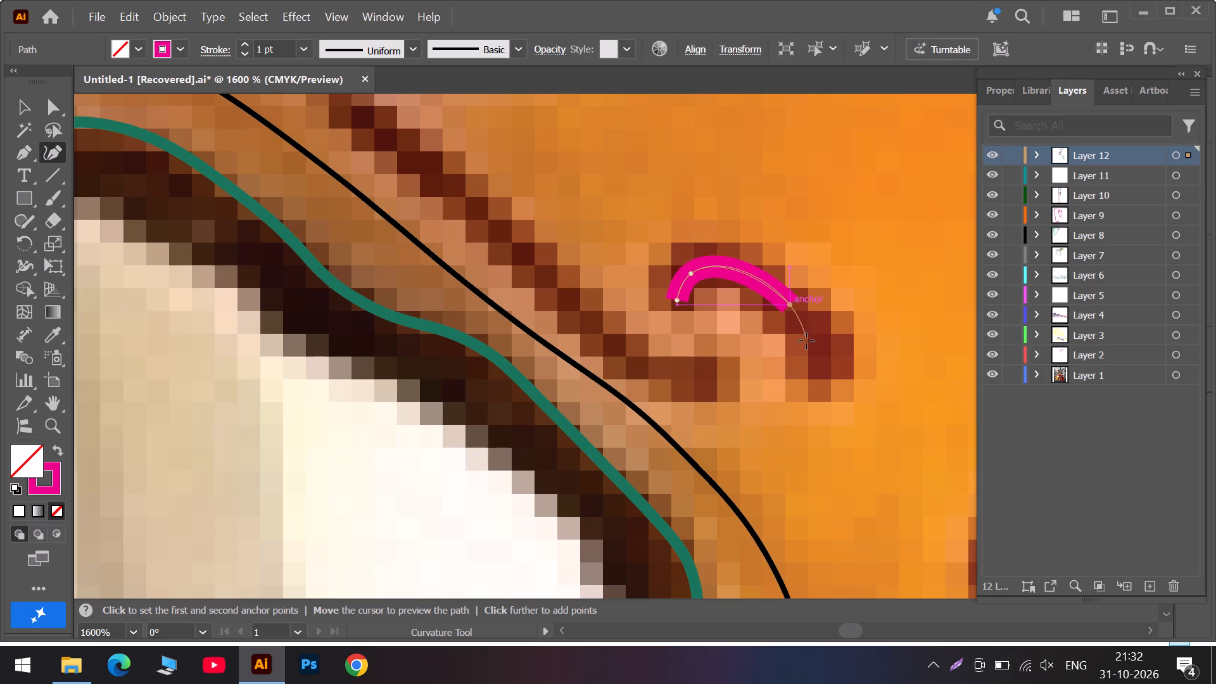
left_click(814, 384)
left_click_drag(790, 304, 804, 308)
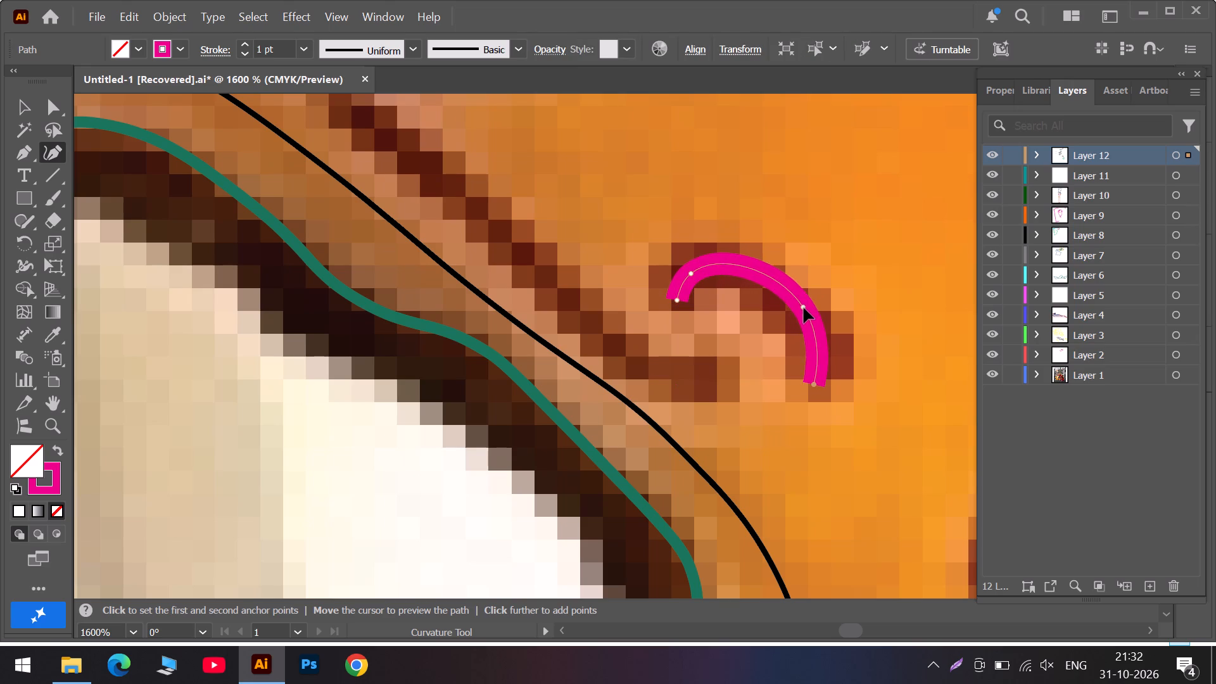
left_click_drag(804, 308, 804, 322)
key("Escape")
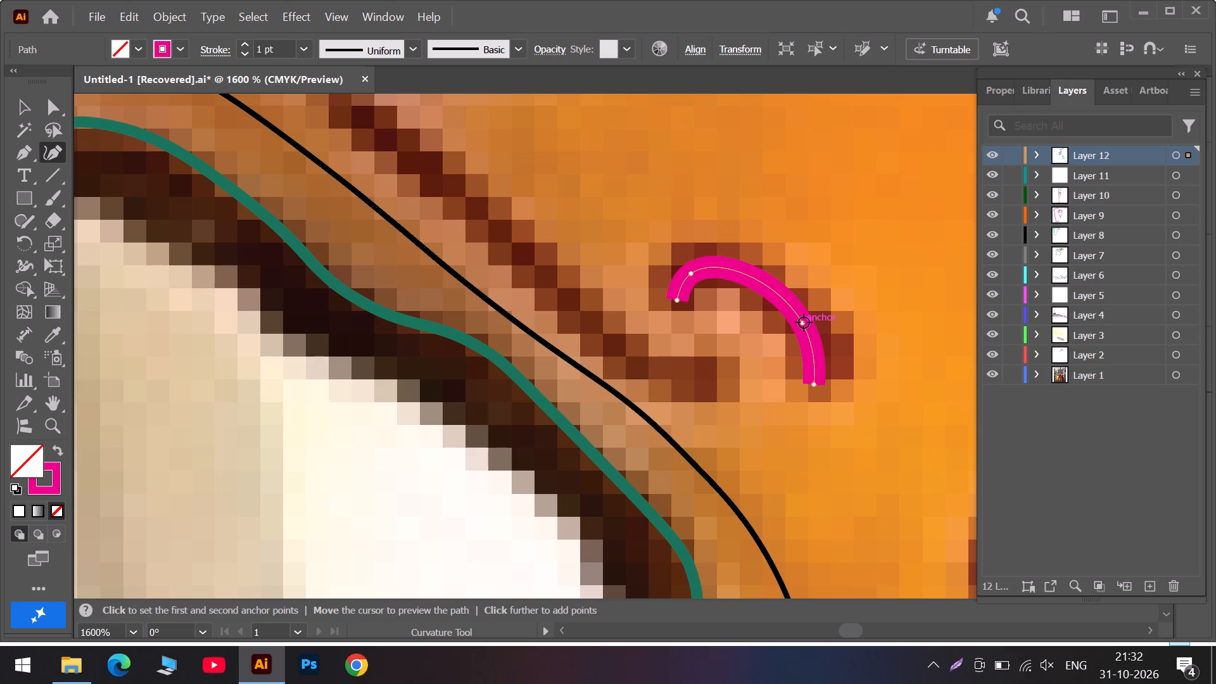
Trace the long diagonal crease beside the hooked one on the large piece as an open path, bending its lower end to the mark.
scroll(680, 355, "down", 1, "alt")
scroll(566, 314, "up", 4)
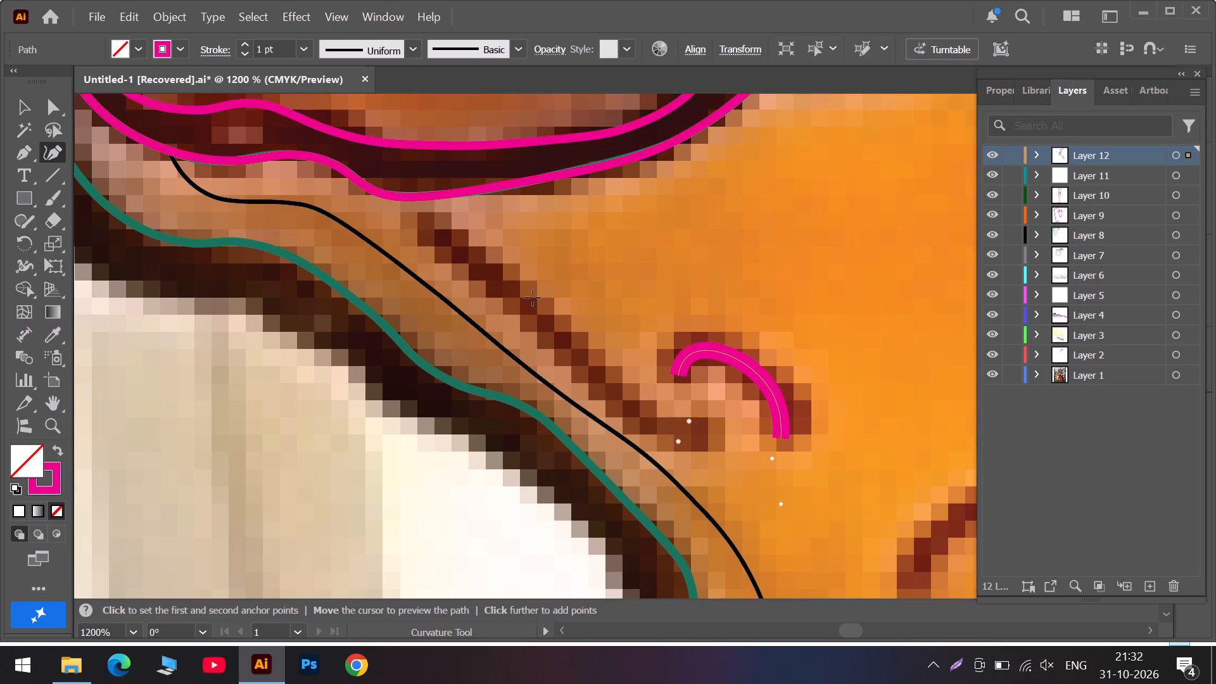
left_click(426, 224)
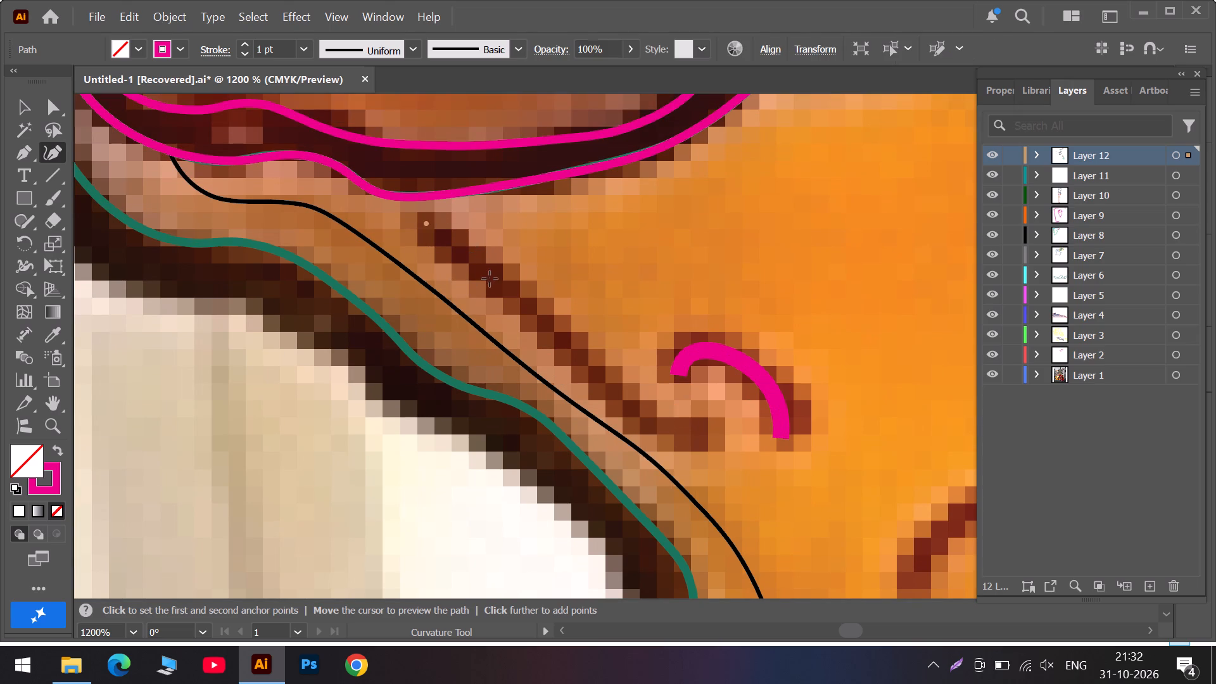
left_click(490, 279)
left_click(603, 381)
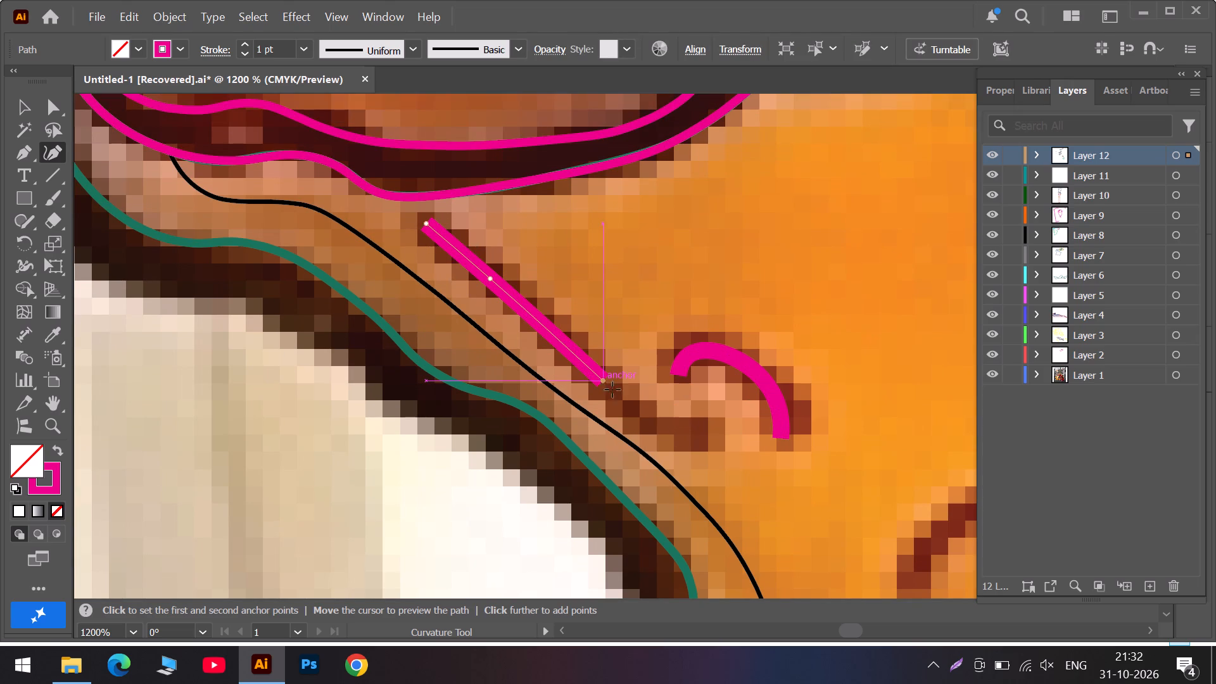
left_click(710, 427)
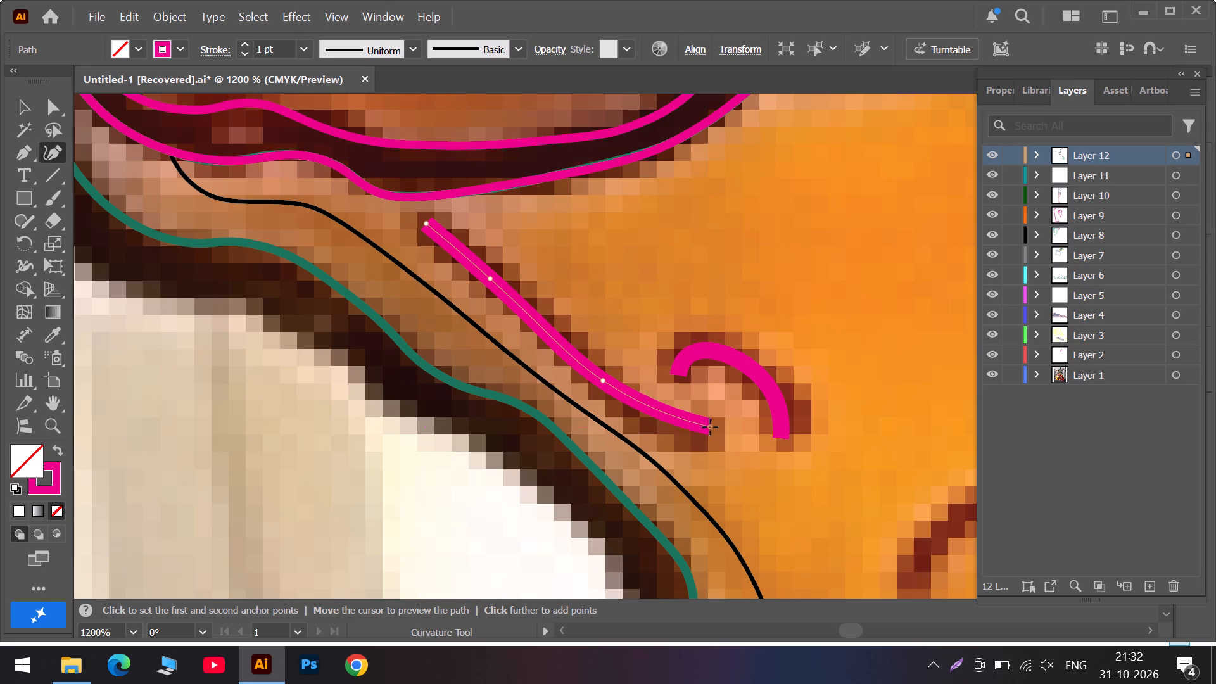
left_click_drag(646, 406, 650, 422)
key("Escape")
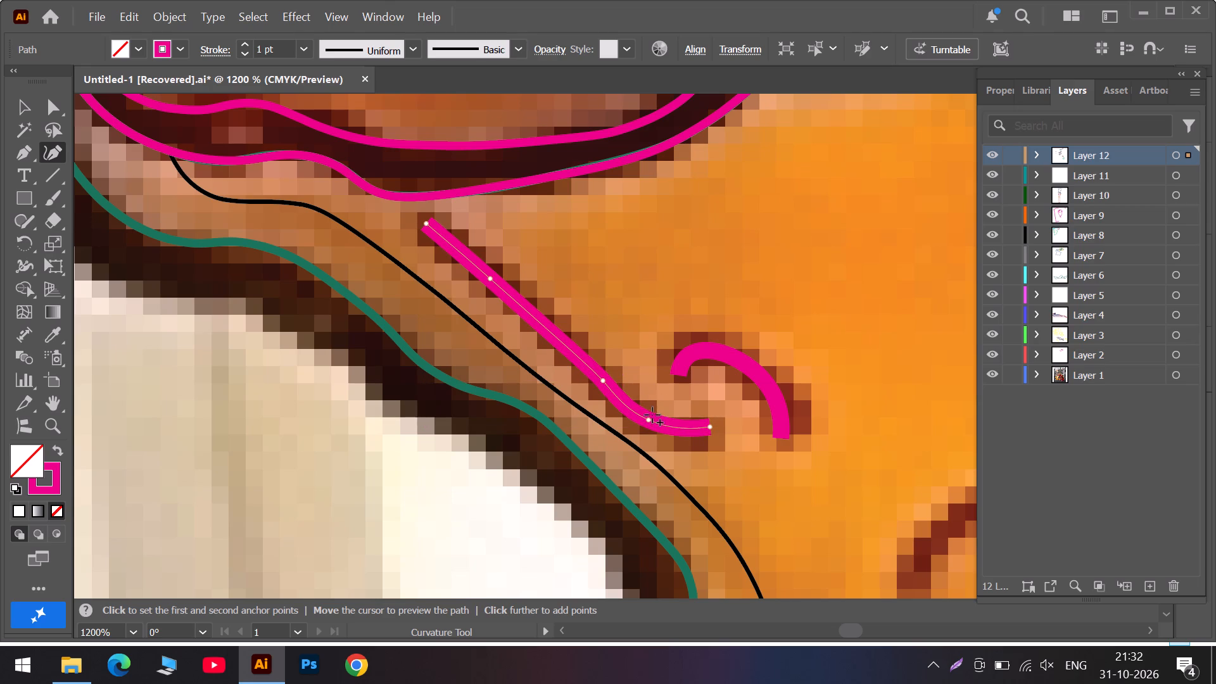
Trace the short arched crease below the hooked one on the large piece as a three-point open curved path.
scroll(593, 365, "up", 6)
scroll(522, 345, "up", 7)
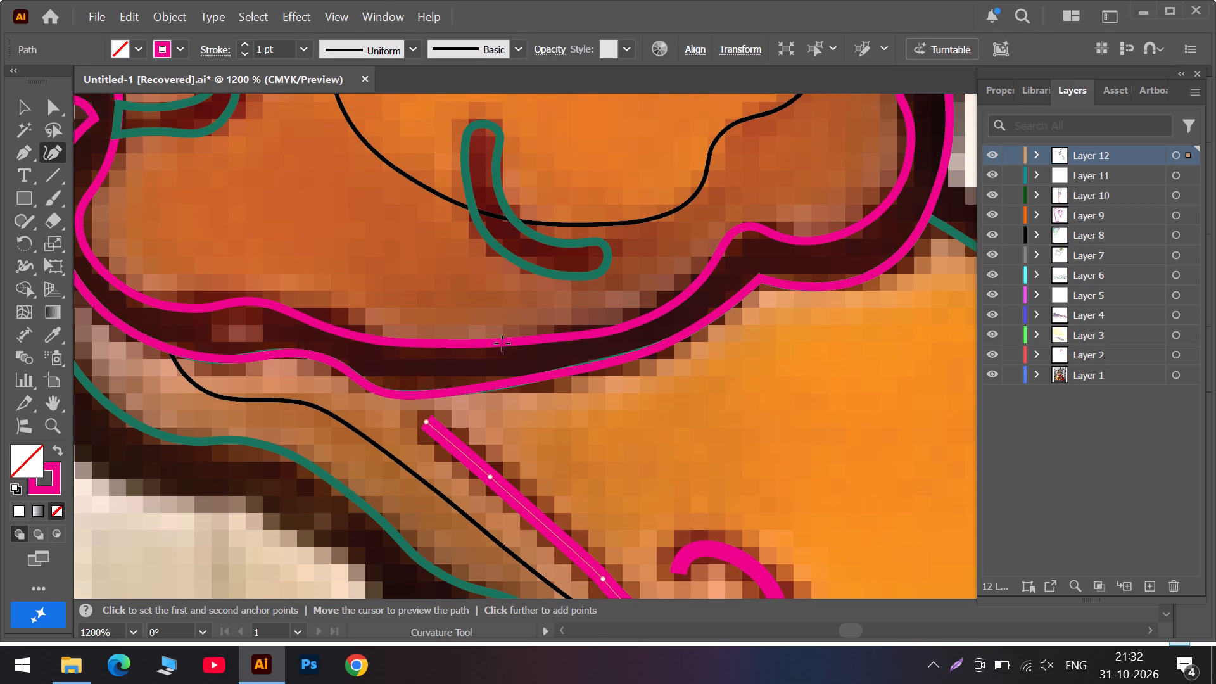
scroll(502, 343, "down", 2)
scroll(525, 358, "down", 2, "alt")
scroll(549, 365, "down", 5)
scroll(761, 478, "down", 4)
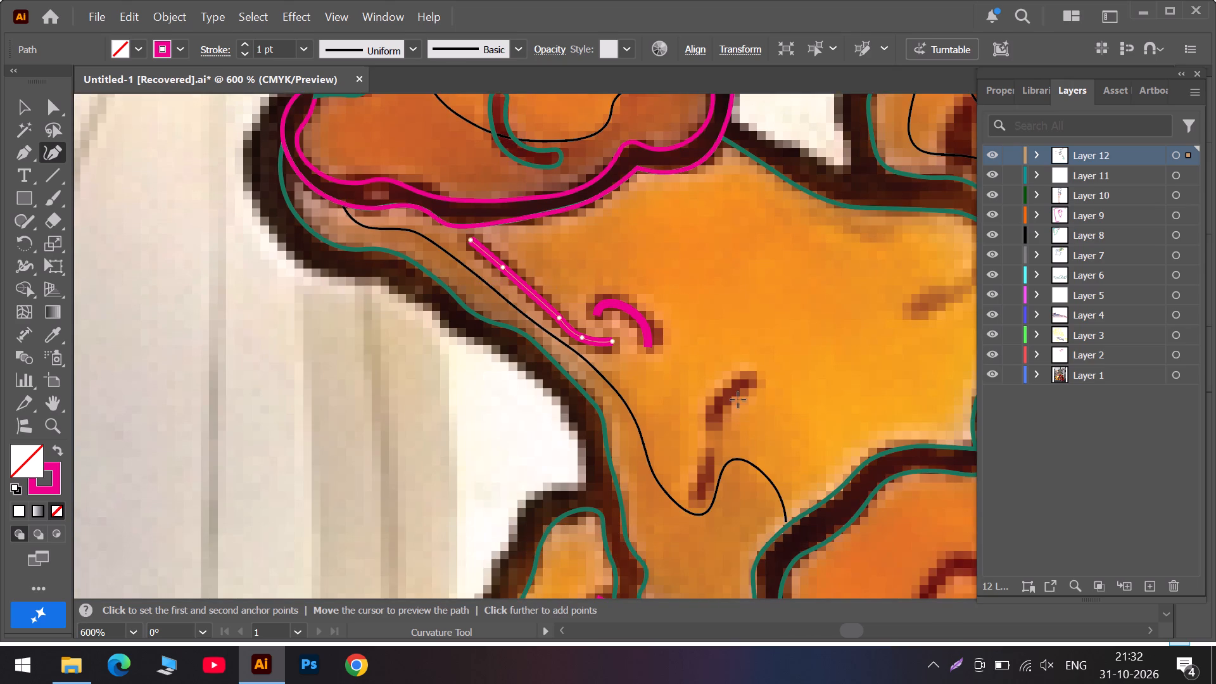
scroll(738, 400, "up", 2, "alt")
left_click(775, 360)
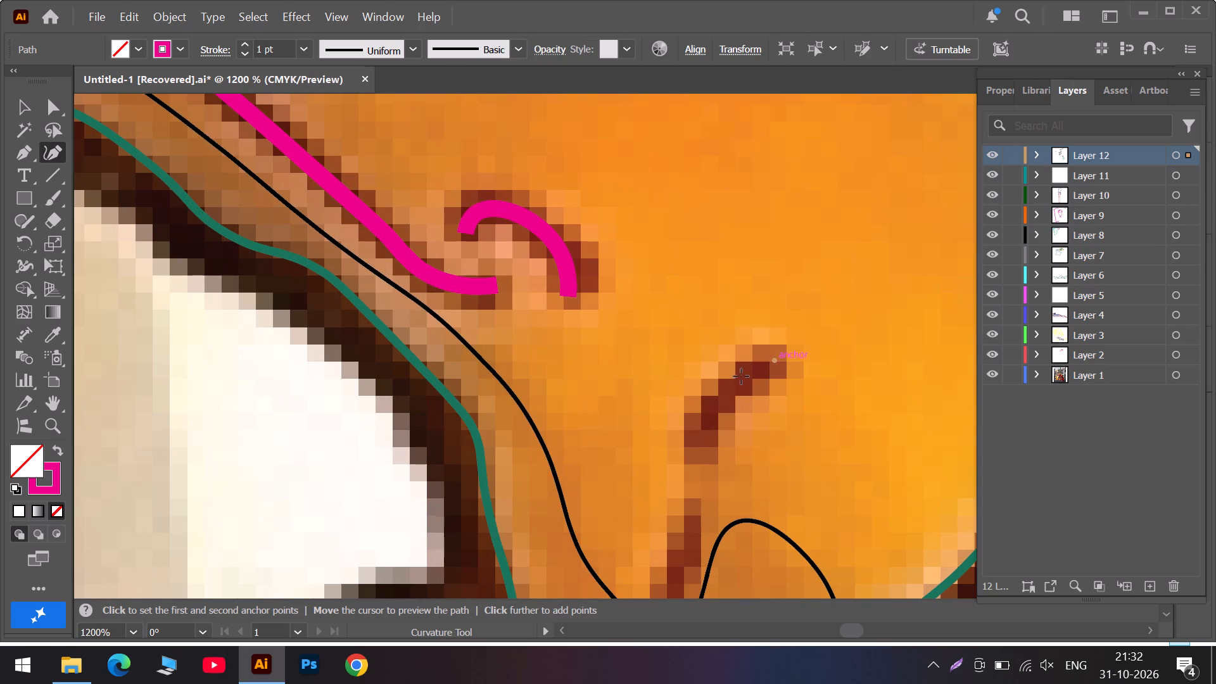
left_click(739, 378)
left_click(704, 456)
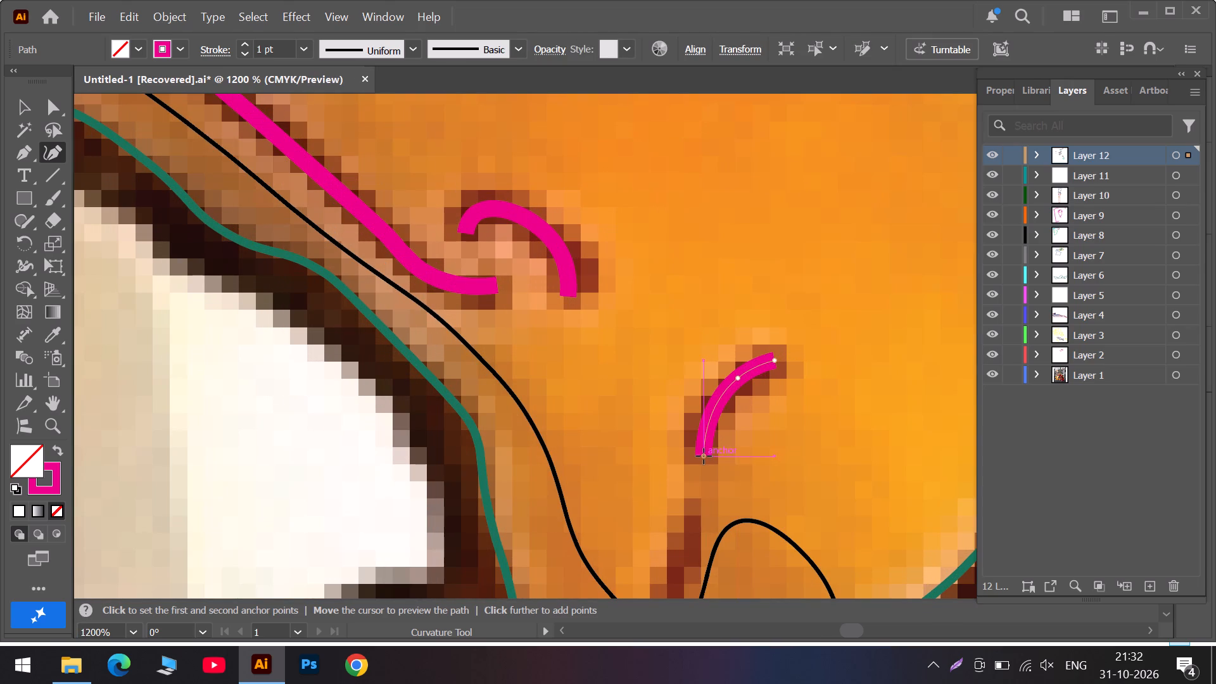
key("Escape")
Trace the short slanted crease just below the arched one as a three-point open path.
scroll(704, 455, "down", 5)
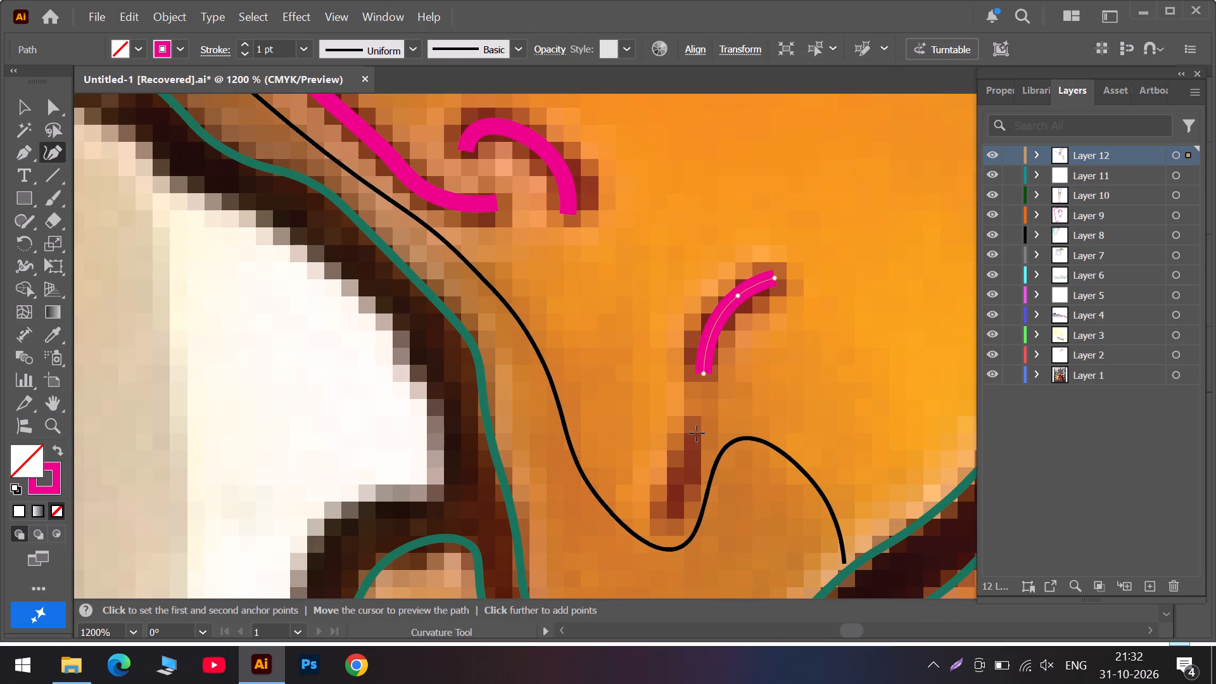
left_click(696, 431)
left_click(686, 471)
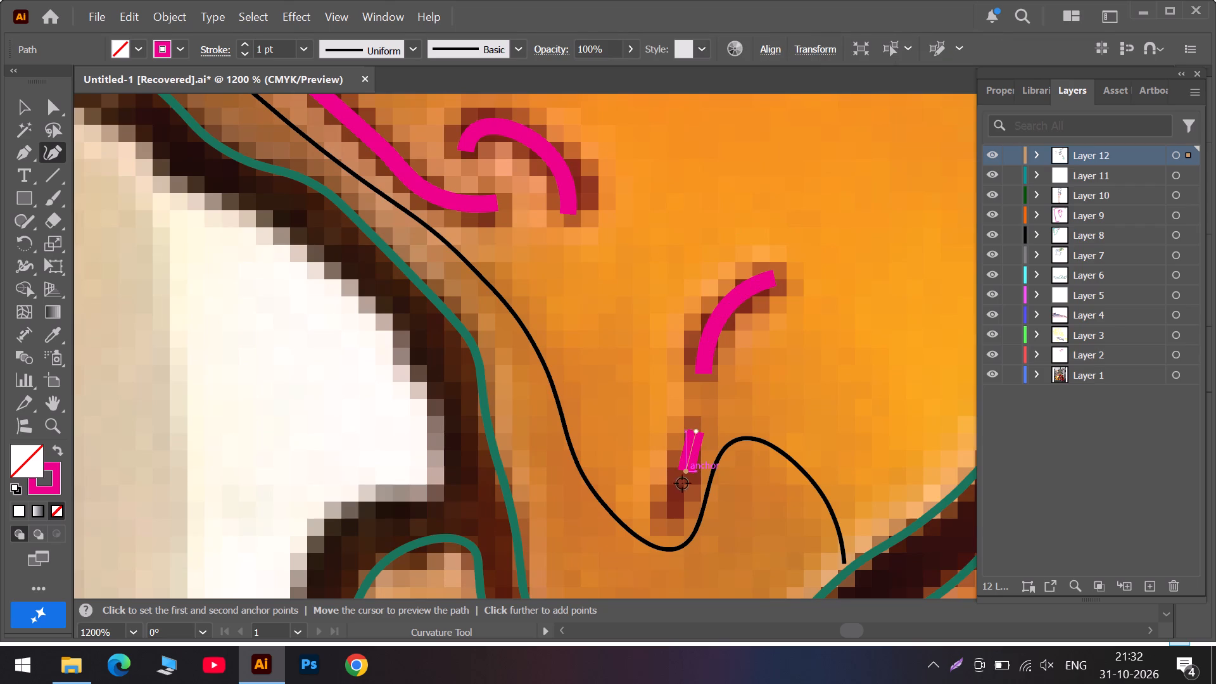
left_click(668, 516)
key("Escape")
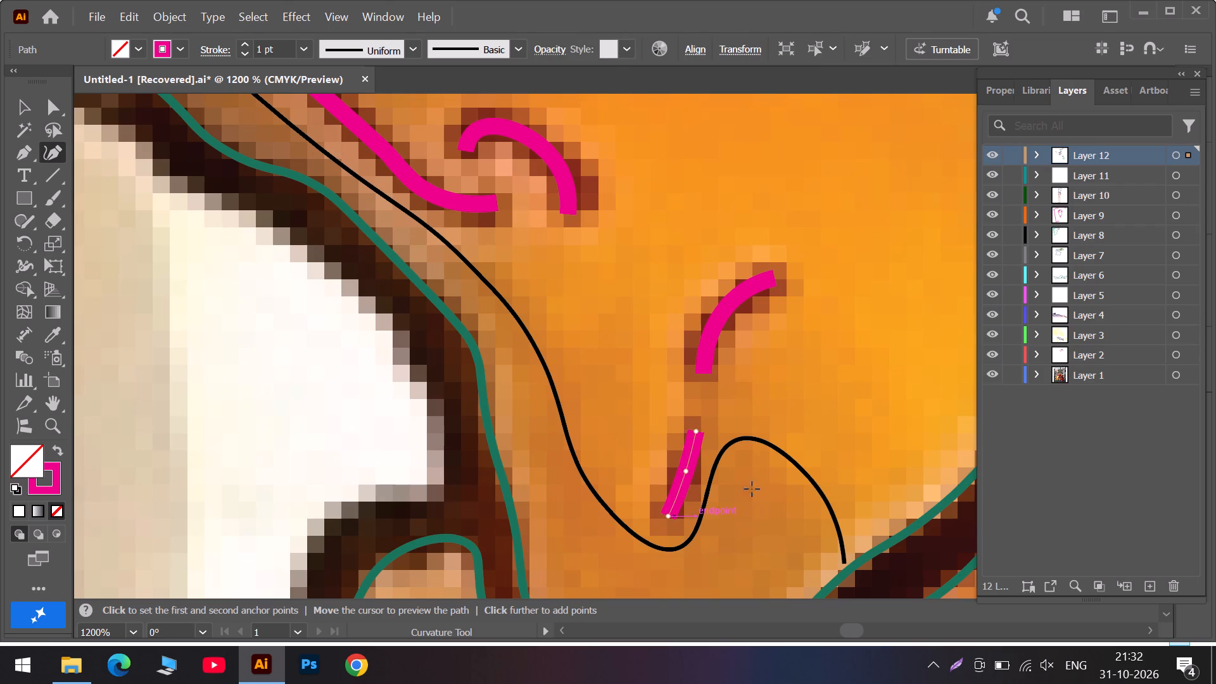
Trace the forked crease near the large piece's right edge as one continuous path, fitting the bend and adding the branch toward the outline.
scroll(782, 473, "down", 4, "alt")
scroll(923, 372, "up", 3)
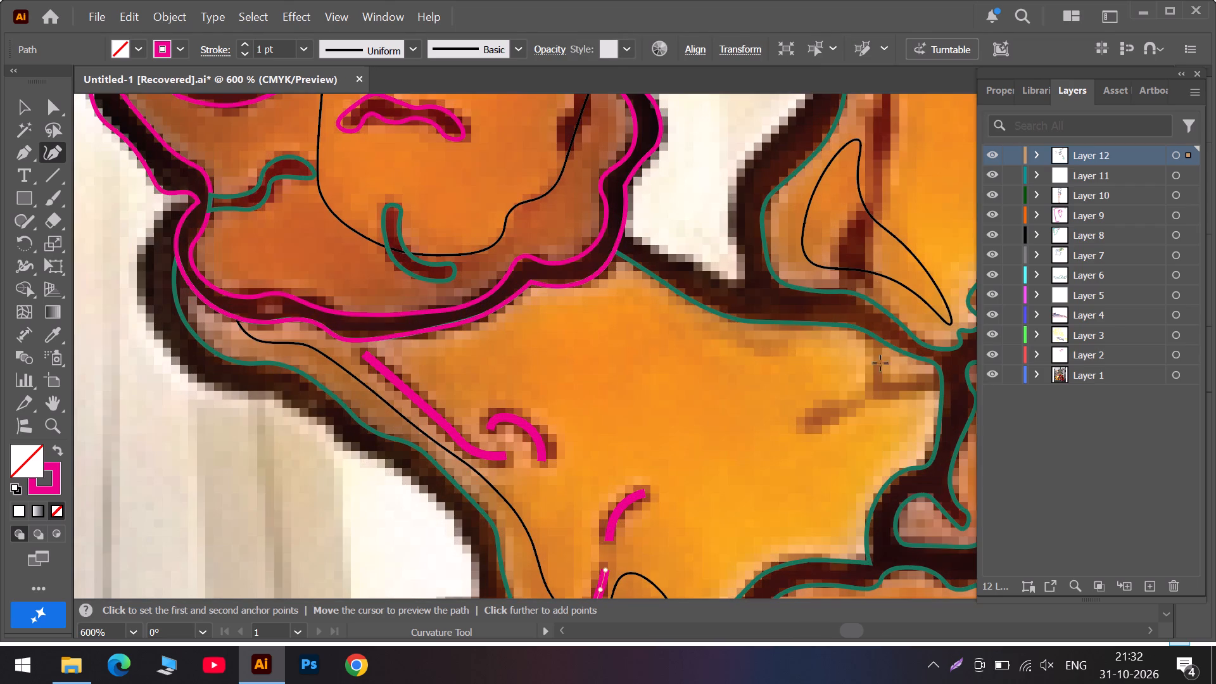
left_click(864, 340)
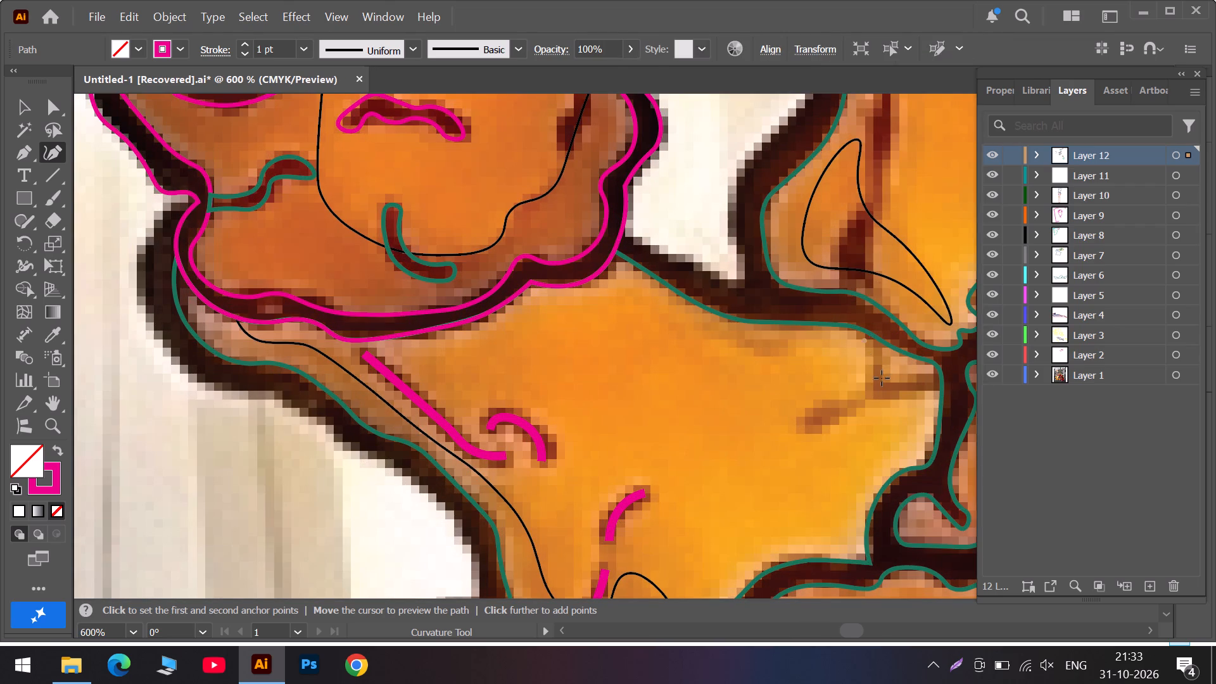
left_click(882, 378)
left_click(812, 426)
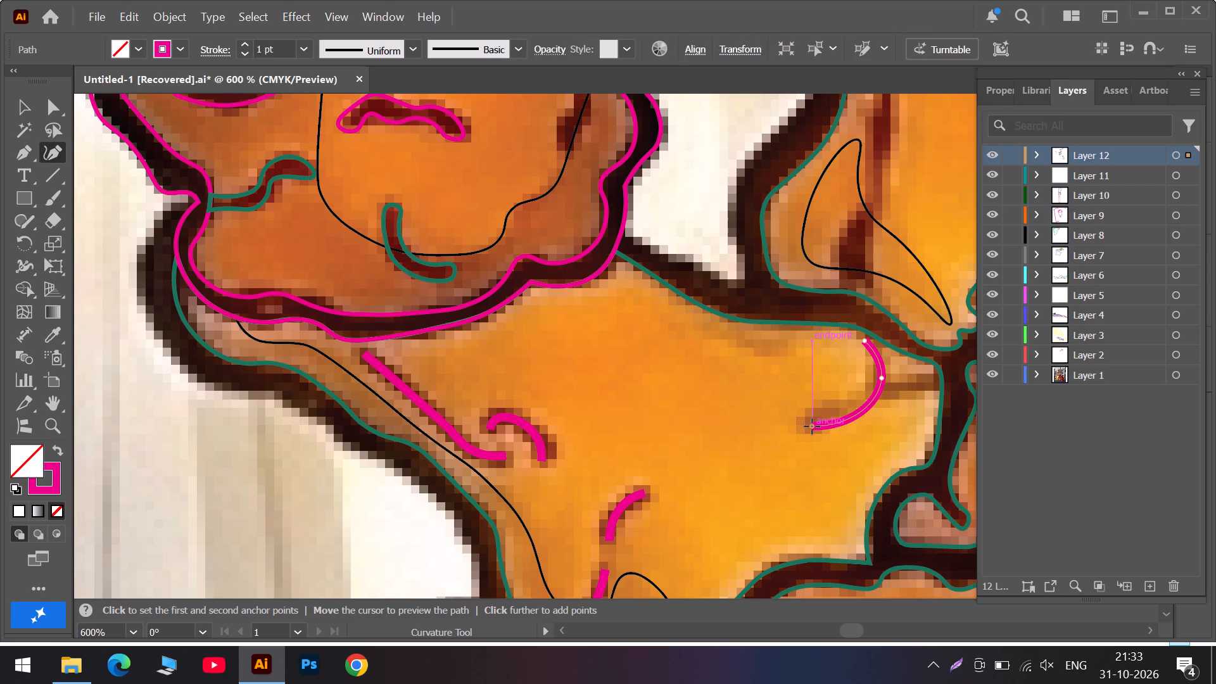
left_click_drag(864, 402, 852, 403)
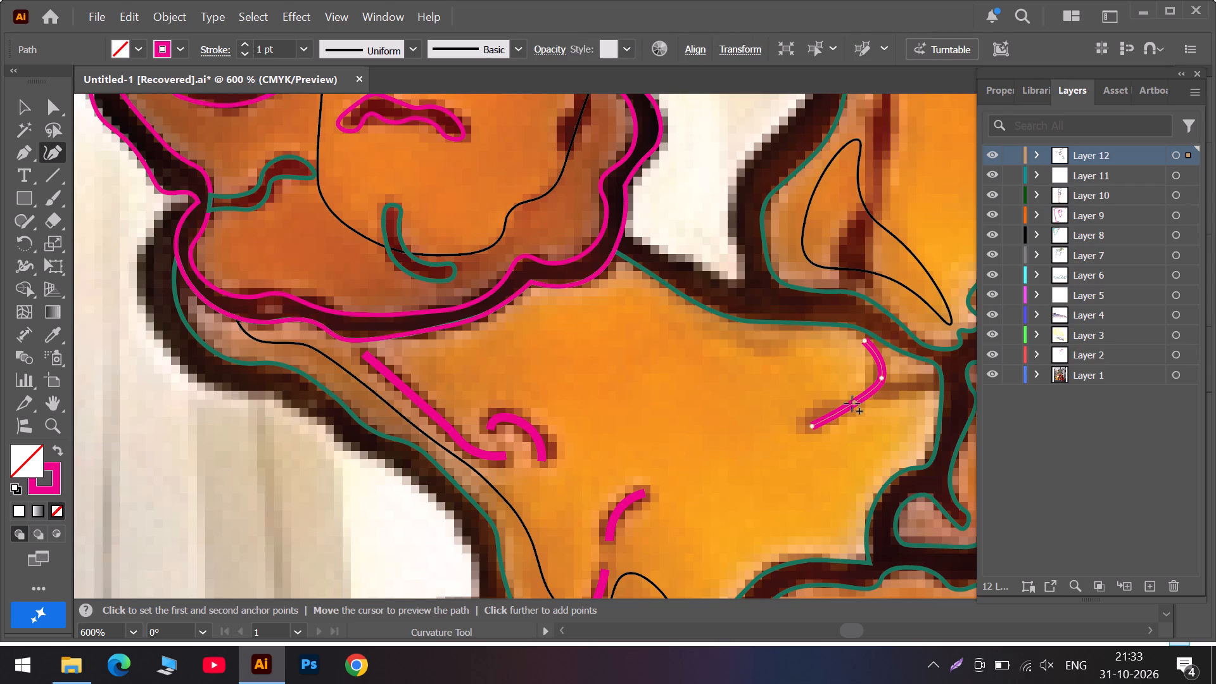
left_click_drag(852, 403, 844, 407)
double_click(812, 424)
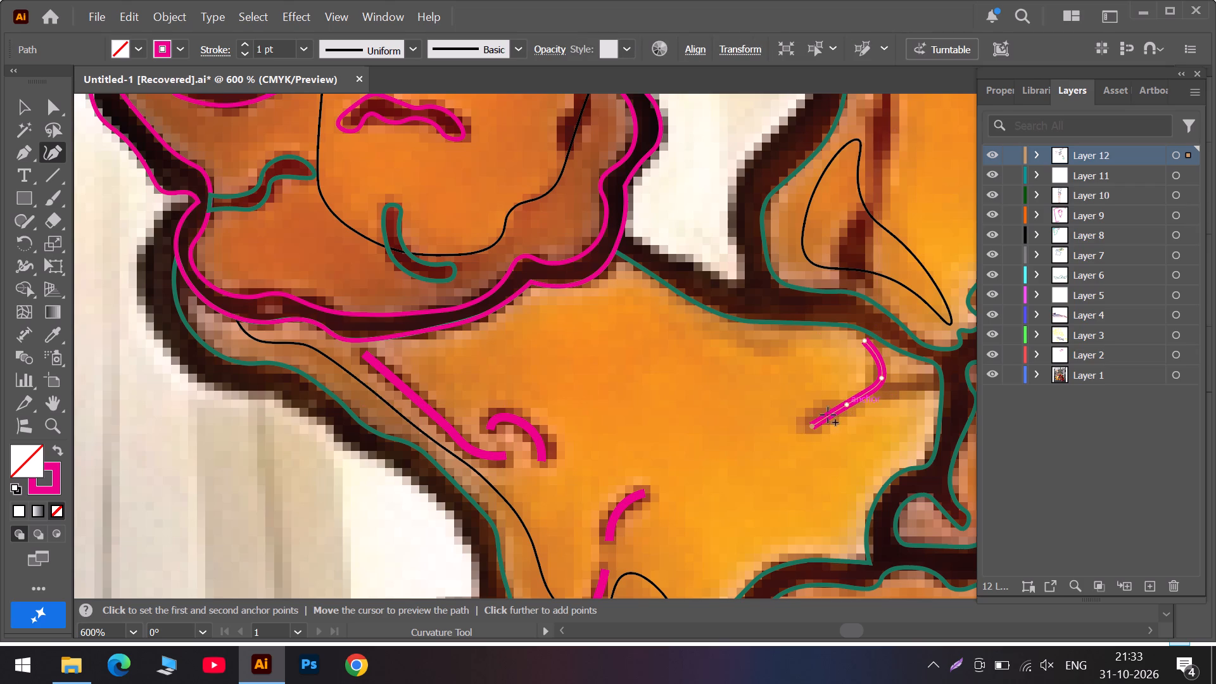
left_click(894, 391)
left_click(930, 384)
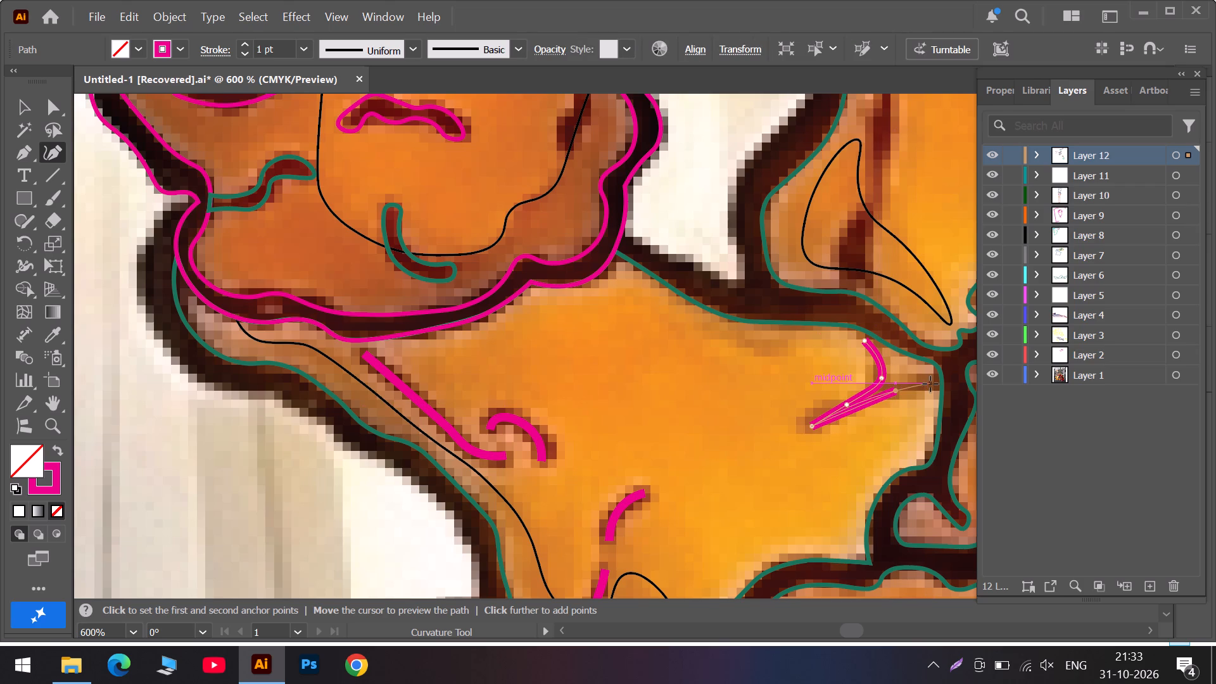
key("Escape")
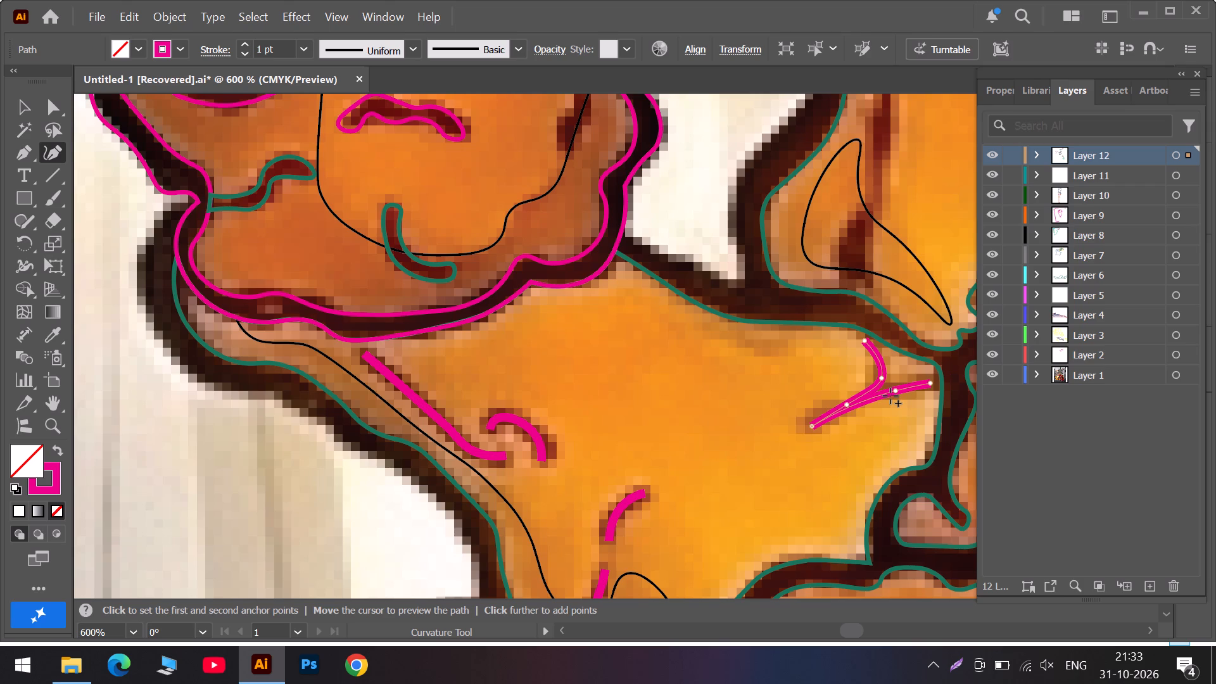
Trace the S-shaped crease on the round orange piece below as a four-point open curved path, fitting its upper bend to the mark.
scroll(761, 427, "down", 15)
scroll(762, 401, "down", 6)
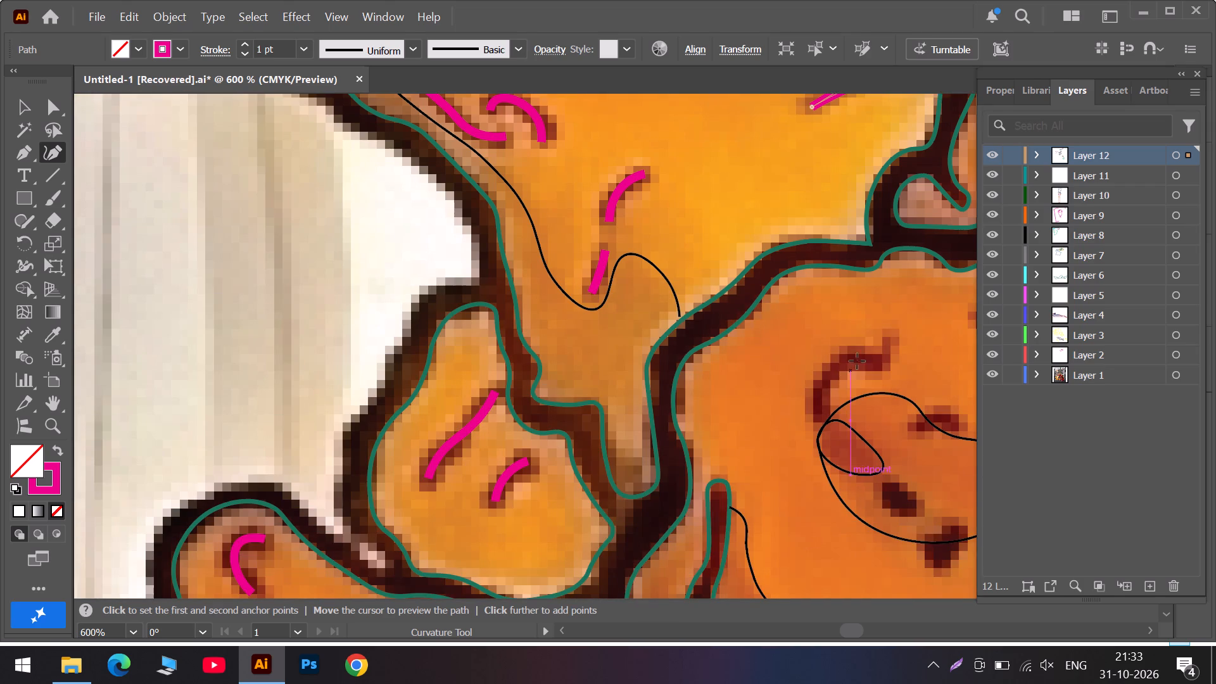
scroll(885, 360, "up", 2, "alt")
left_click(880, 324)
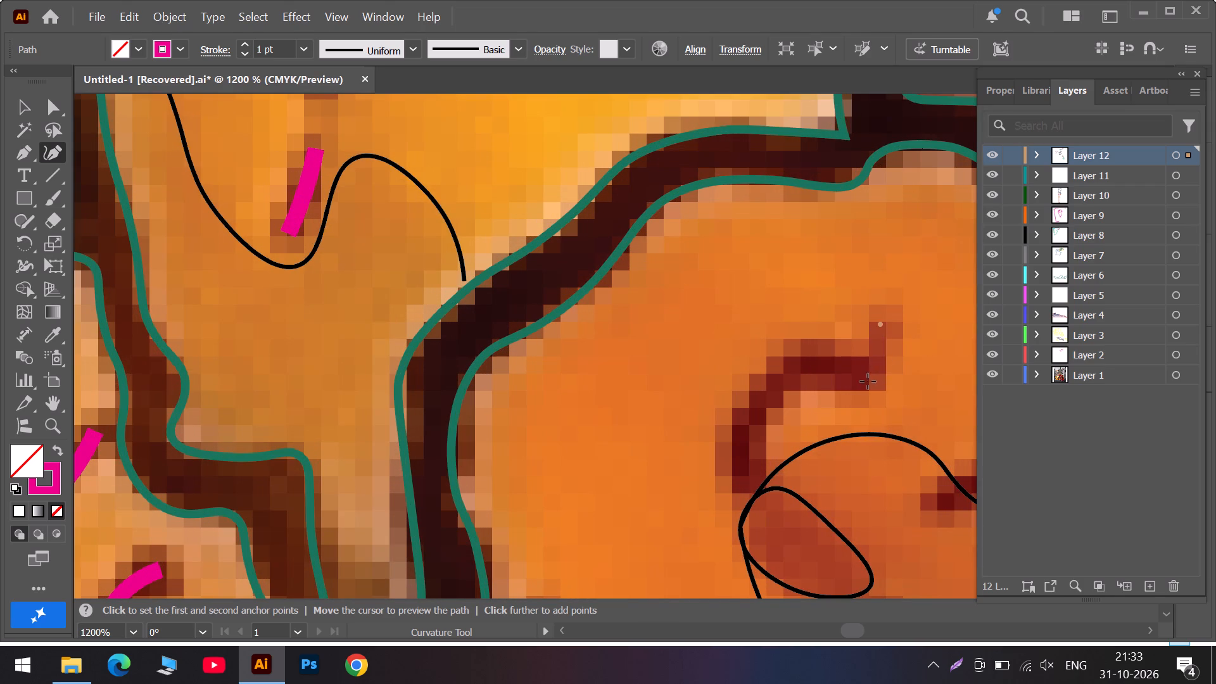
left_click(865, 382)
left_click(817, 369)
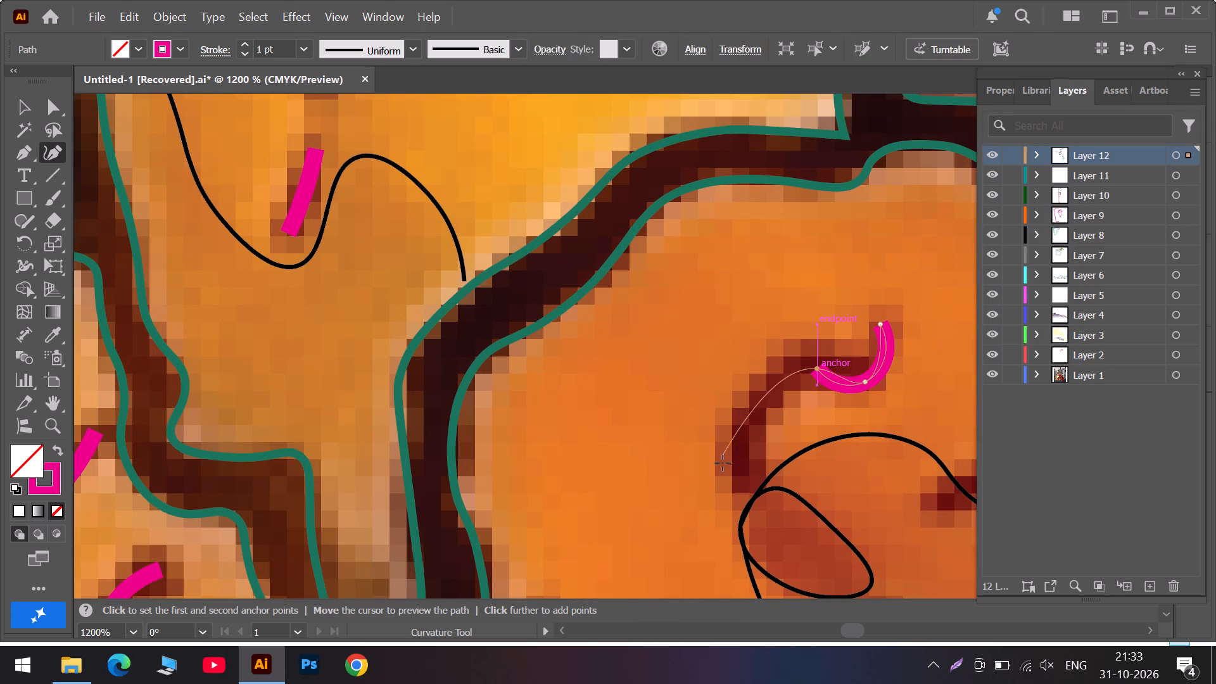
left_click(731, 486)
left_click_drag(814, 370, 804, 371)
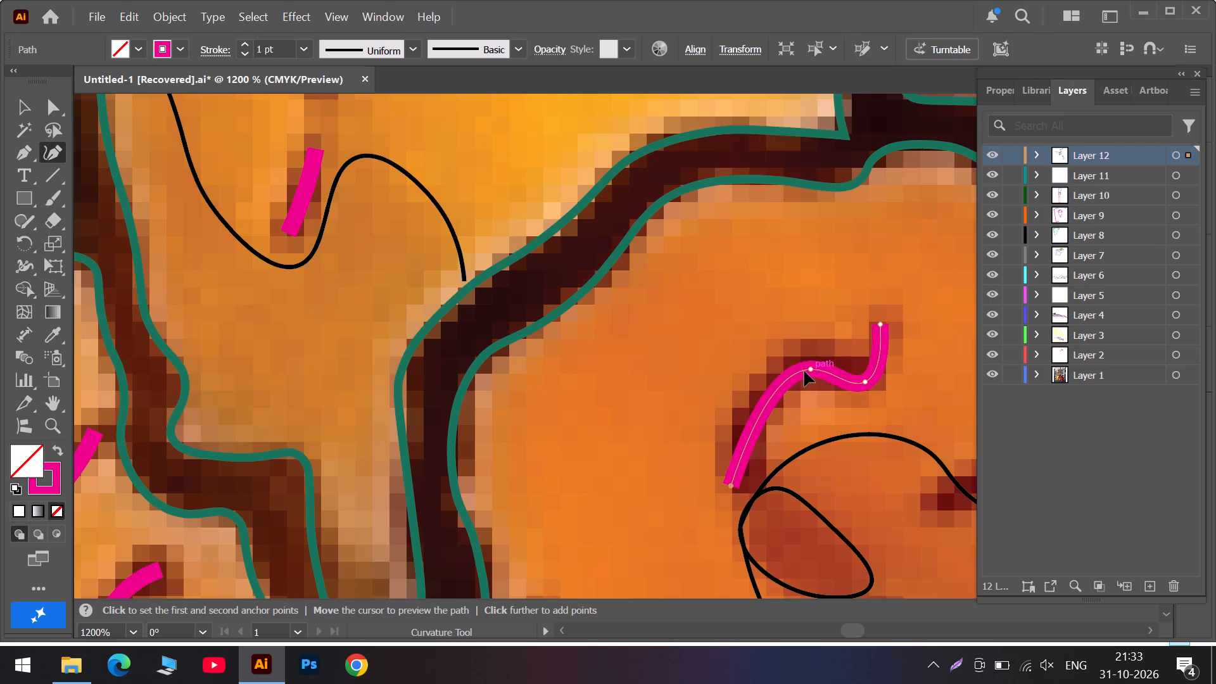
left_click_drag(804, 371, 794, 377)
key("Escape")
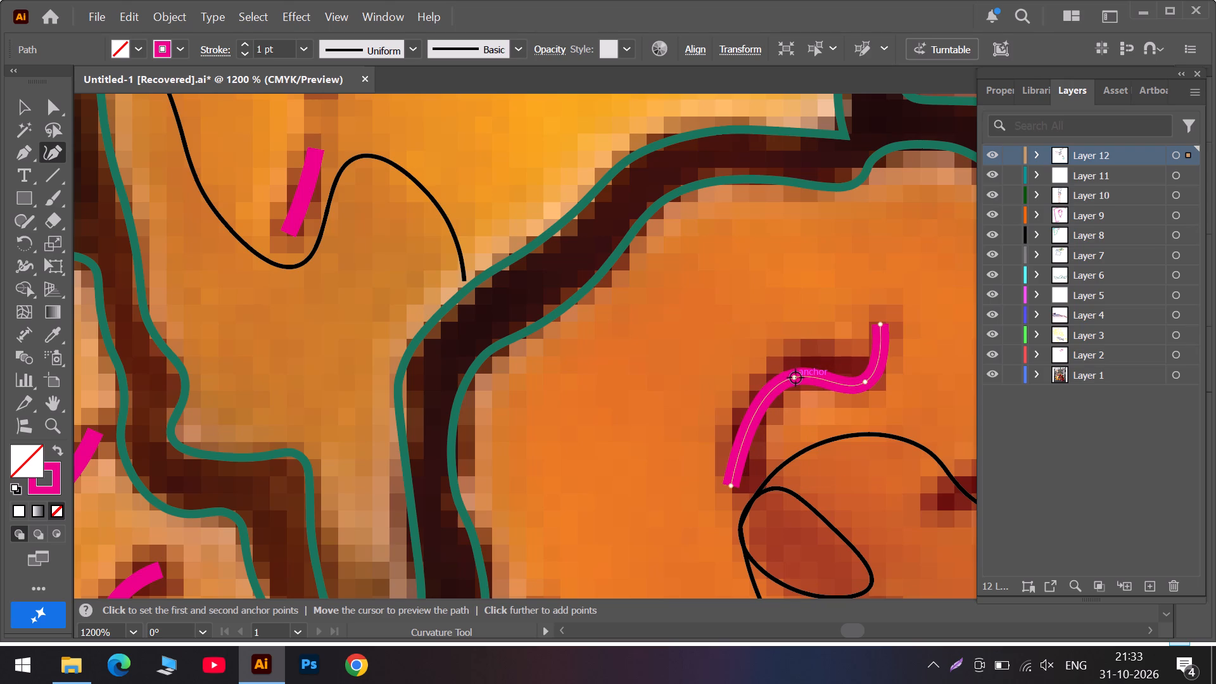
Trace the small dark mark near the round piece's upper edge as a three-point open curved path.
scroll(795, 377, "down", 4, "alt")
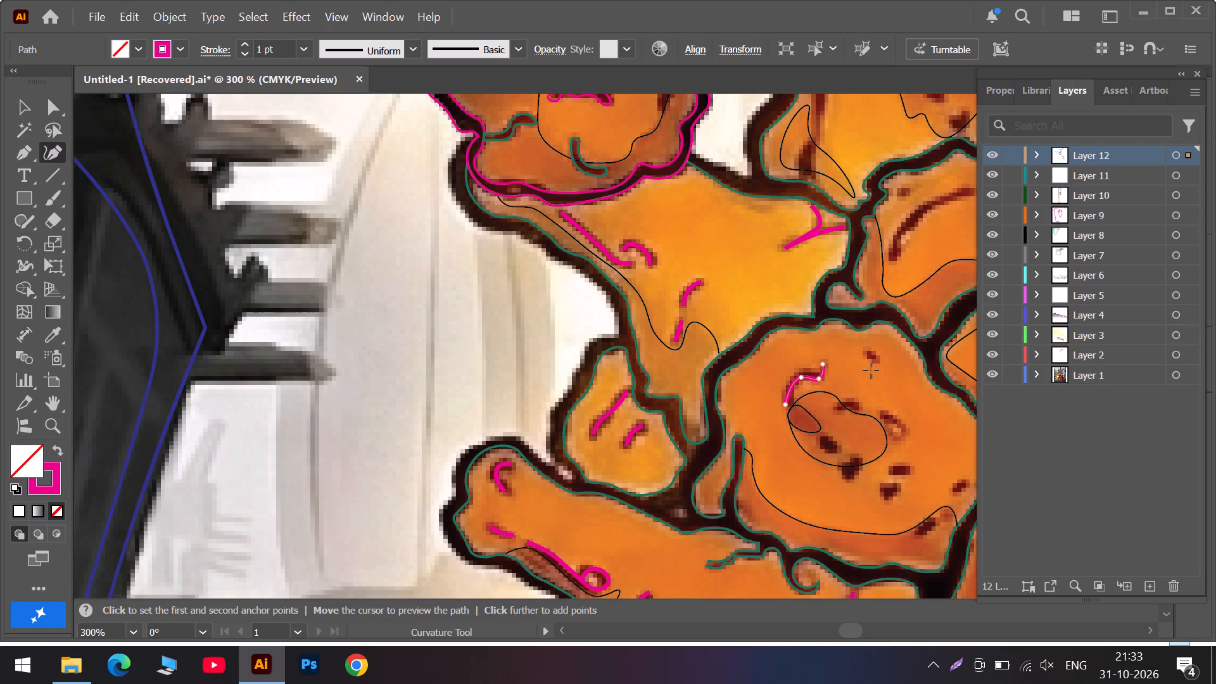
scroll(871, 370, "up", 2, "alt")
left_click(860, 329)
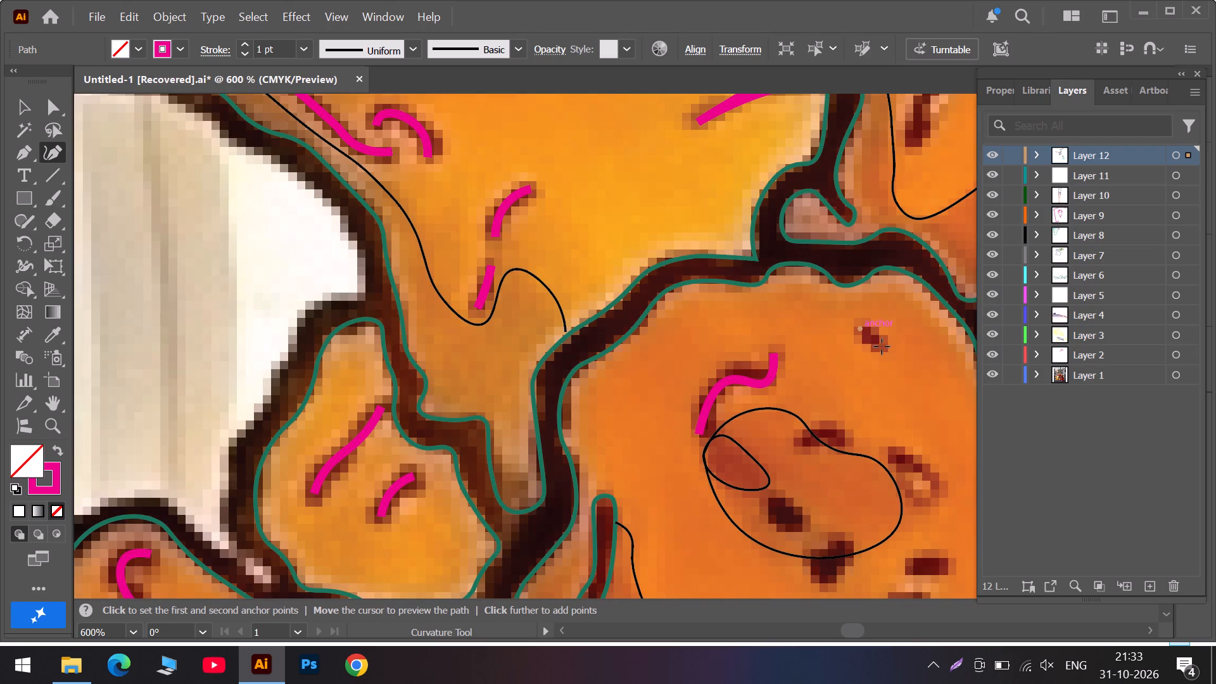
left_click(883, 347)
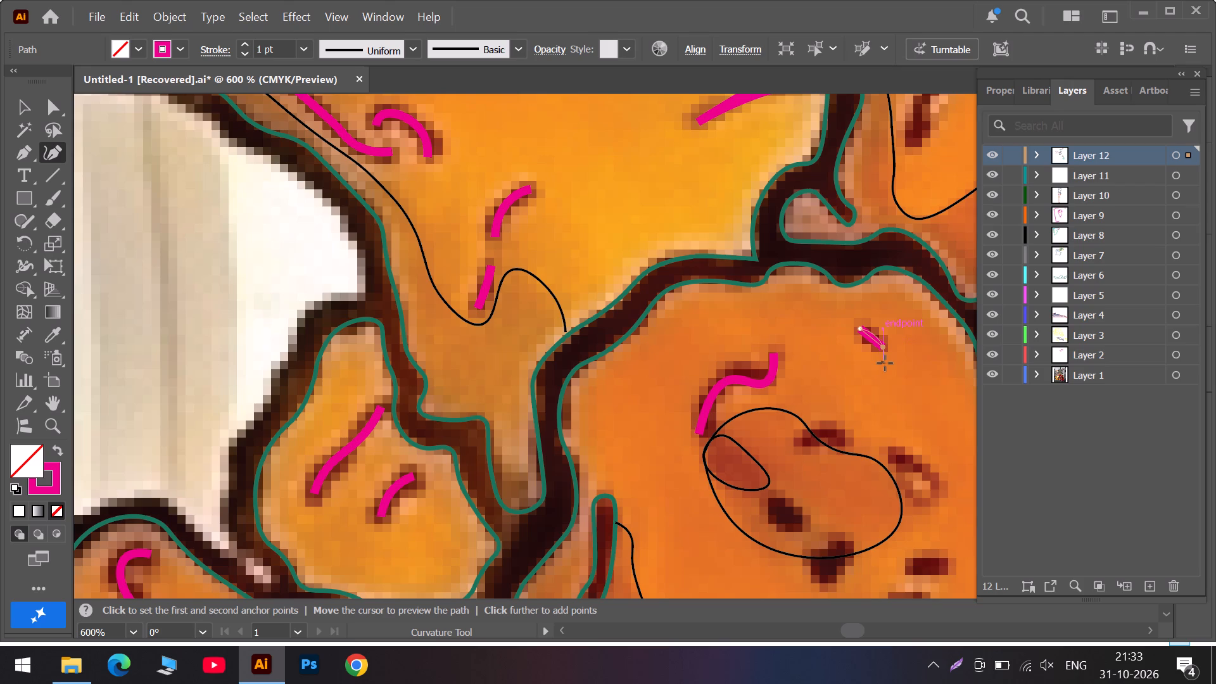
left_click(885, 363)
key("Escape")
Trace the small dark mark on the upper edge of the round piece's black shading outline as a three-point open arch.
scroll(892, 400, "down", 4)
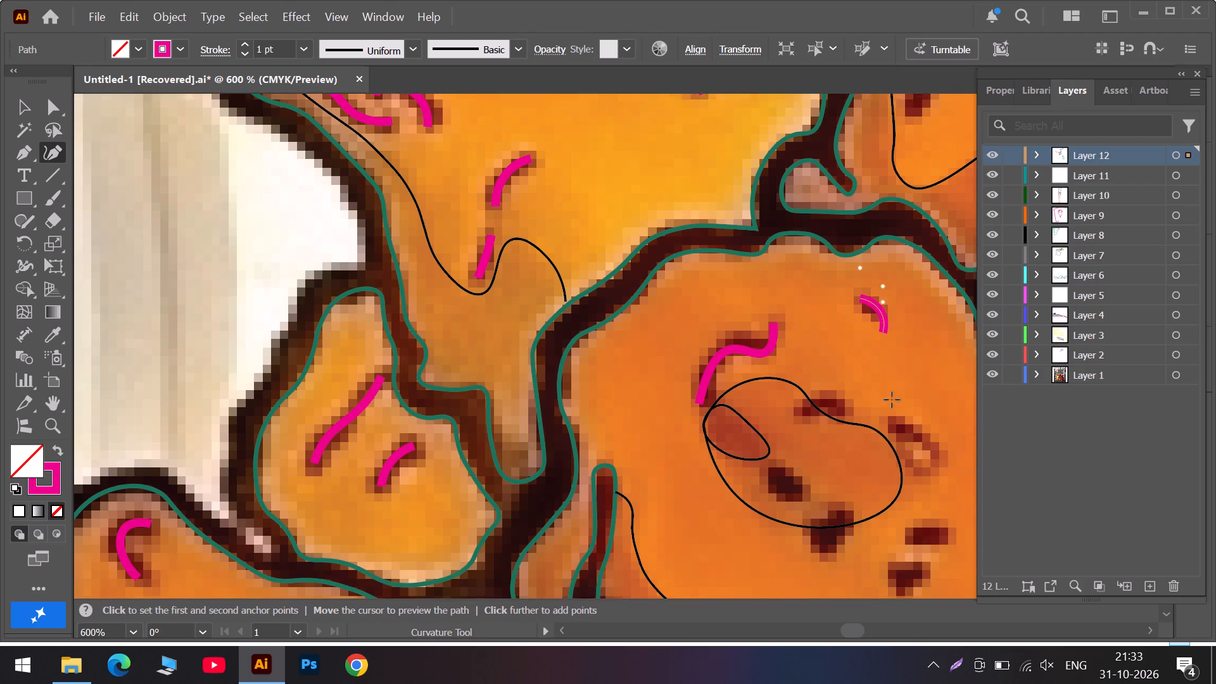
scroll(892, 400, "down", 2)
left_click(801, 351)
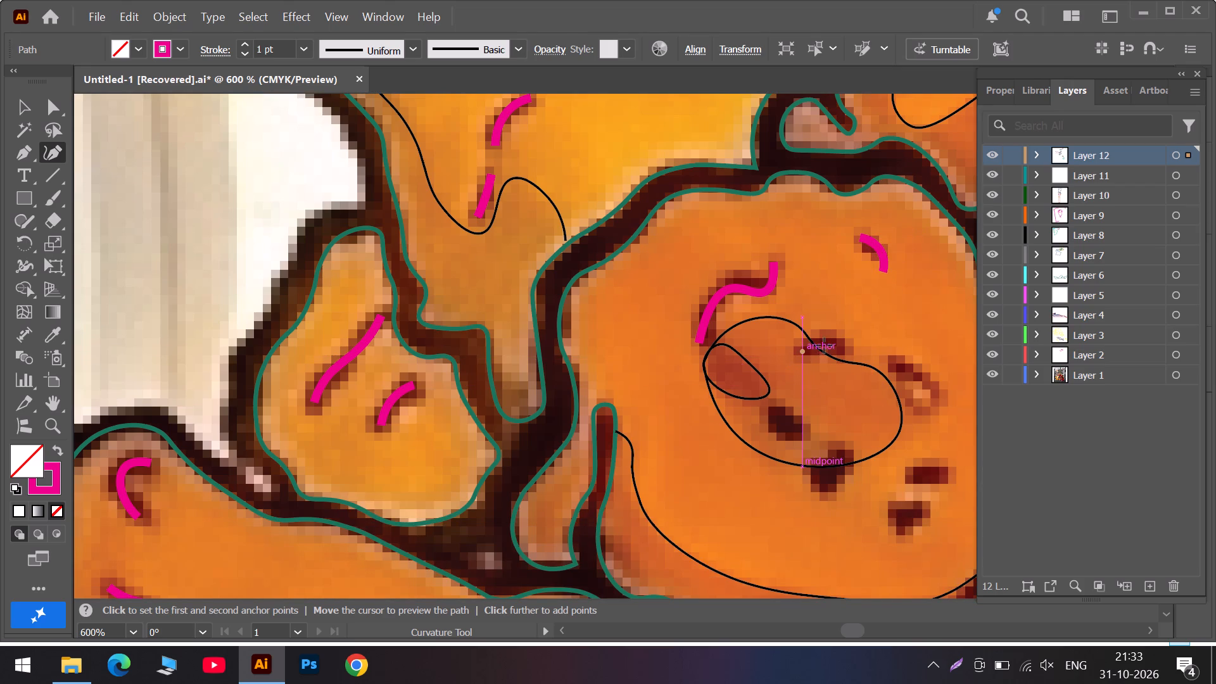
left_click(820, 342)
left_click(843, 352)
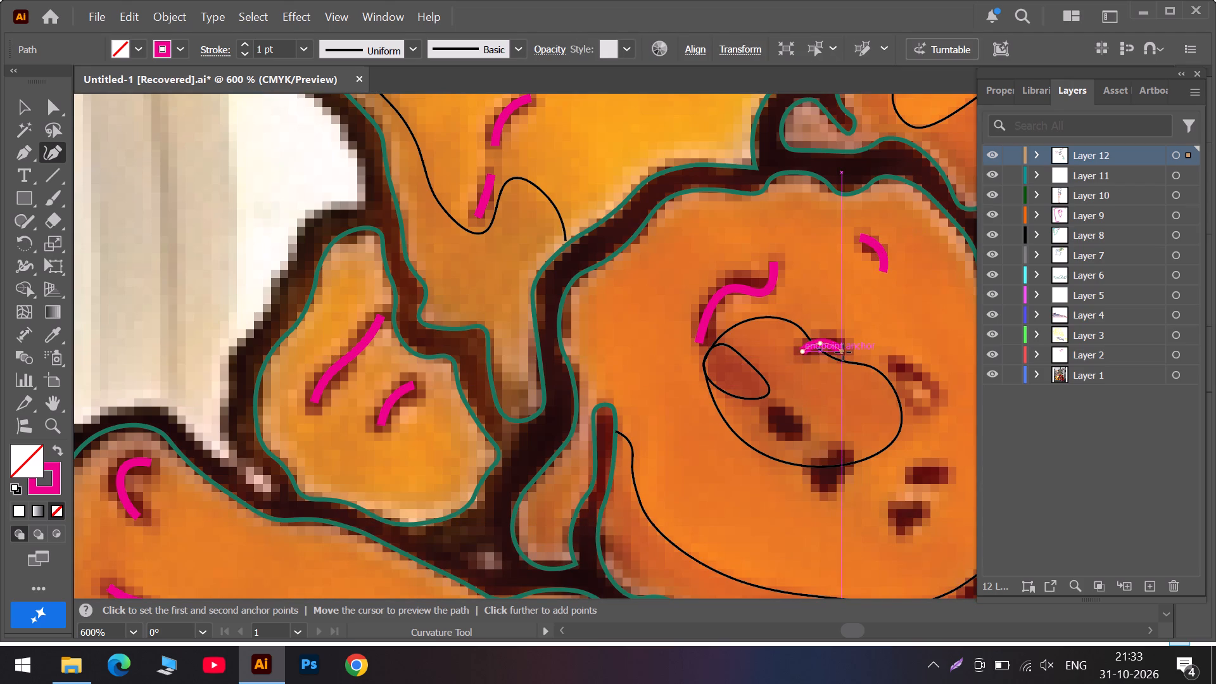
key("Escape")
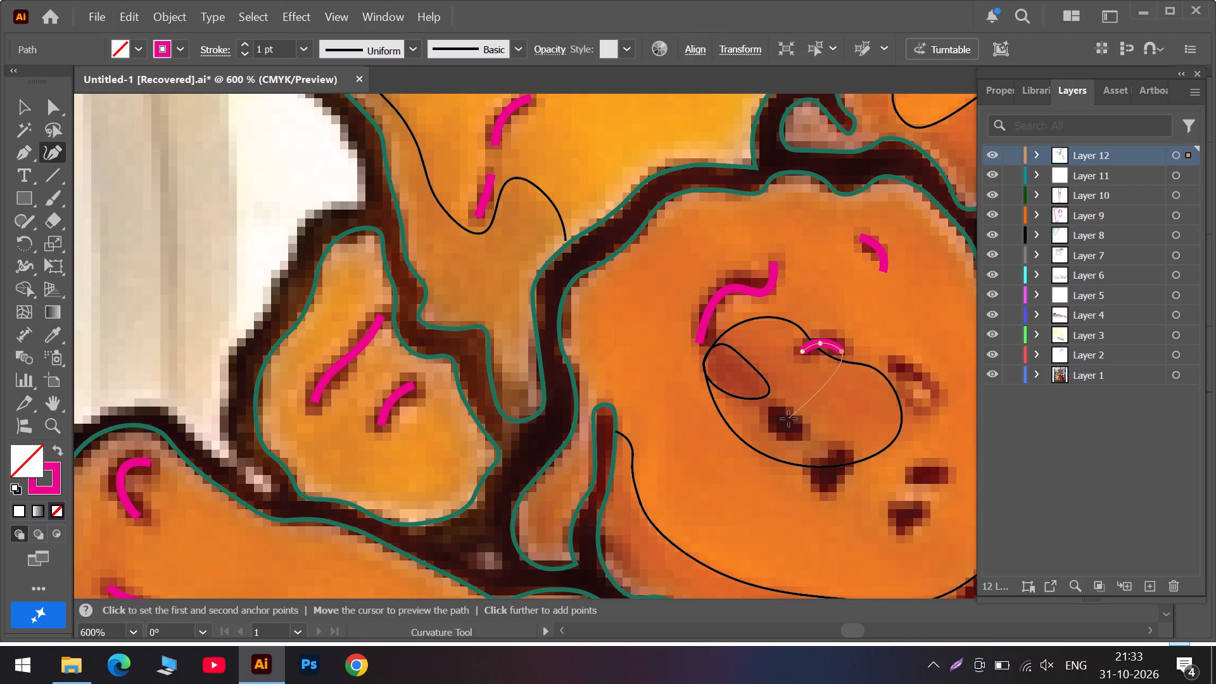
scroll(788, 418, "up", 1, "alt")
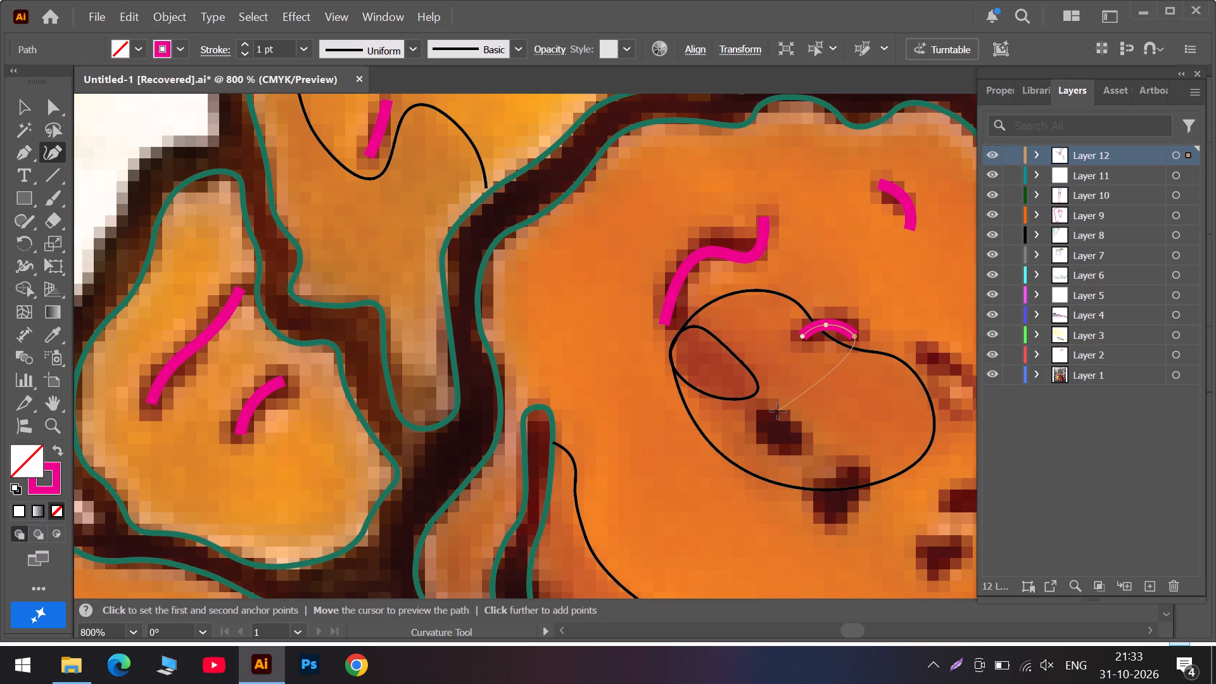
key("Escape")
Outline the dark spot inside the round piece's shading area as a closed four-point curved path.
left_click(771, 409)
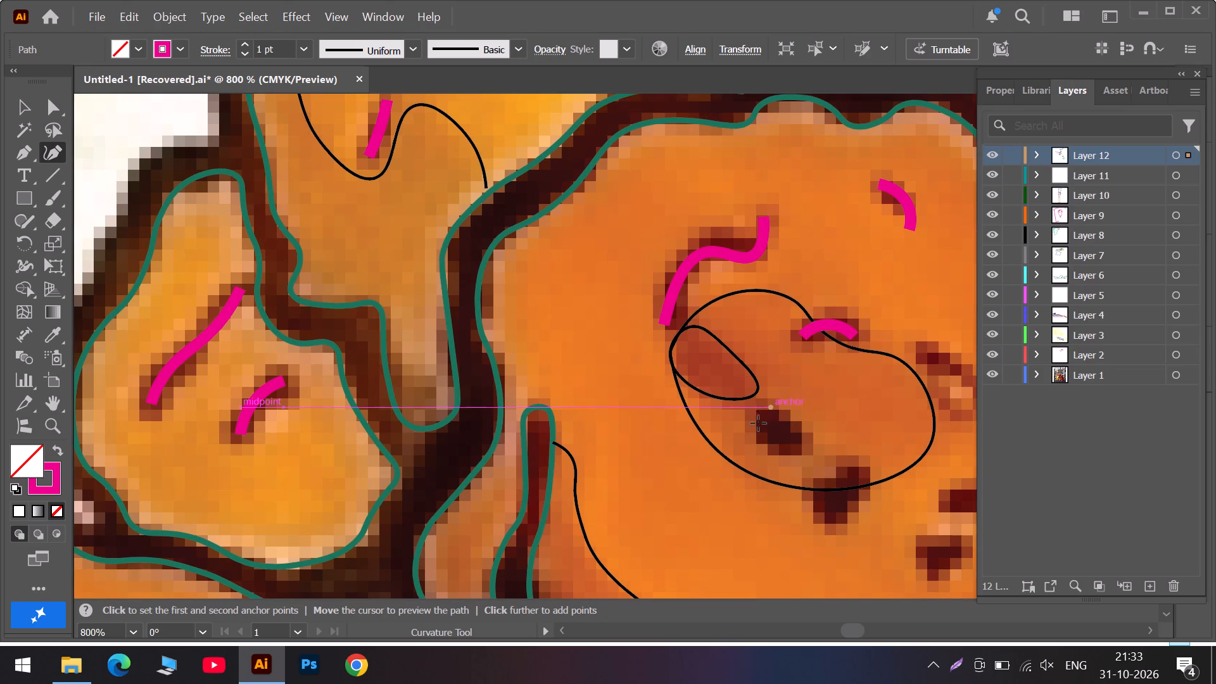
left_click(758, 424)
left_click(790, 455)
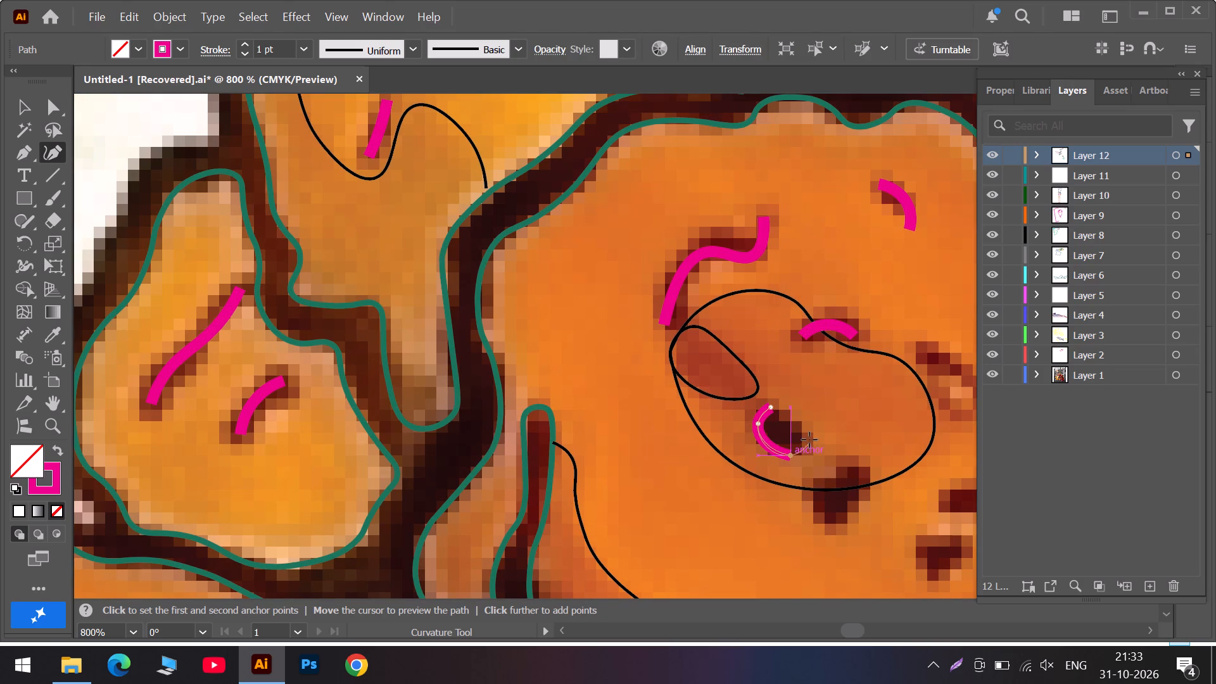
left_click(809, 438)
left_click(771, 405)
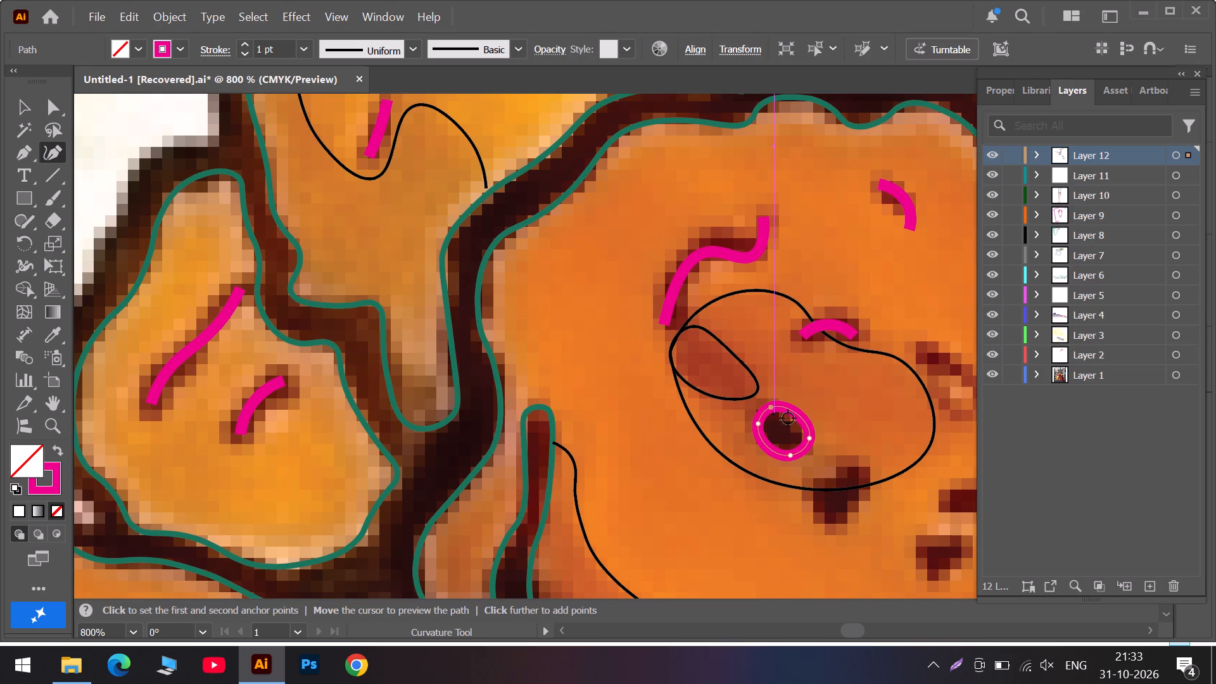
Outline the dark spot crossing the lower edge of the round piece's black shading outline as a closed four-point curved path.
left_click(847, 465)
left_click(829, 483)
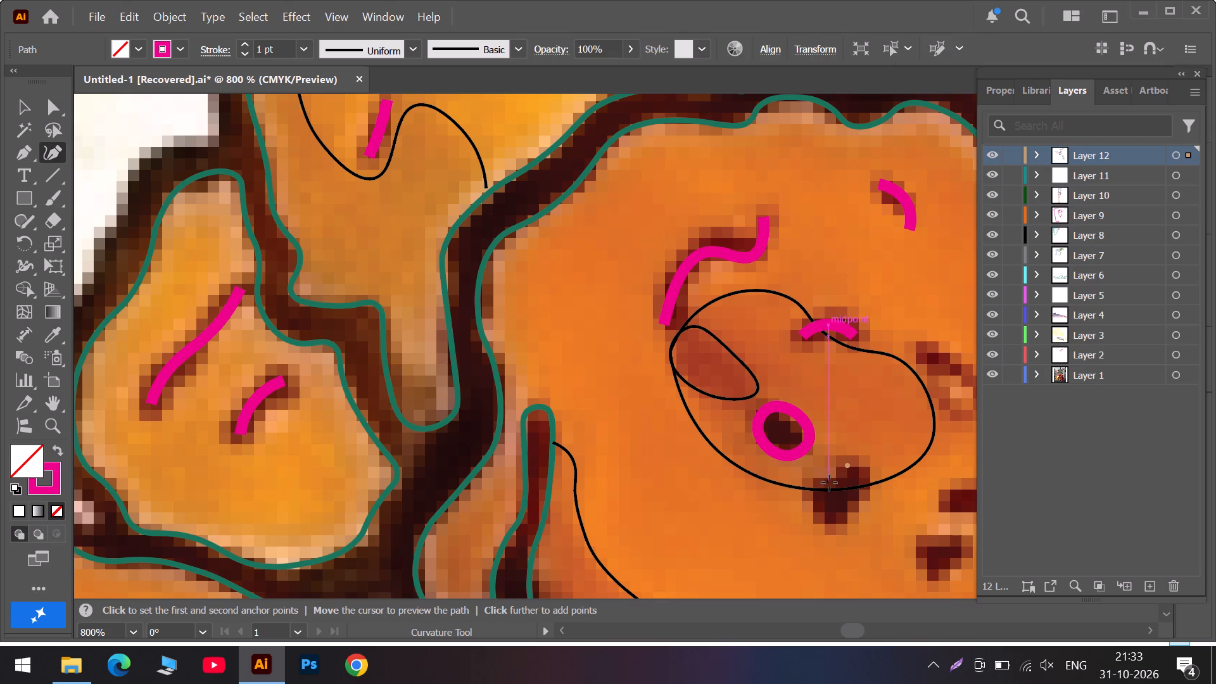
left_click(816, 526)
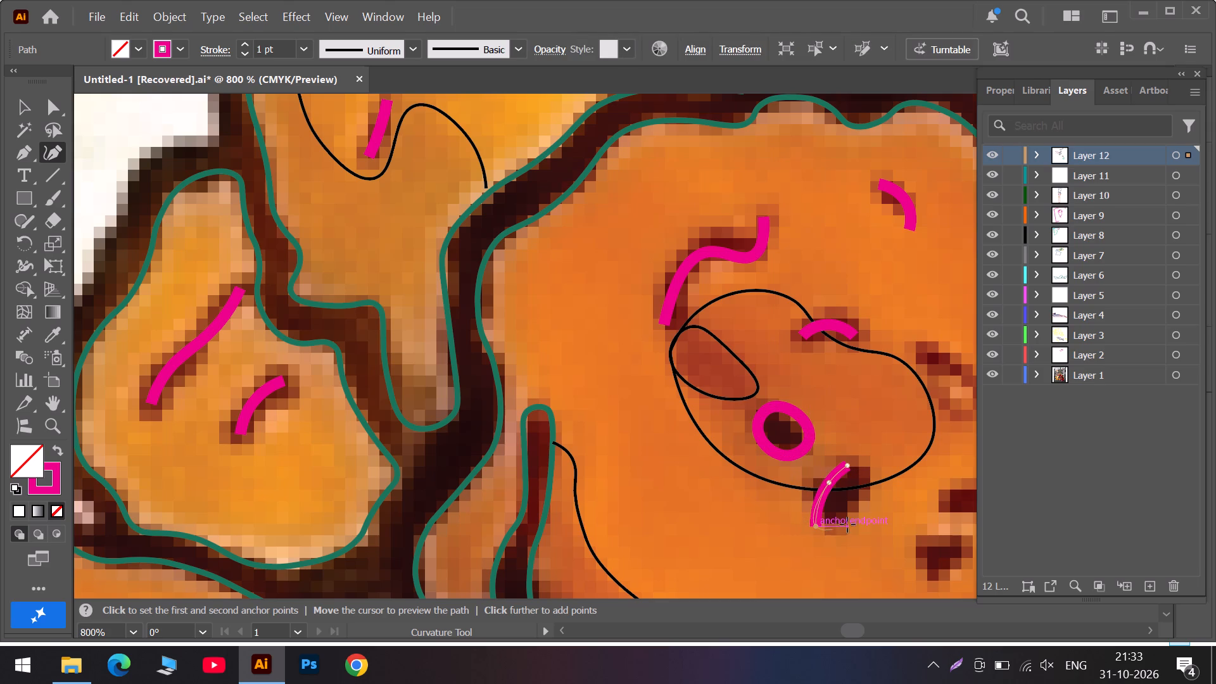
left_click(871, 498)
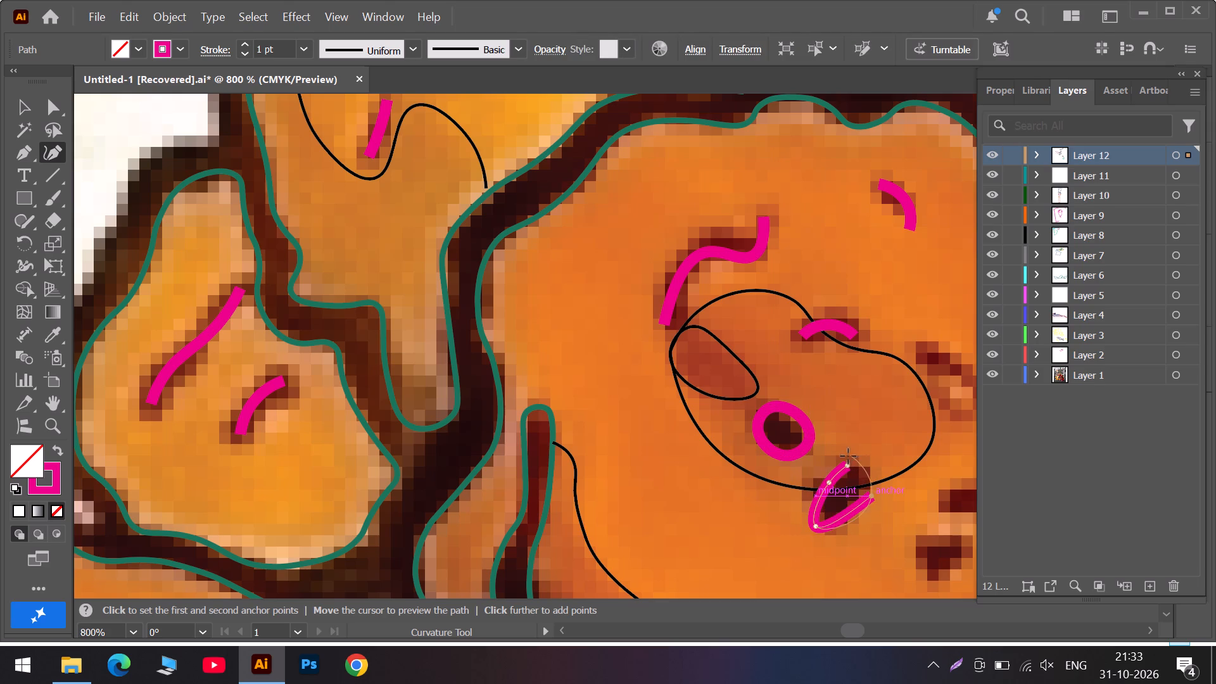
left_click(846, 464)
left_click_drag(846, 464, 852, 465)
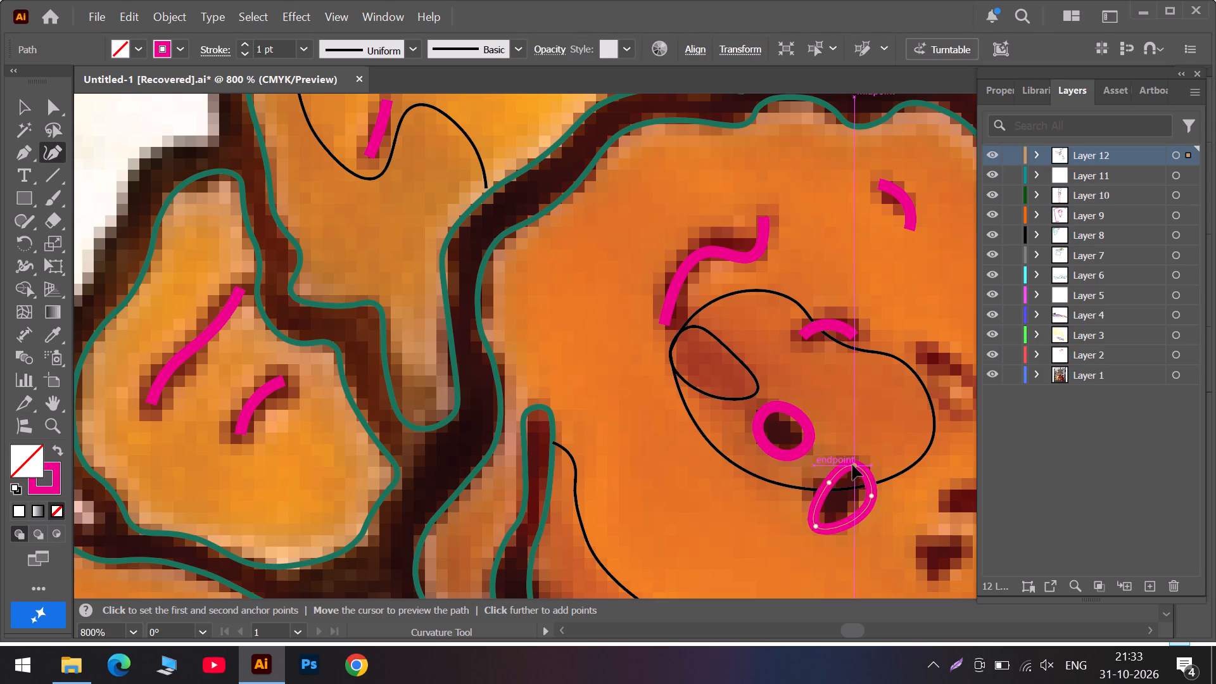
left_click_drag(852, 465, 856, 465)
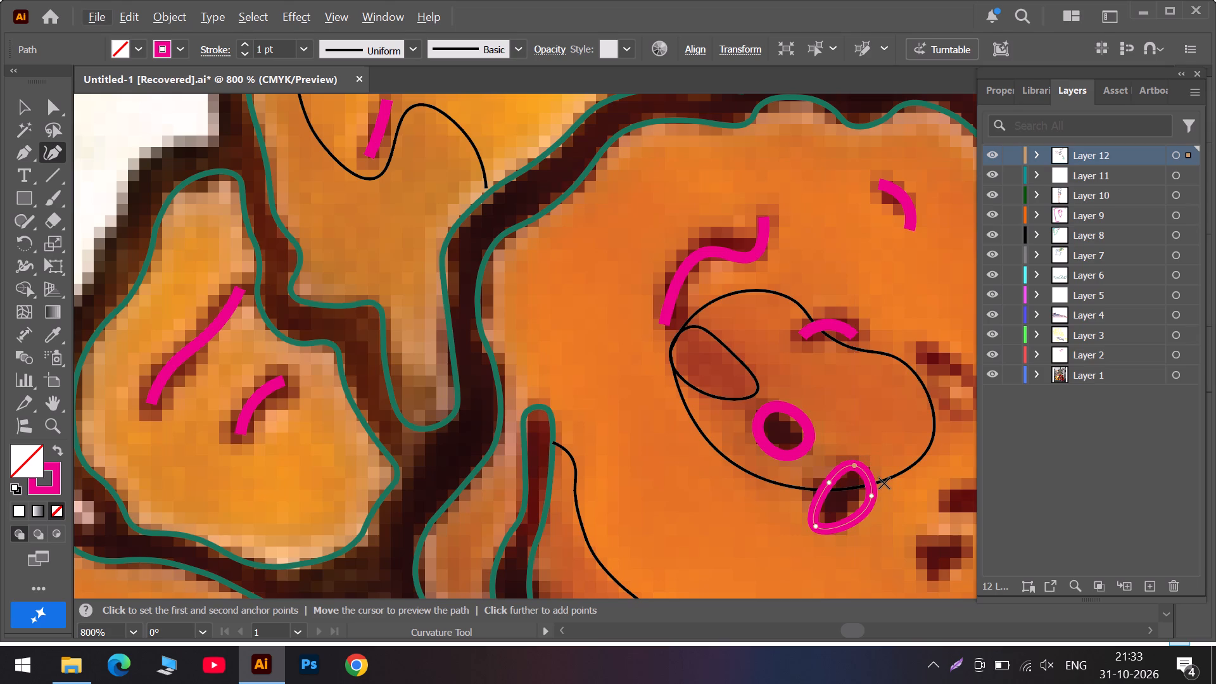
key("Escape")
Outline the ring-shaped dark mark just right of the round piece's shading outline as a closed five-point curved path.
scroll(884, 482, "down", 5)
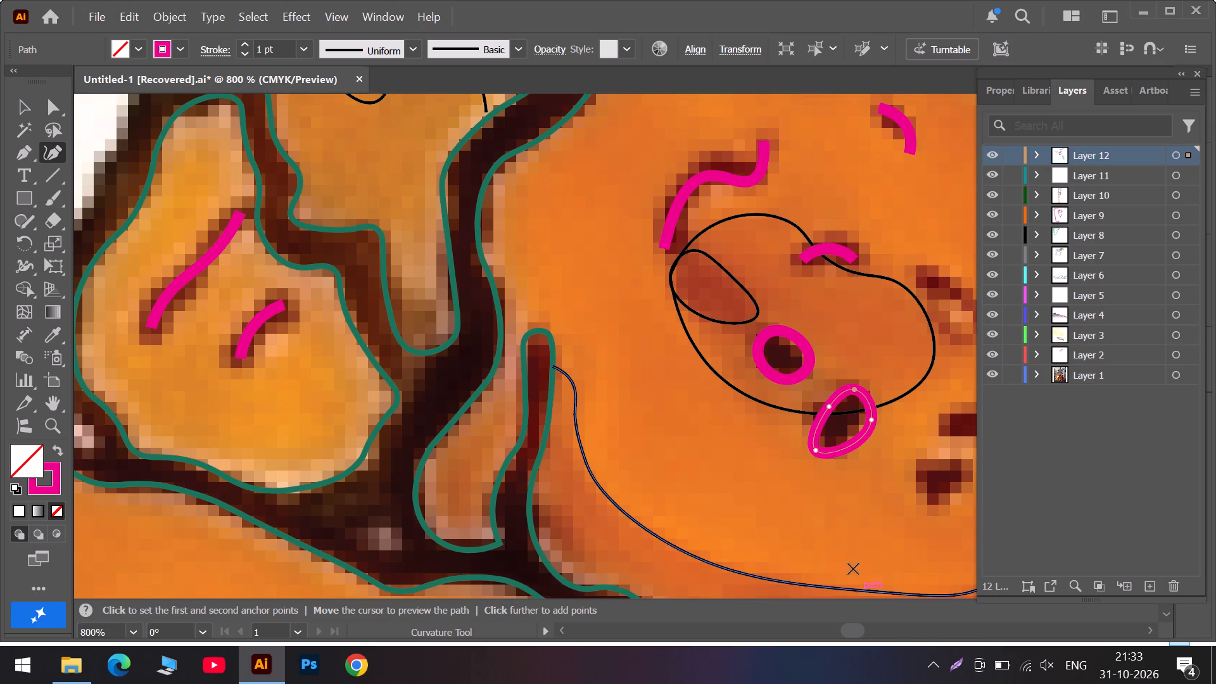
left_click(889, 628)
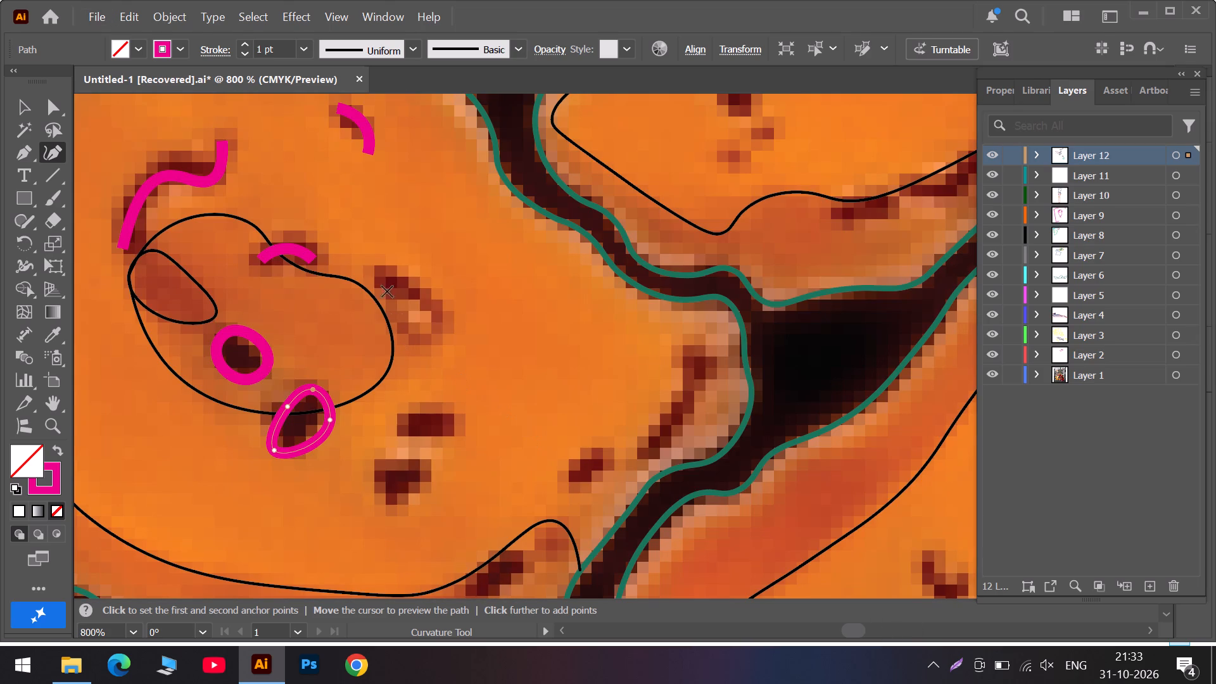
left_click(379, 275)
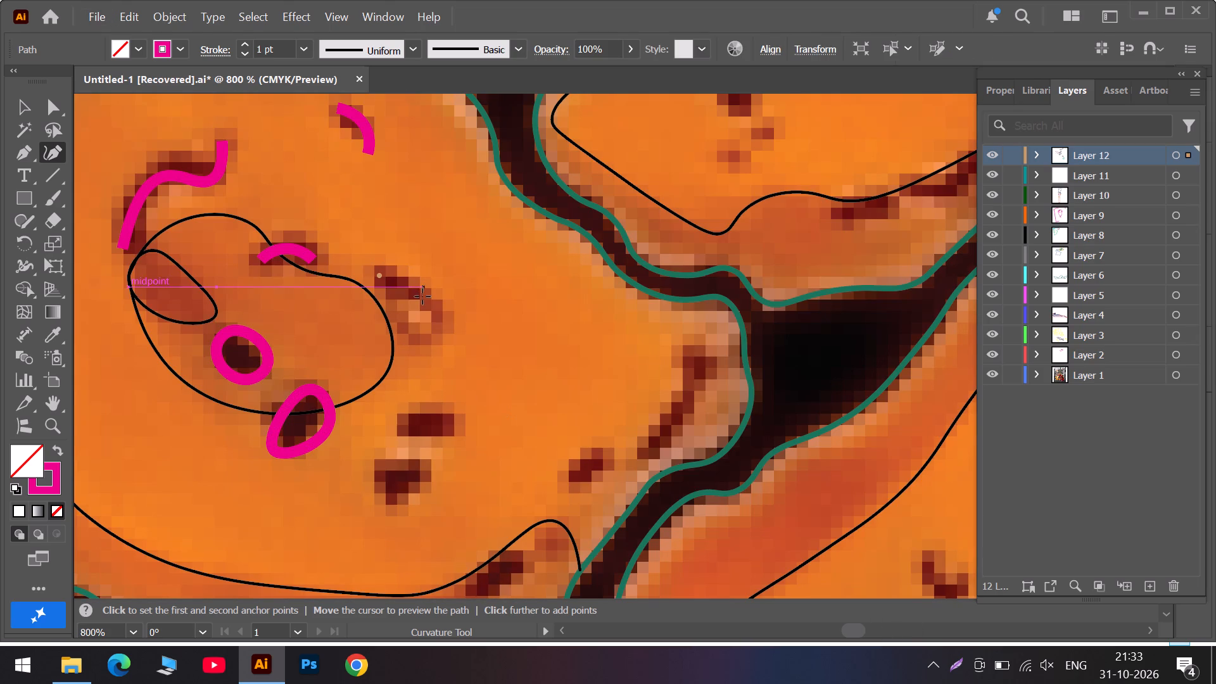
left_click(422, 296)
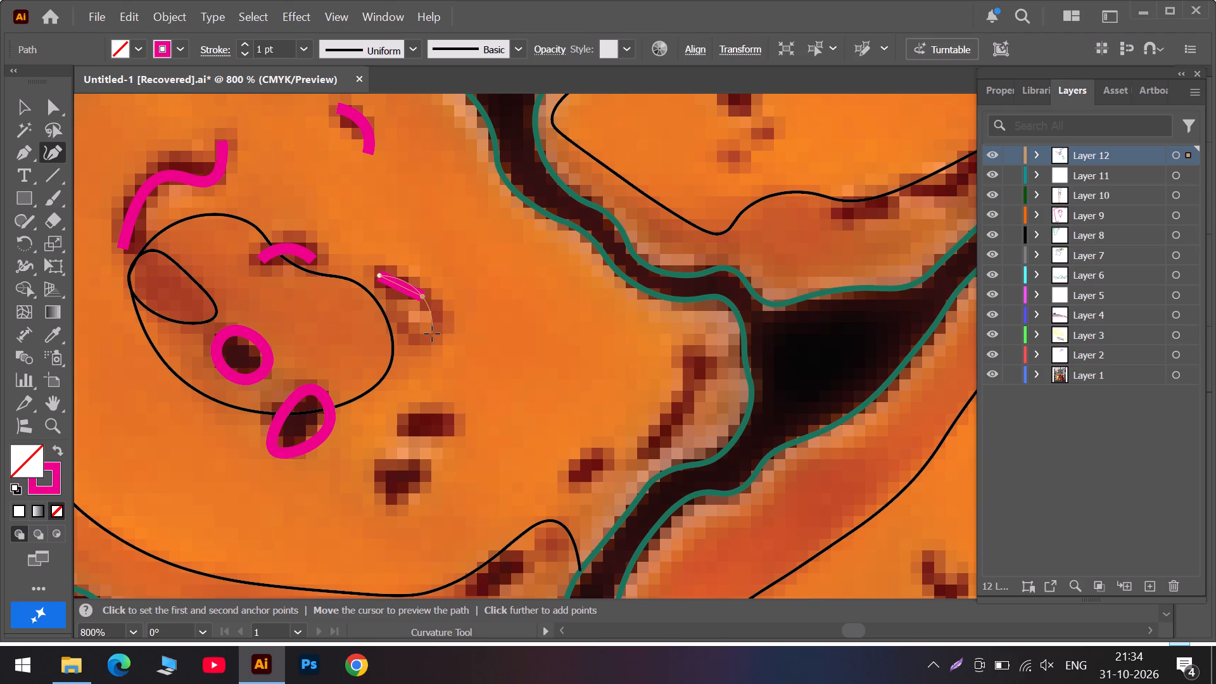
left_click(439, 334)
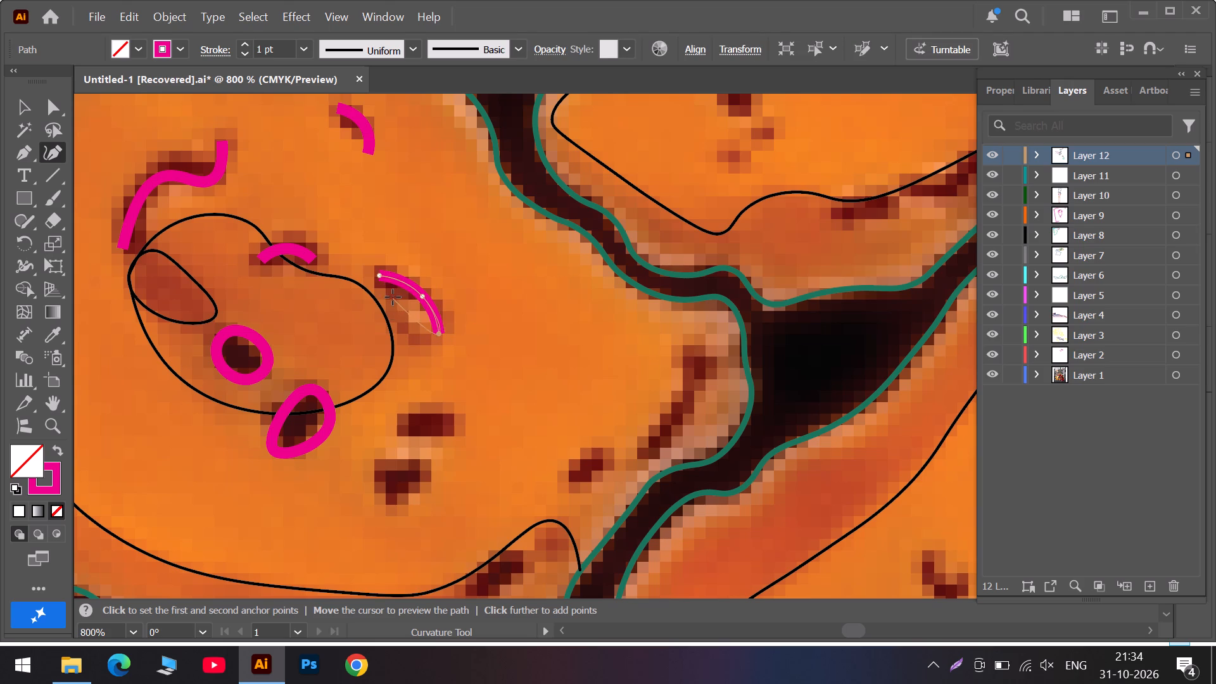
left_click(393, 297)
left_click(376, 273)
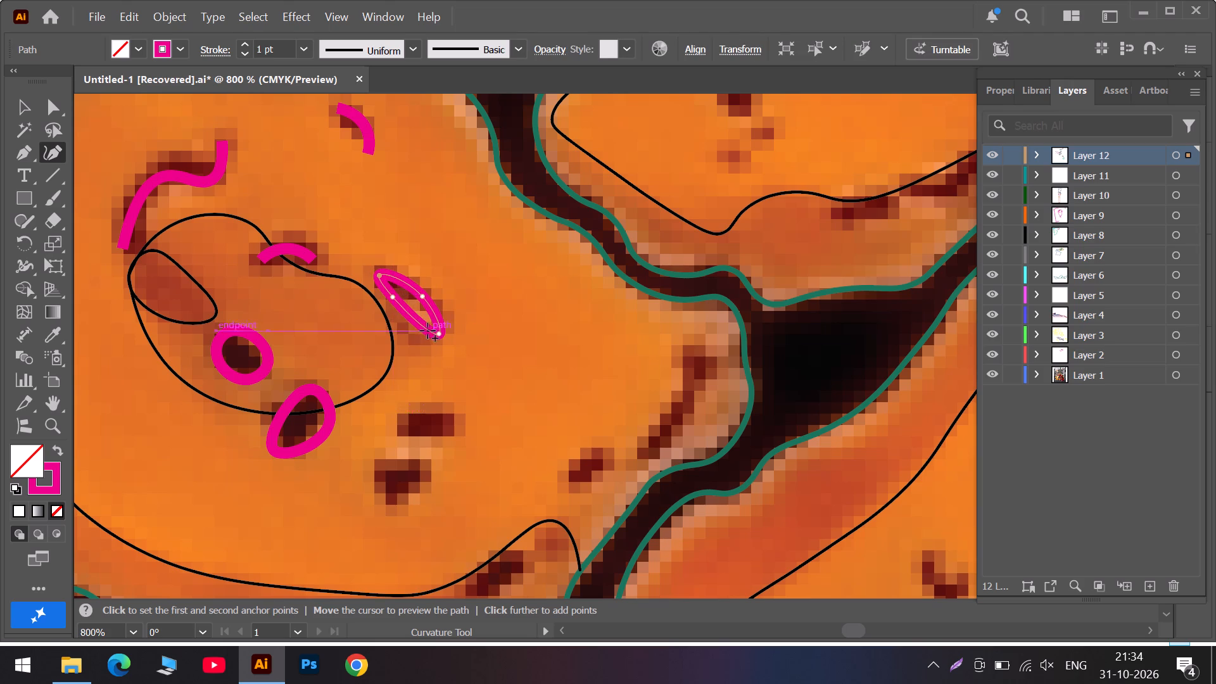
left_click_drag(398, 298, 404, 331)
left_click_drag(392, 295, 386, 298)
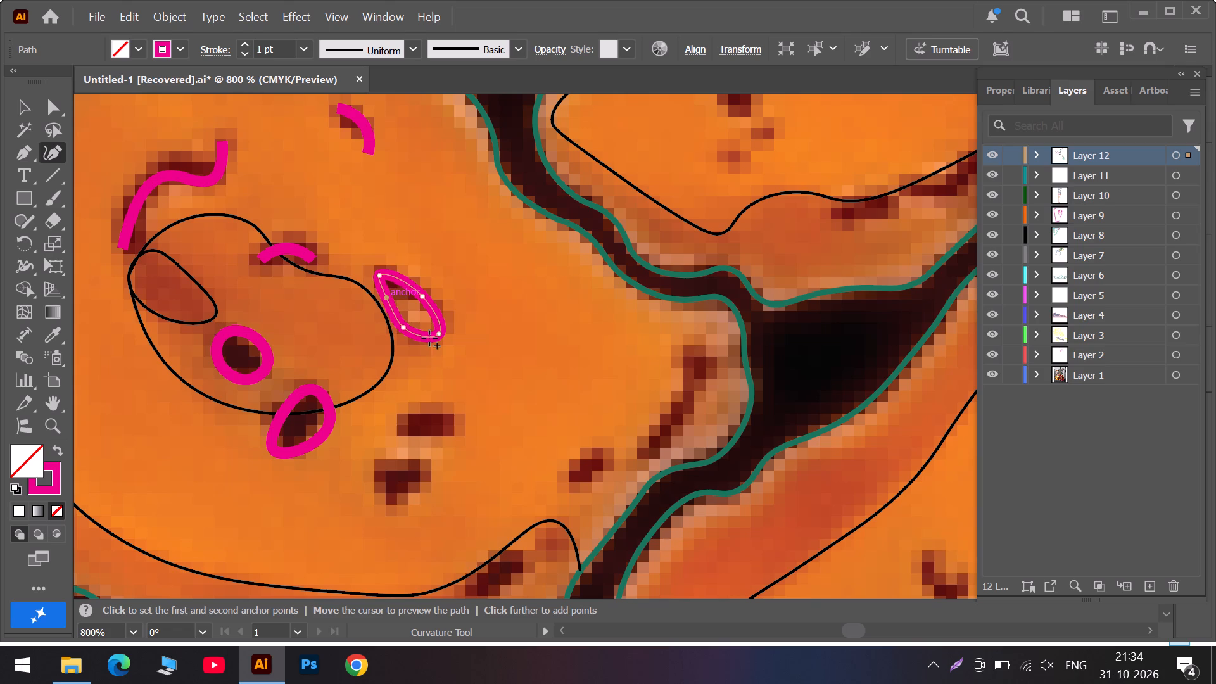
Trace the short horizontal dark mark below the ring-shaped mark as a three-point open curved path.
left_click_drag(400, 427, 407, 427)
left_click(433, 426)
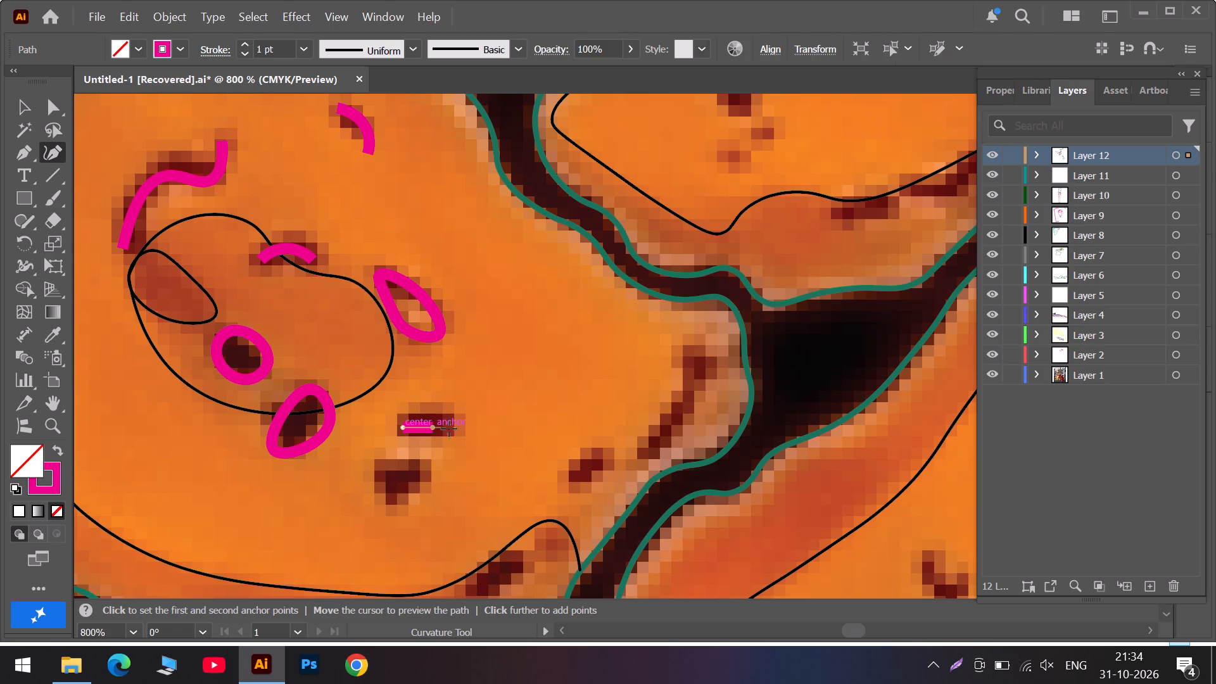
left_click(463, 434)
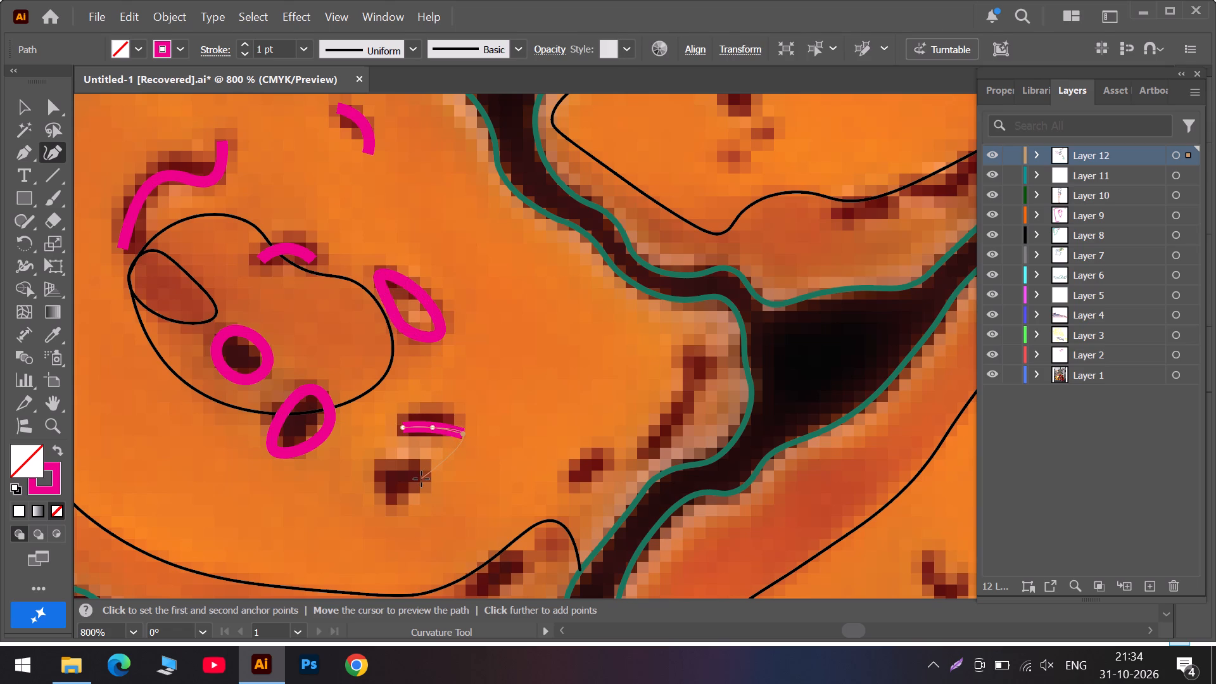
key("Escape")
Trace the dark spot just below the short horizontal mark as a three-point open arch.
left_click(426, 478)
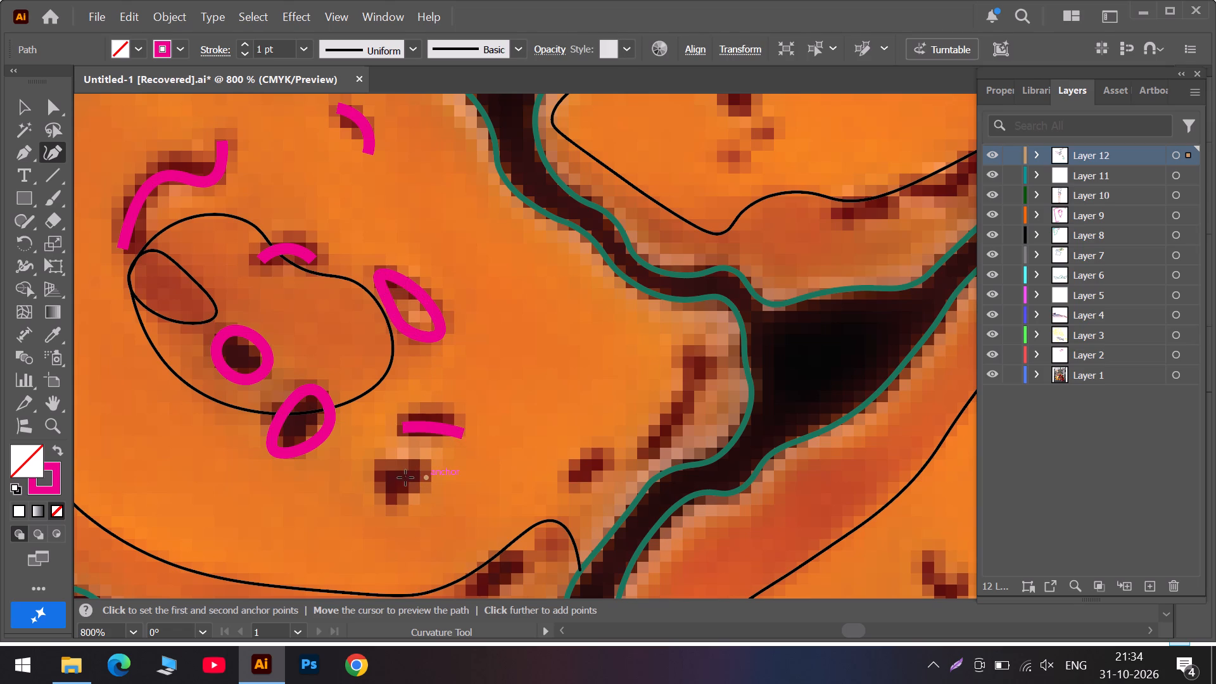
left_click(404, 478)
left_click(386, 497)
key("Escape")
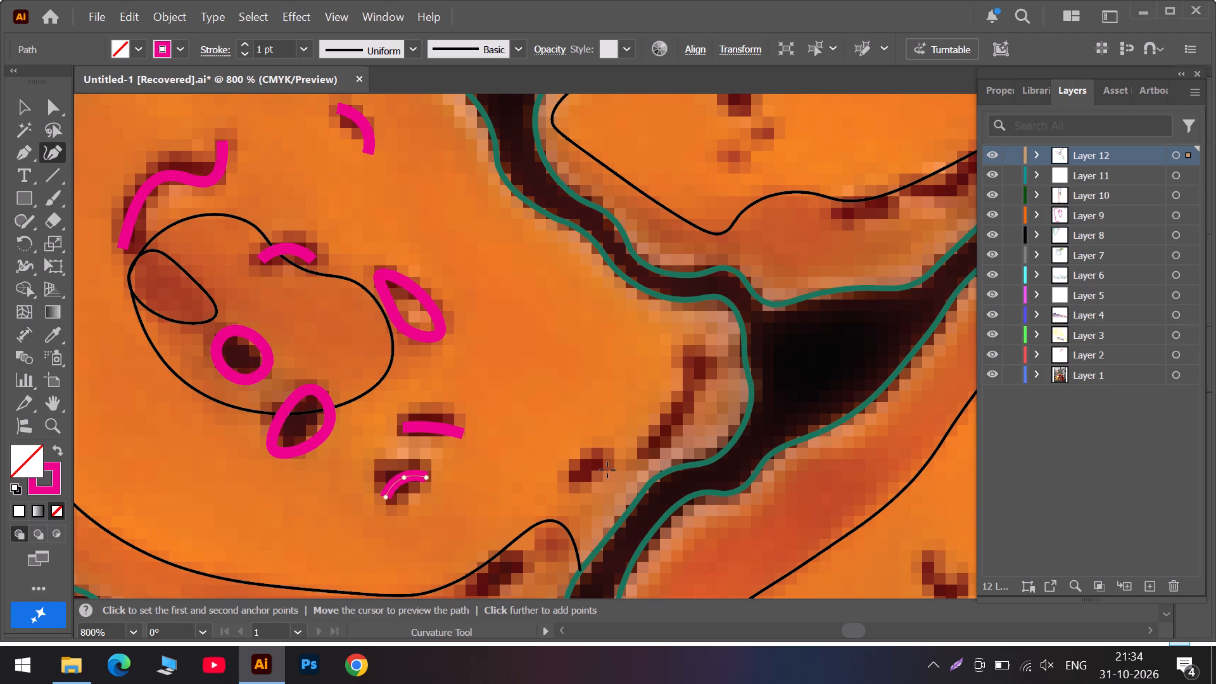
Trace the small slanted dark mark near the round piece's lower-right edge as a three-point open curved path.
left_click(600, 453)
left_click(583, 472)
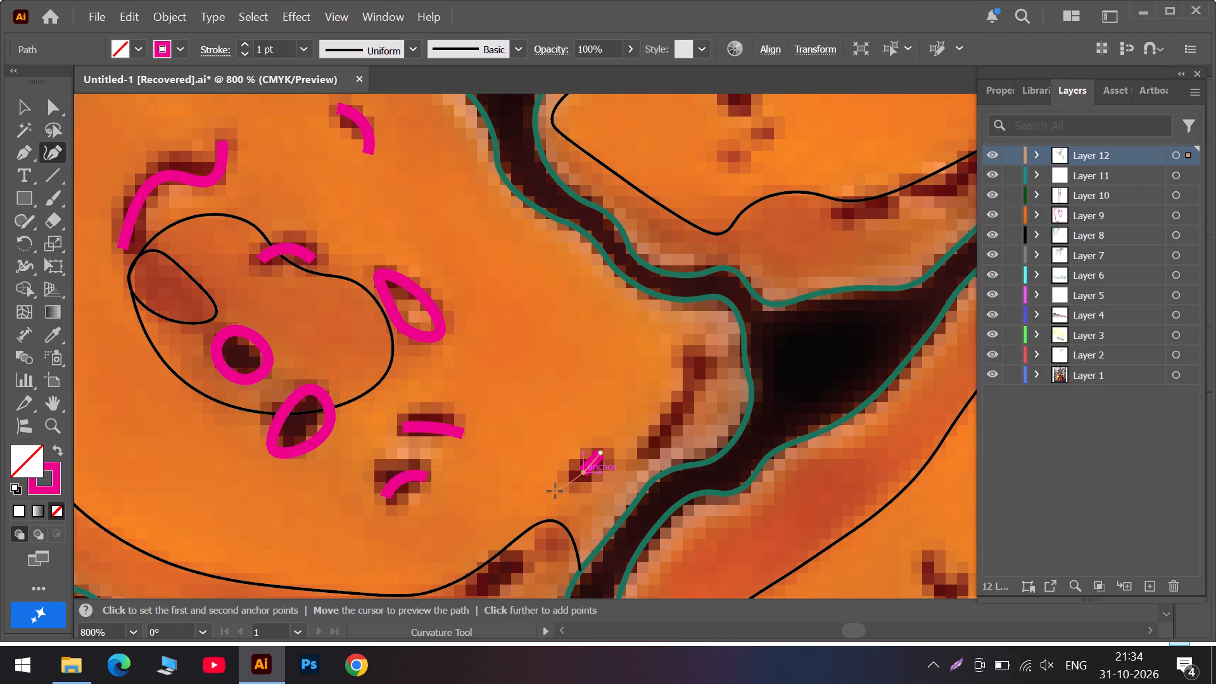
left_click(552, 492)
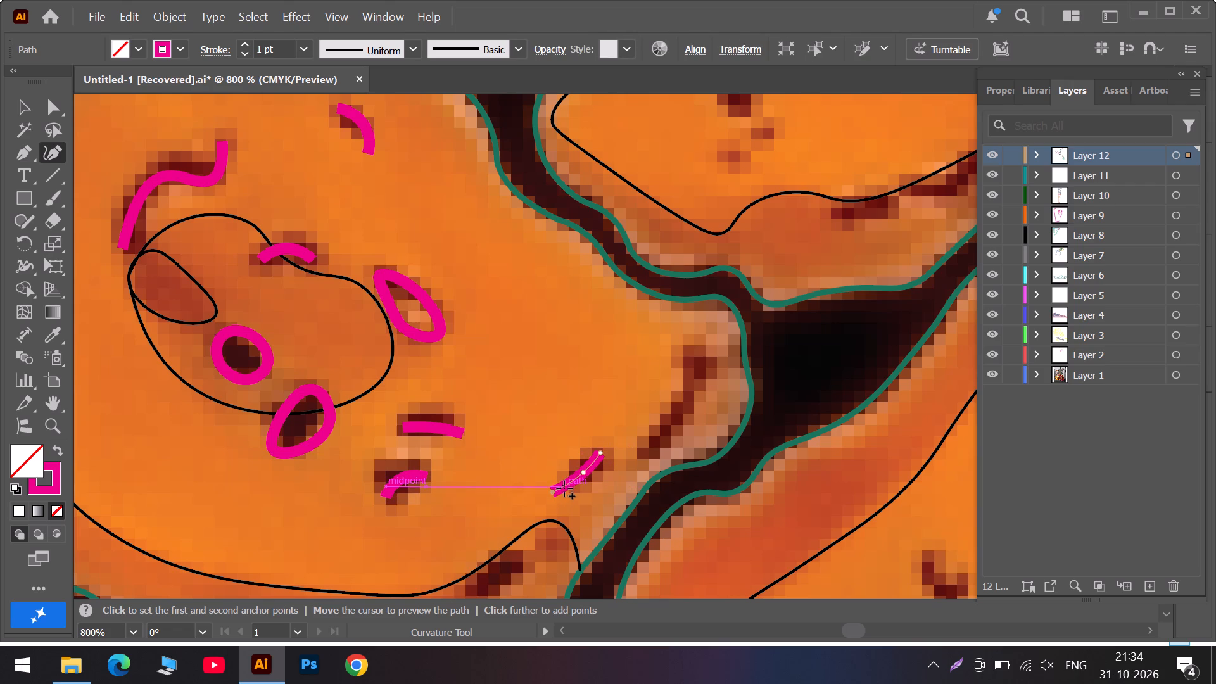
key("Escape")
Trace the long dark crease along the round piece's right edge as a four-point open curved path, bending its lower part to the mark.
left_click(692, 353)
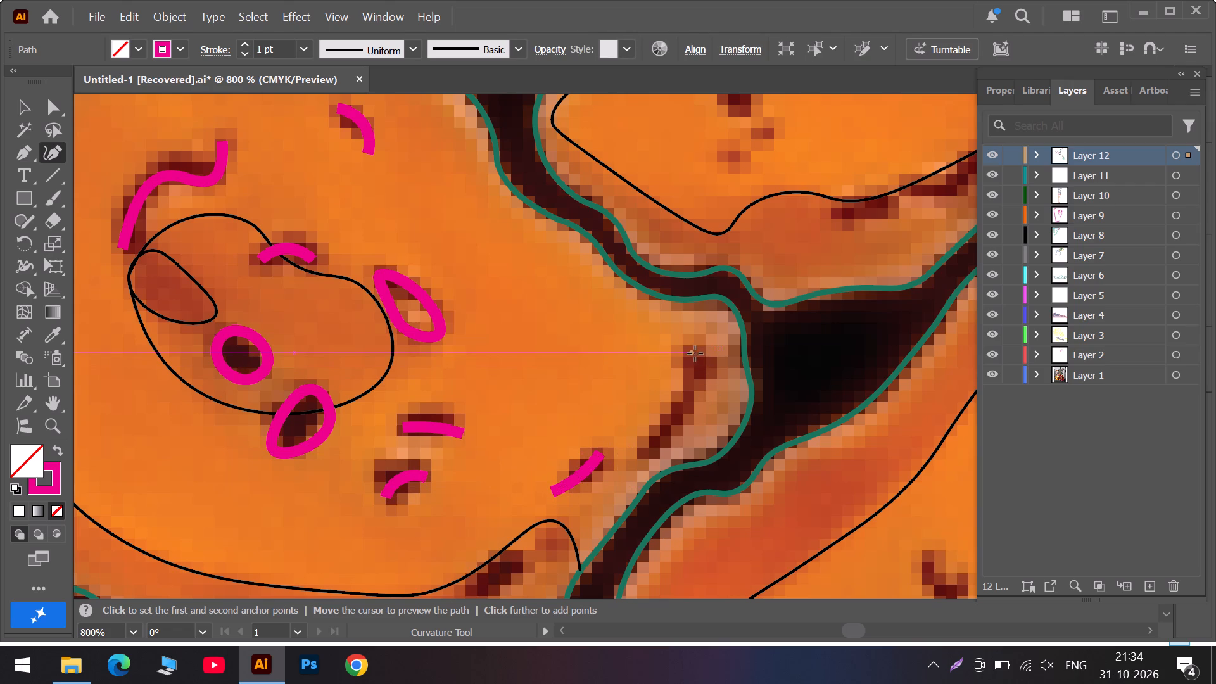
left_click(698, 388)
left_click(645, 448)
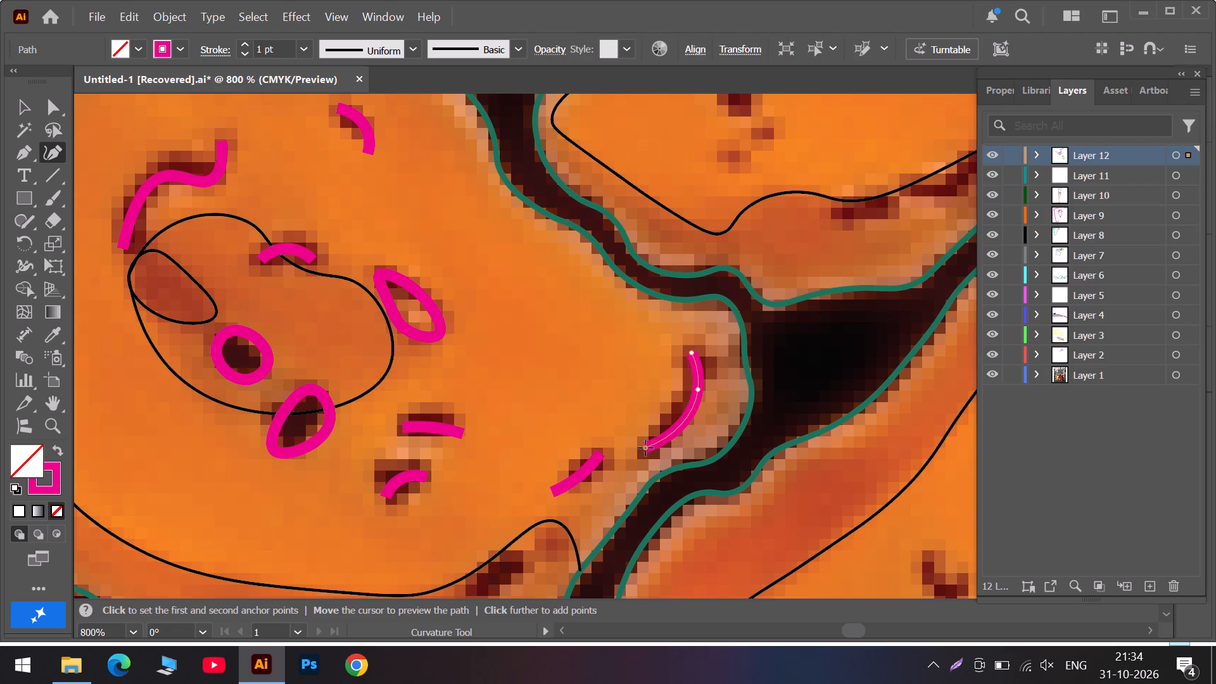
left_click_drag(690, 412, 670, 418)
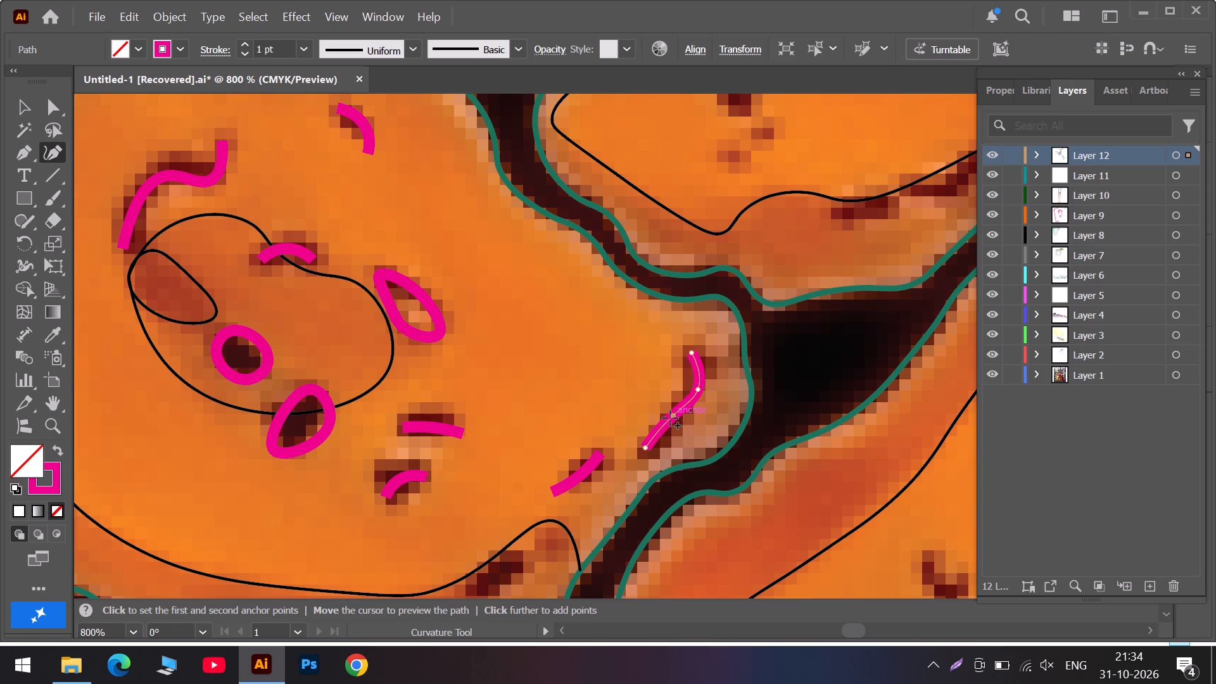
key("Escape")
Trace the slanted dark mark beneath the black shading line at the round piece's lower-right corner as a three-point open curved path.
scroll(653, 455, "down", 7)
scroll(567, 456, "down", 3)
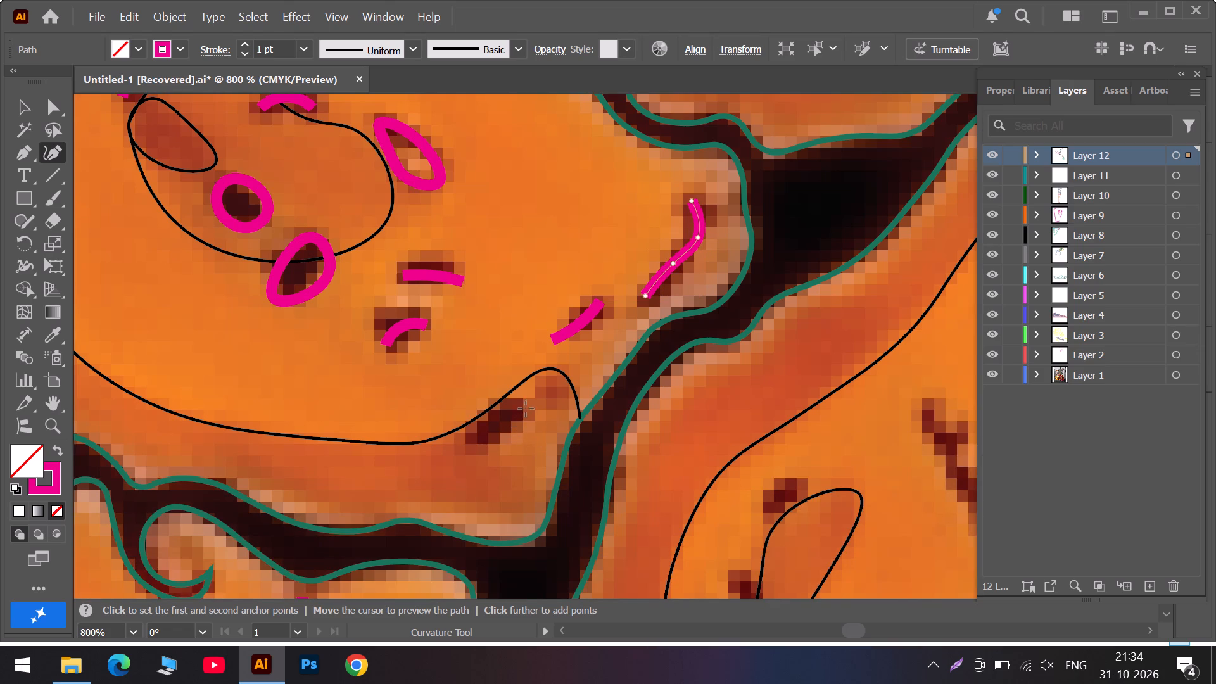
left_click(526, 408)
left_click(495, 423)
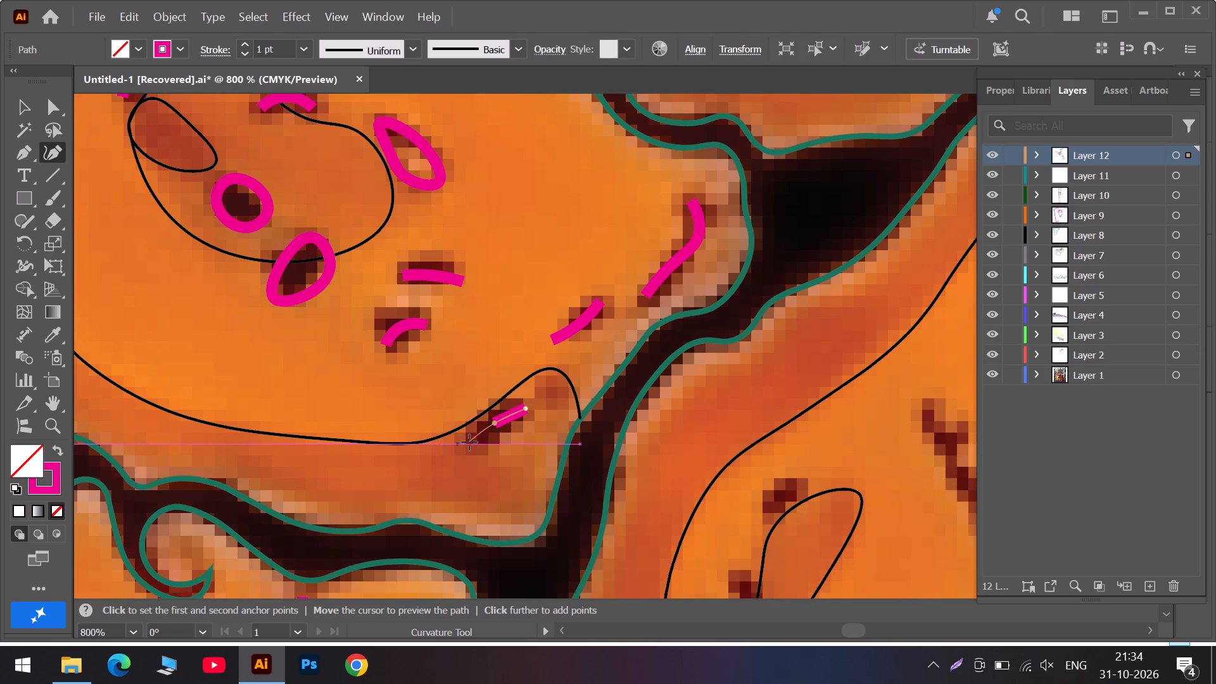
left_click(471, 442)
key("Escape")
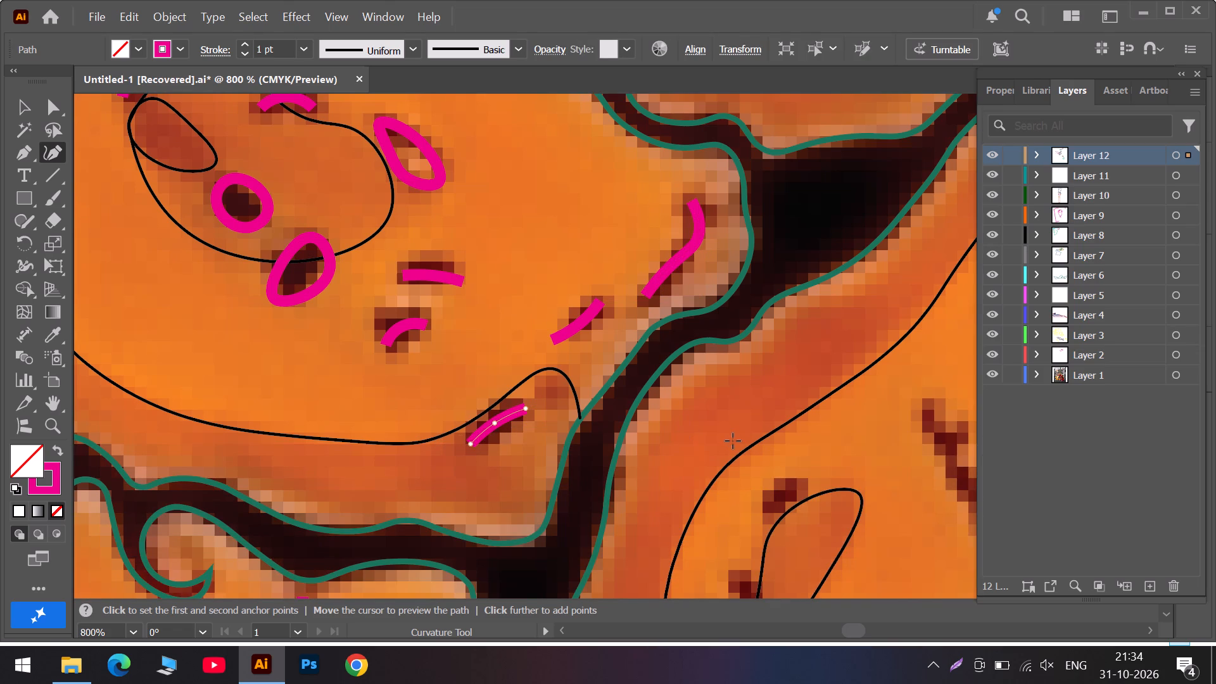
Trace down and back up around the long dark crease near the large upper piece's left edge with a seven-point curved path.
scroll(733, 441, "down", 3, "alt")
scroll(731, 416, "up", 6)
scroll(469, 322, "up", 7)
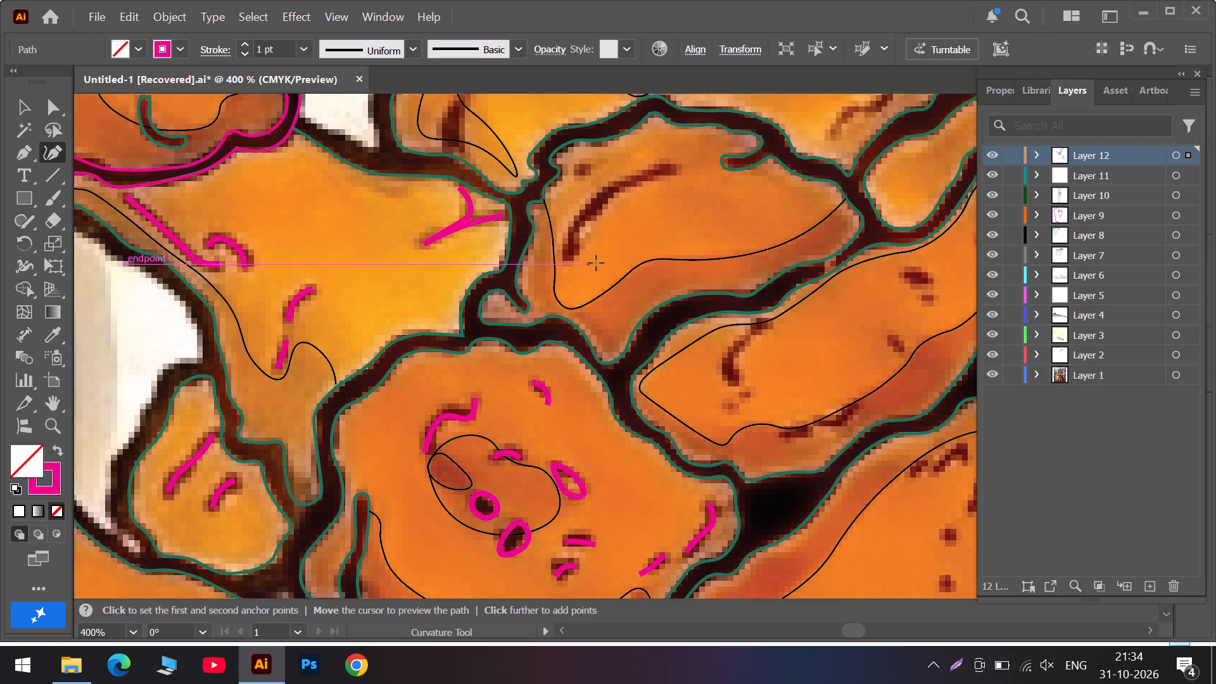
scroll(624, 256, "up", 11)
scroll(434, 209, "up", 6)
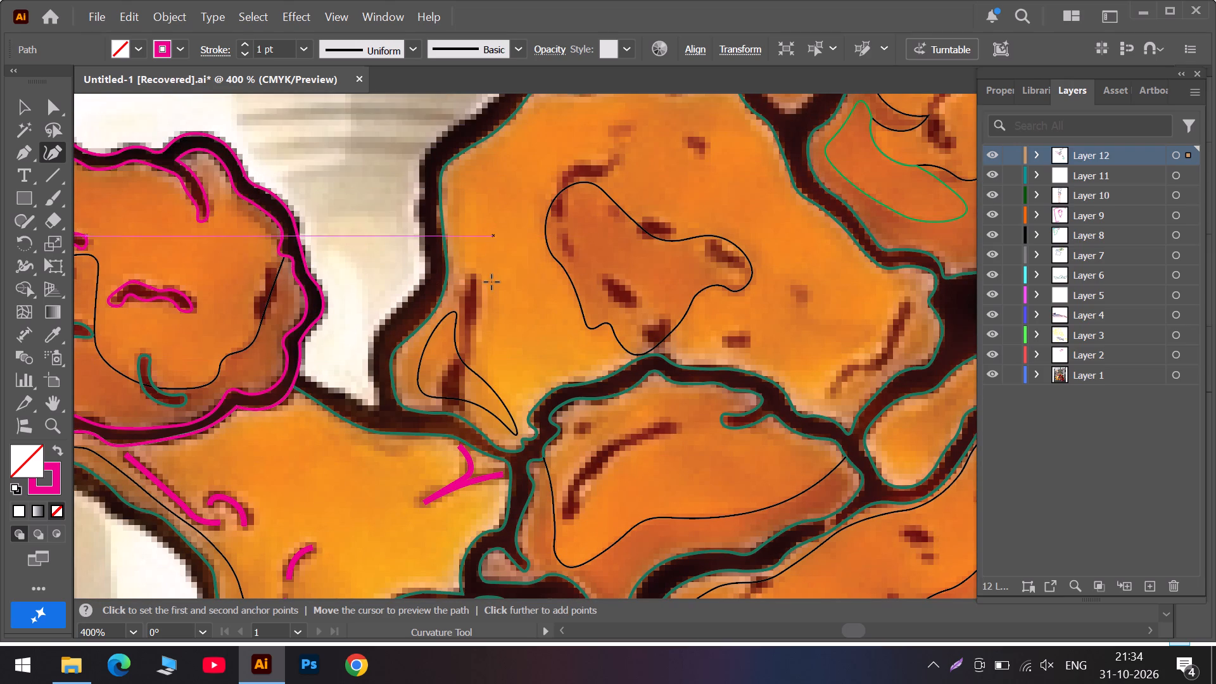
left_click(474, 285)
left_click(471, 312)
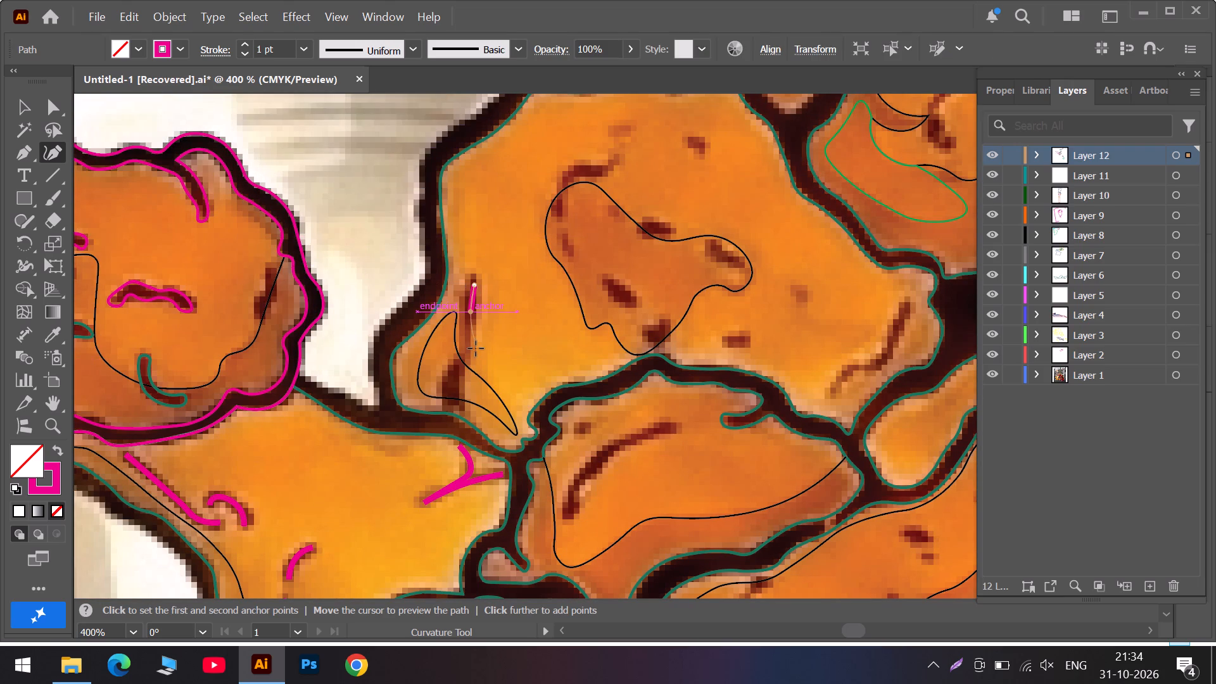
left_click(469, 355)
left_click(450, 382)
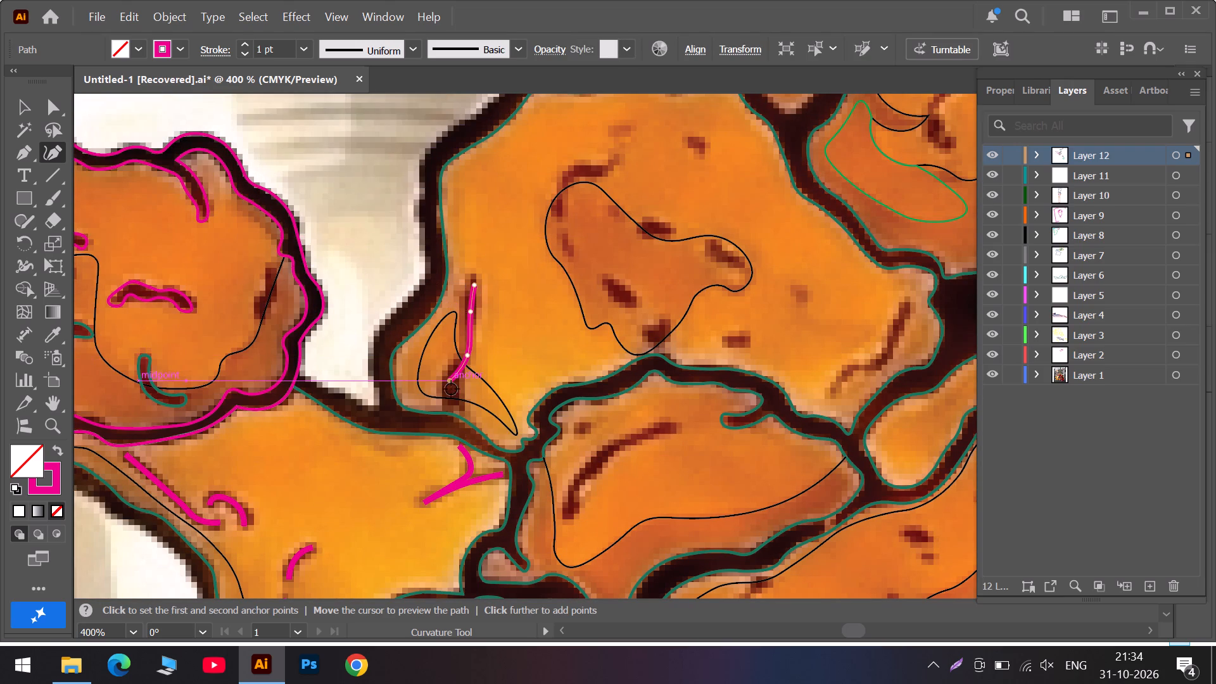
left_click(459, 411)
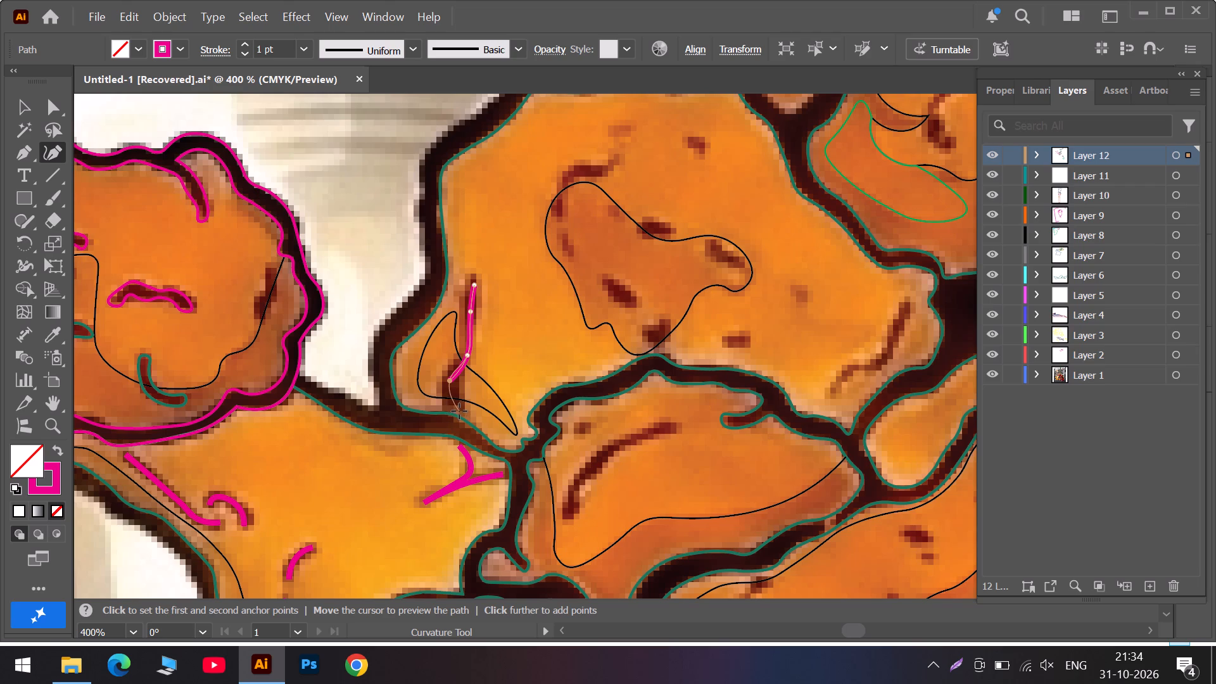
left_click(462, 381)
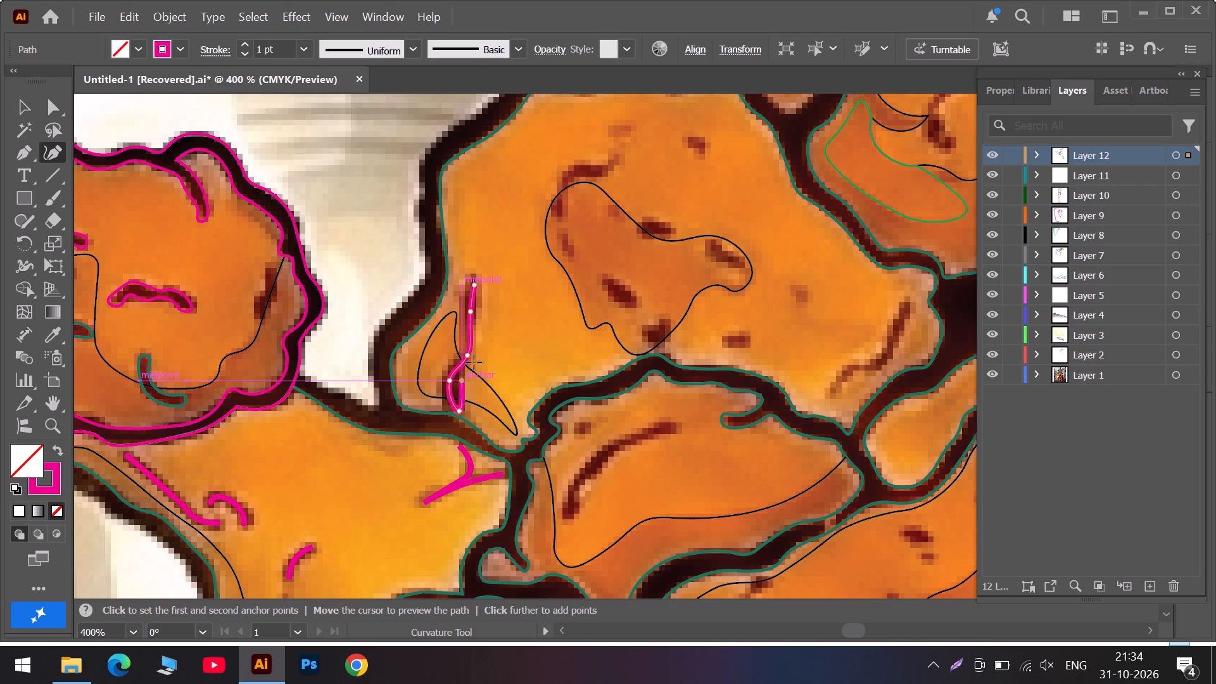
left_click(481, 351)
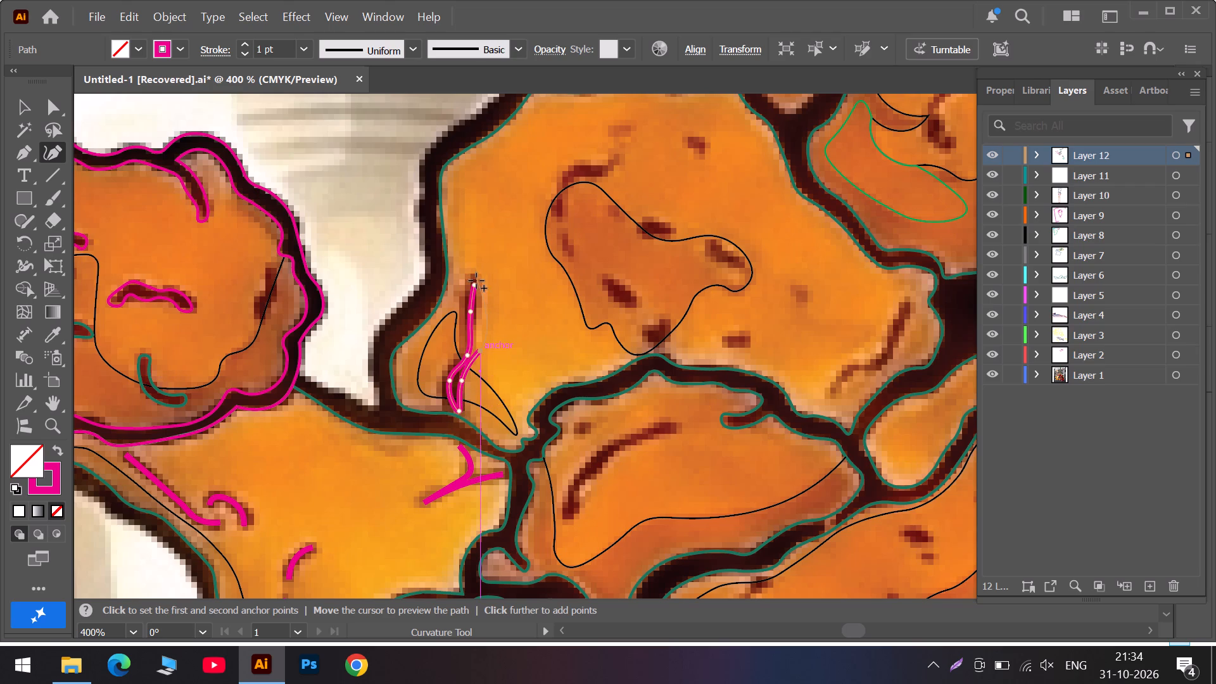
Finish the crease outline near the large upper piece's left edge at its top end and reposition its lowest point at the crease's lower tip.
left_click(475, 282)
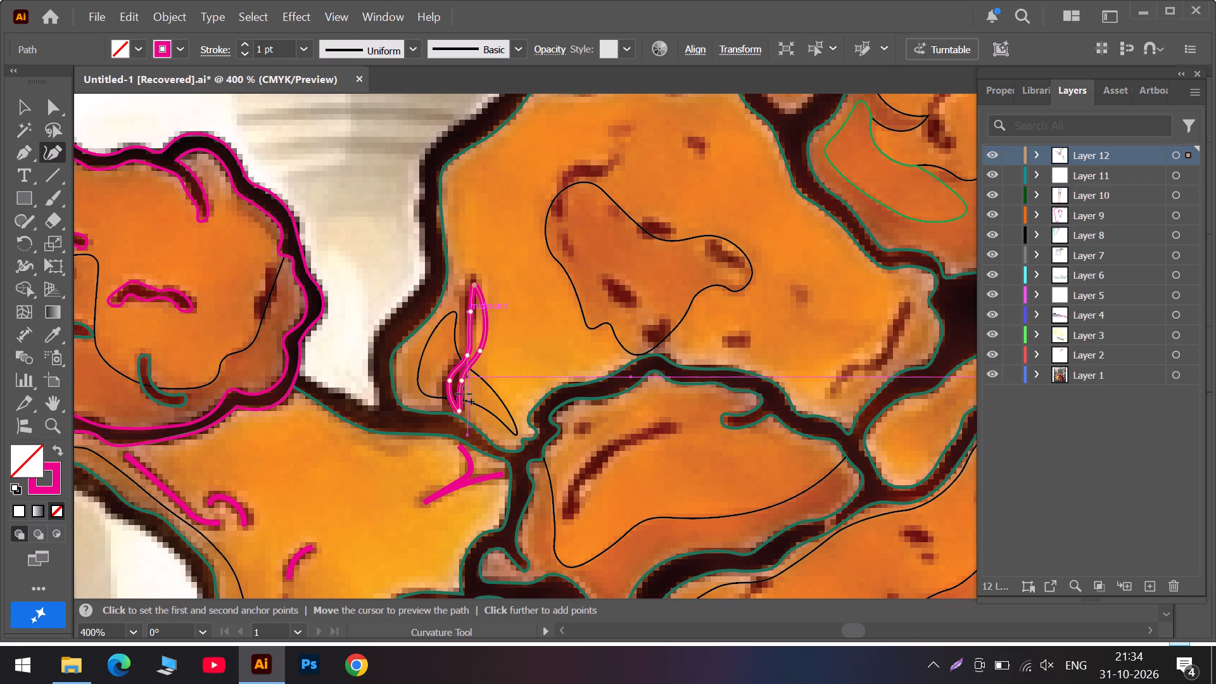
left_click_drag(460, 411, 461, 410)
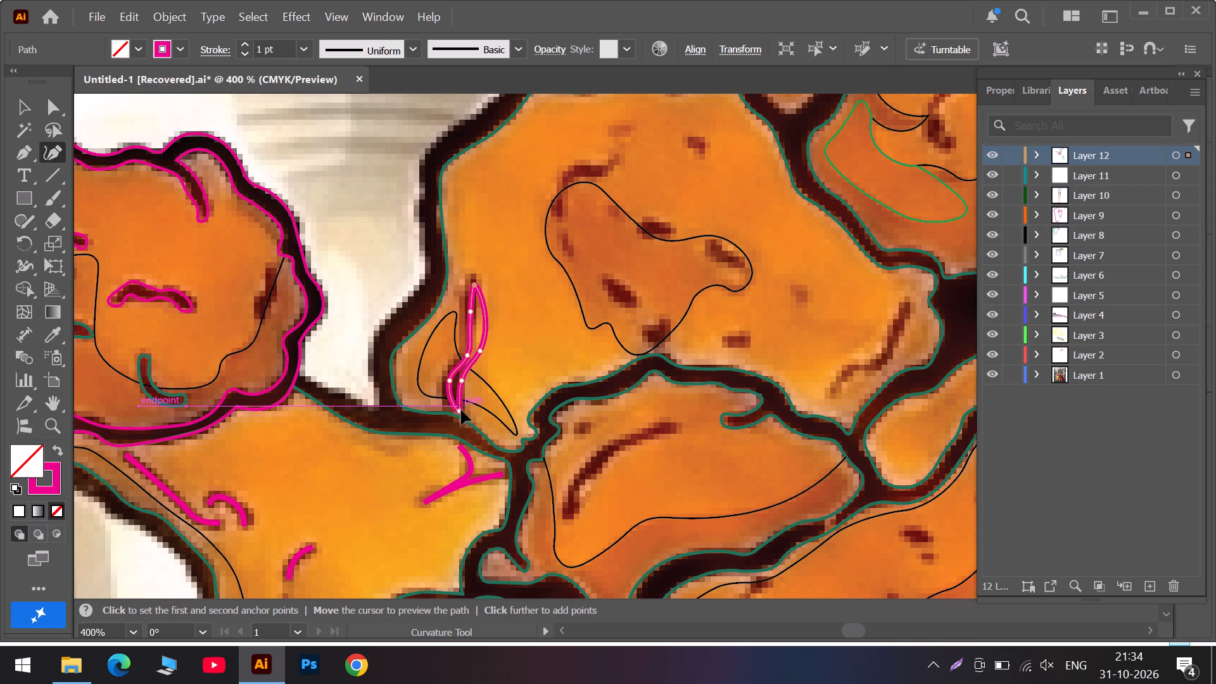
left_click_drag(461, 410, 480, 392)
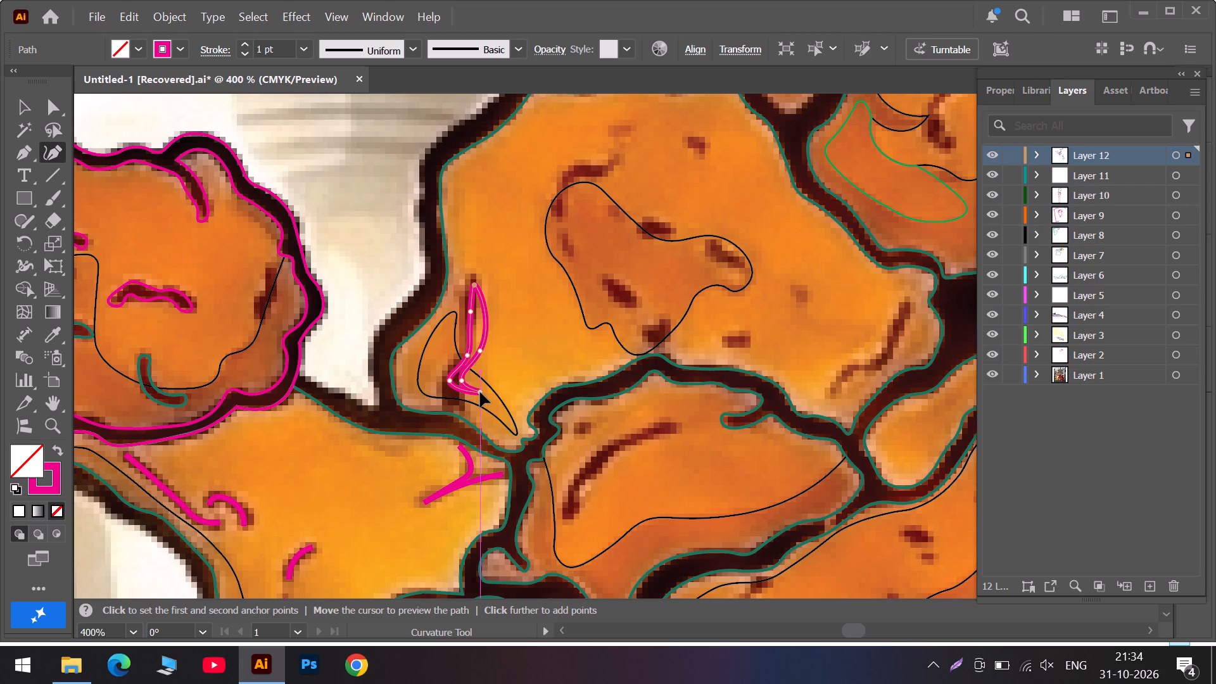
left_click_drag(480, 392, 461, 405)
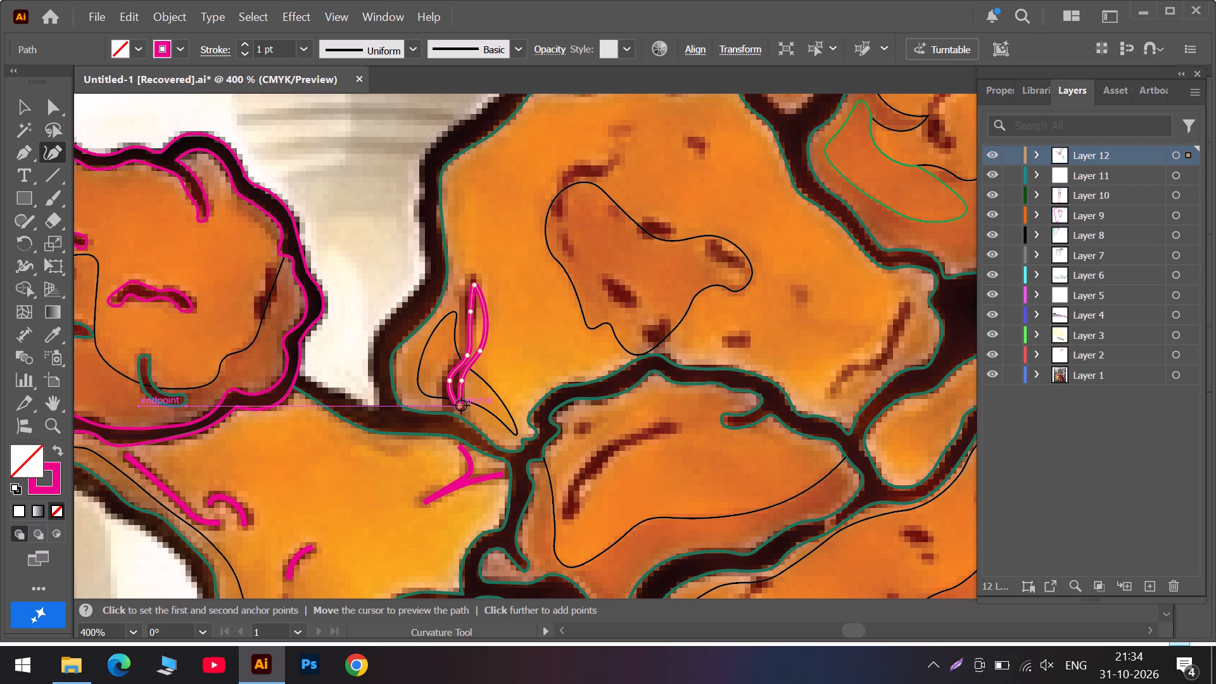
key("Escape")
Draw a short three-point open curved path over the faint mark near the large upper piece's top edge.
scroll(609, 168, "up", 4)
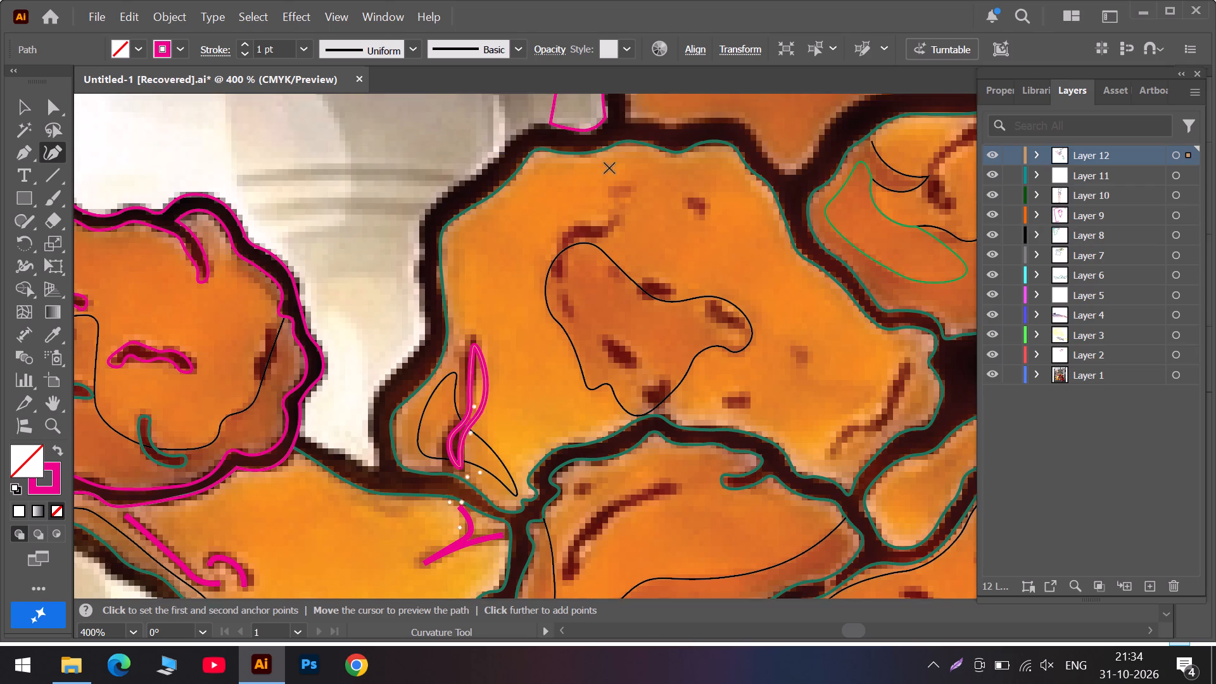
scroll(609, 168, "up", 1)
left_click(611, 203)
left_click(631, 201)
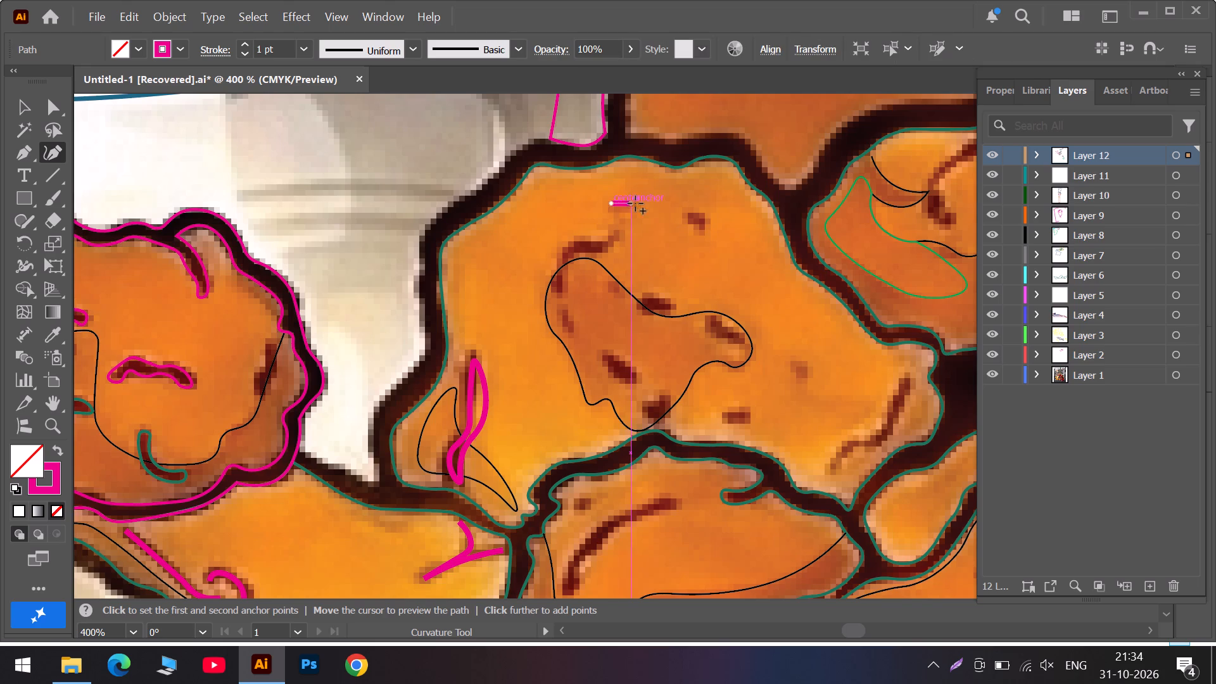
left_click(643, 209)
key("Escape")
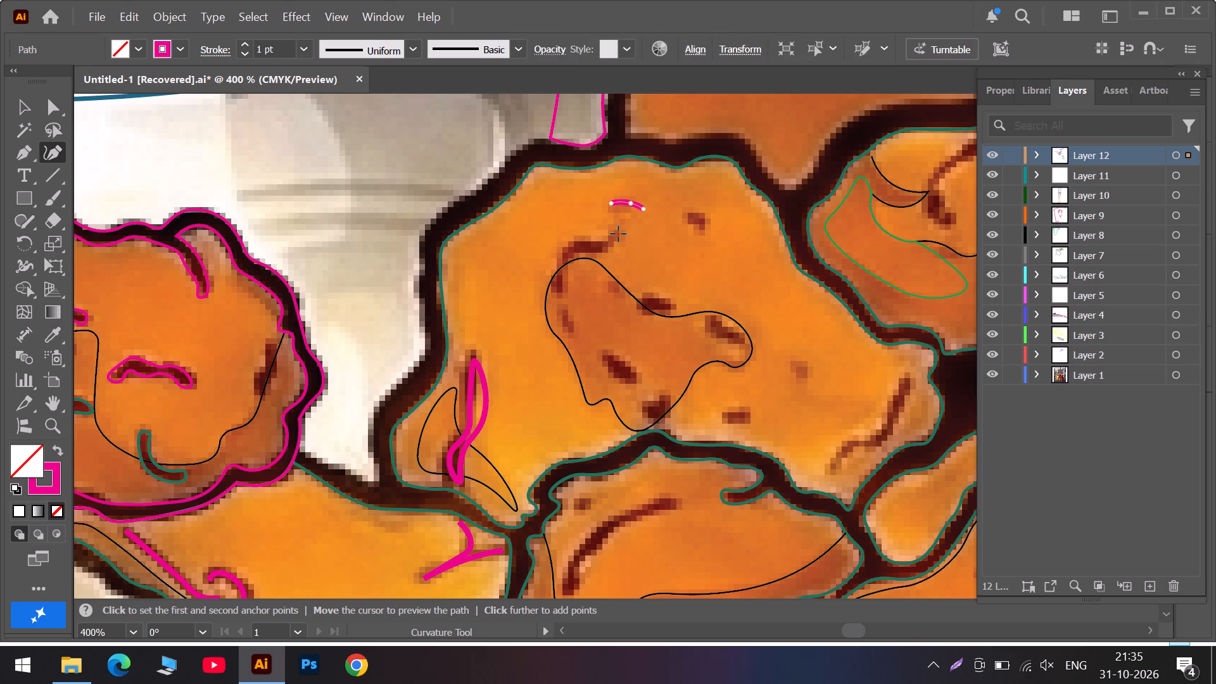
Trace the bent dark crease above the black shading outline's upper-left lobe as a four-point open curved path.
left_click(618, 234)
left_click(601, 244)
left_click(578, 249)
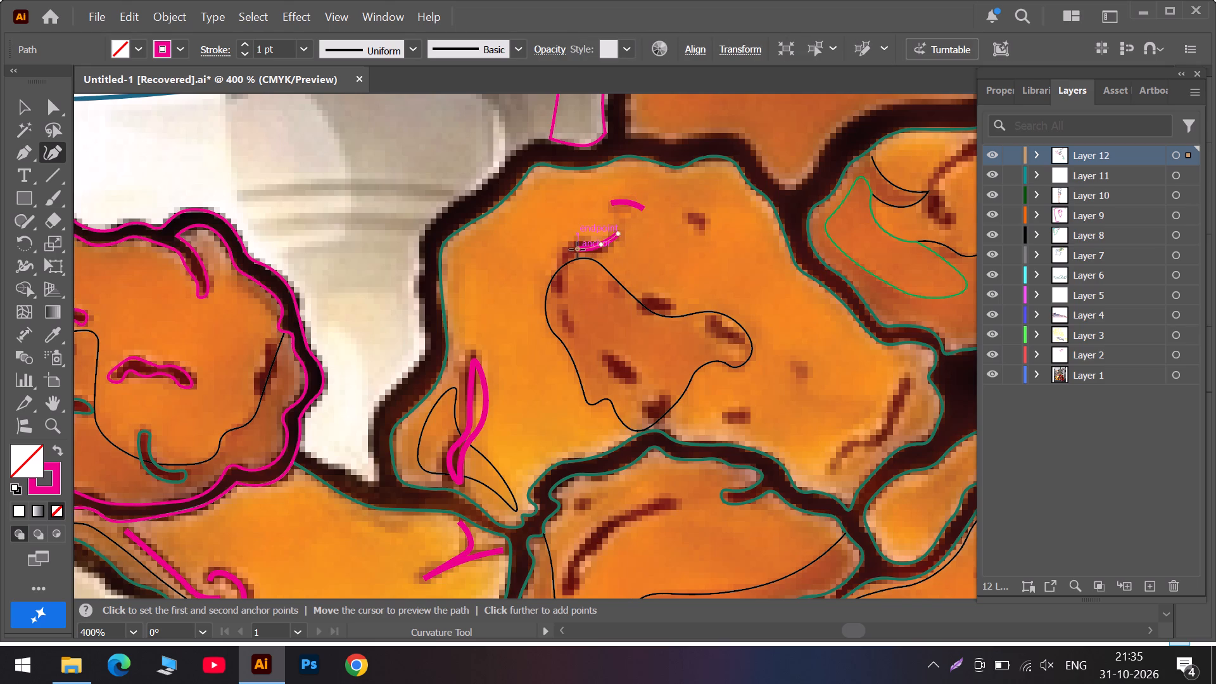
left_click(556, 292)
key("Escape")
Trace the small dark mark in the upper middle of the large piece as a three-point open path curving downward.
left_click(695, 217)
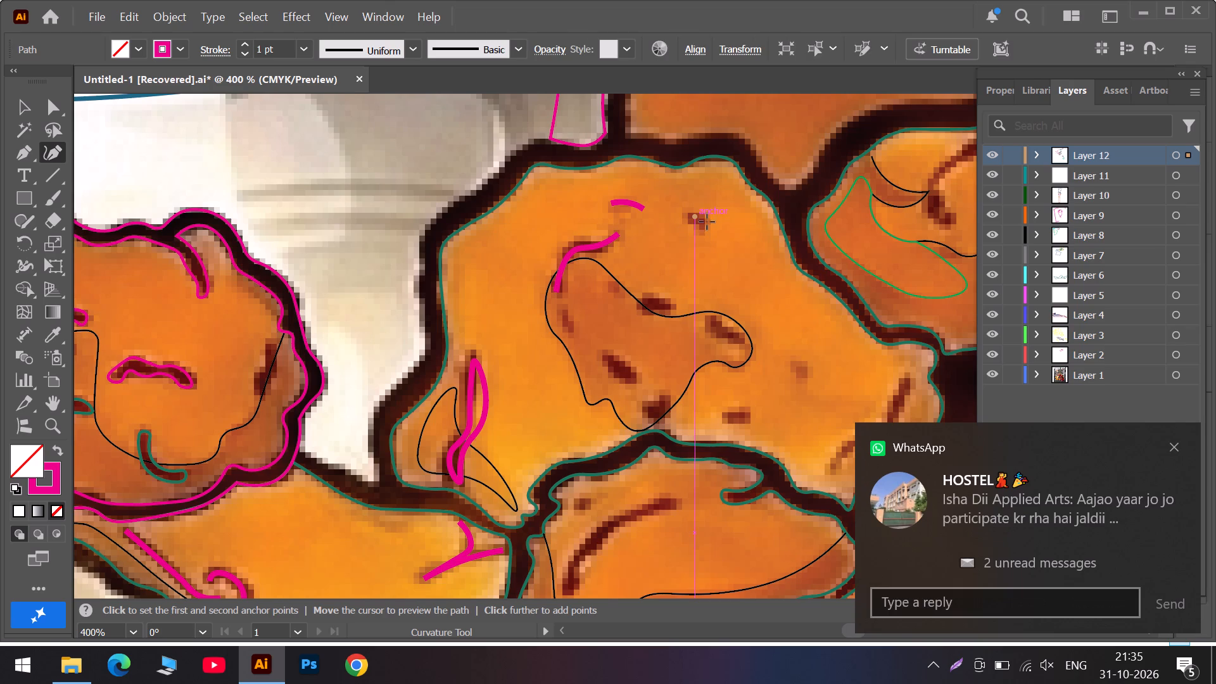
left_click(707, 223)
left_click(706, 237)
key("Escape")
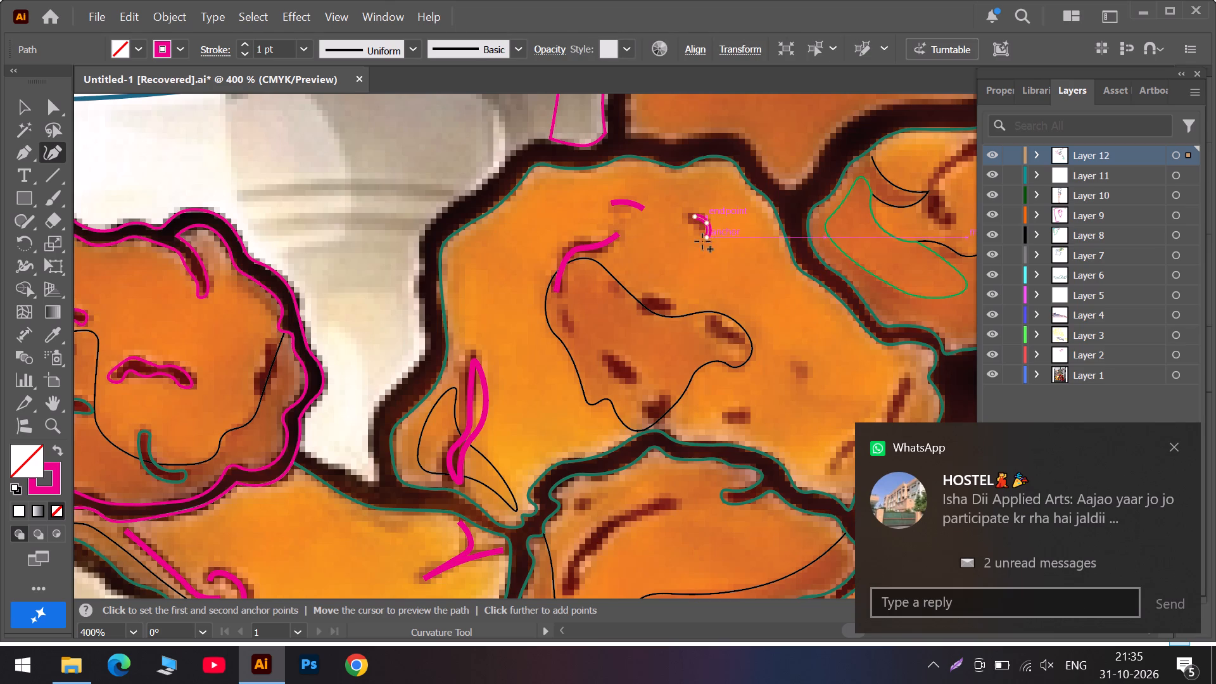
Trace the dark mark in the black shading outline's right lobe as a three-point open curved path extending just past the outline.
scroll(698, 294, "down", 3)
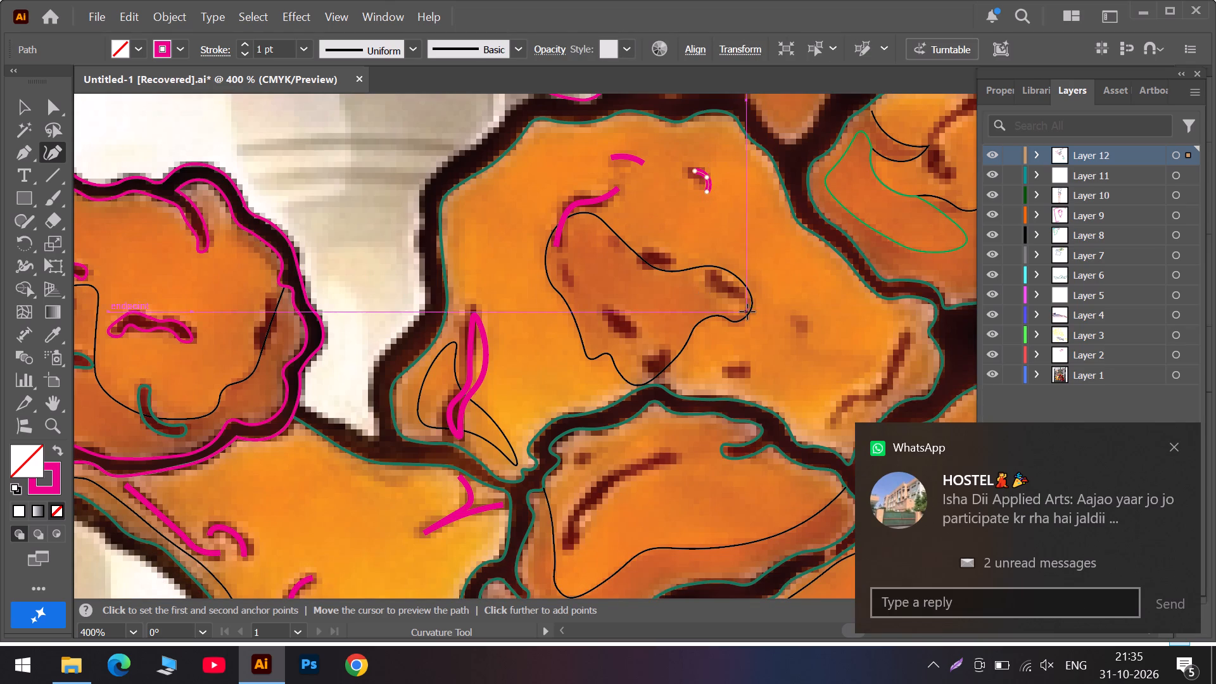
left_click(713, 277)
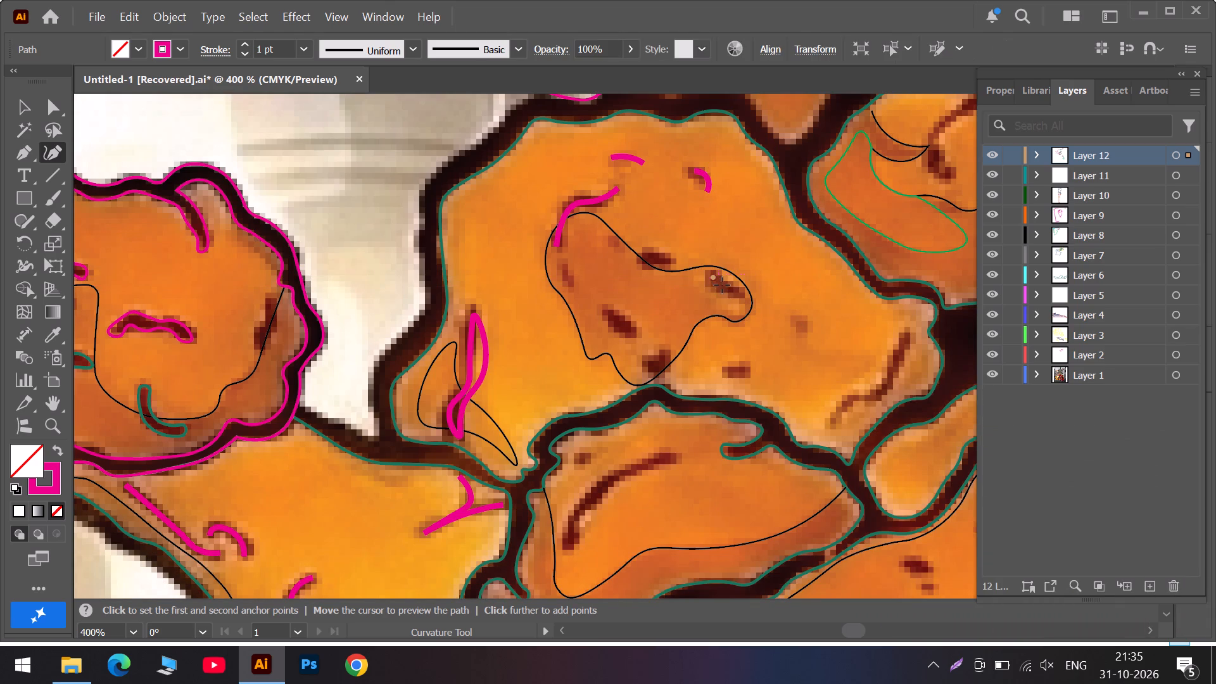
left_click(722, 286)
left_click(759, 293)
key("Escape")
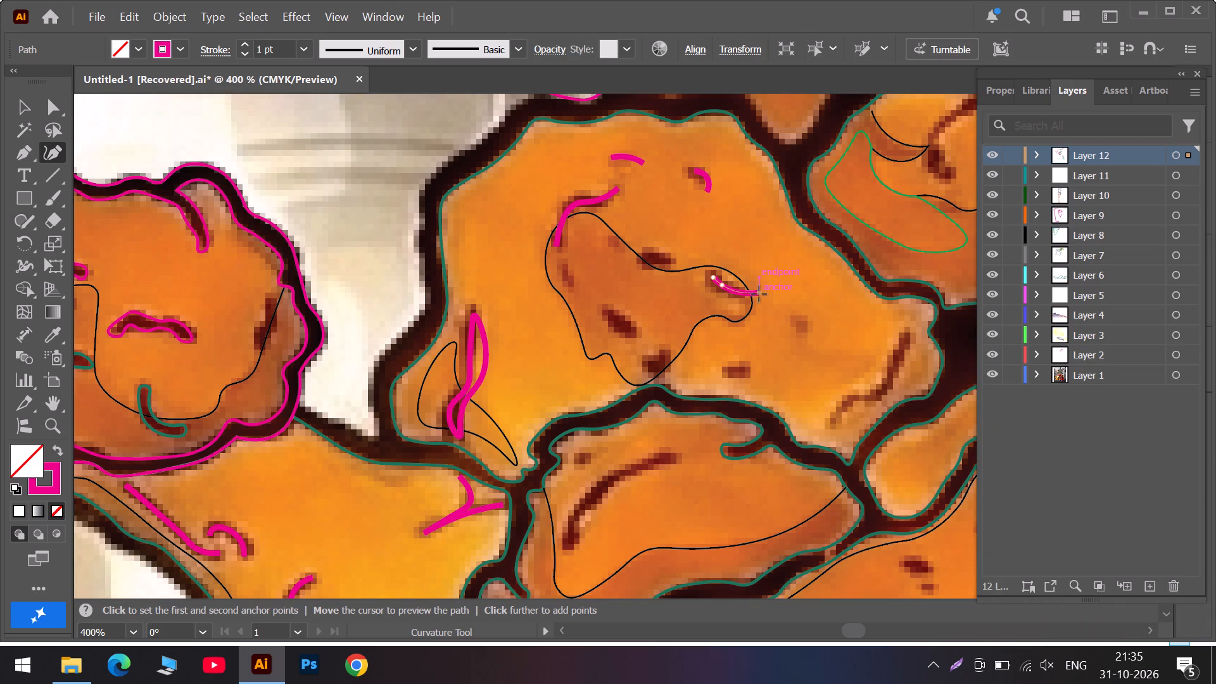
Trace the long stepped crease near the large piece's lower-right edge, from top to bottom, as a five-point open curved path.
left_click(909, 333)
left_click(891, 367)
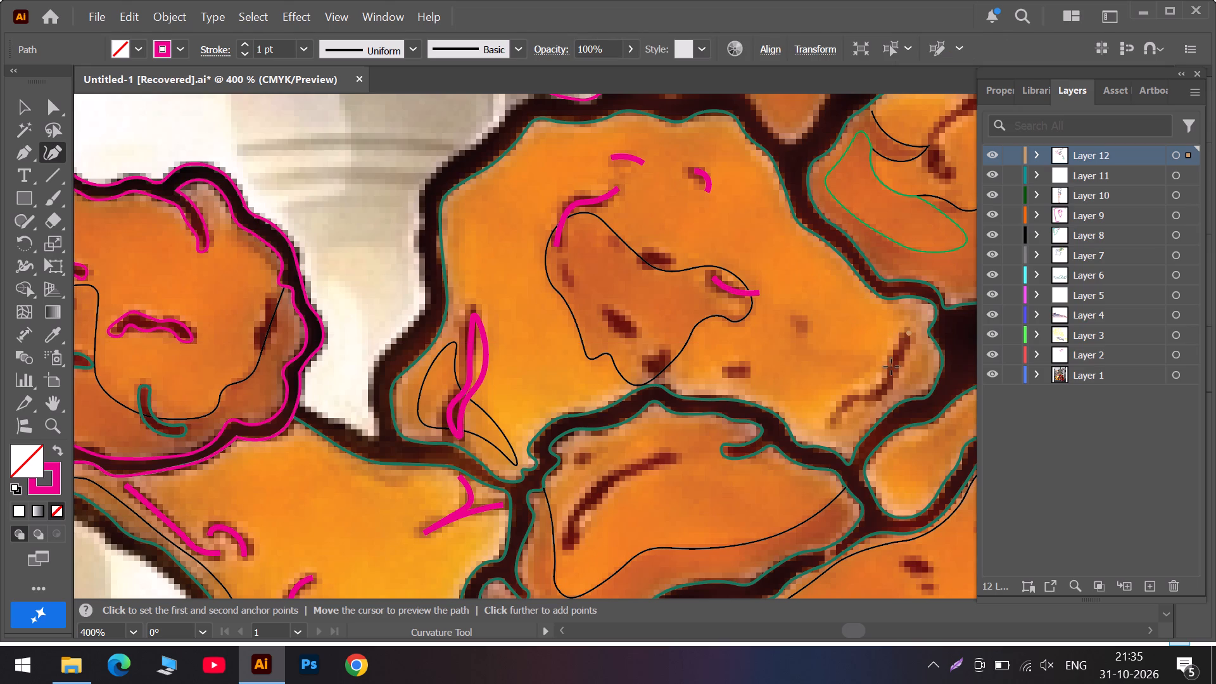
left_click(872, 396)
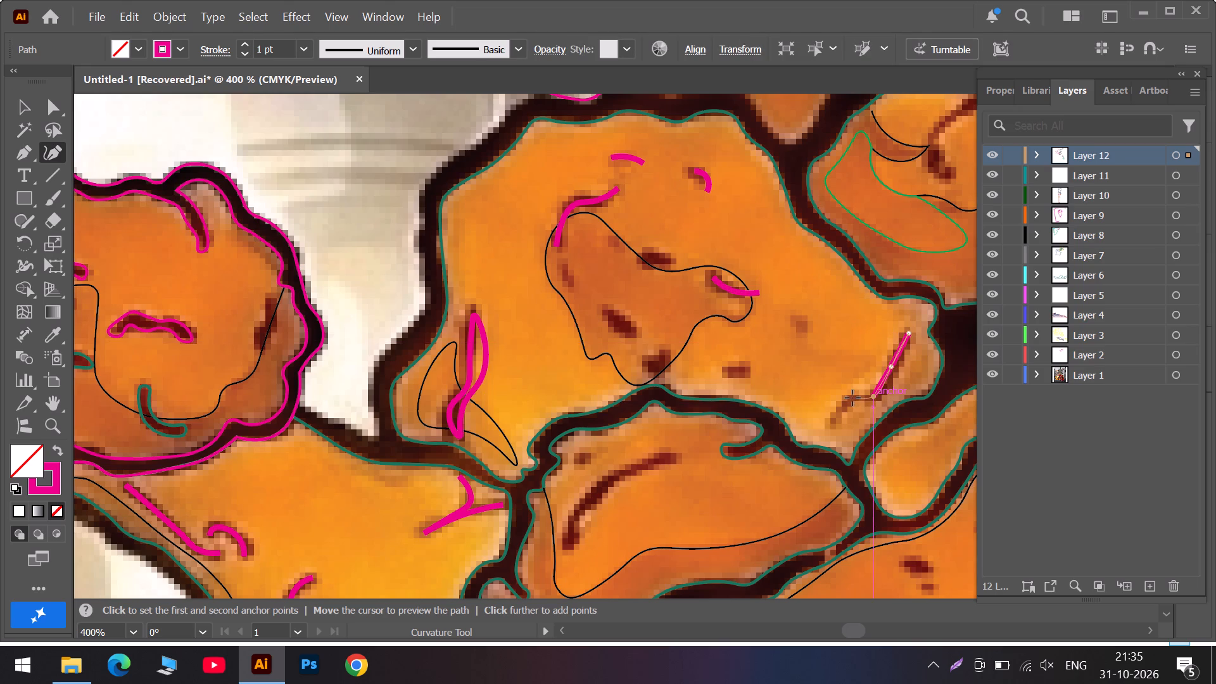
left_click(852, 398)
left_click(837, 427)
key("Escape")
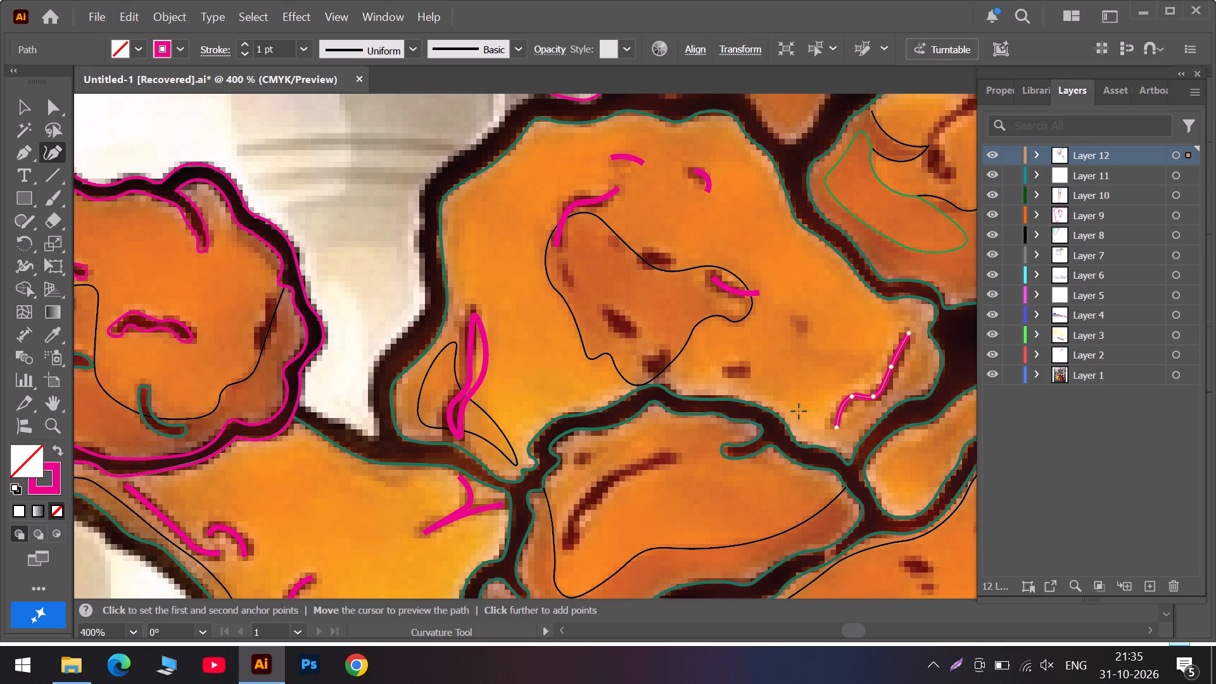
Trace the slanted dark mark in the lower middle of the black shading outline as a three-point open curved path.
left_click_drag(606, 309, 612, 308)
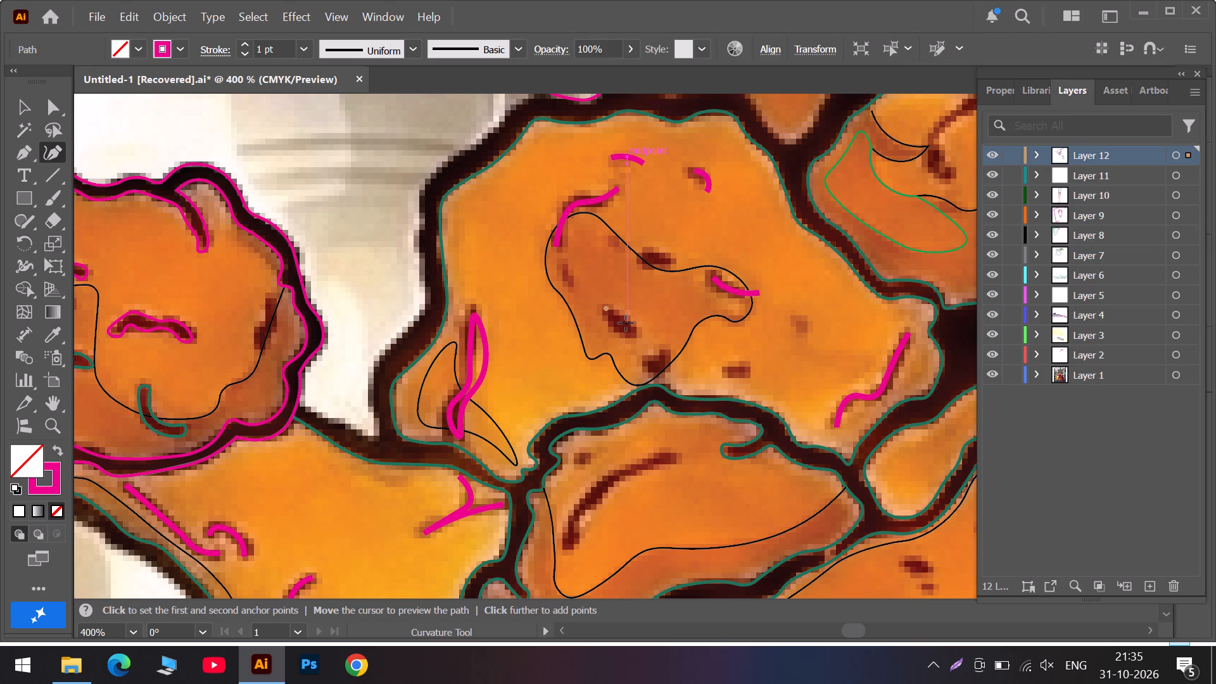
left_click(623, 323)
left_click(642, 335)
key("Escape")
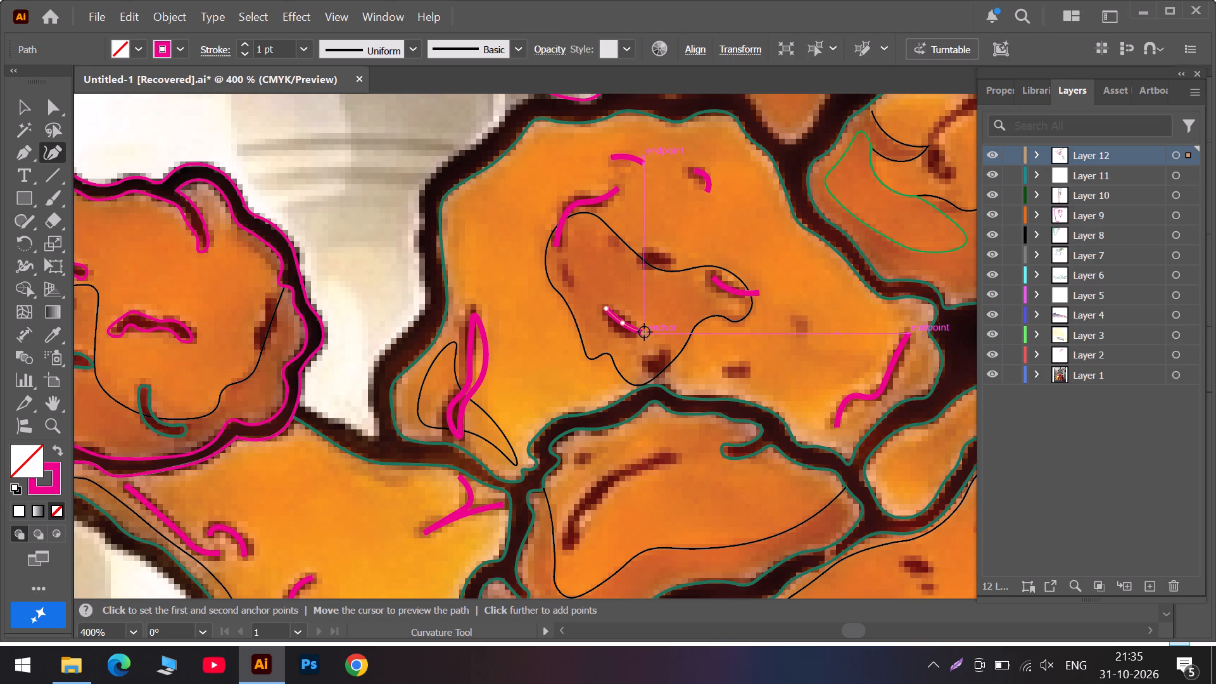
Trace the short dark mark on the black shading outline's upper edge as an open curved path.
left_click(647, 250)
left_click(673, 256)
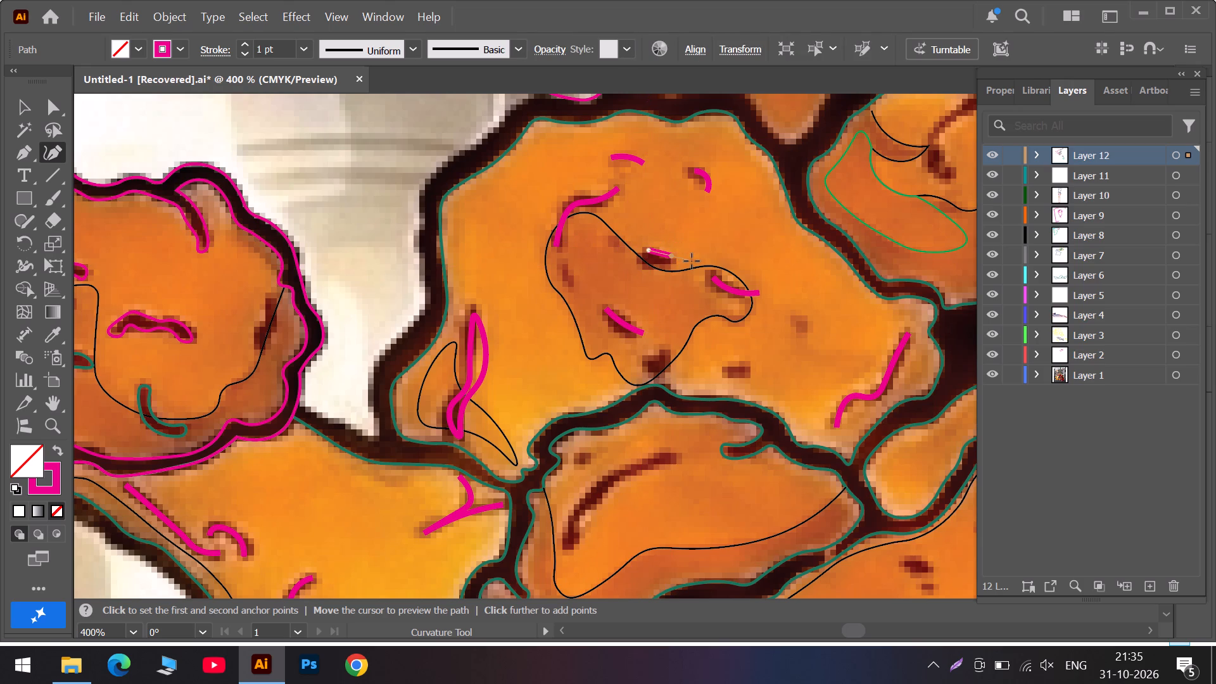
Complete the three-point open path over the small dark mark on the upper edge of the large upper piece's shading outline.
left_click(692, 251)
key("Escape")
Trace the long curved dark crease in the middle piece below the large upper piece as a four-point open path, bending its lower part to the mark.
scroll(639, 336, "down", 6)
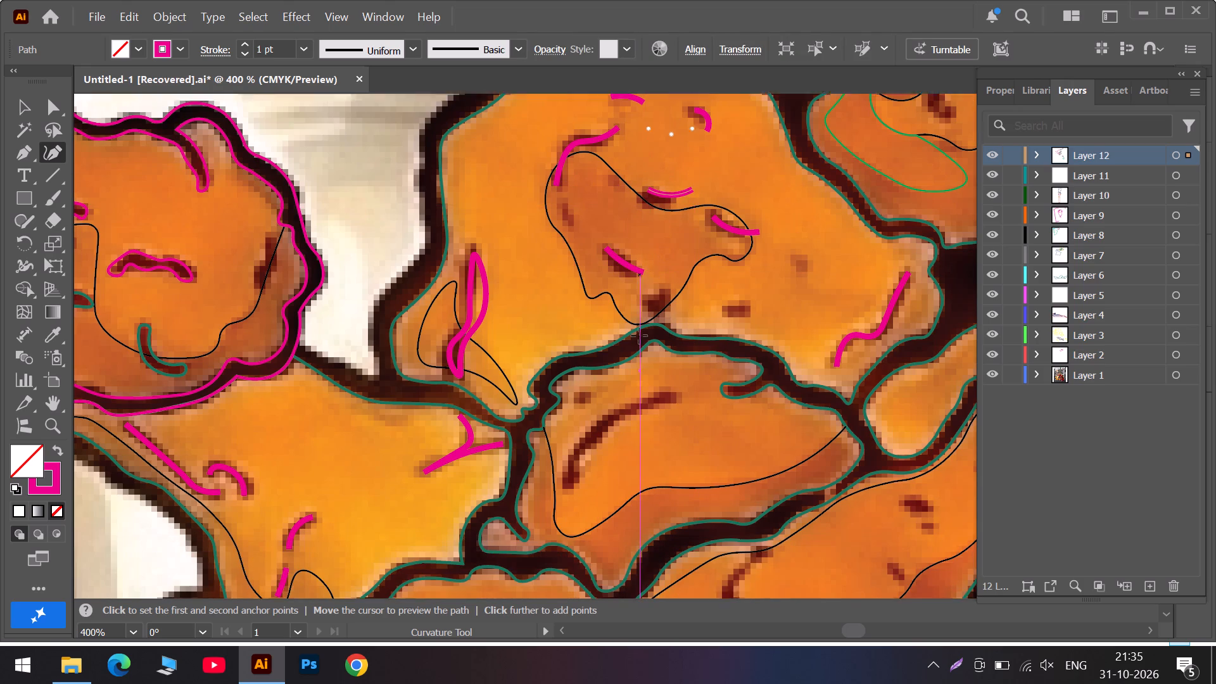
left_click(674, 370)
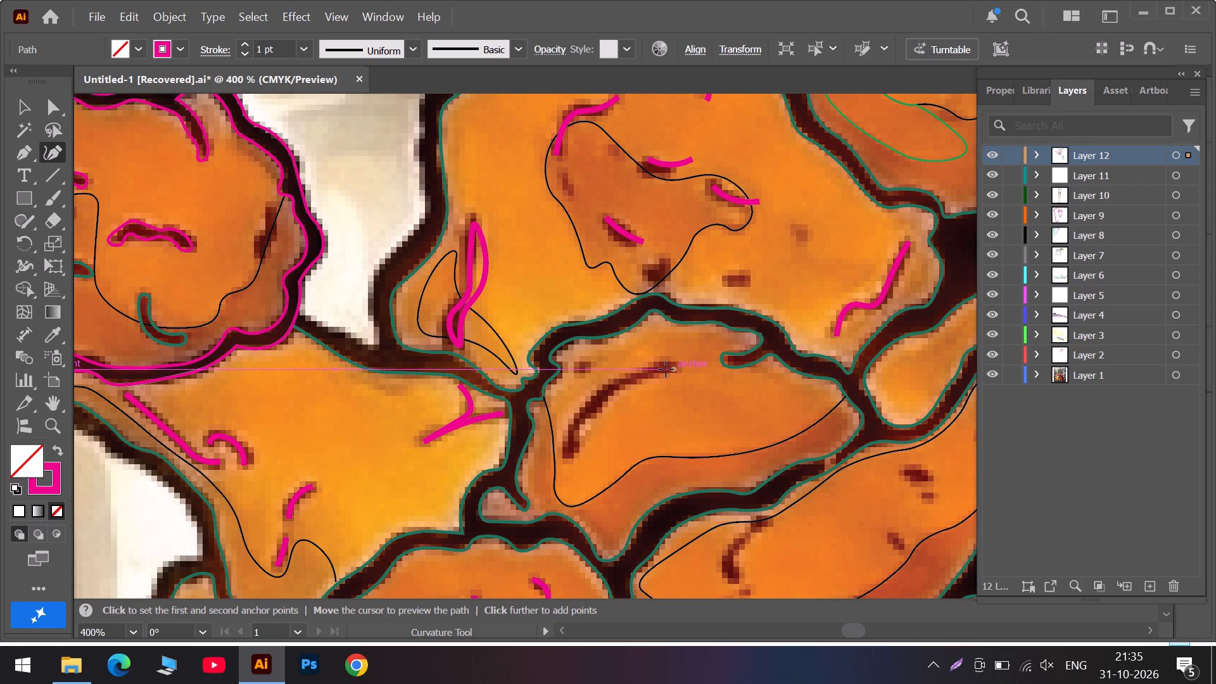
left_click(645, 373)
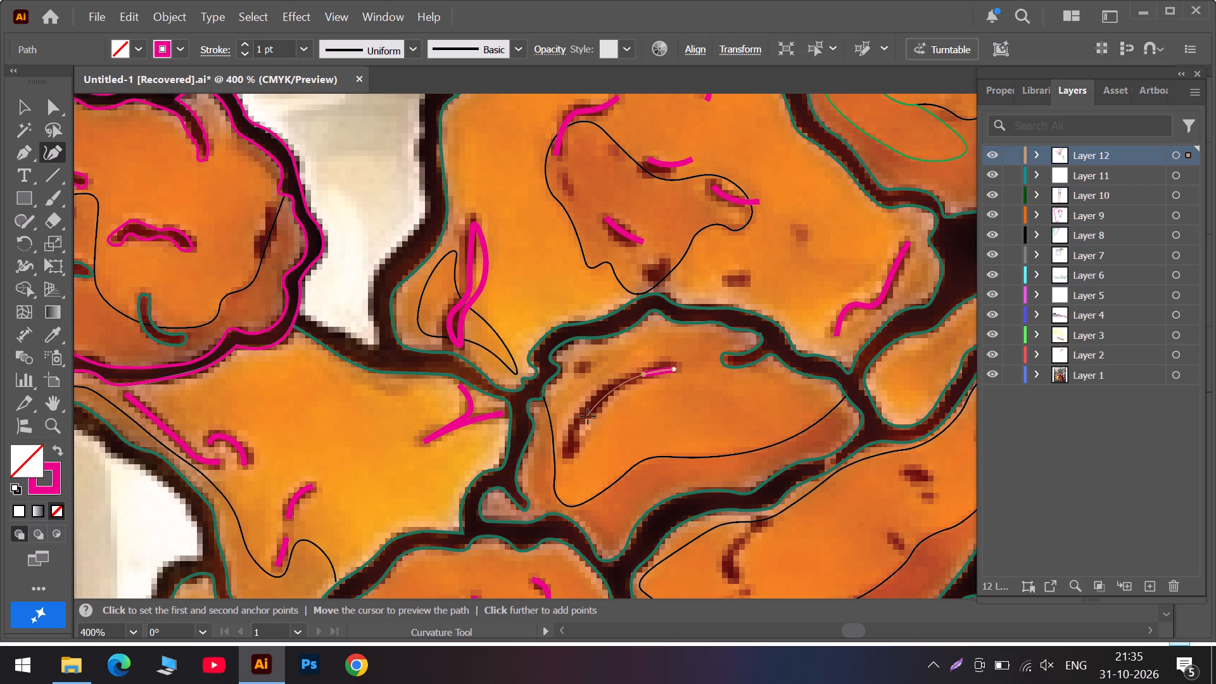
left_click(588, 416)
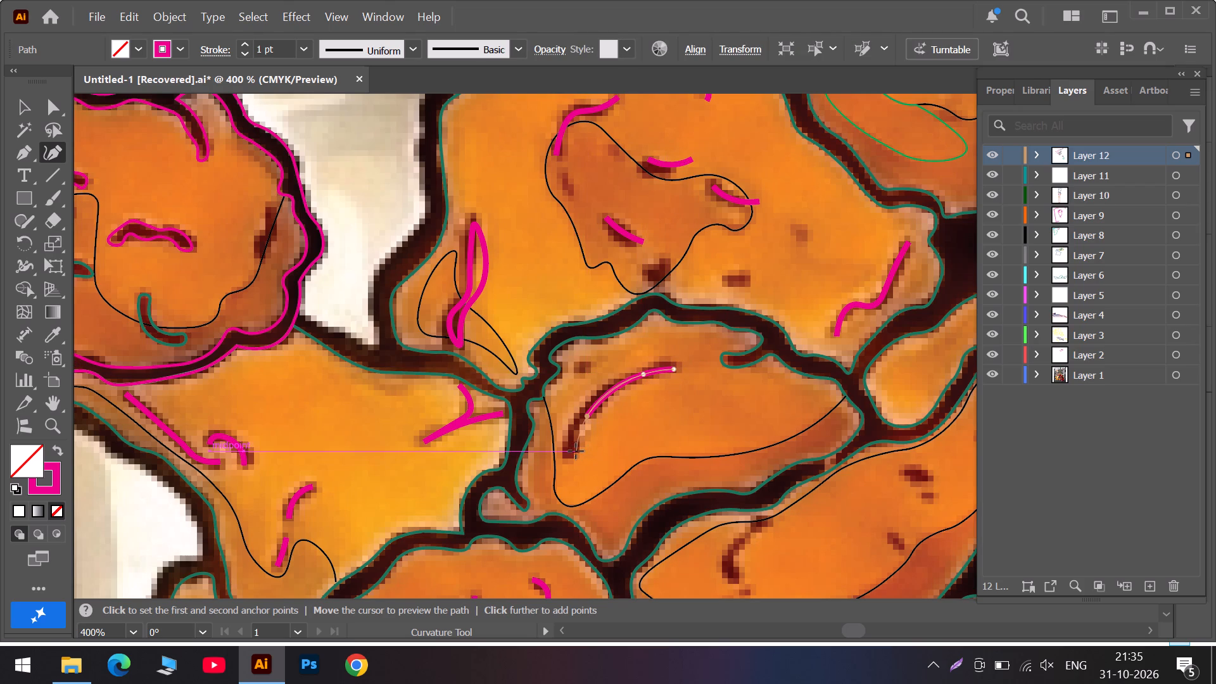
left_click(573, 453)
left_click_drag(586, 415, 579, 419)
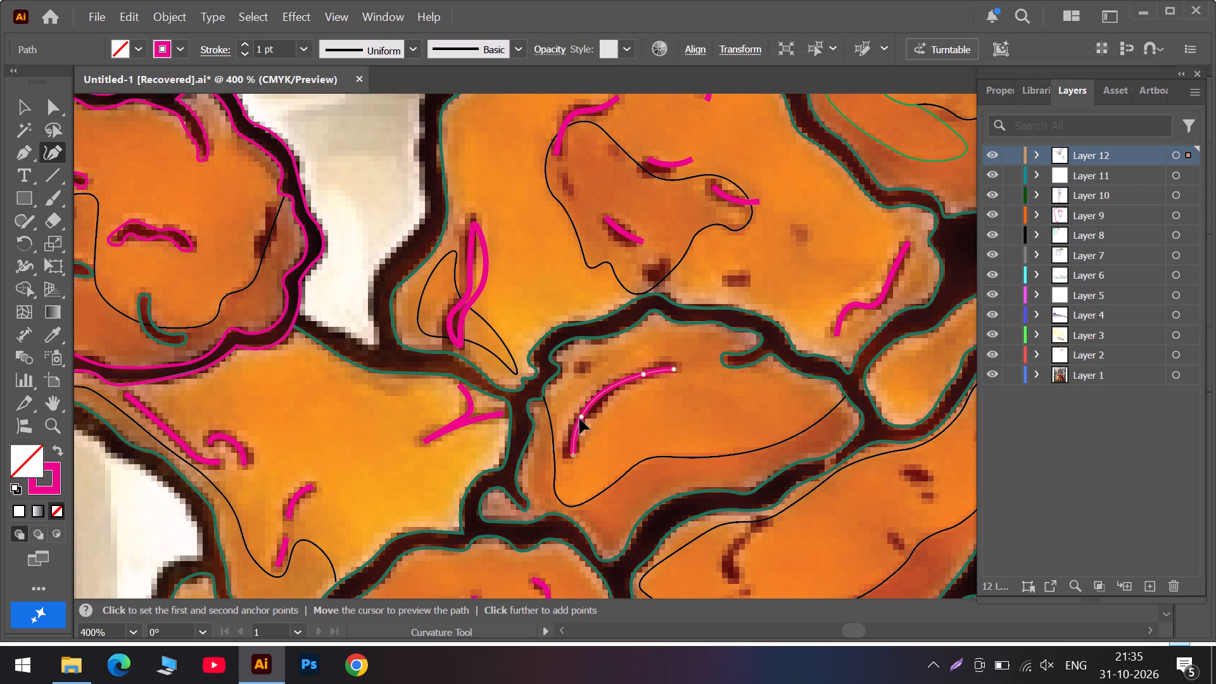
left_click_drag(579, 419, 579, 422)
key("Escape")
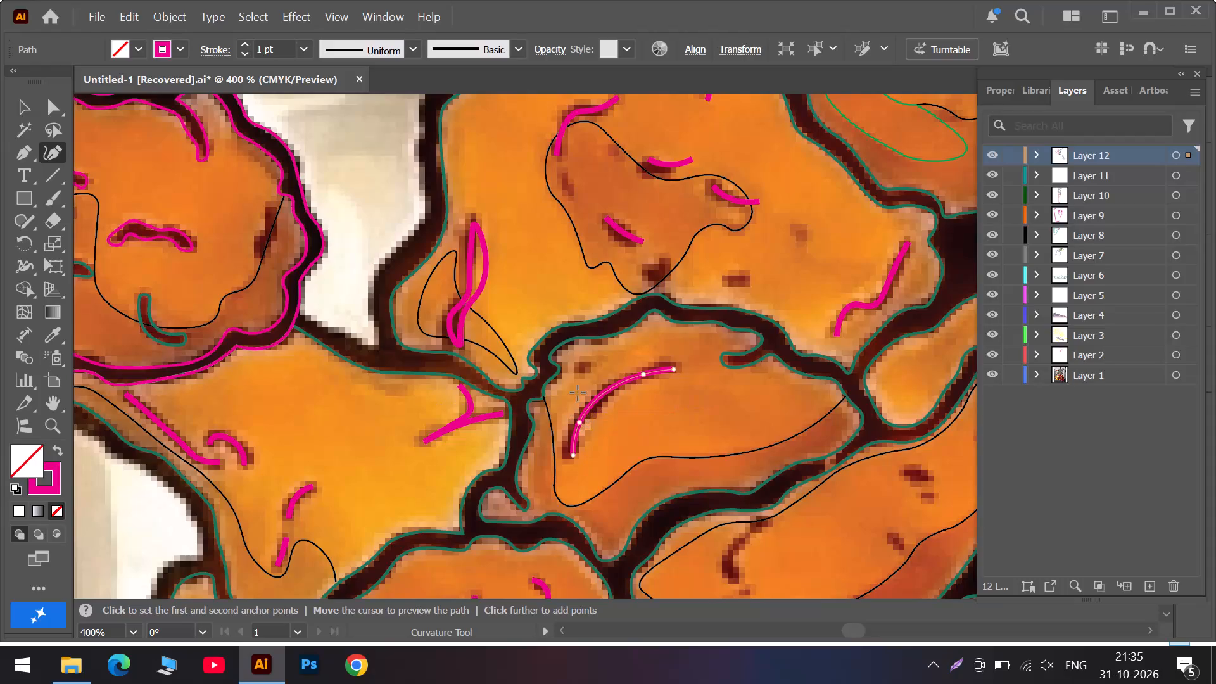
Trace the small dark spot just above the long curved crease's left side with a short three-point open path.
left_click(574, 370)
left_click(585, 368)
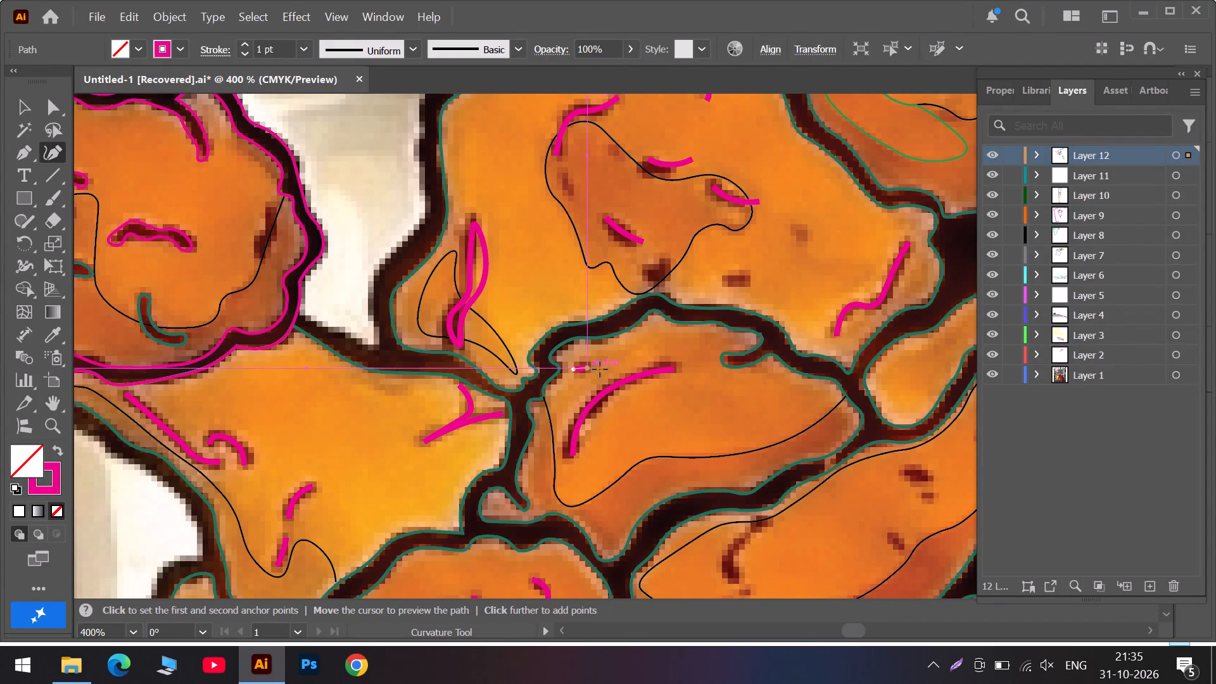
left_click(602, 369)
key("Escape")
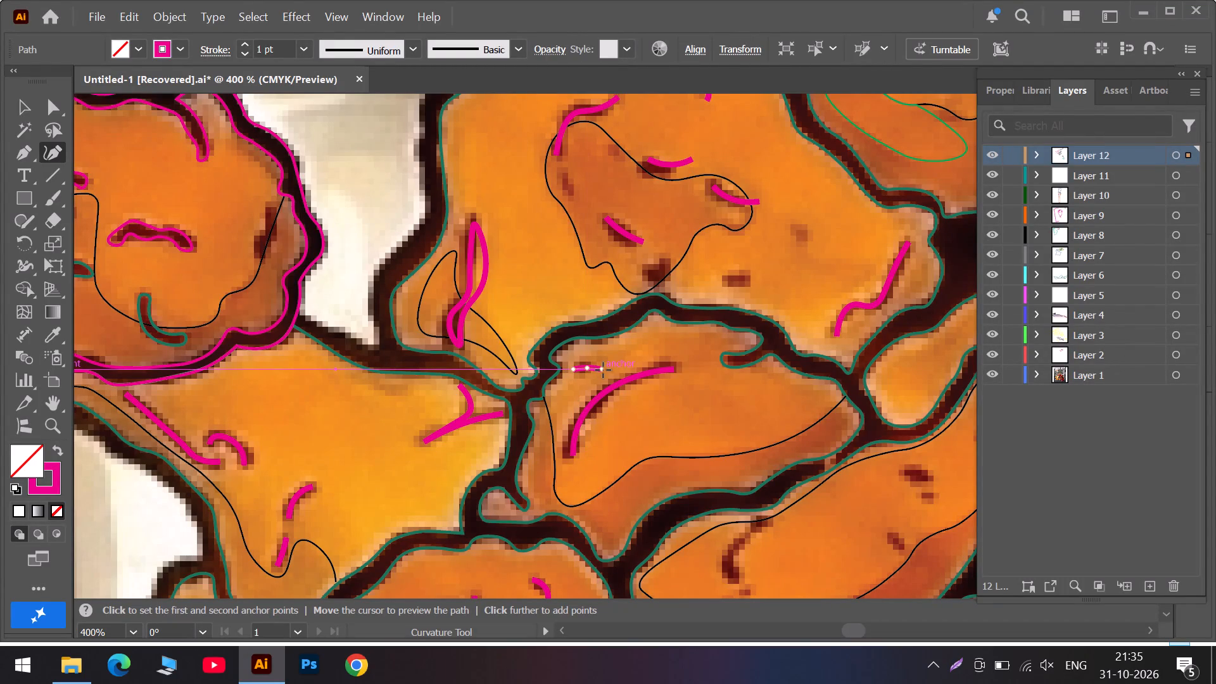
Trace the hooked dark crease near the left end of the elongated piece below as a four-point open curved path.
scroll(611, 369, "down", 6)
scroll(688, 340, "down", 6)
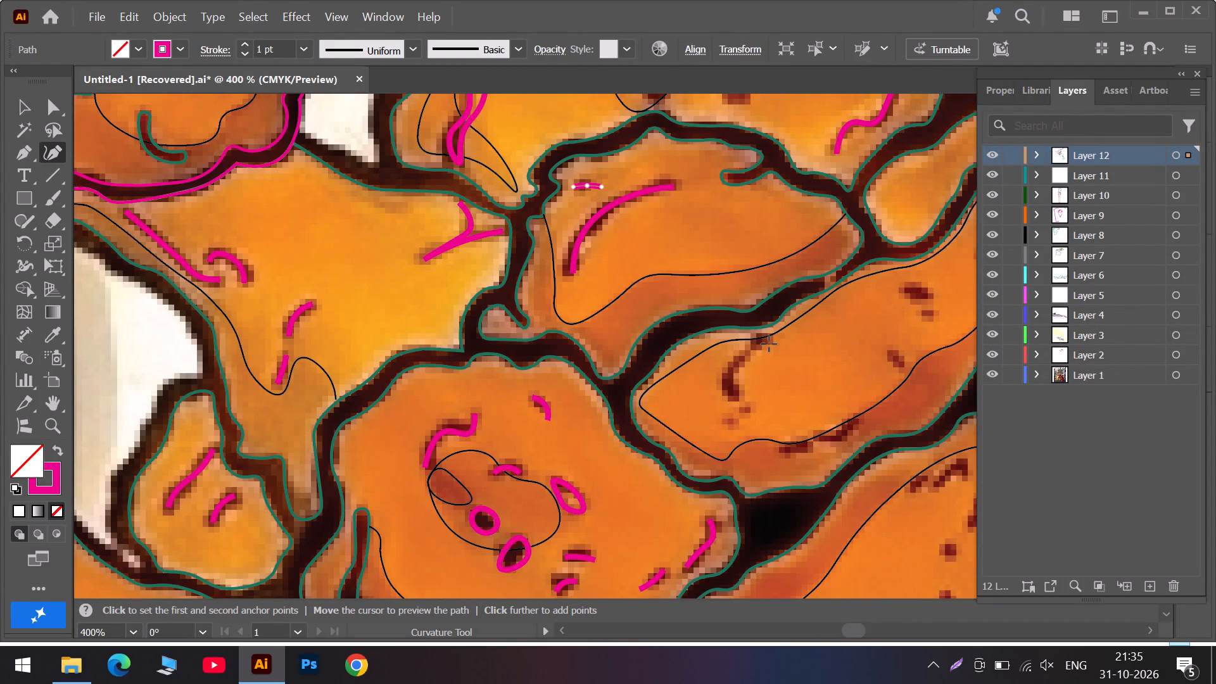
left_click(766, 342)
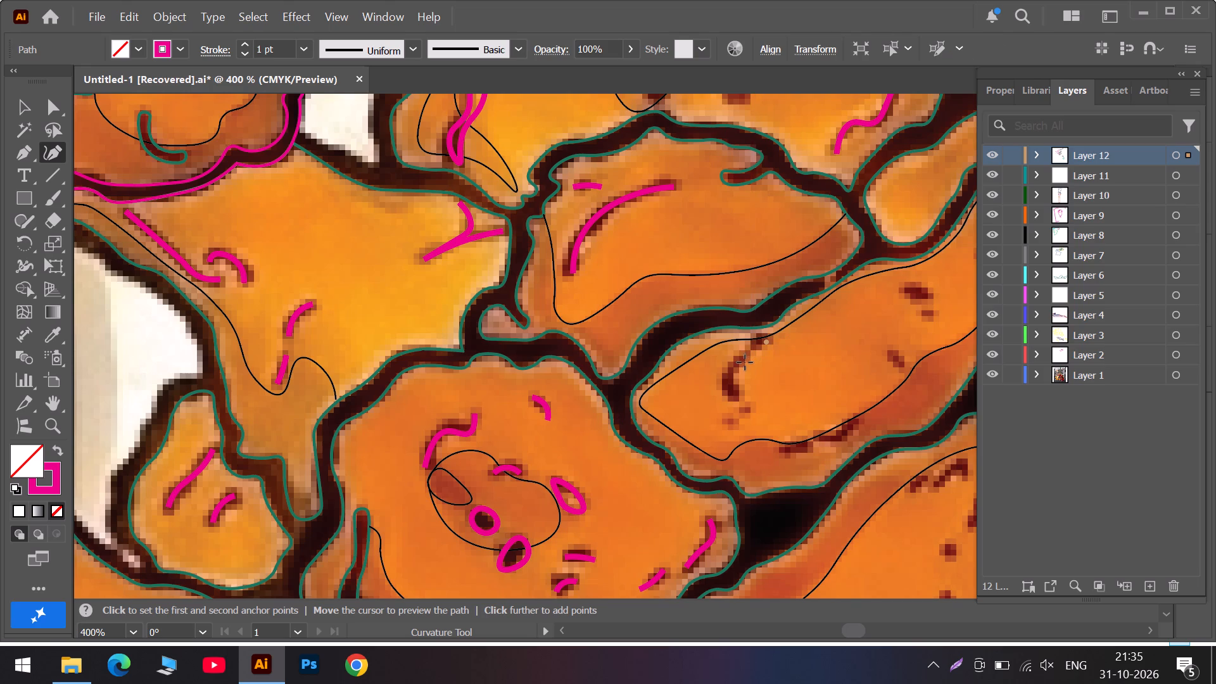
left_click(742, 362)
left_click(728, 383)
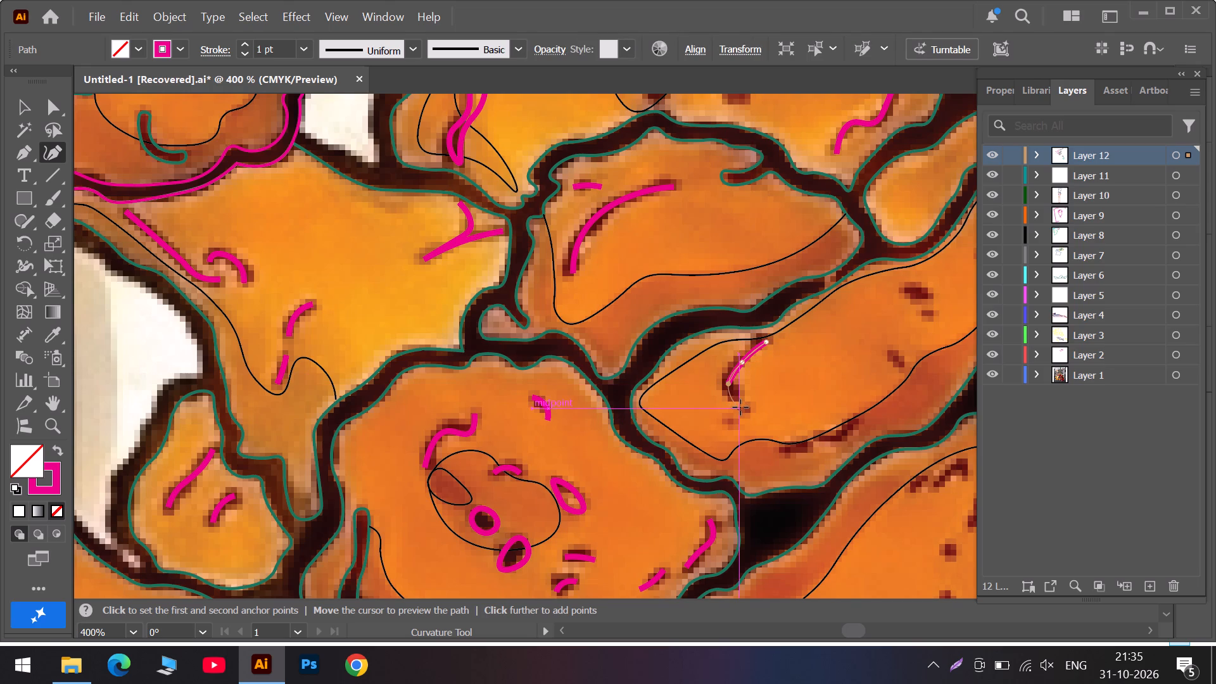
left_click(743, 405)
key("Escape")
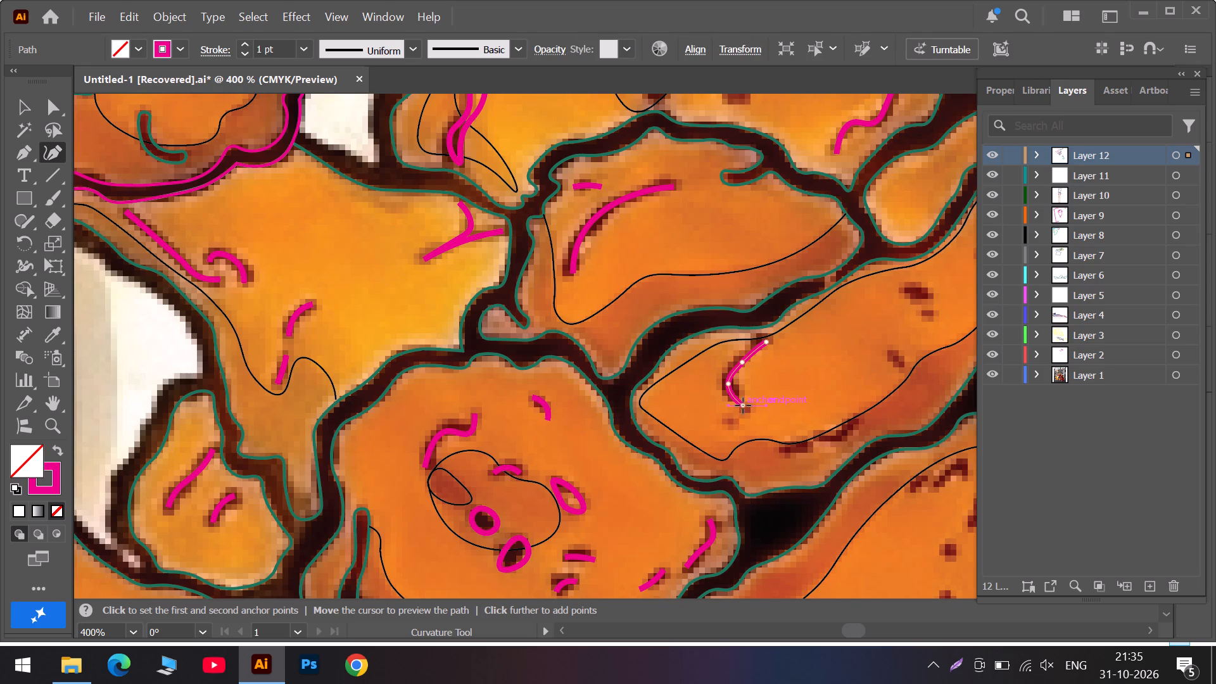
Trace the pair of dark marks in the elongated piece's upper-right part with a three-point arc and a short two-point path beneath it.
scroll(781, 402, "down", 4)
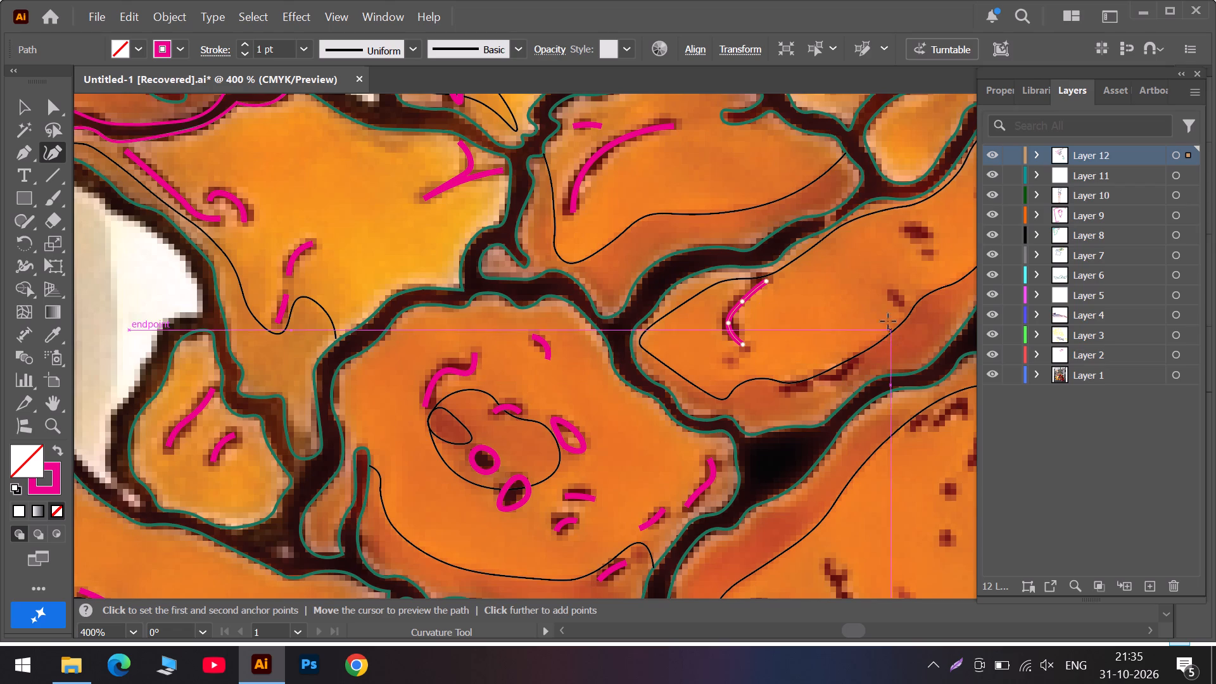
left_click(910, 225)
left_click(925, 229)
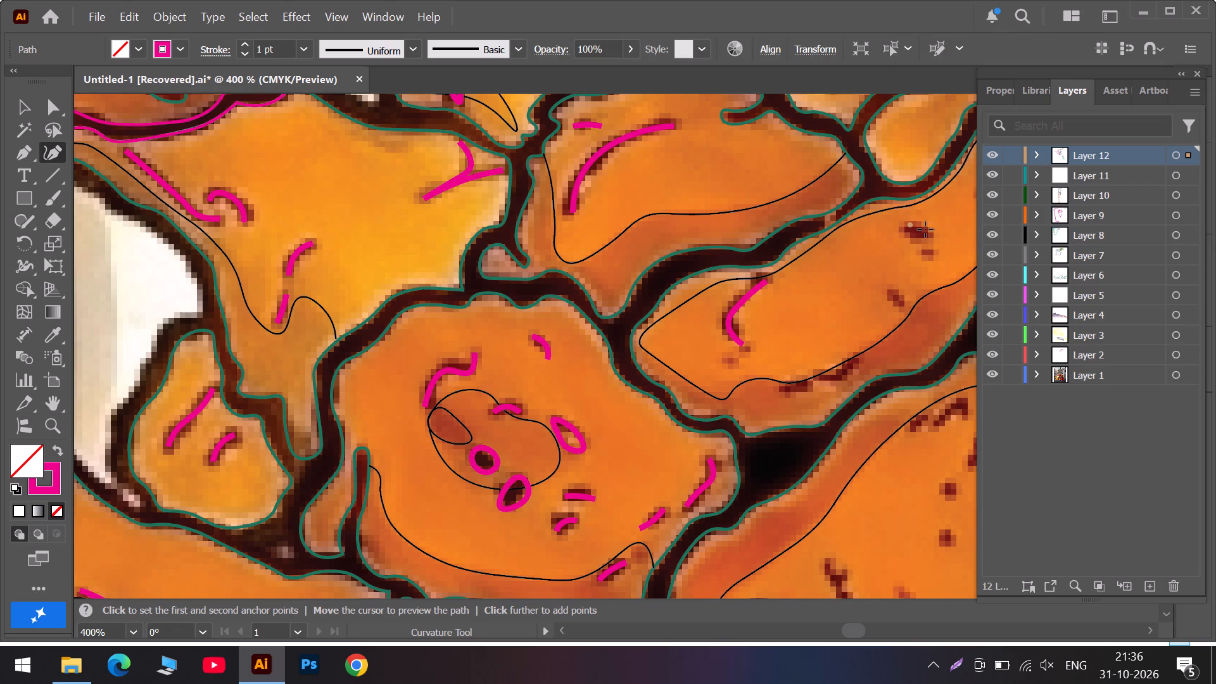
left_click(944, 248)
key("Escape")
left_click(924, 255)
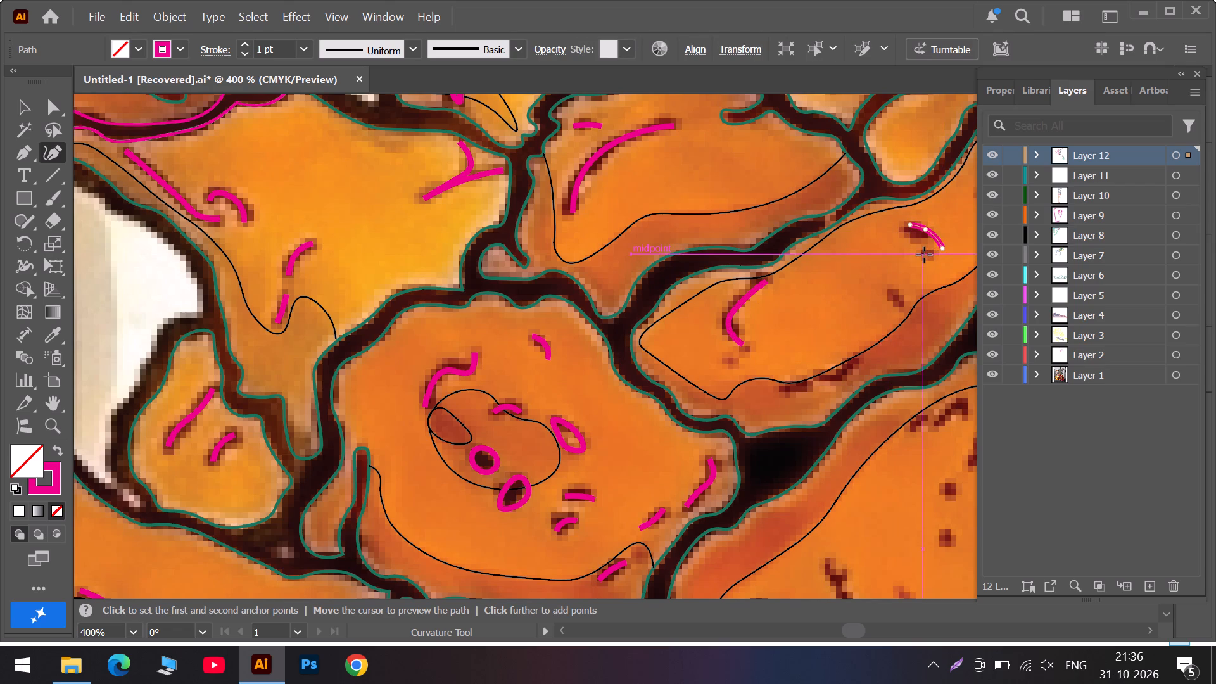
left_click(937, 260)
key("Escape")
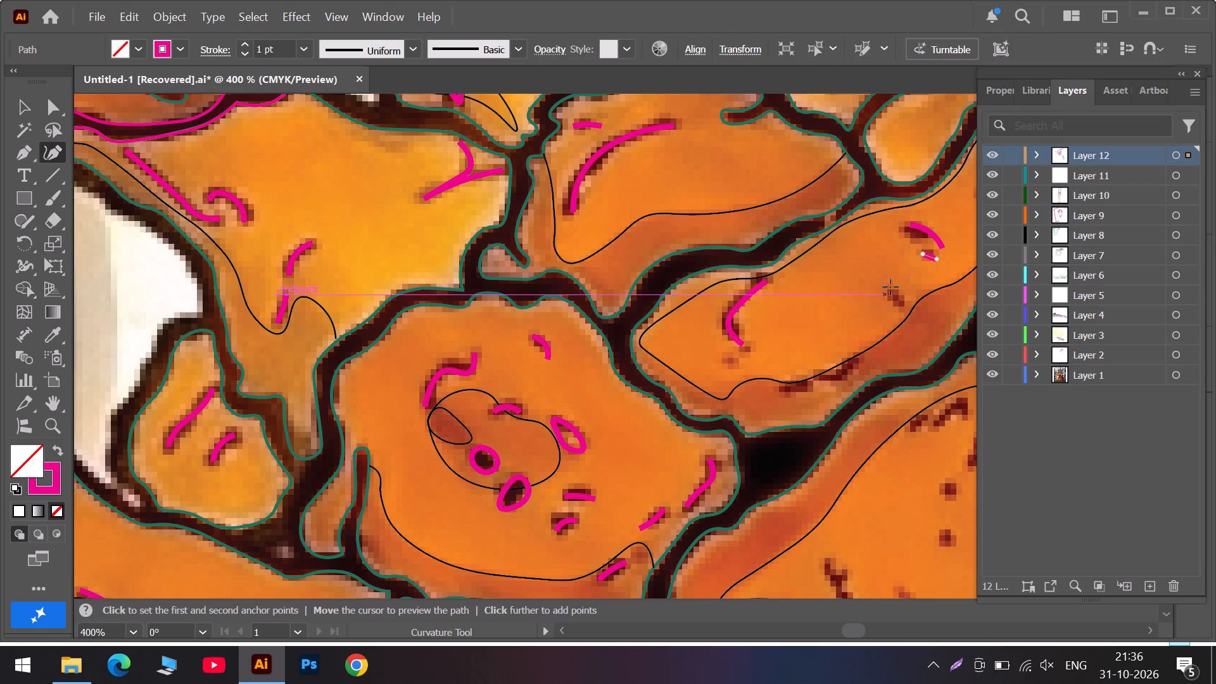
Trace the small slanted dark mark just above the elongated piece's lower shading line as a three-point open path.
left_click(892, 284)
left_click(896, 298)
left_click(904, 303)
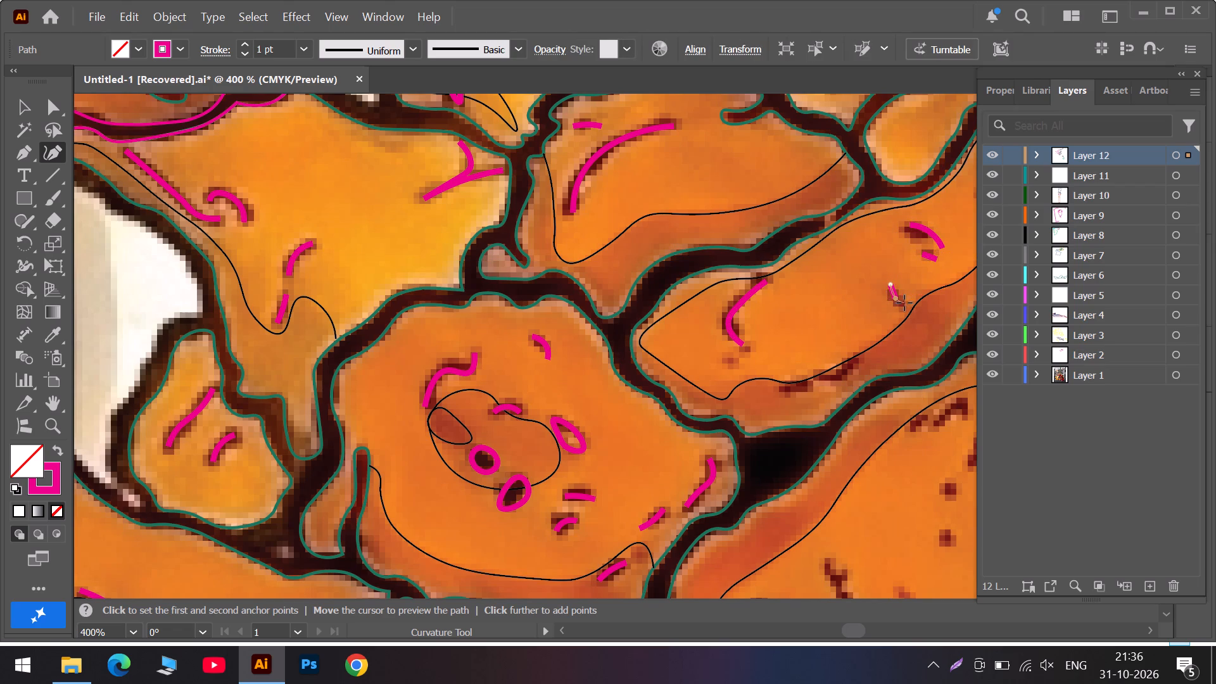
key("Escape")
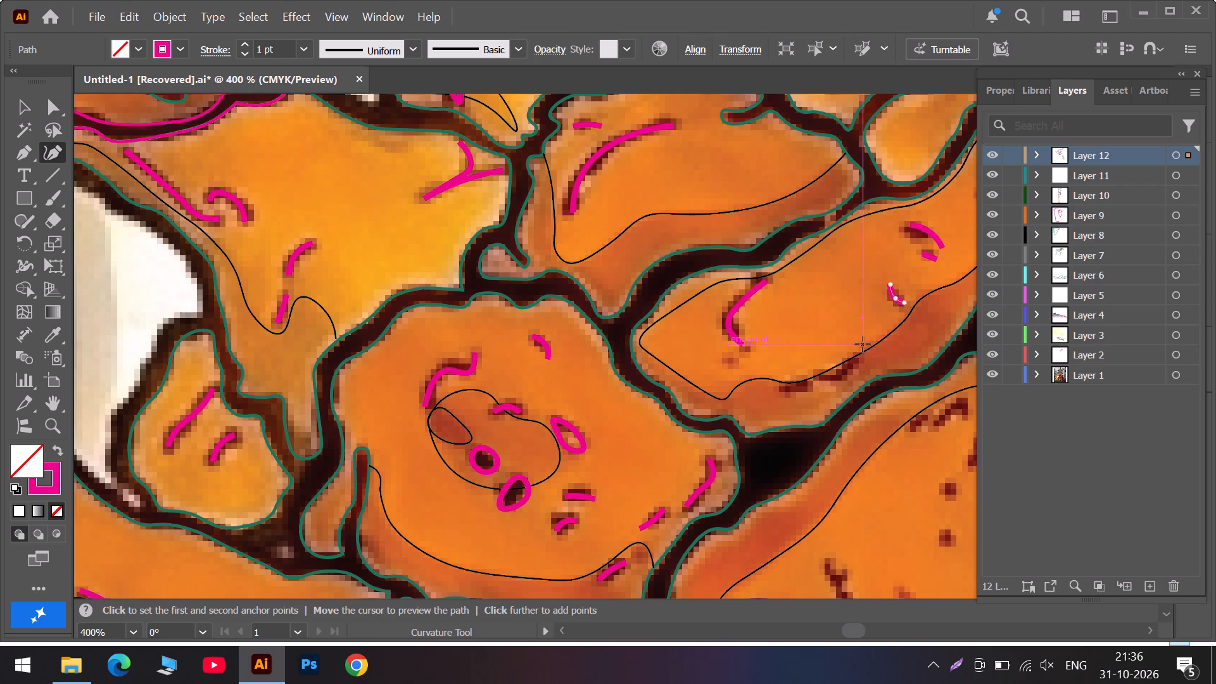
Trace the dark crease along the elongated piece's lower shading line as a five-point open curved path.
left_click(862, 343)
left_click(845, 369)
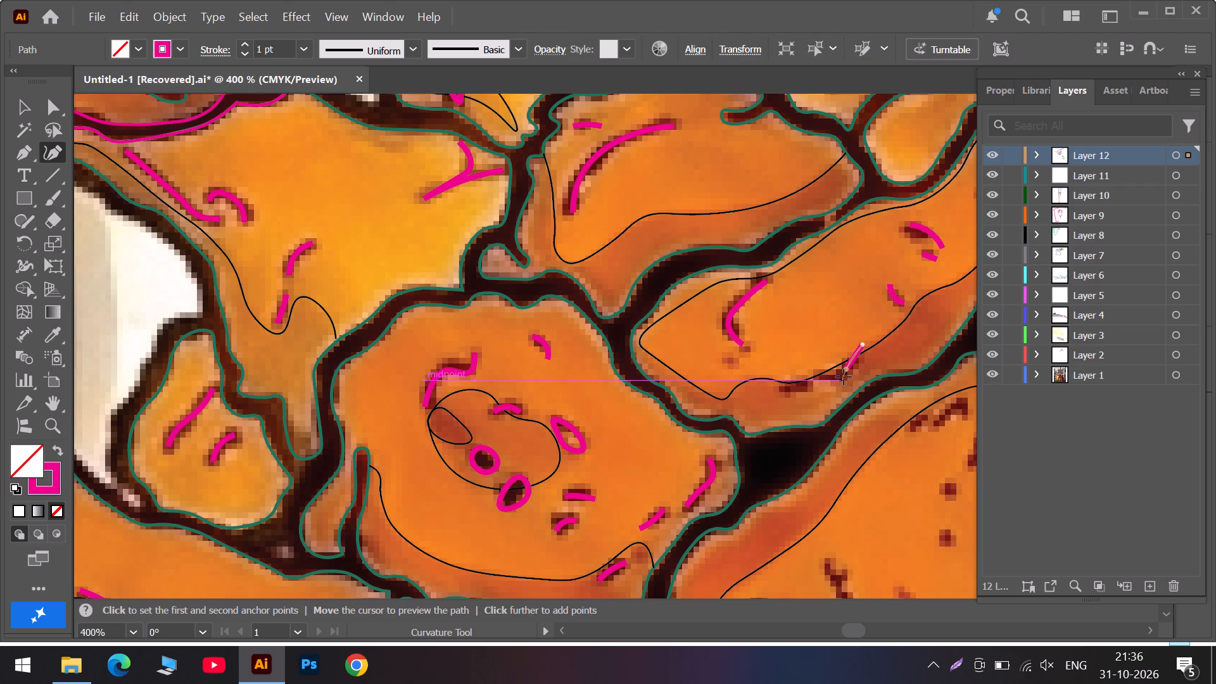
left_click(833, 377)
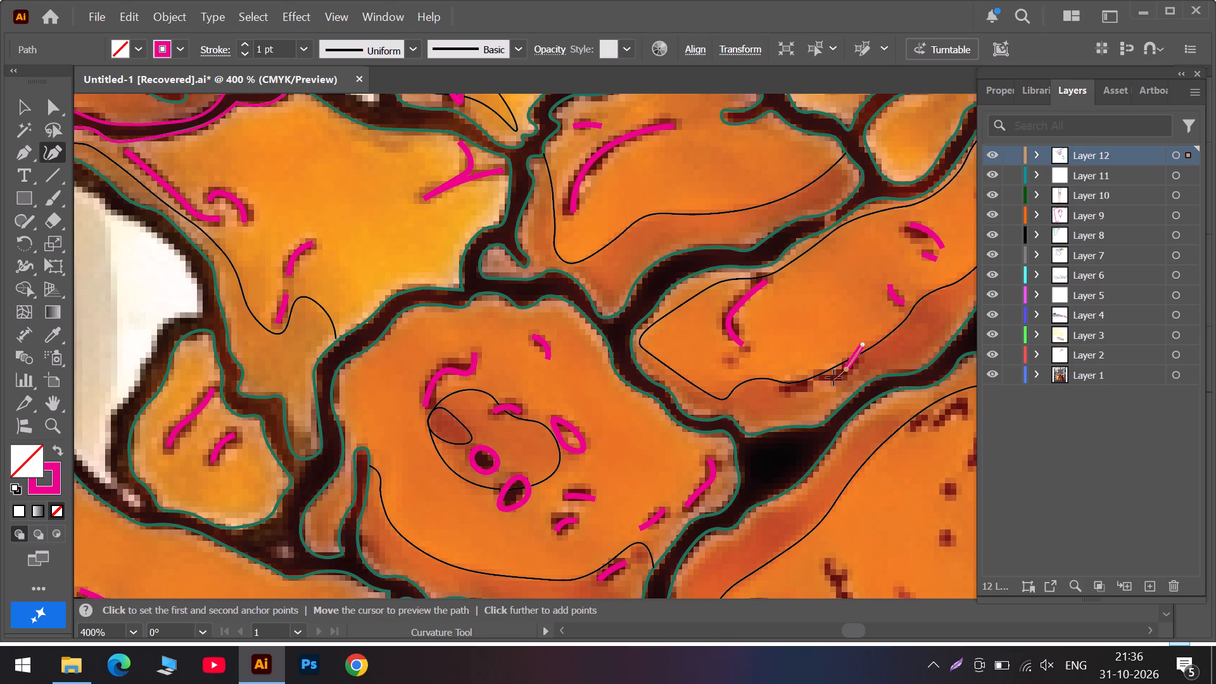
left_click(807, 383)
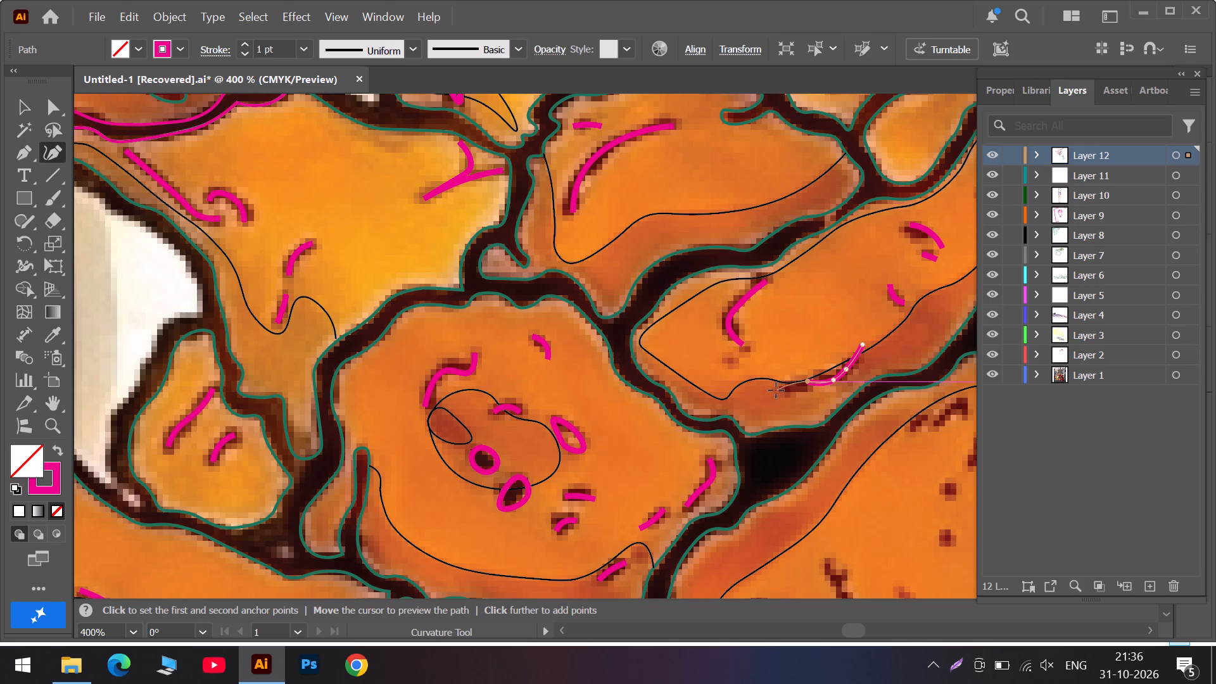
left_click(776, 390)
key("Escape")
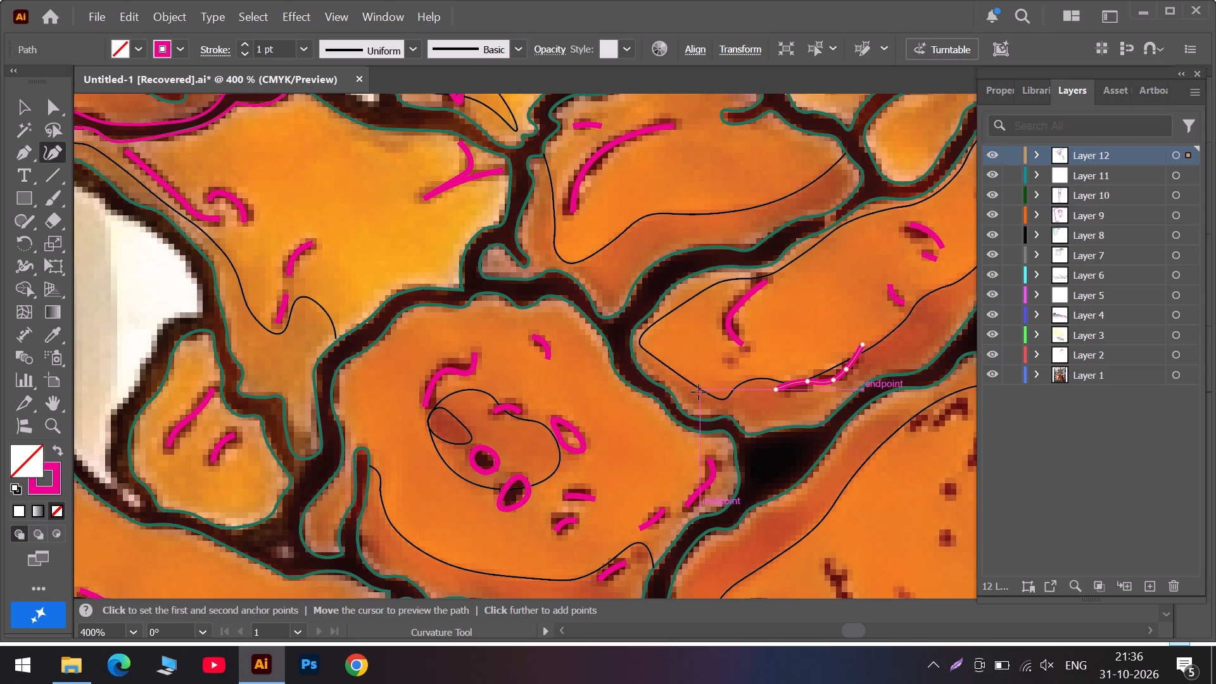
Trace the long slanted dark crease in the middle of the large lower-right piece as a five-point open path with a kink near its lower end.
scroll(699, 392, "down", 8)
scroll(806, 393, "down", 11)
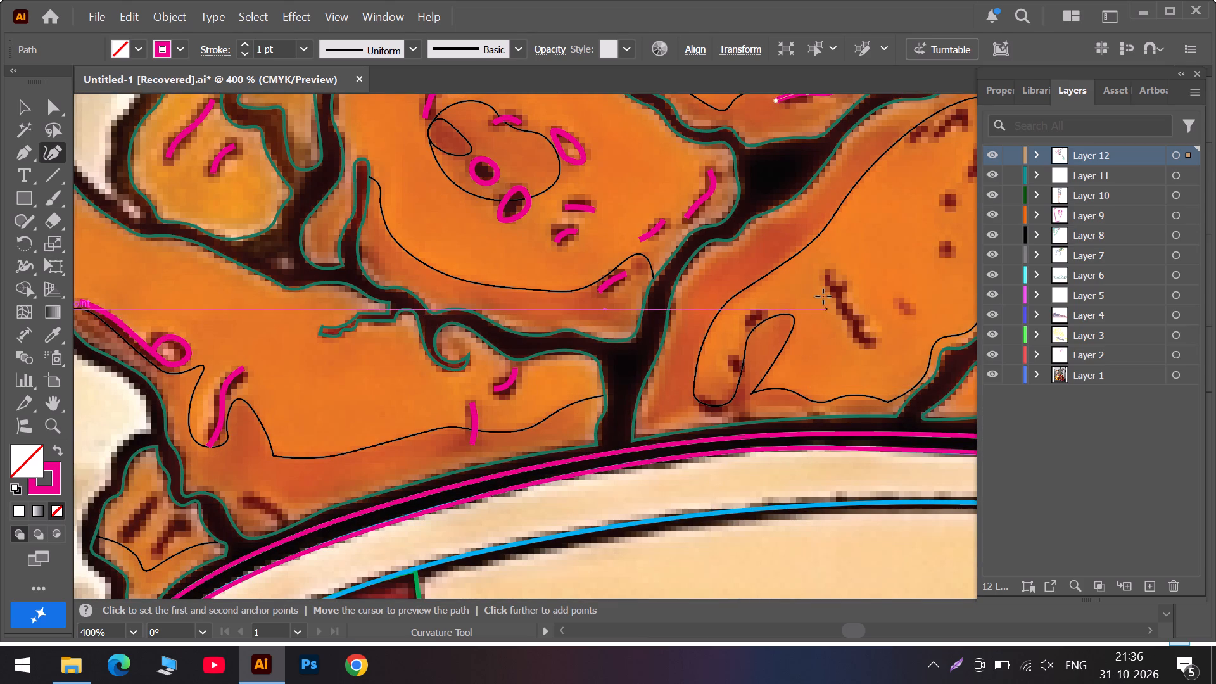
left_click_drag(823, 270, 829, 271)
left_click(840, 296)
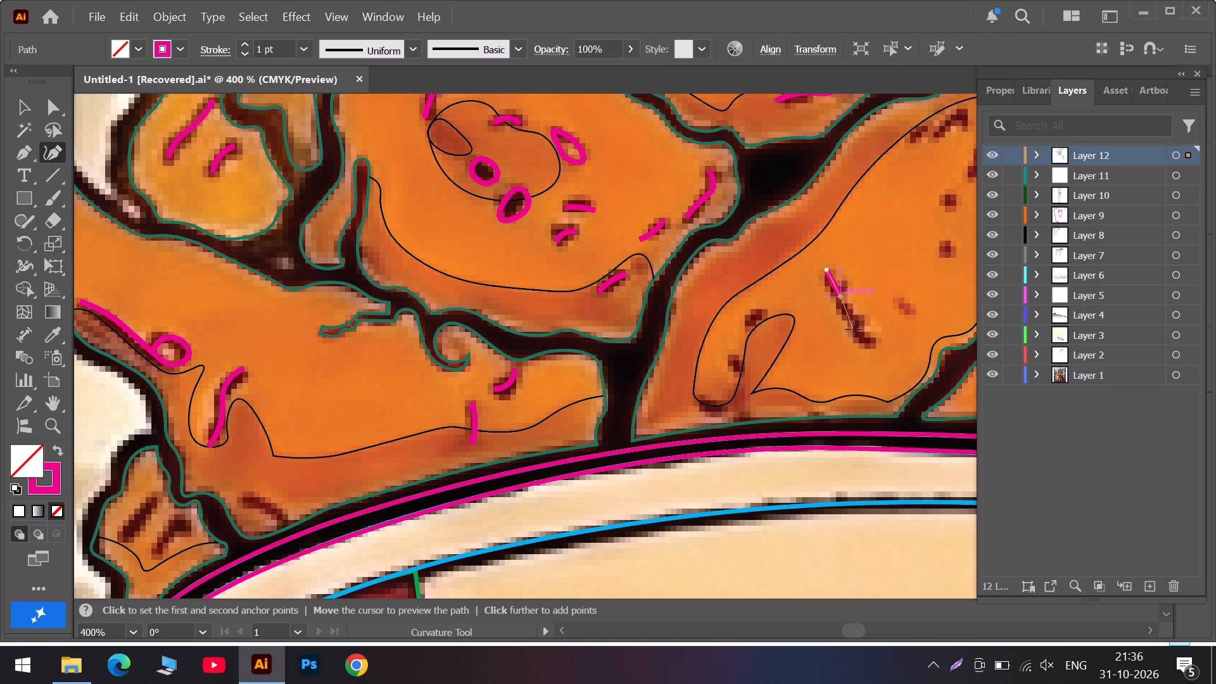
left_click(868, 319)
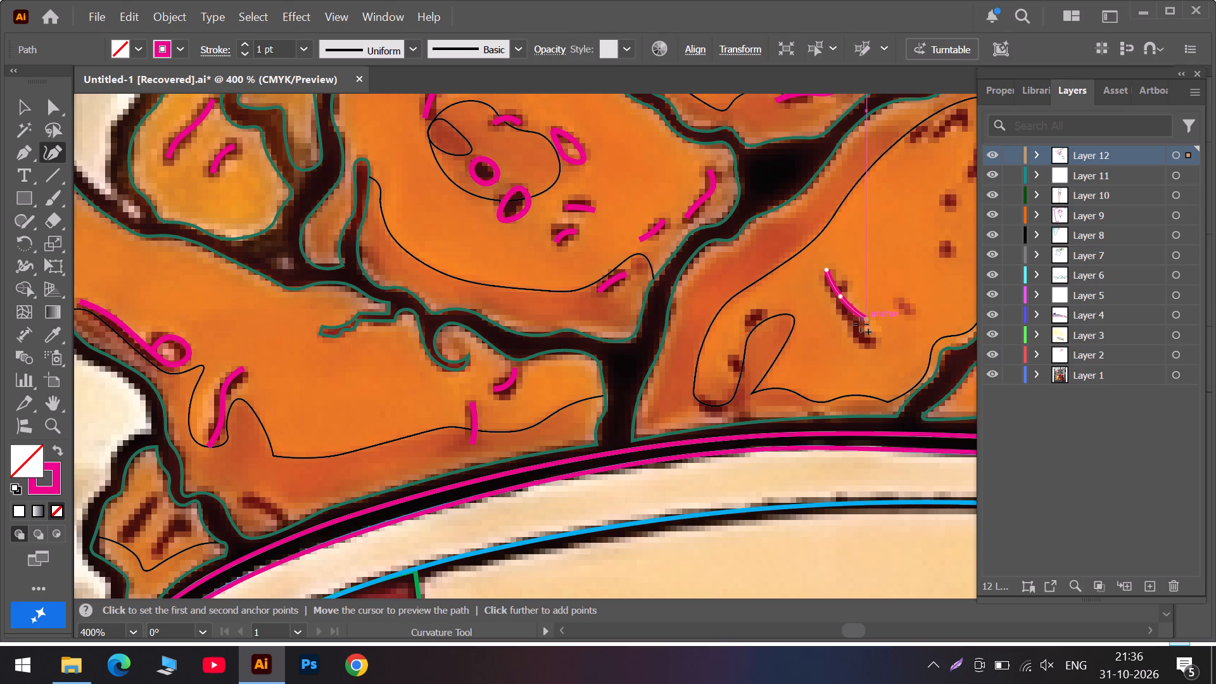
left_click(855, 331)
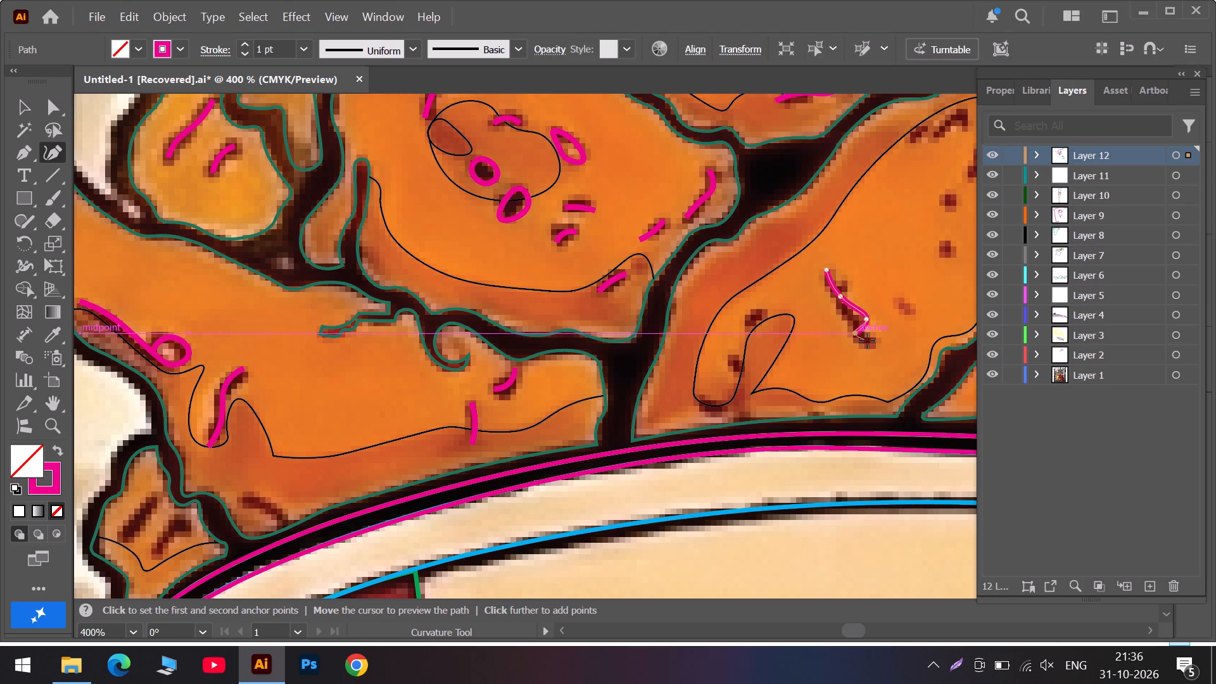
left_click(877, 343)
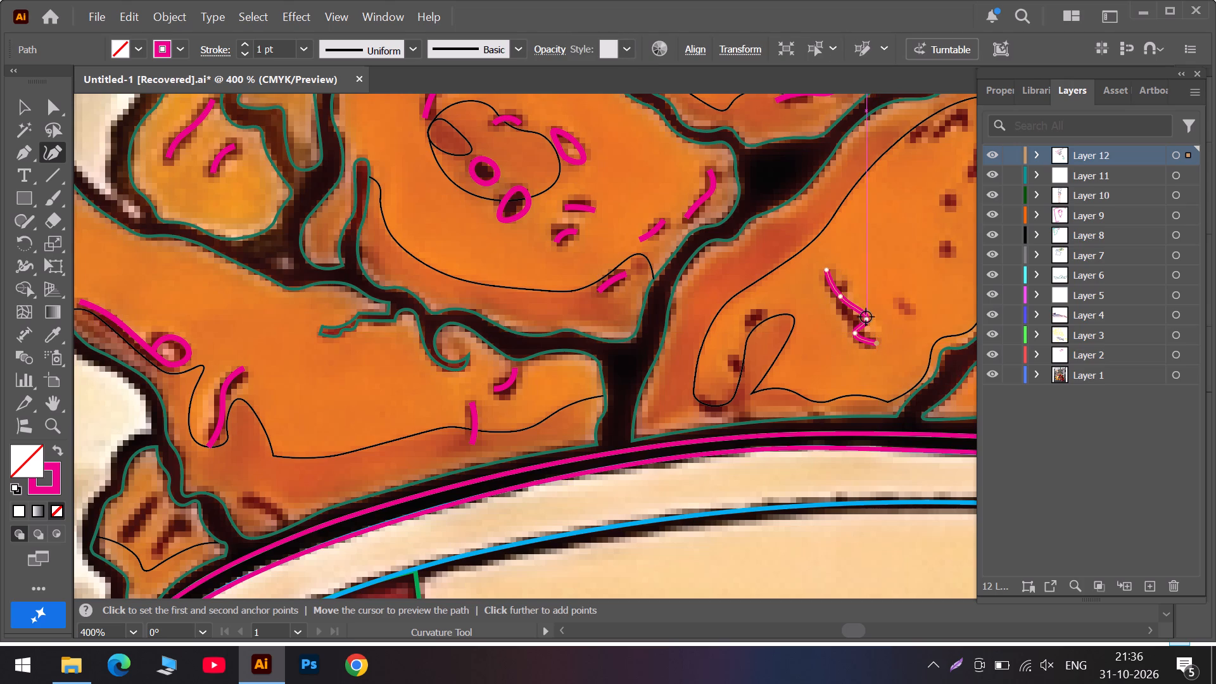
key("Escape")
Trace the small dark mark above the looped shading outline in the large lower-right piece as a three-point open curved path.
left_click(763, 309)
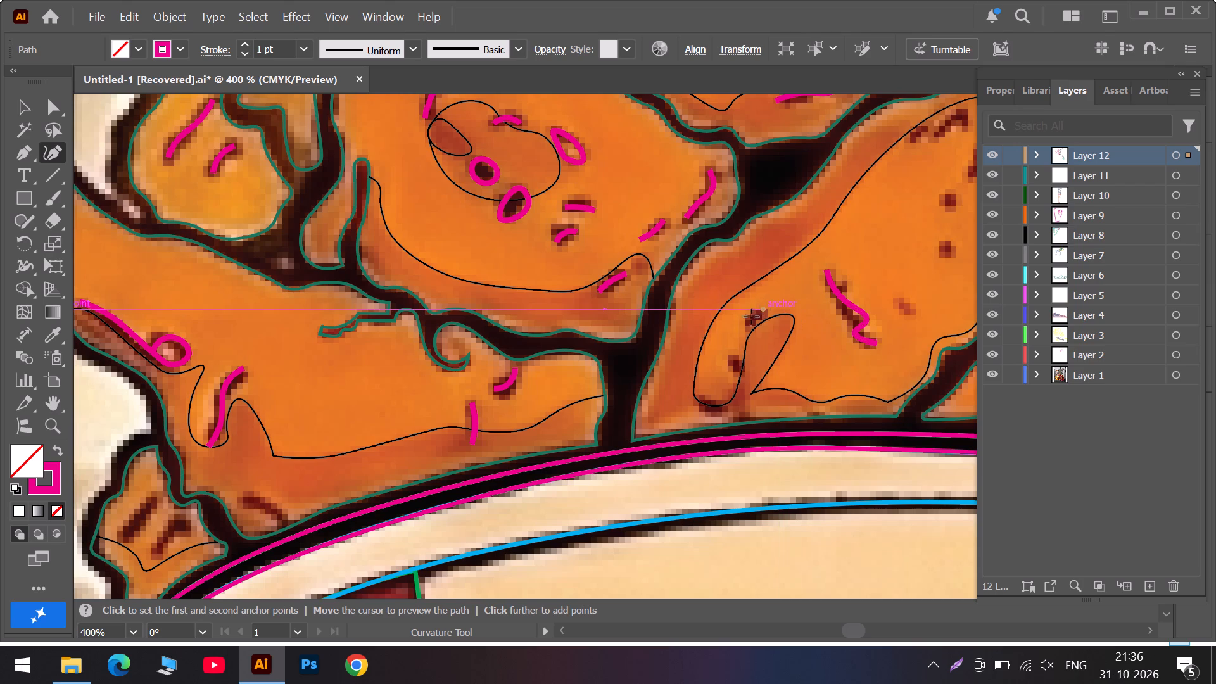
left_click(746, 320)
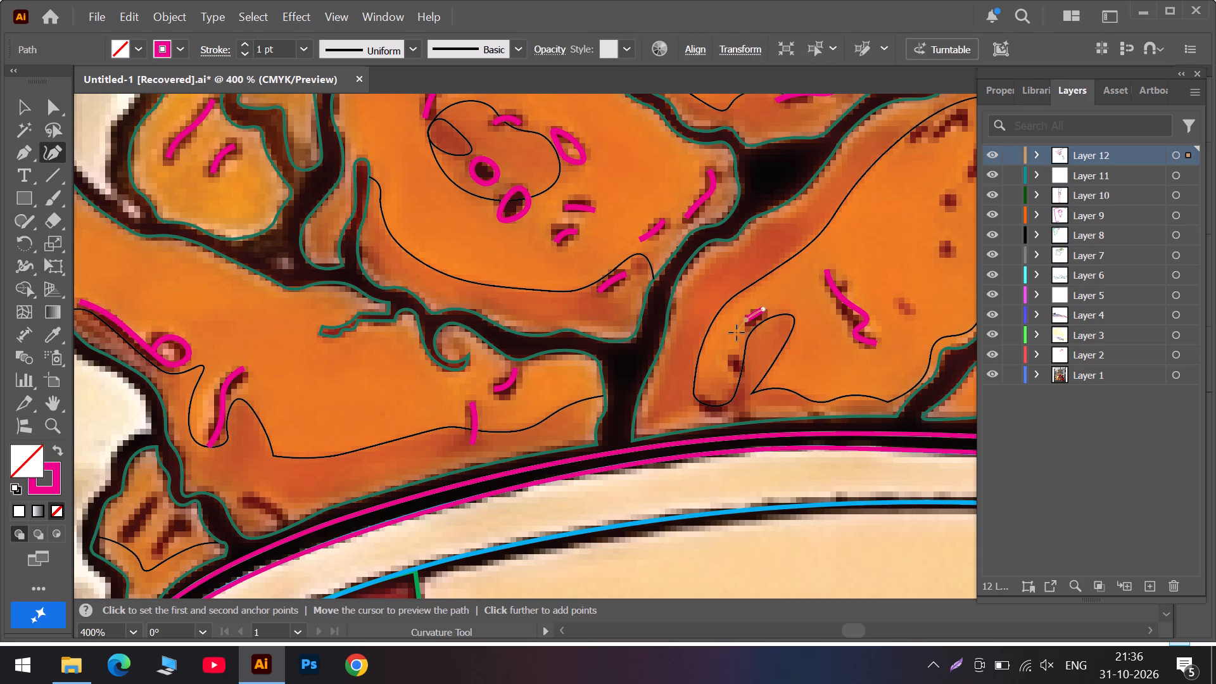
left_click(737, 332)
key("Escape")
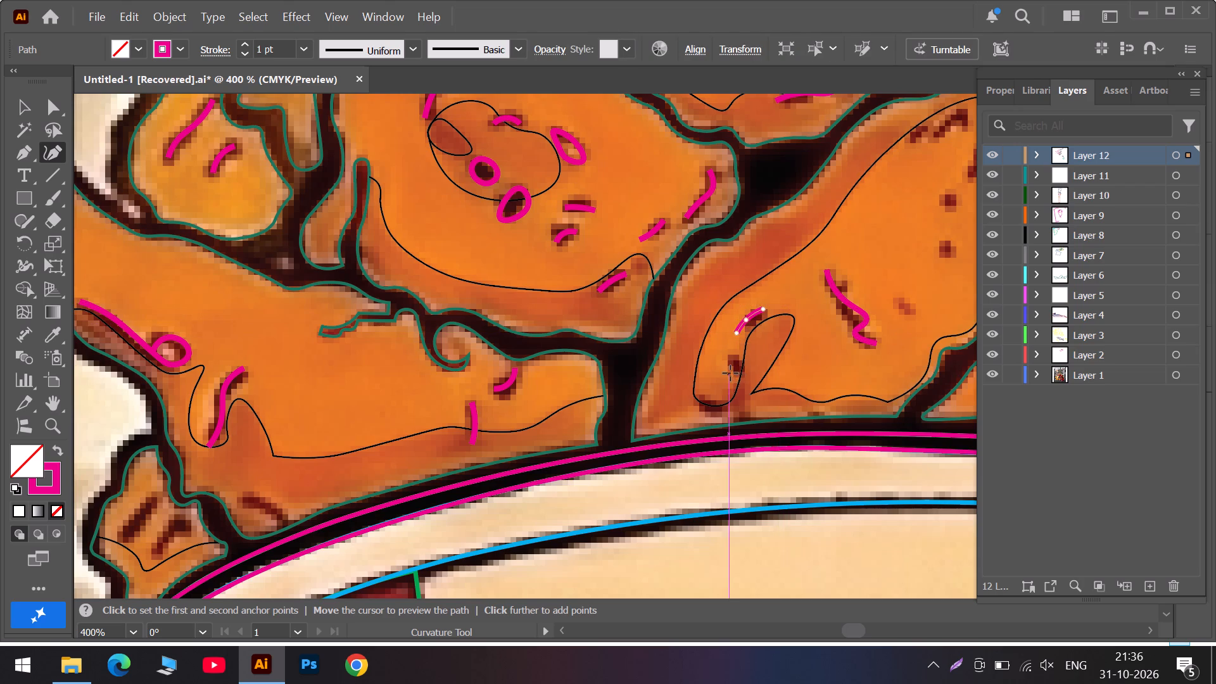
Trace the small dark mark within the lower part of the looped shading outline as a three-point open curved path.
left_click(730, 362)
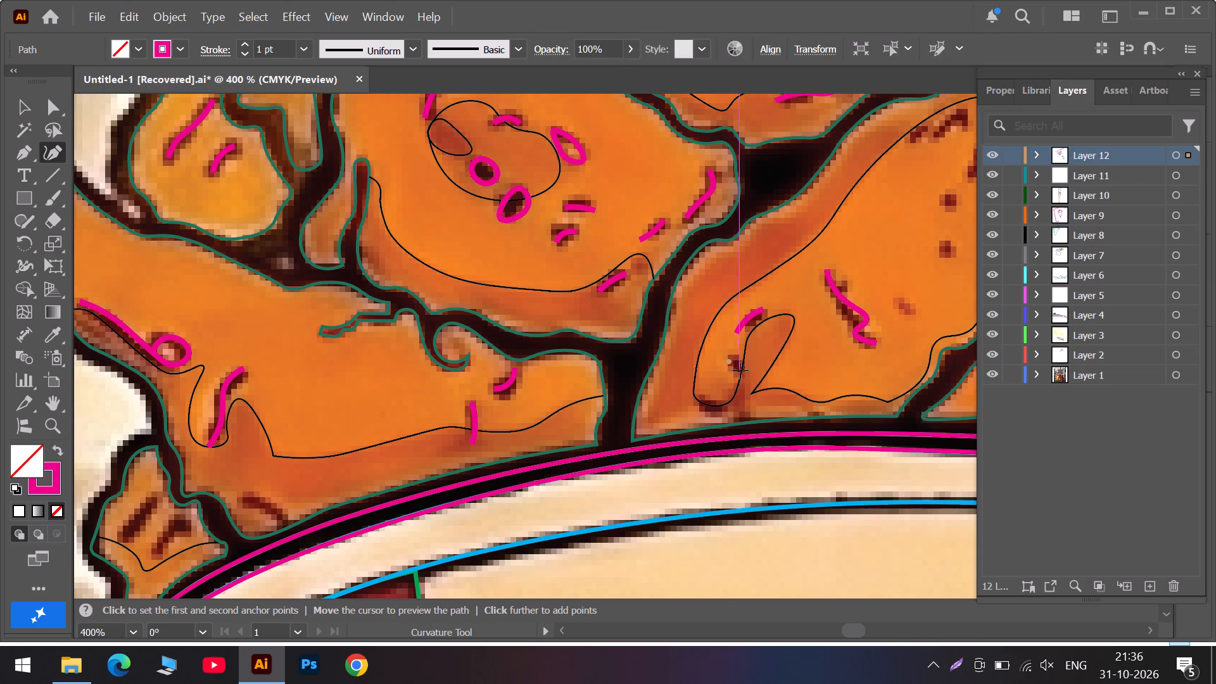
left_click(749, 379)
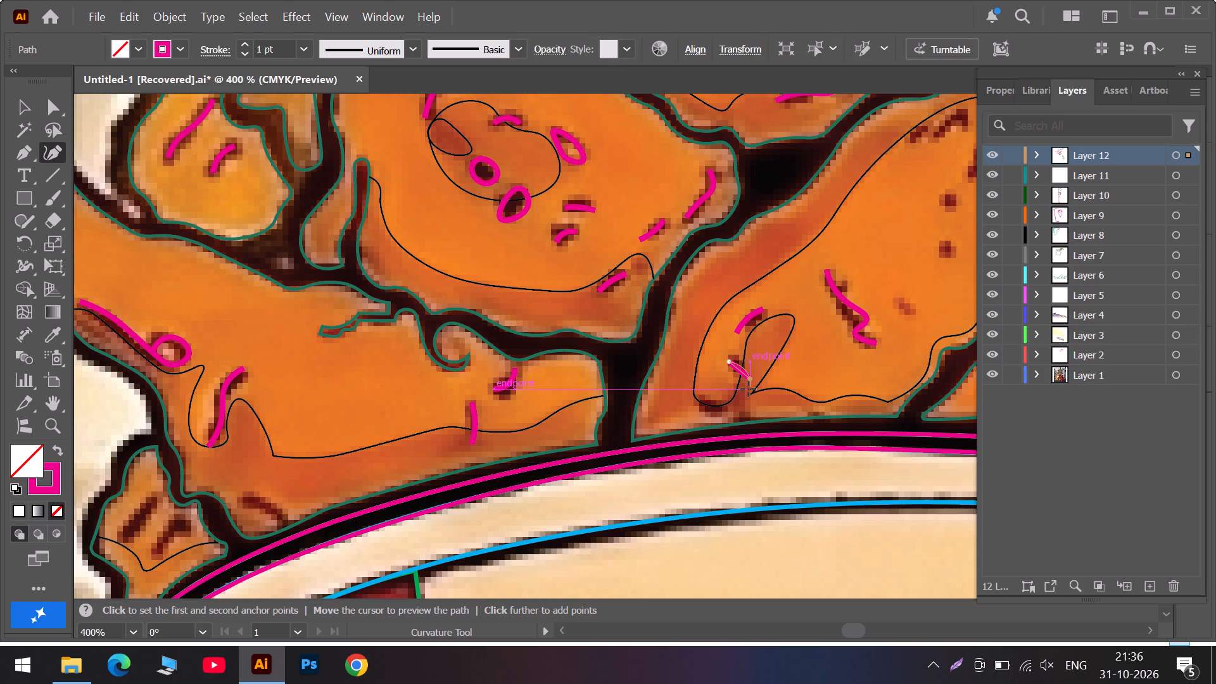
left_click(748, 389)
key("Escape")
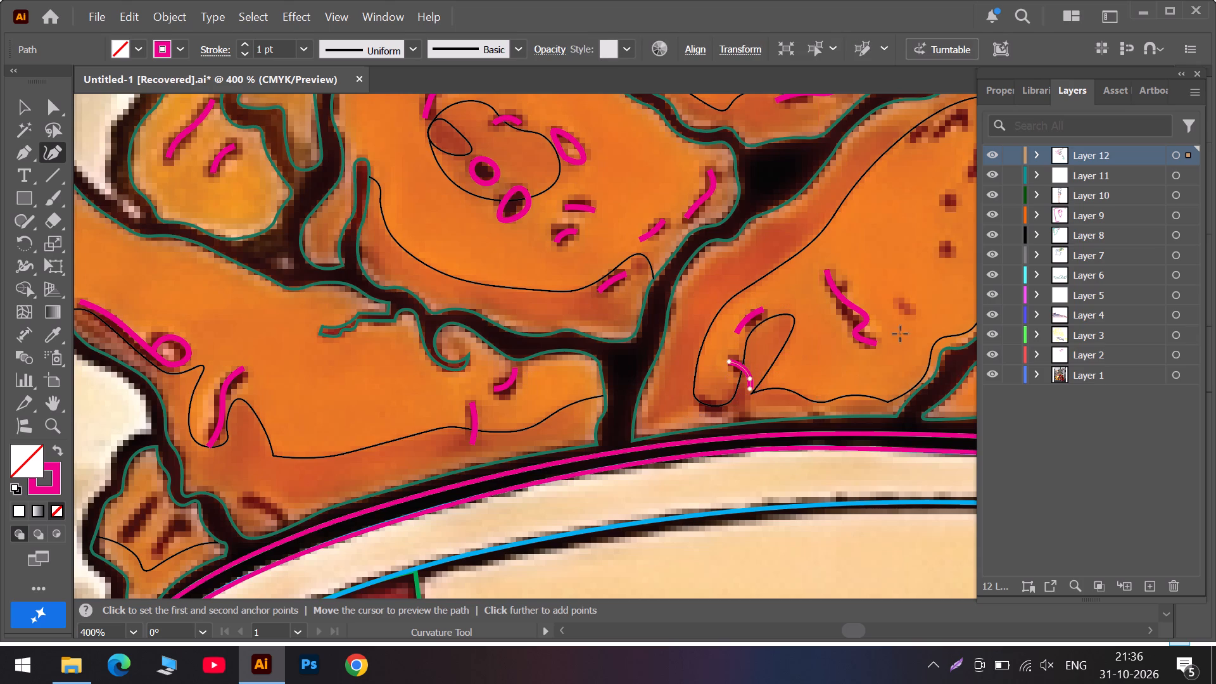
Trace the small dark mark in the middle of the upper elongated piece as a three-point open curved path.
scroll(916, 299, "up", 9)
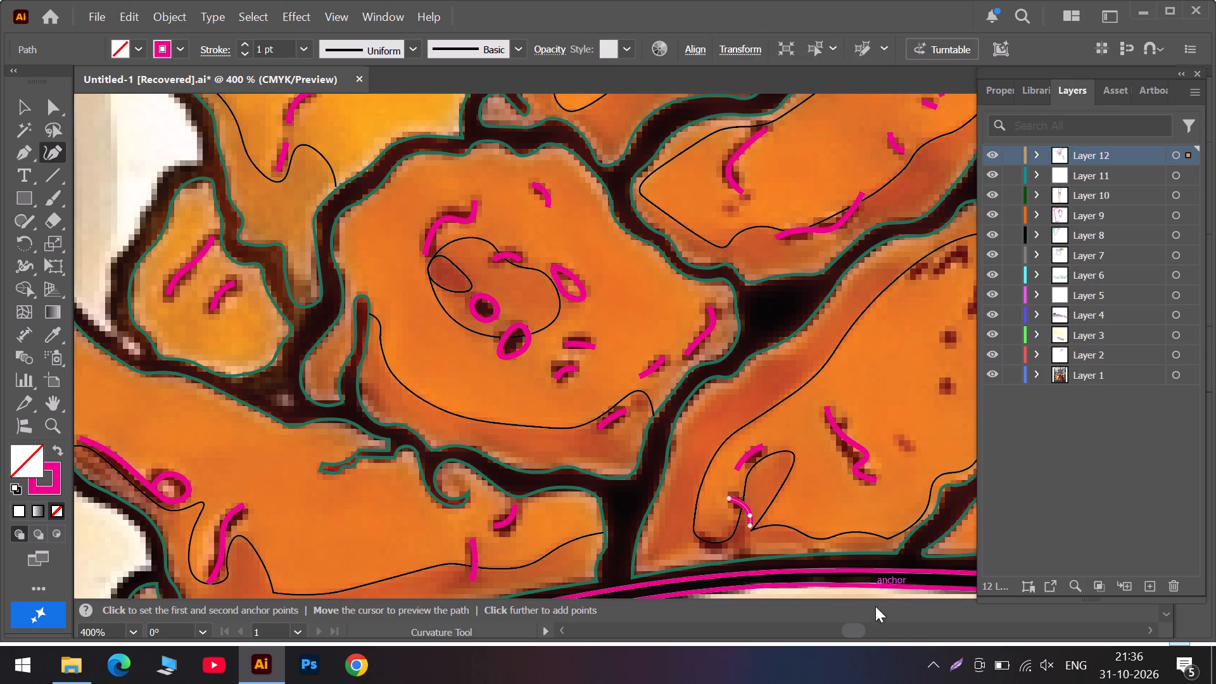
left_click(883, 630)
scroll(352, 401, "up", 5)
scroll(357, 263, "up", 2)
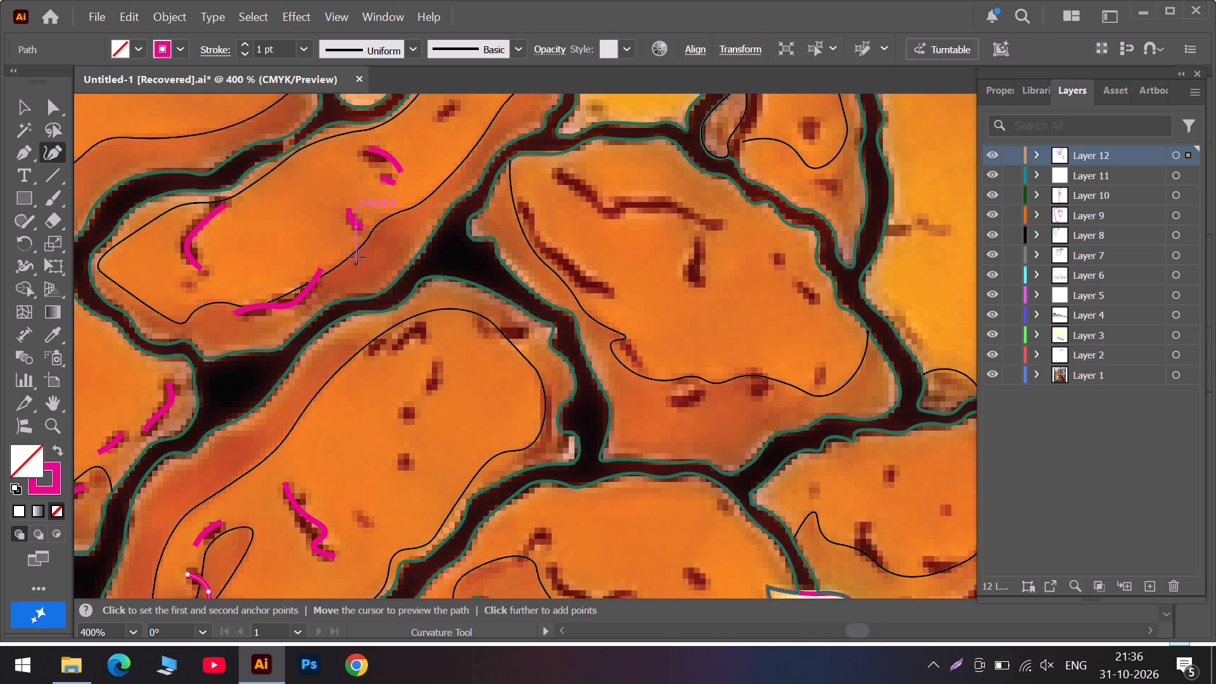
scroll(357, 257, "up", 18)
scroll(465, 421, "down", 5)
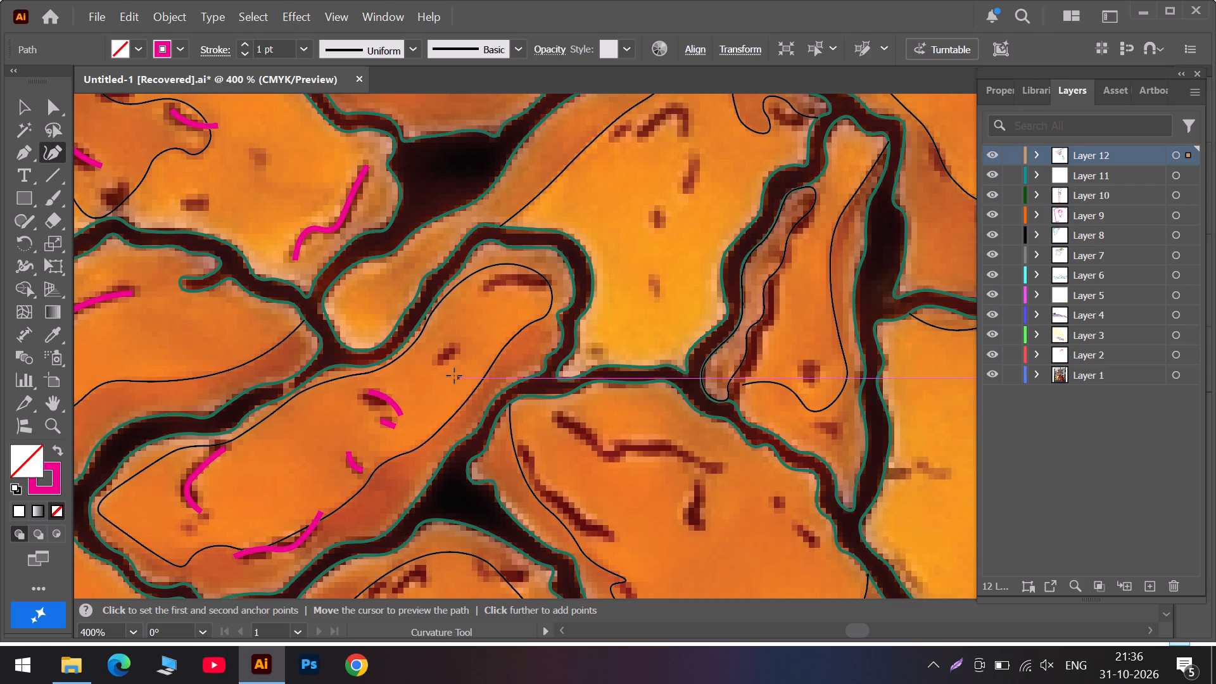
left_click(458, 347)
left_click(438, 359)
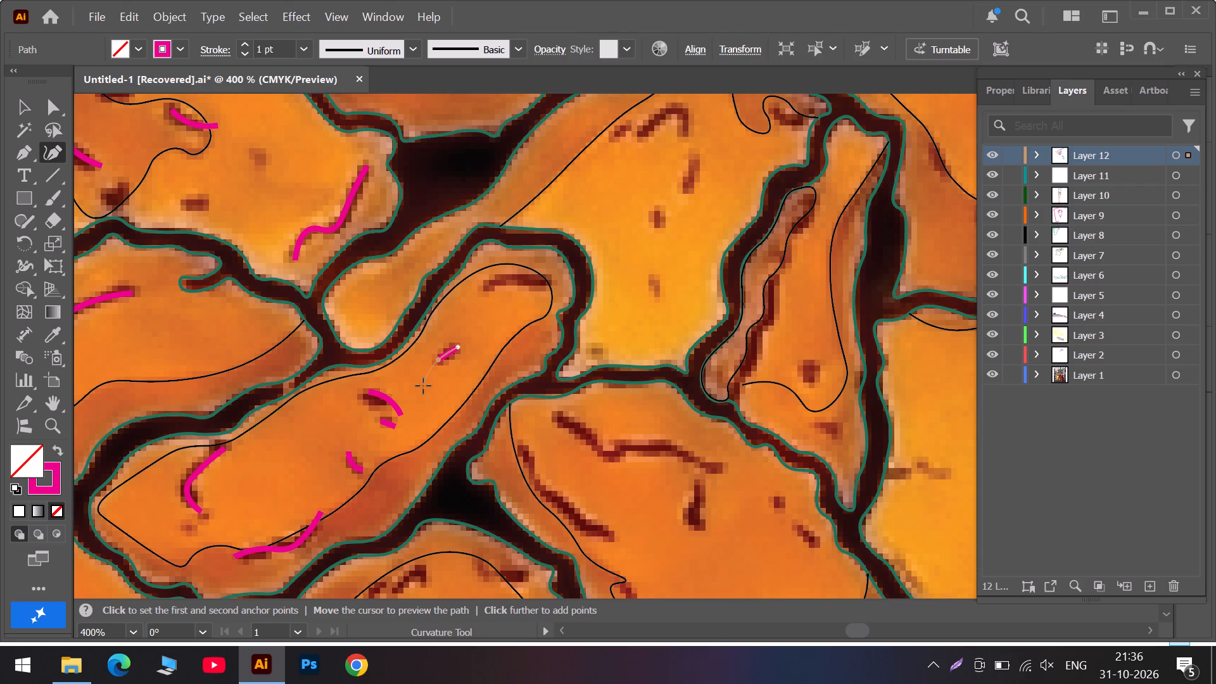
left_click(435, 377)
key("Escape")
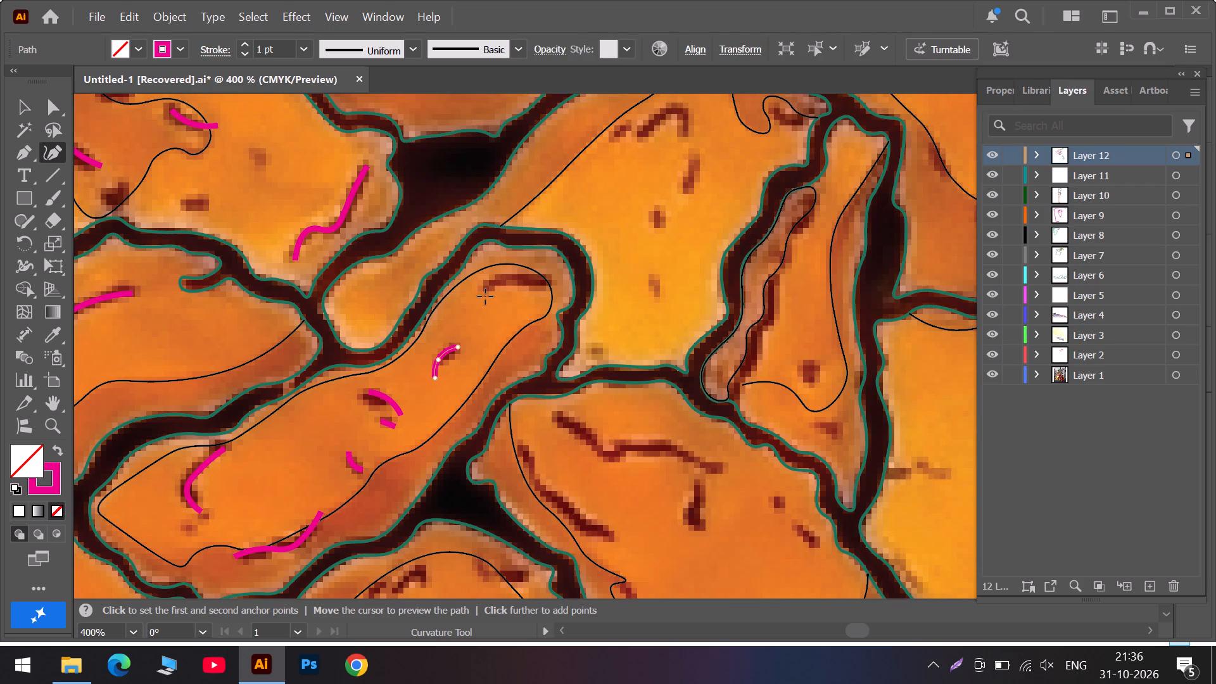
Trace the dark crease inside the upper tip of the same elongated piece as a four-point open curved path.
left_click(485, 293)
left_click(503, 284)
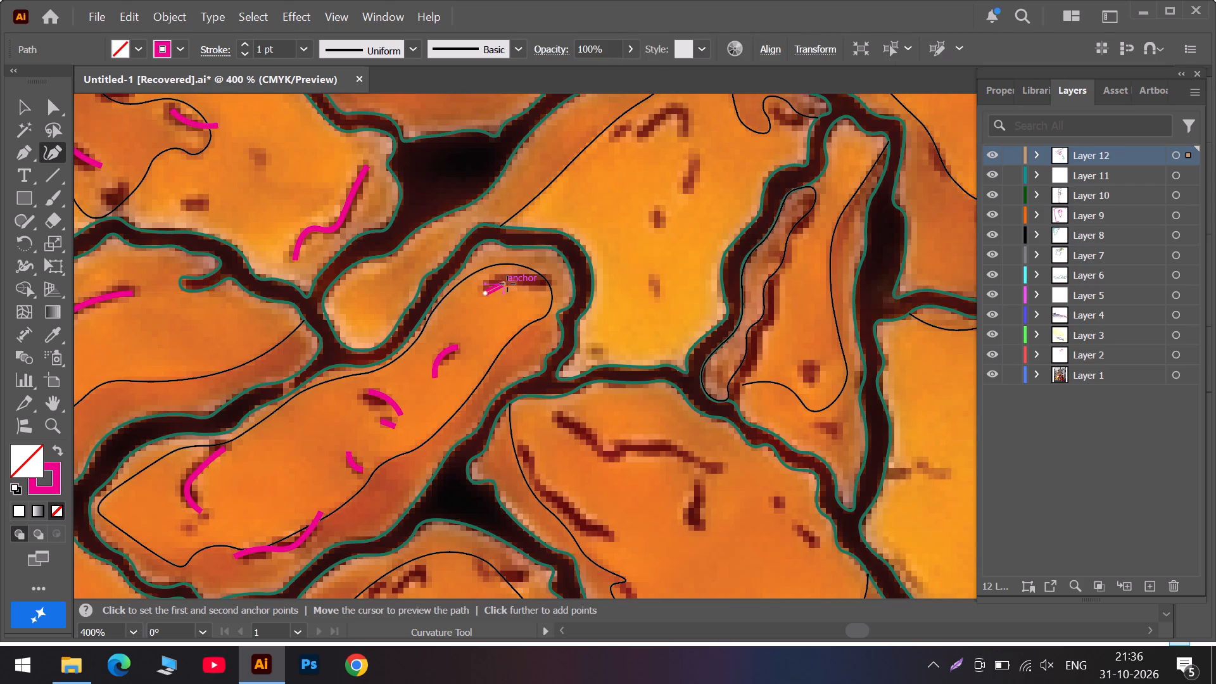
left_click(528, 279)
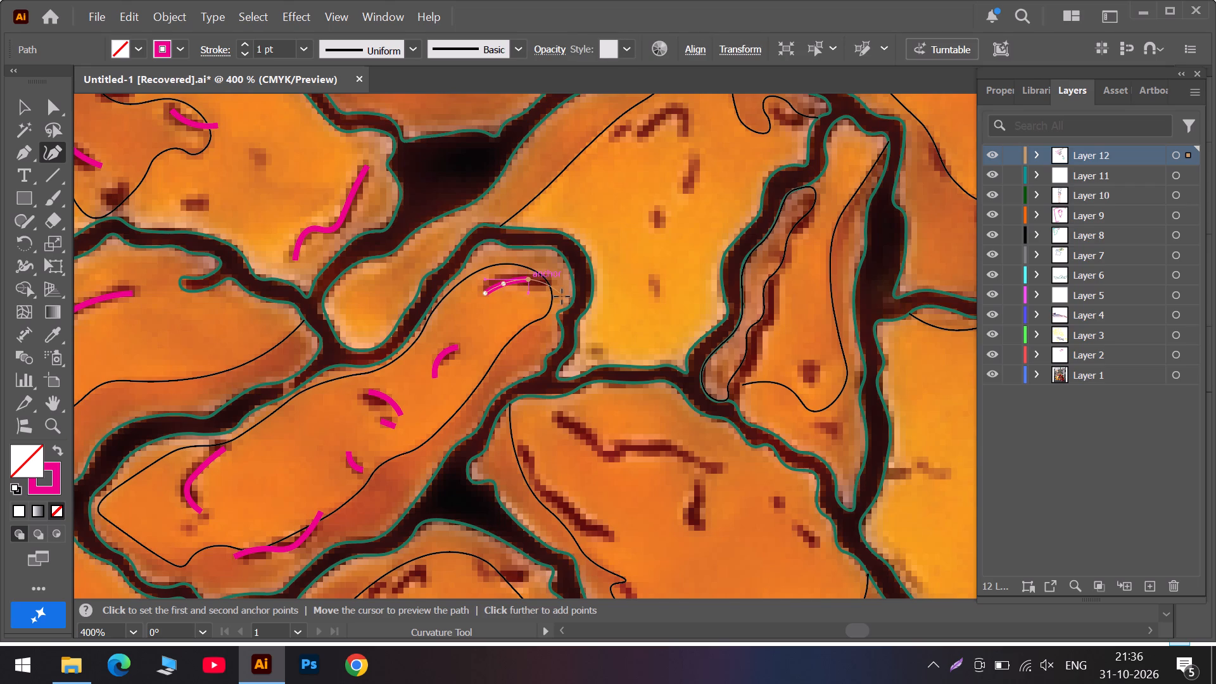
left_click(559, 286)
key("Escape")
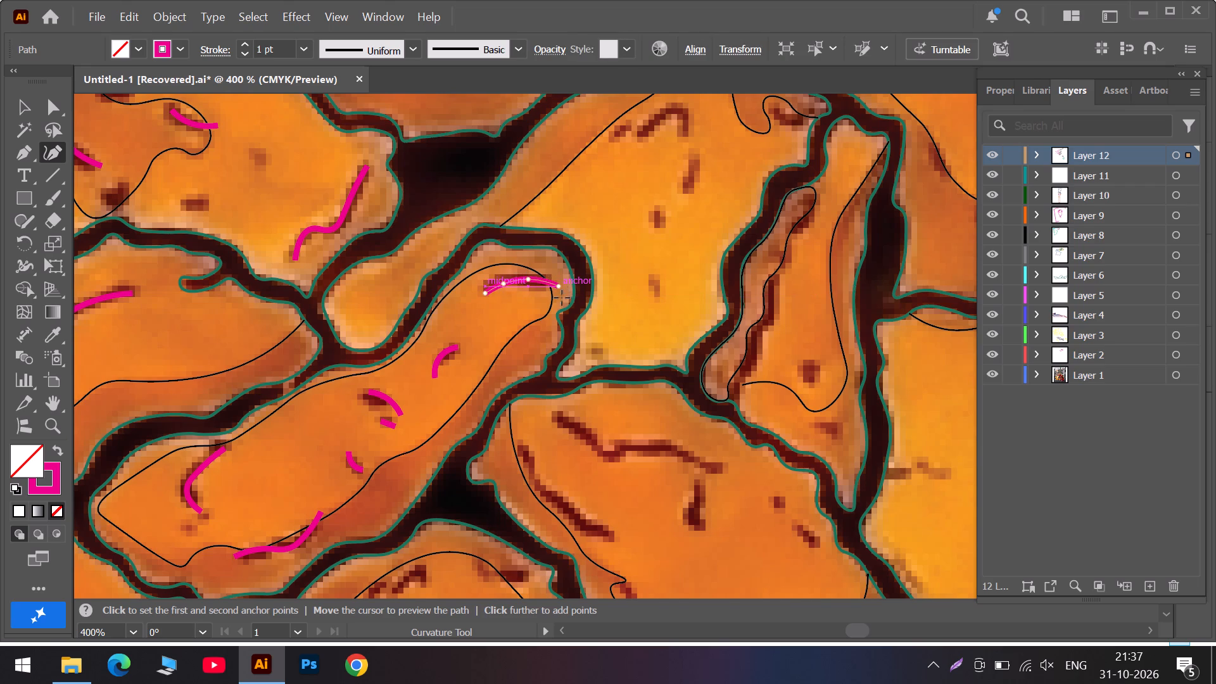
Trace the long dark crease along the top of the adjacent large piece as a nine-point open path with a sharp kink partway.
scroll(577, 331, "down", 5)
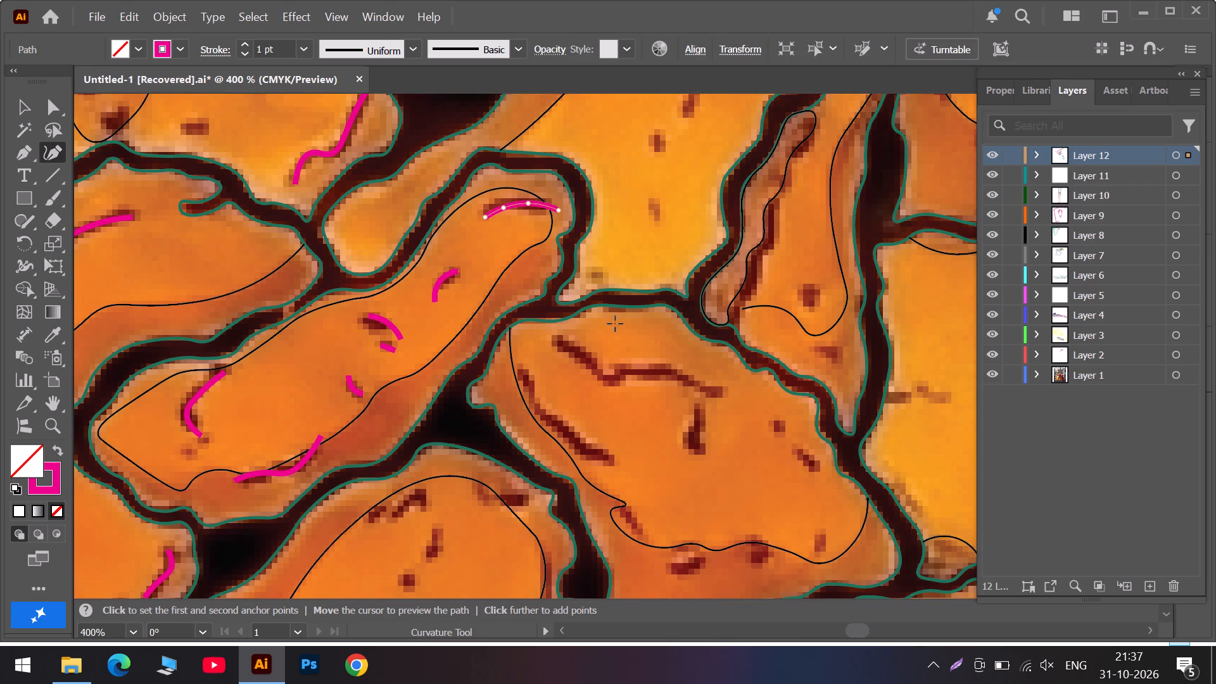
left_click(558, 341)
left_click(579, 356)
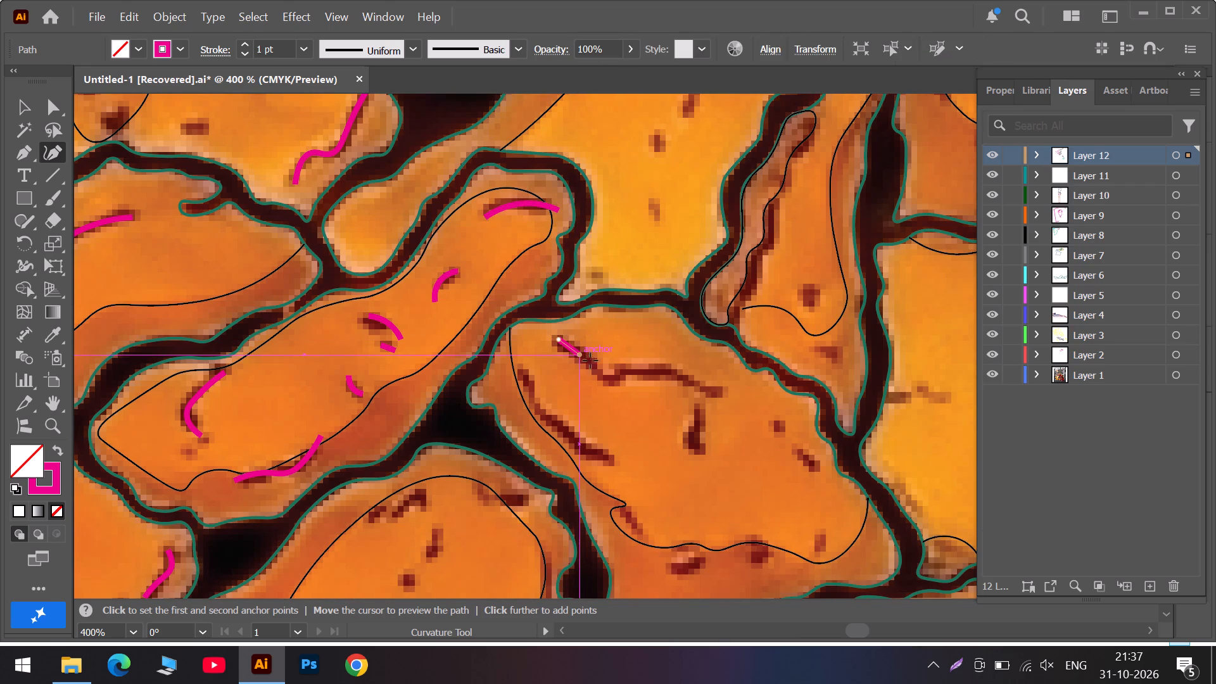
left_click(595, 374)
left_click(614, 382)
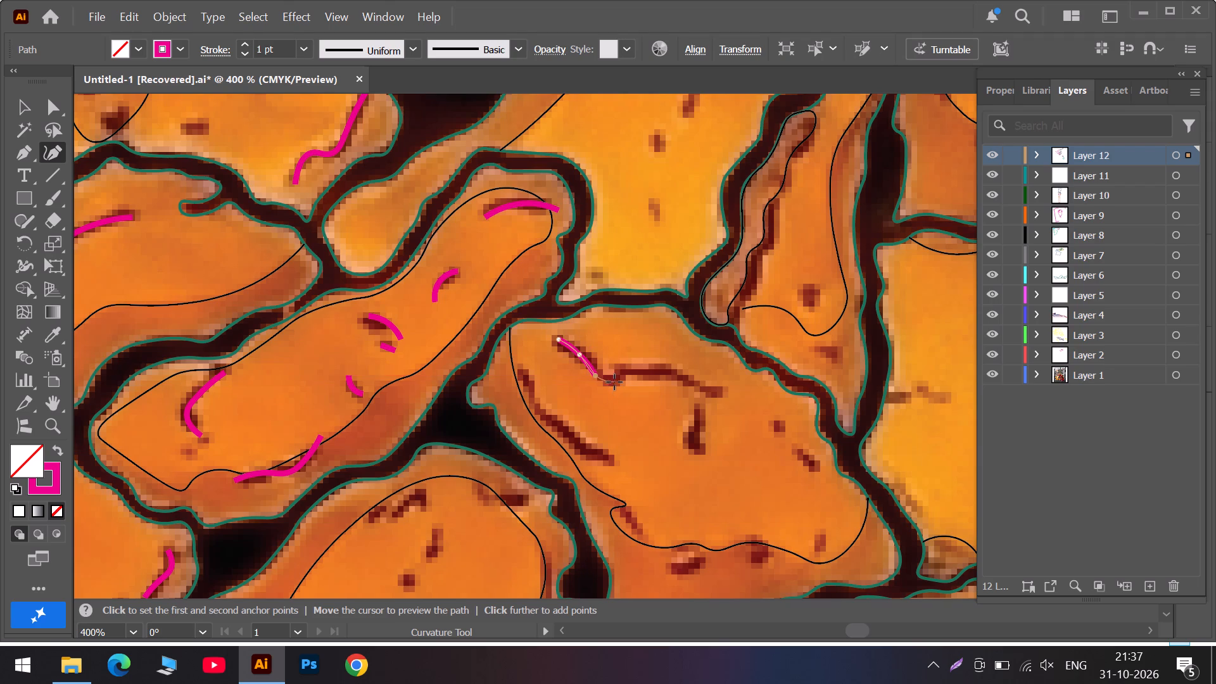
double_click(616, 372)
left_click(636, 372)
left_click(661, 370)
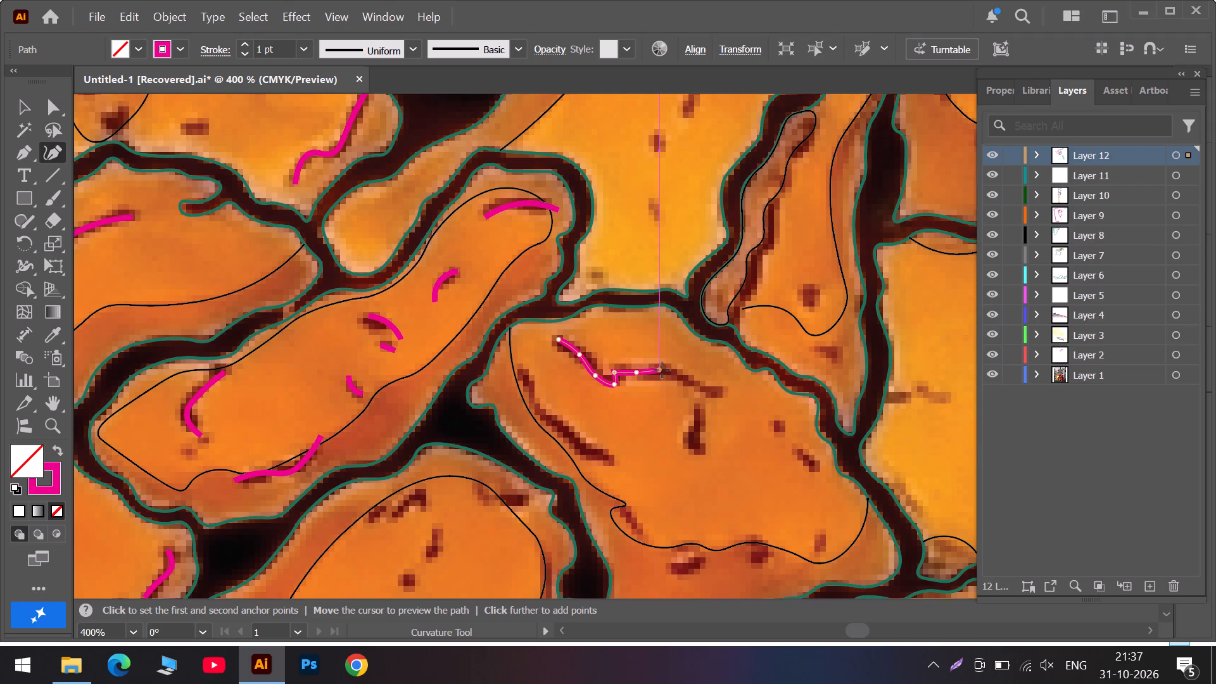
left_click(685, 380)
left_click(720, 391)
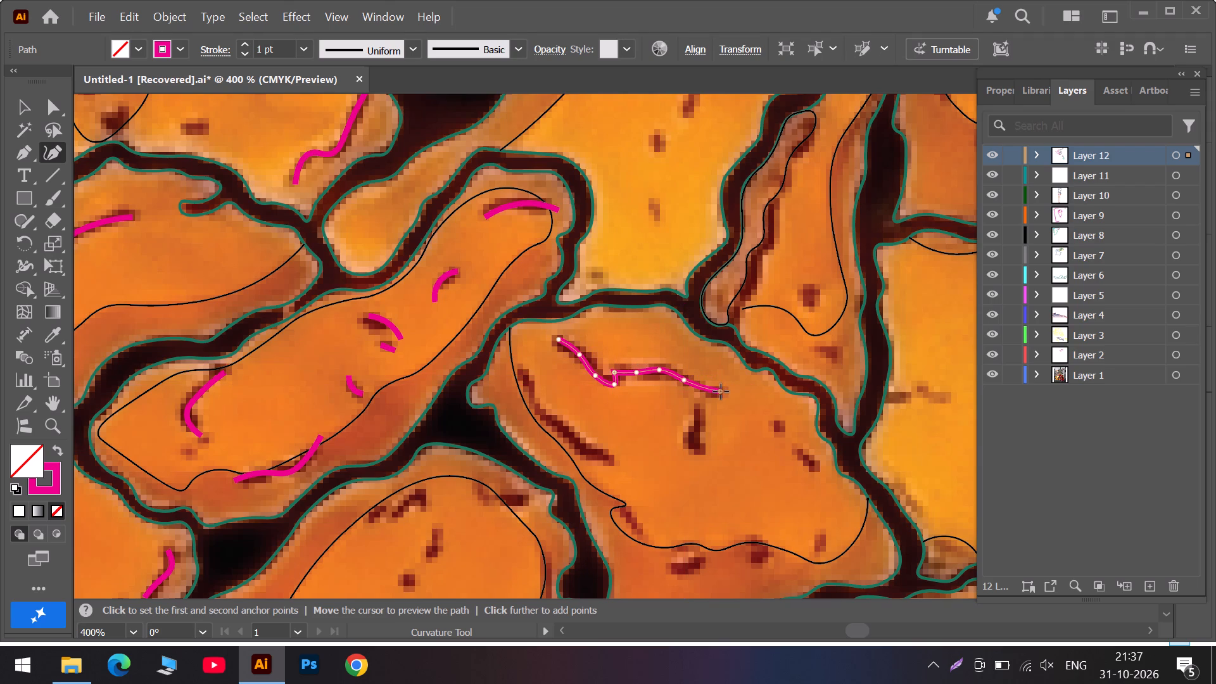
key("Escape")
Trace the slanted dark crease beside that large piece's left shading line as a seven-point open curved path.
left_click(521, 371)
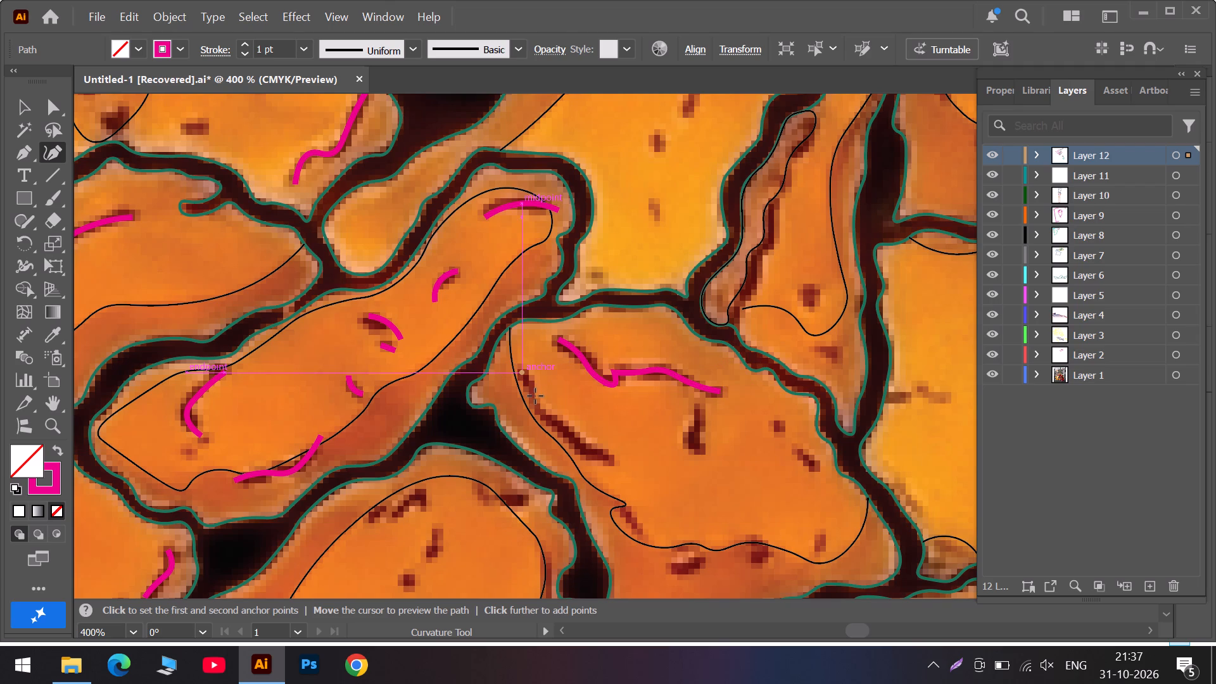
left_click(532, 396)
left_click(543, 417)
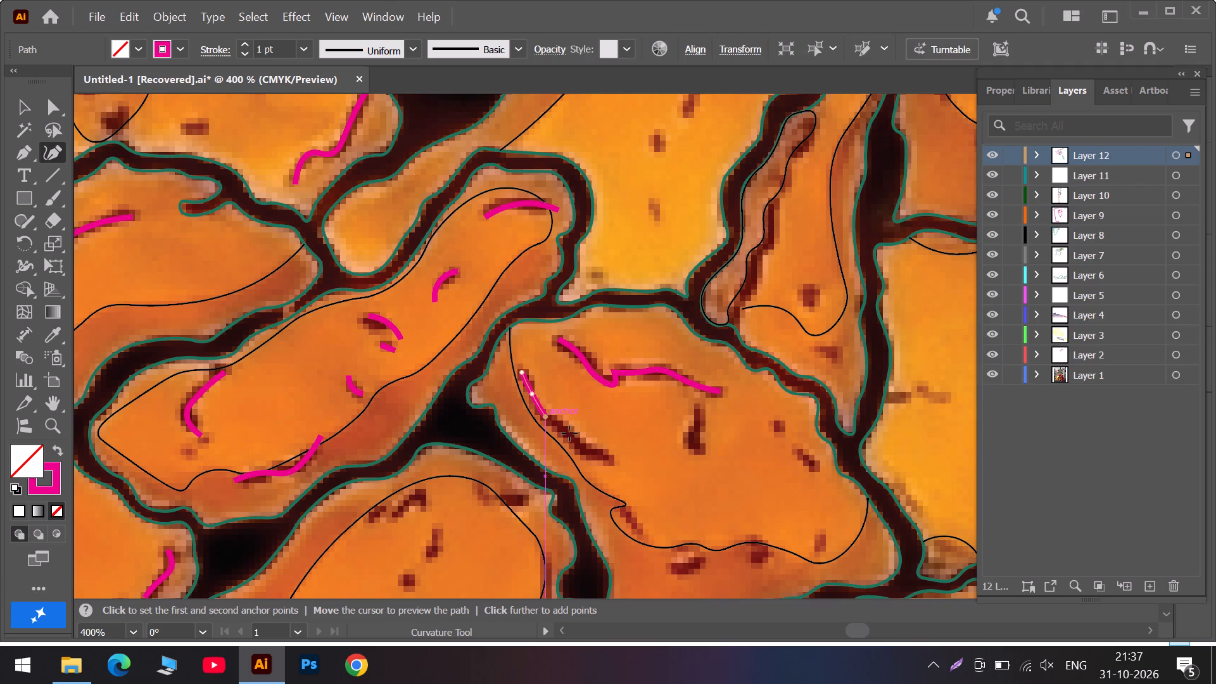
left_click(568, 433)
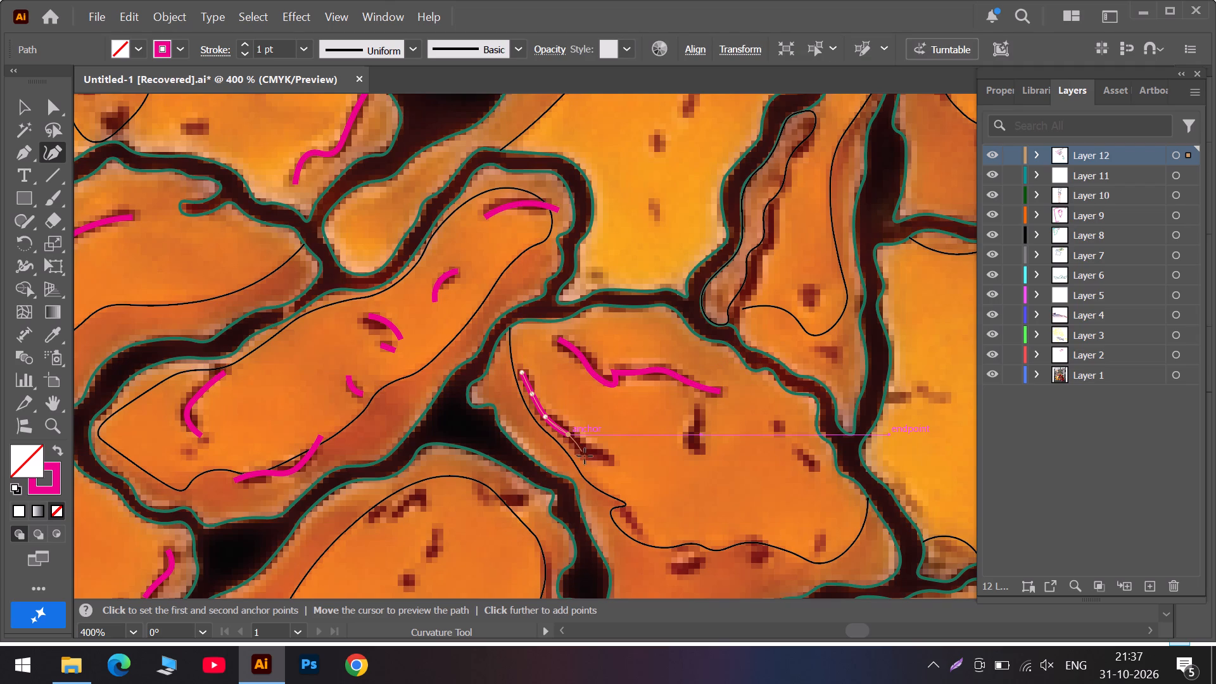
left_click(587, 452)
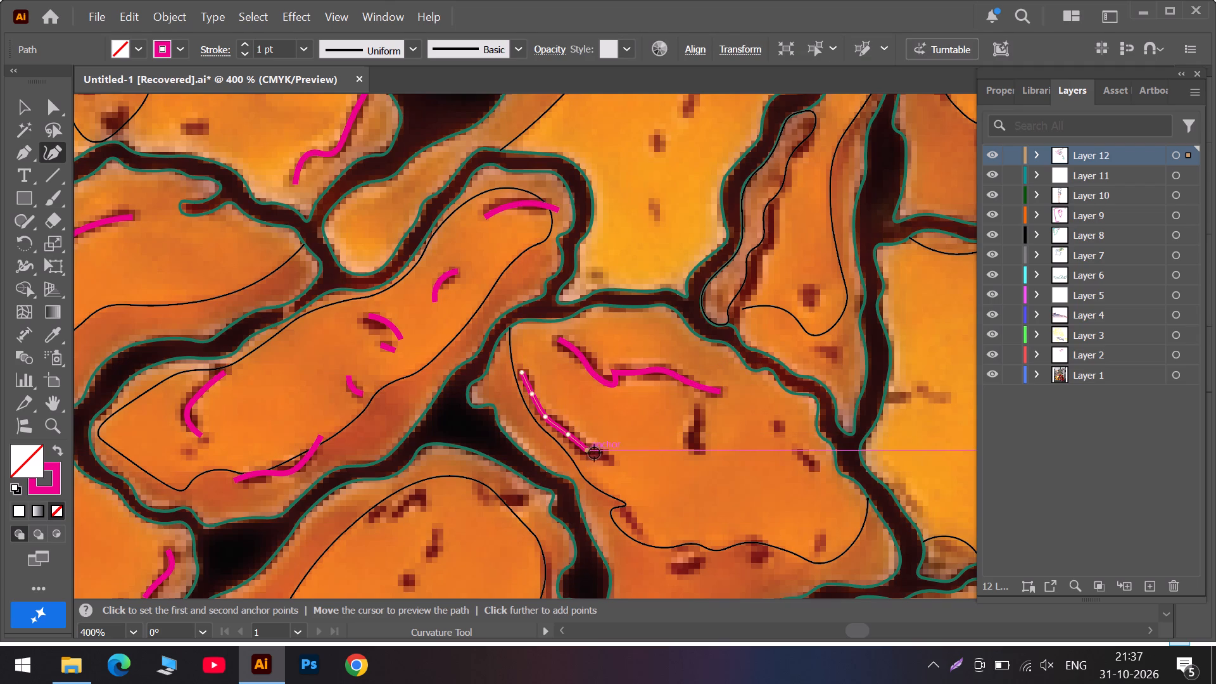
left_click(605, 455)
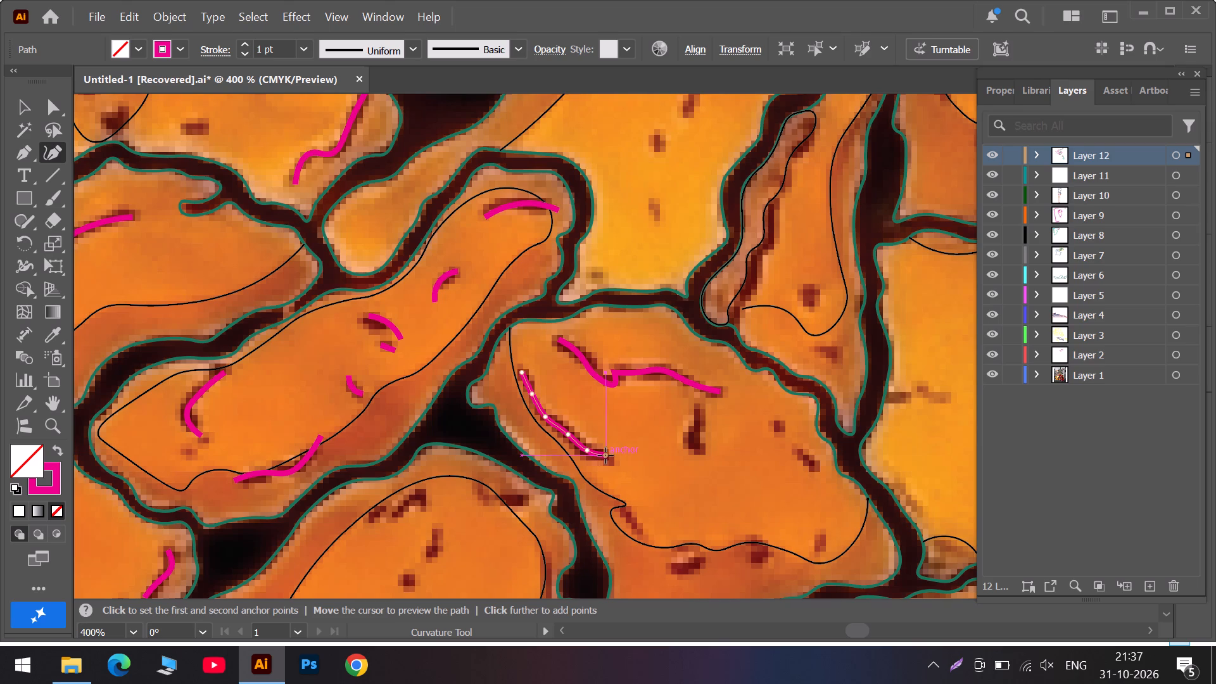
left_click(611, 463)
key("Escape")
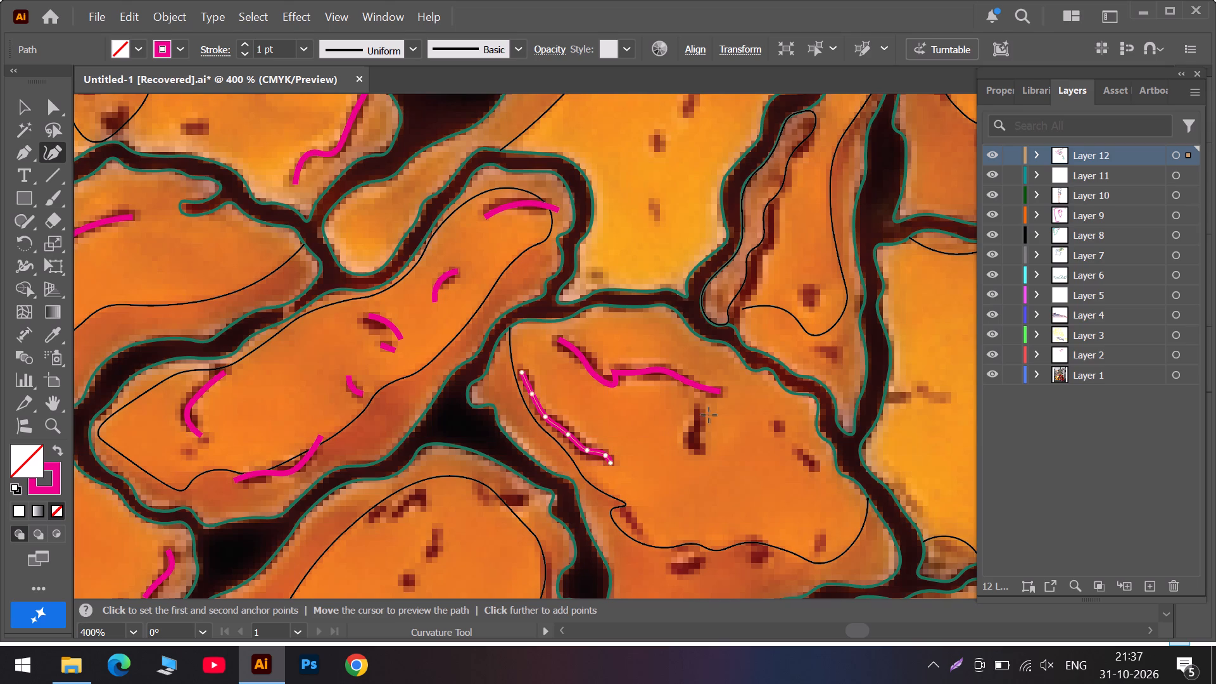
Trace the short vertical dark mark below the long kinked crease as a four-point open path hooking outward at its lower end.
left_click(697, 407)
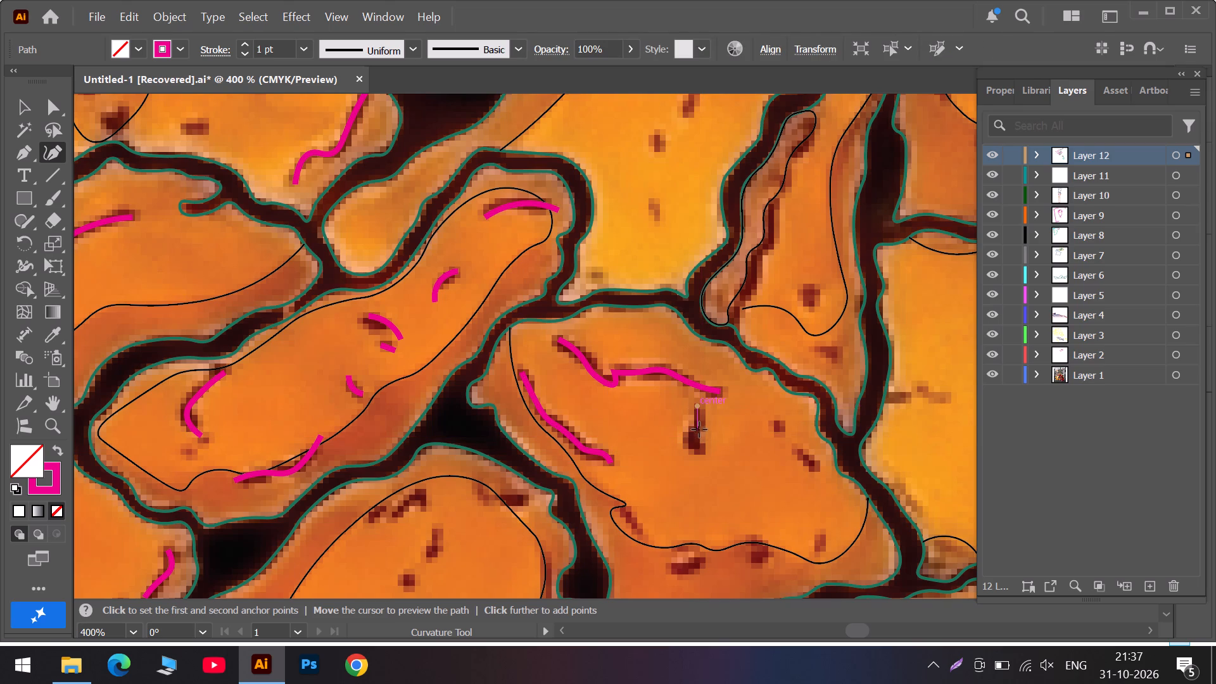
left_click(699, 432)
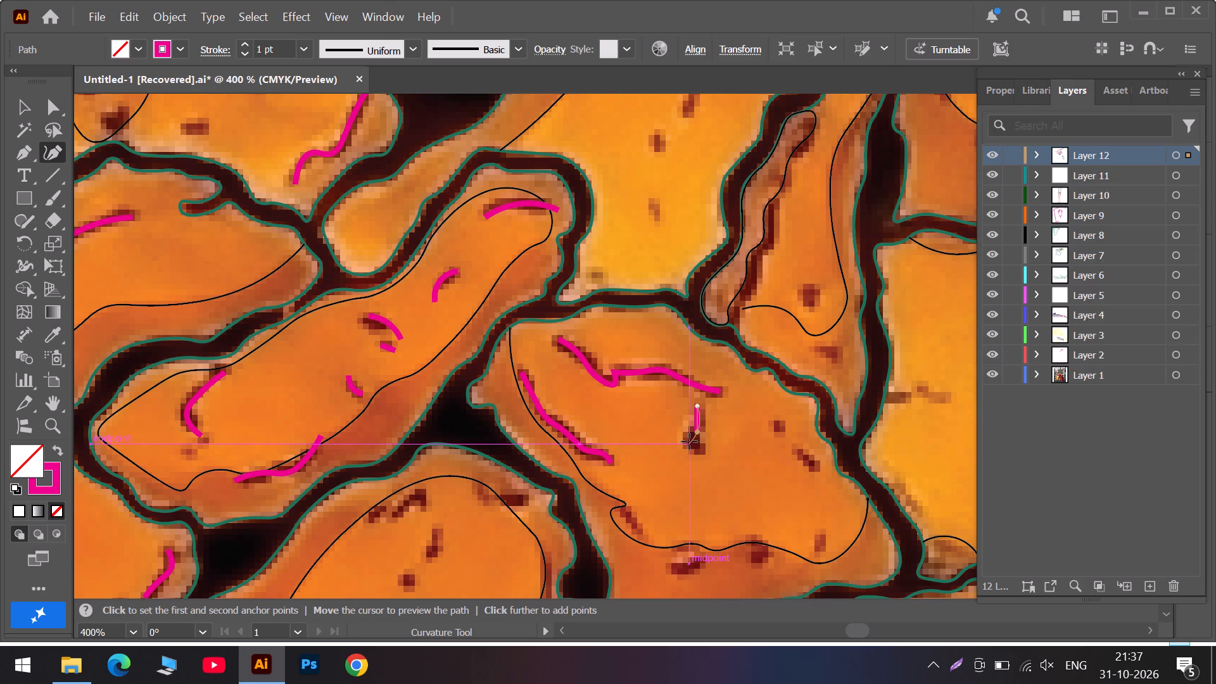
left_click(689, 441)
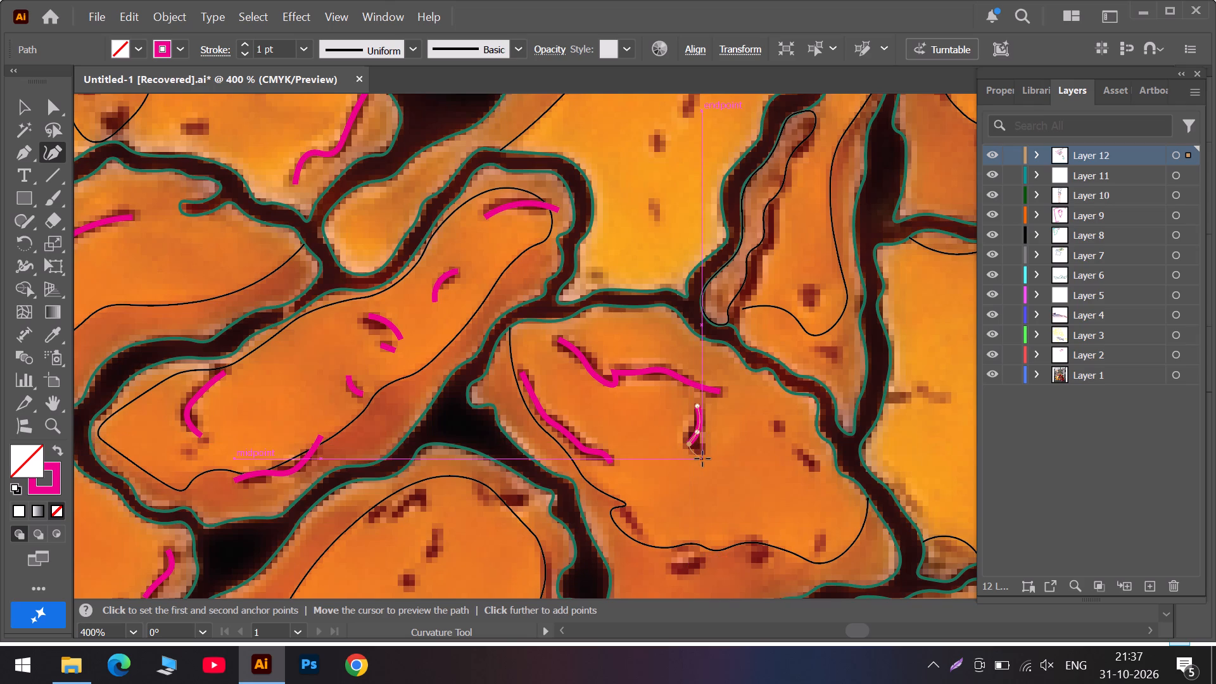
left_click(707, 456)
key("Escape")
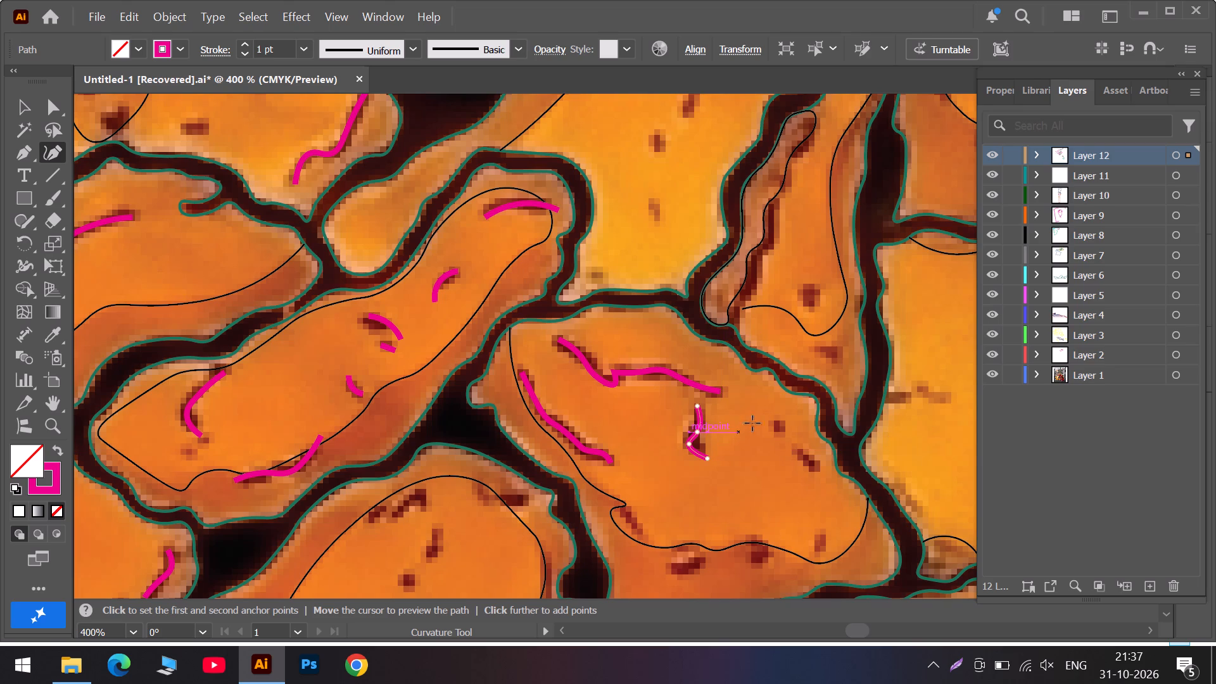
Trace the small slanted dark mark near the large piece's right edge as a three-point open curved path.
left_click(790, 449)
left_click(805, 457)
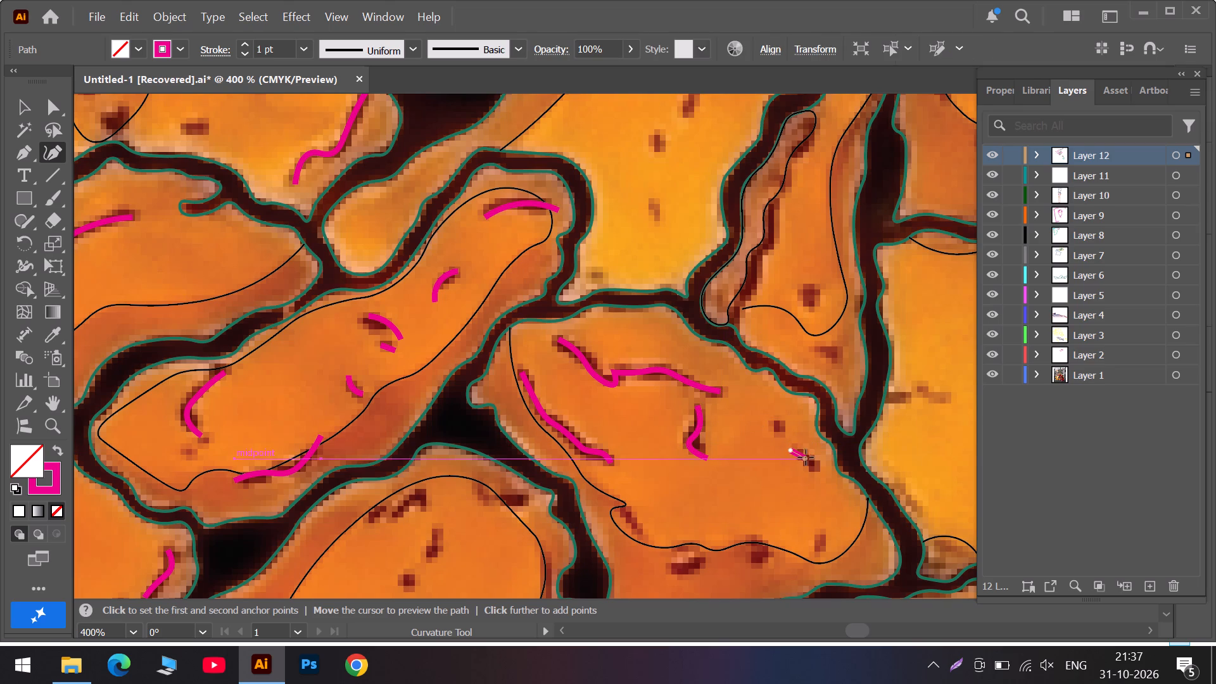
left_click(814, 477)
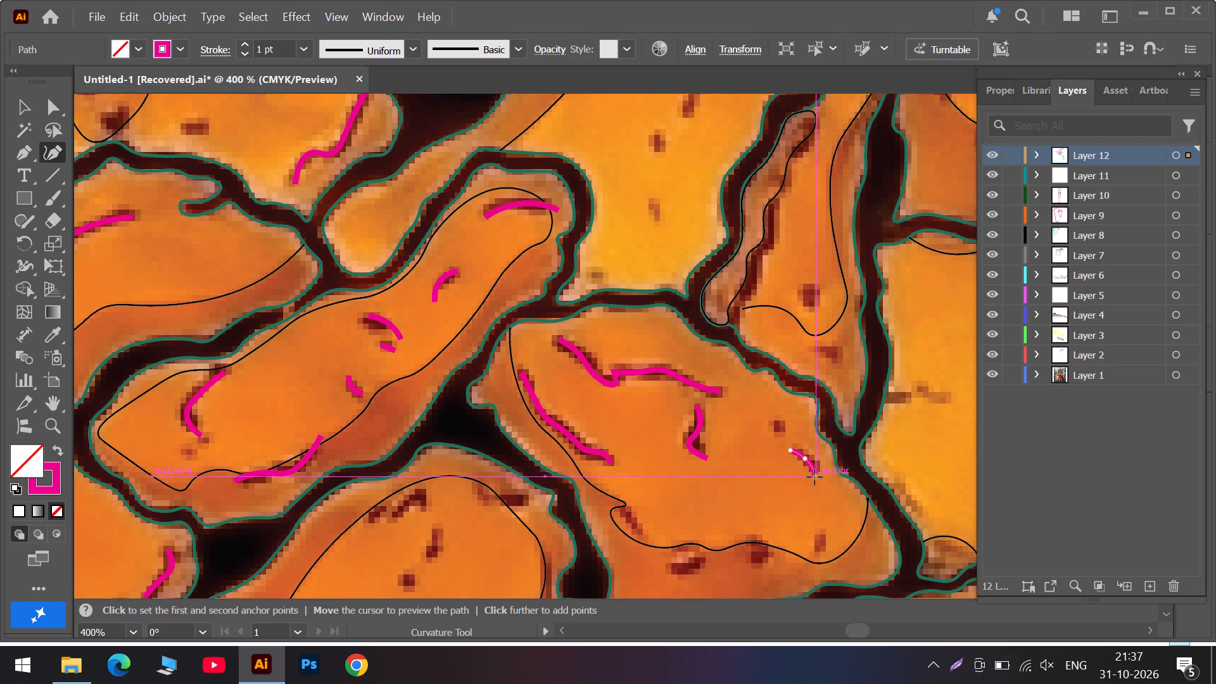
key("Escape")
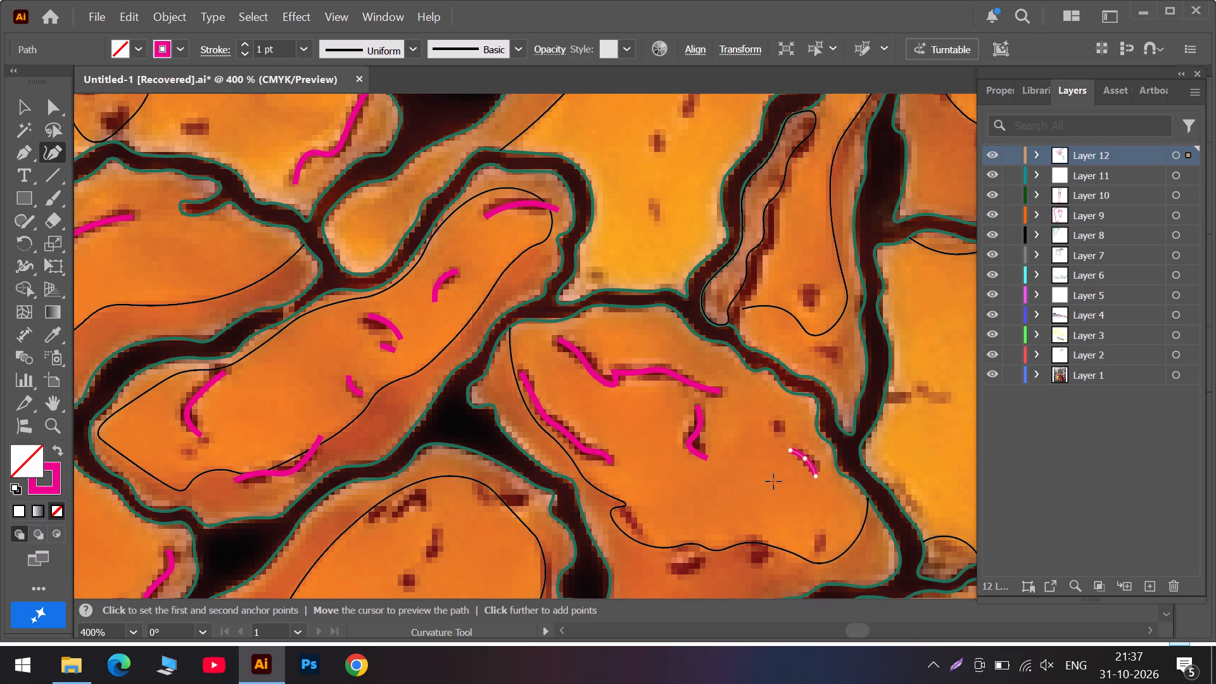
Refine the hooked vertical mark's path by shifting its lower bend anchor and end anchor slightly to fit the dark mark.
left_click(688, 445)
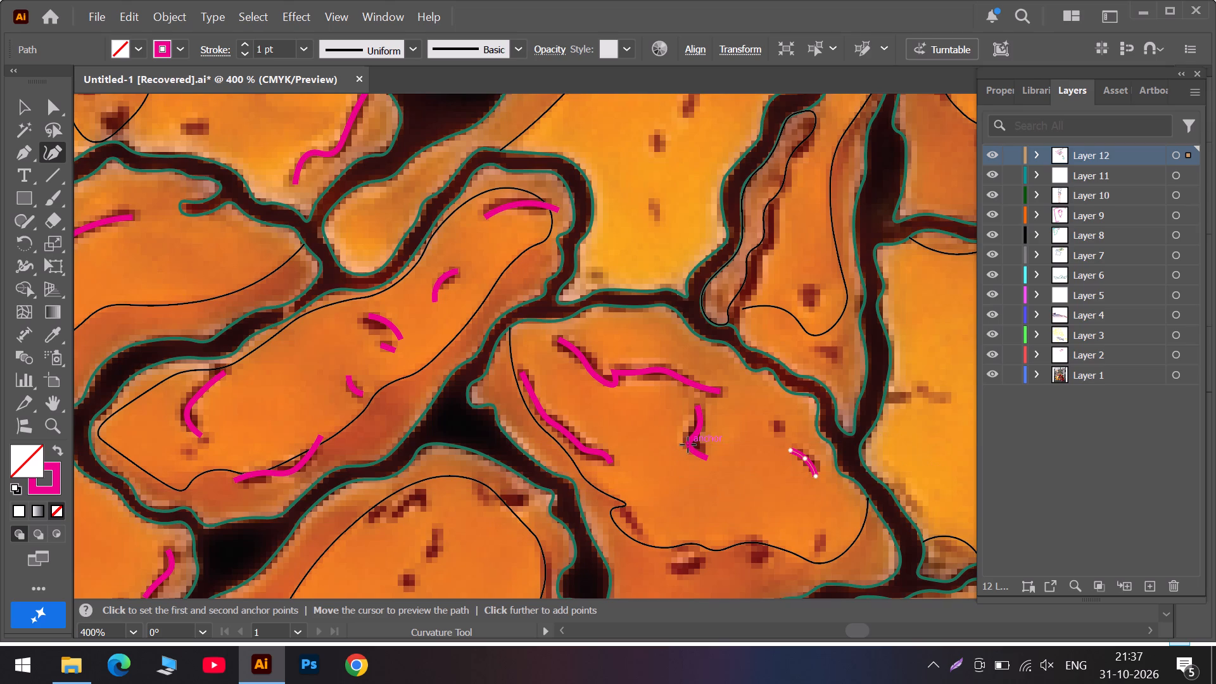
left_click(688, 443)
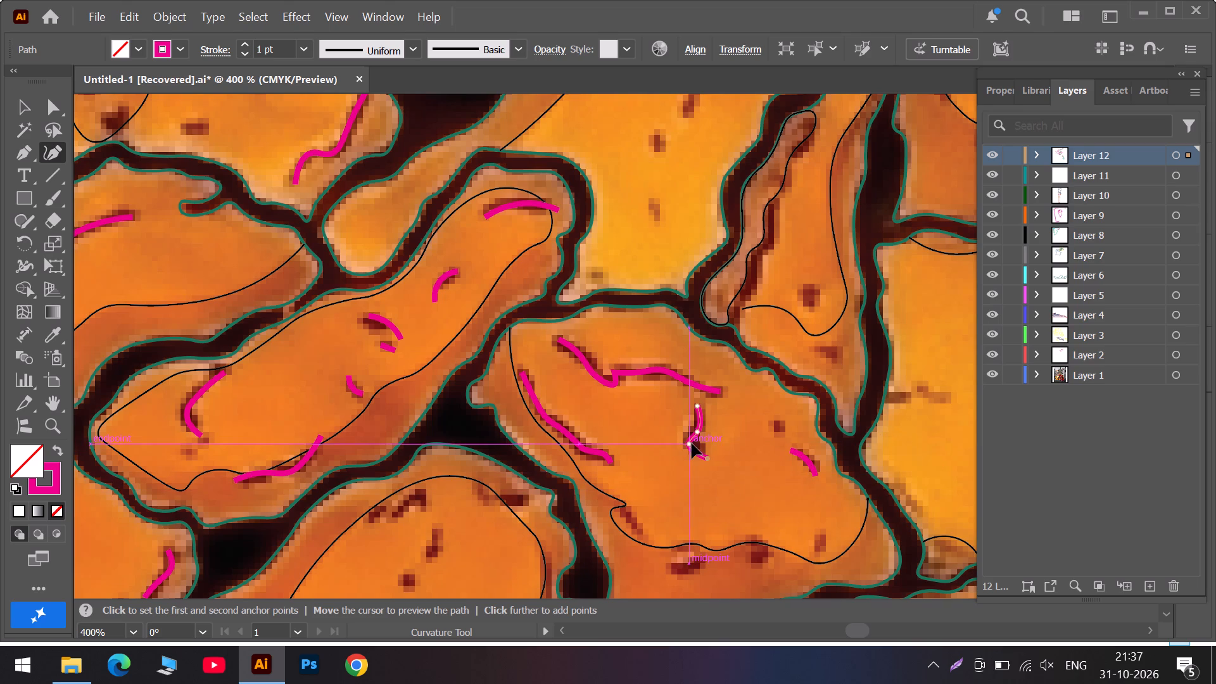
key("Escape")
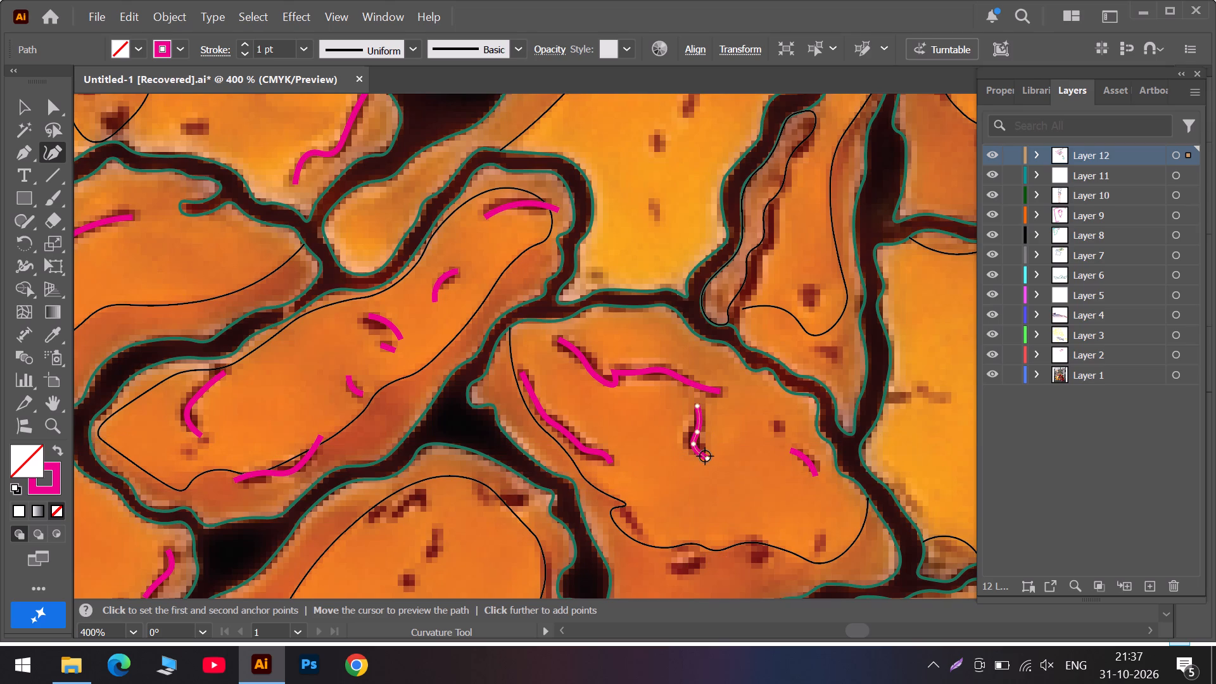
left_click_drag(706, 457, 710, 454)
left_click_drag(710, 454, 709, 450)
key("Escape")
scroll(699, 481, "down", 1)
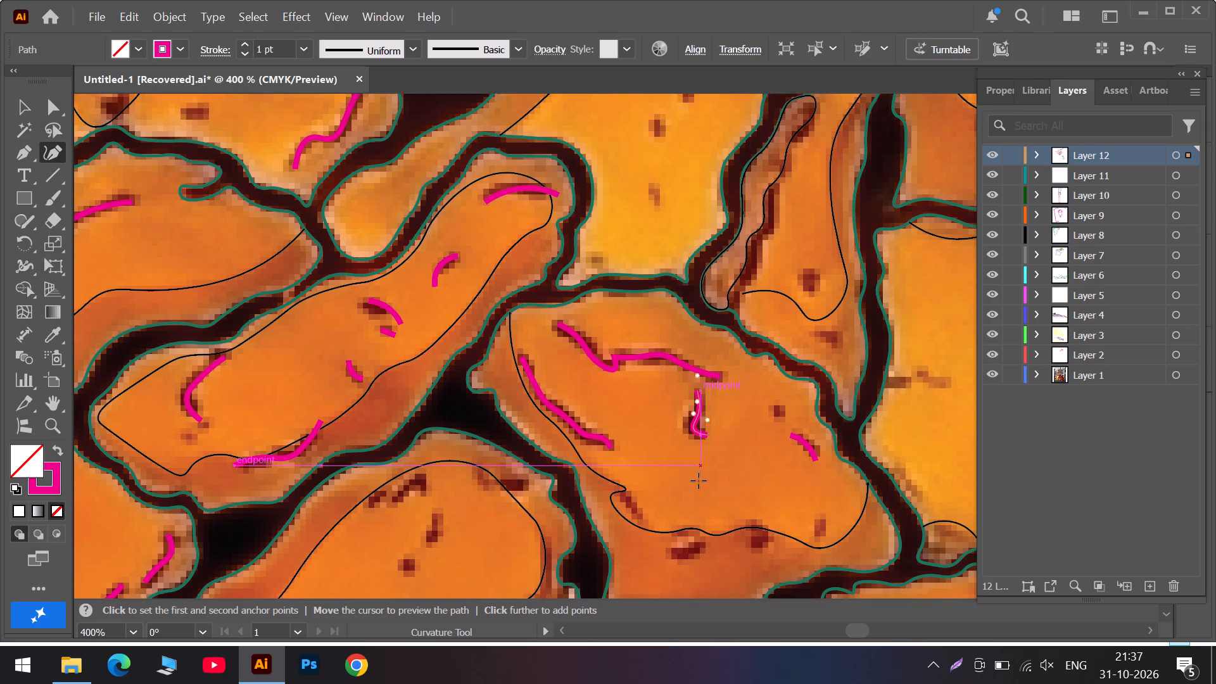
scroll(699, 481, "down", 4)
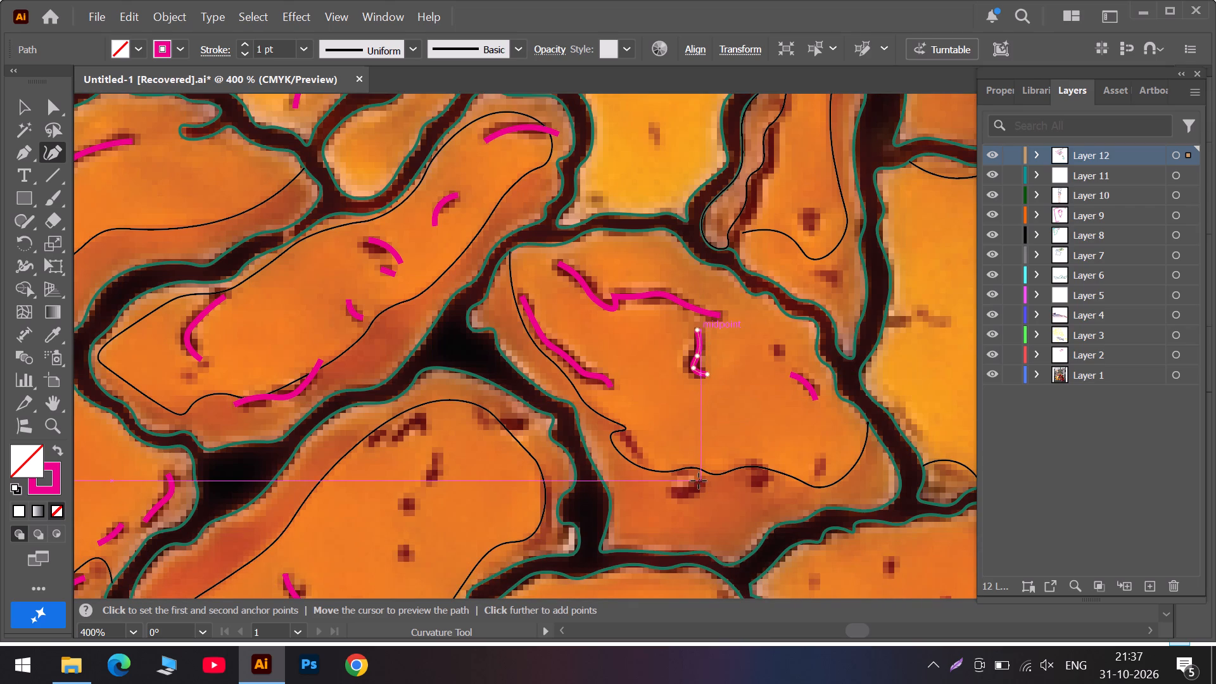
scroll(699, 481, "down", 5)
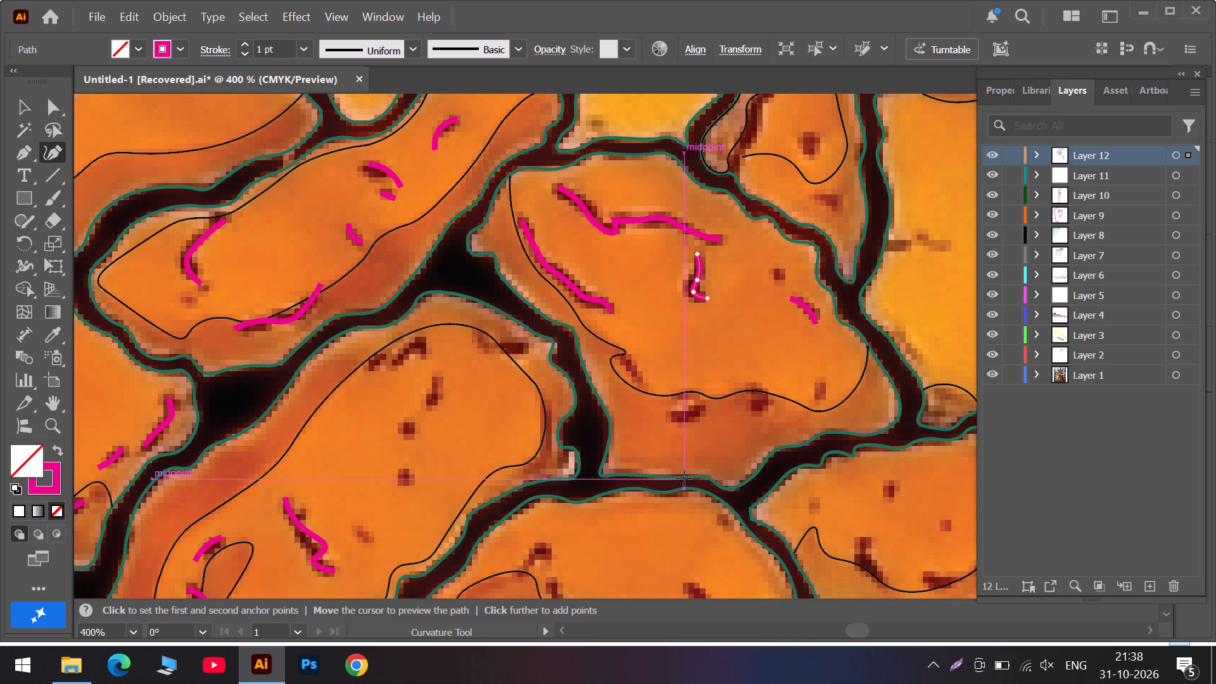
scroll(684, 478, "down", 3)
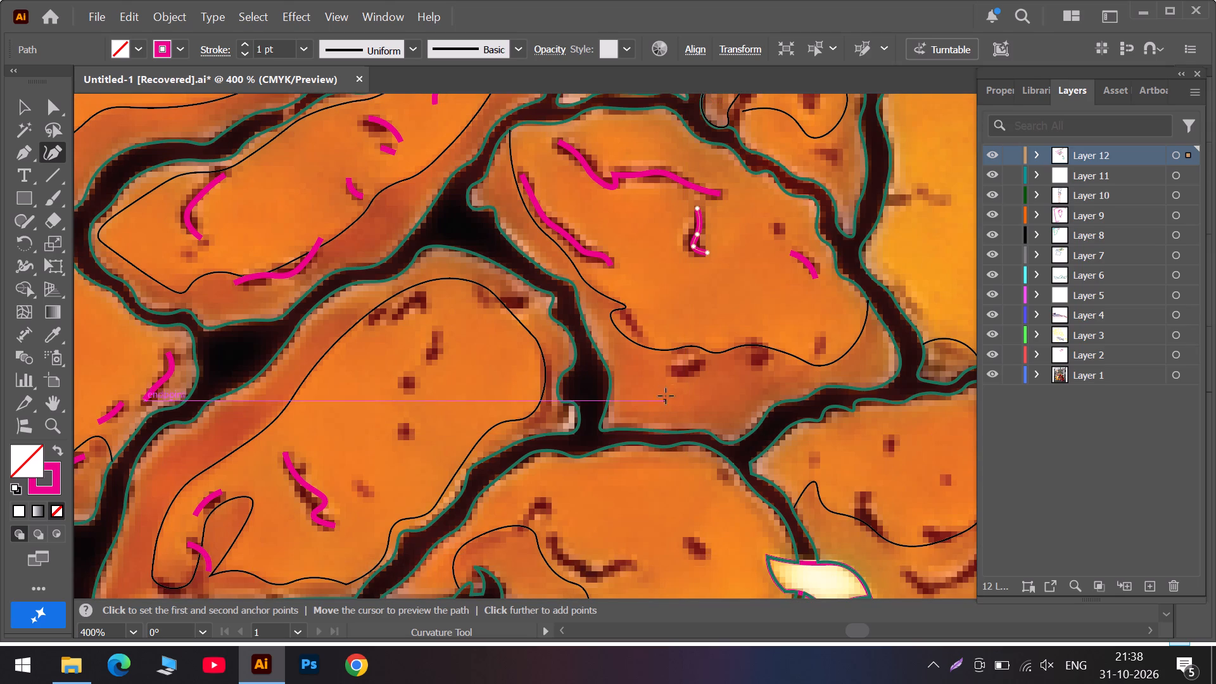
Trace the small dark mark just below the large upper piece's lower shading line as a three-point open curve bending upward at one end.
left_click(669, 370)
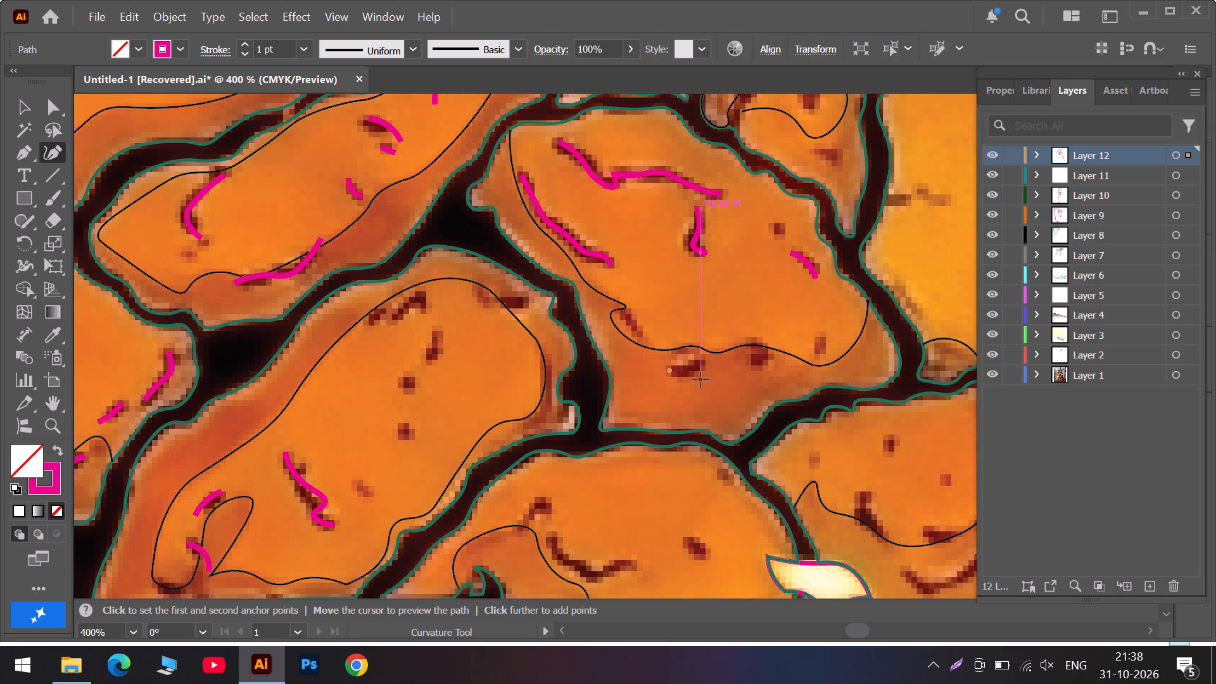
left_click(693, 370)
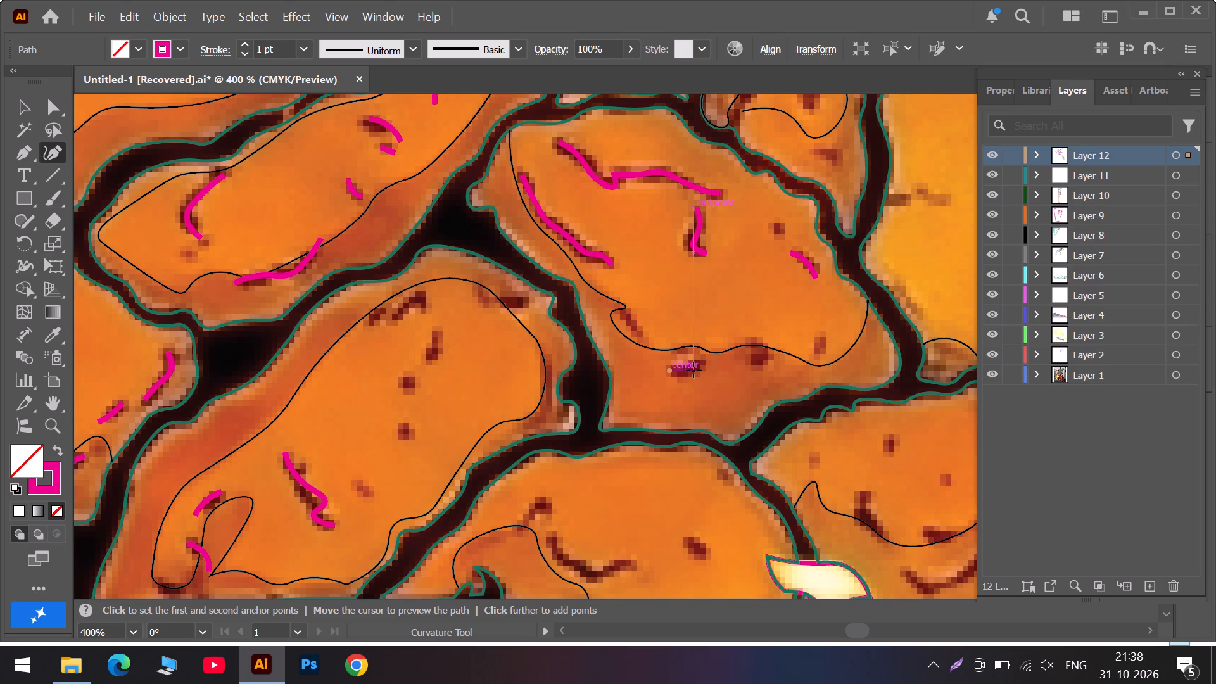
left_click(701, 357)
key("Escape")
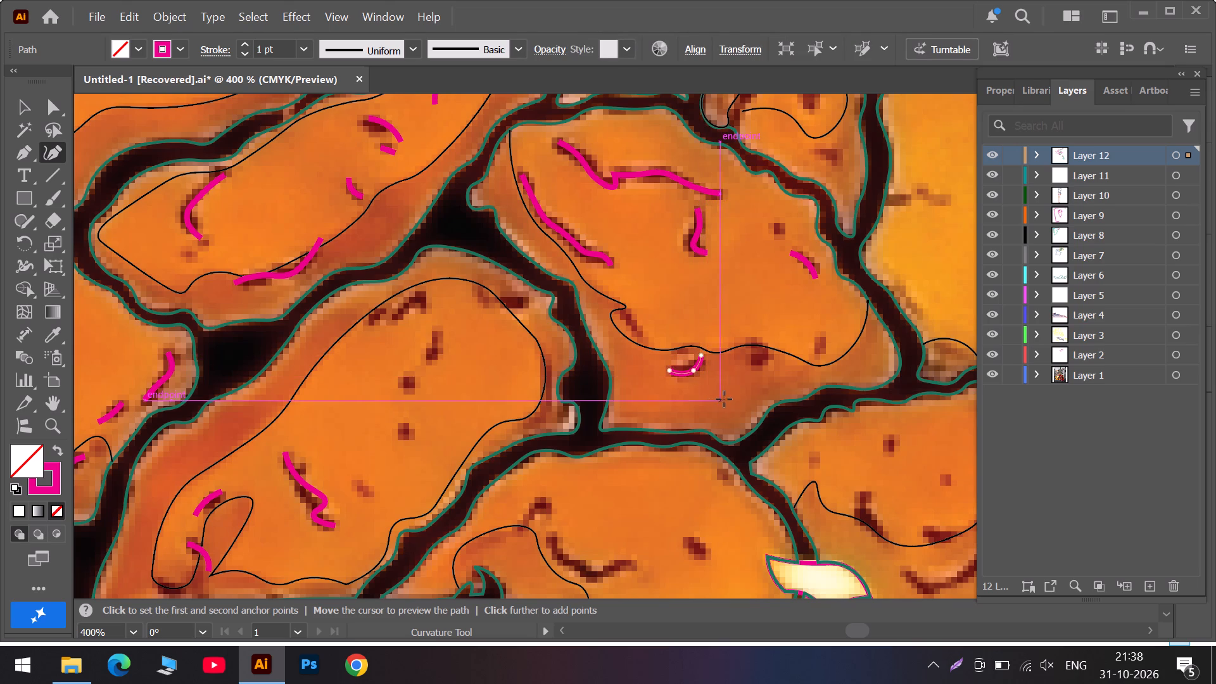
Trace the dark spot crossing the large piece's lower shading line as a three-point open arc bulging to the right.
scroll(738, 395, "down", 1)
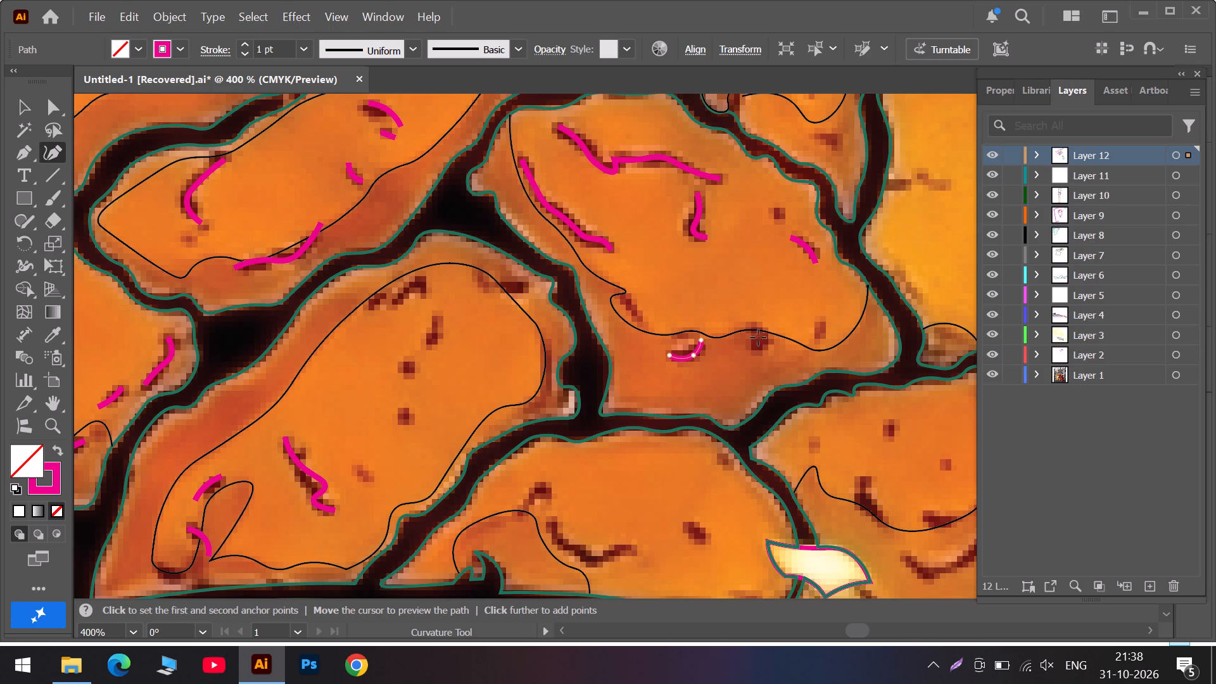
left_click(748, 320)
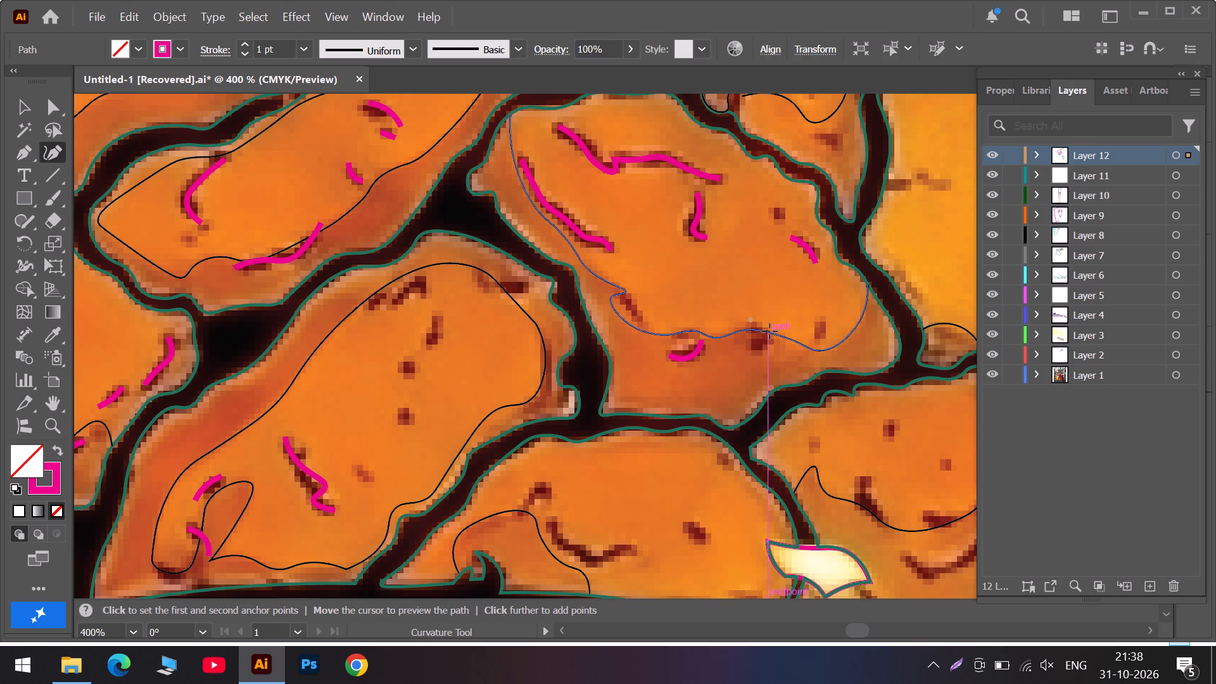
left_click(767, 343)
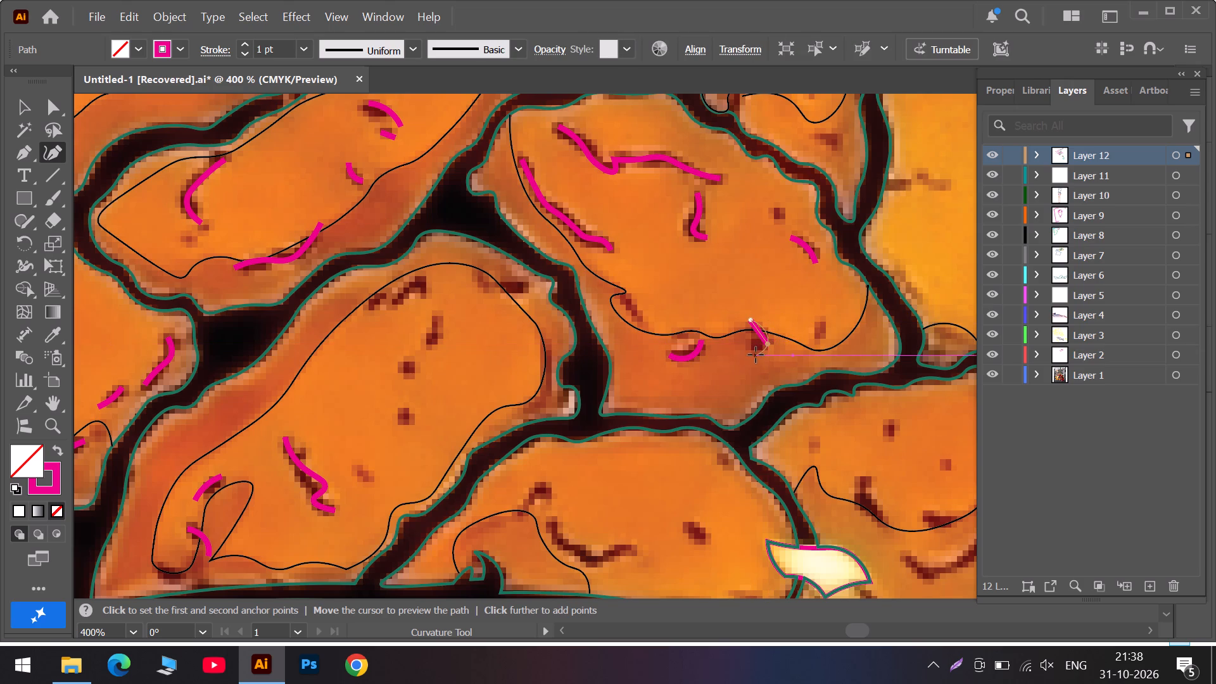
left_click(751, 355)
key("Escape")
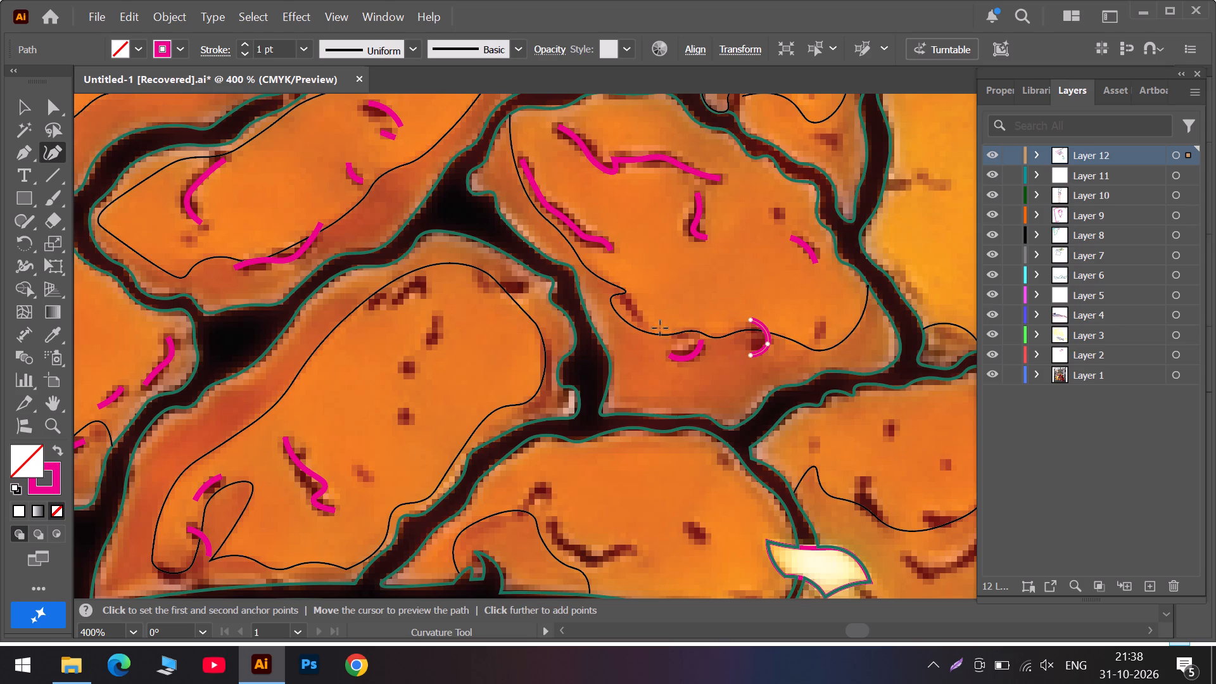
Trace the small near-vertical dark mark inside the lower-right end of the large piece's shading line as a three-point open curve.
scroll(716, 324, "up", 3)
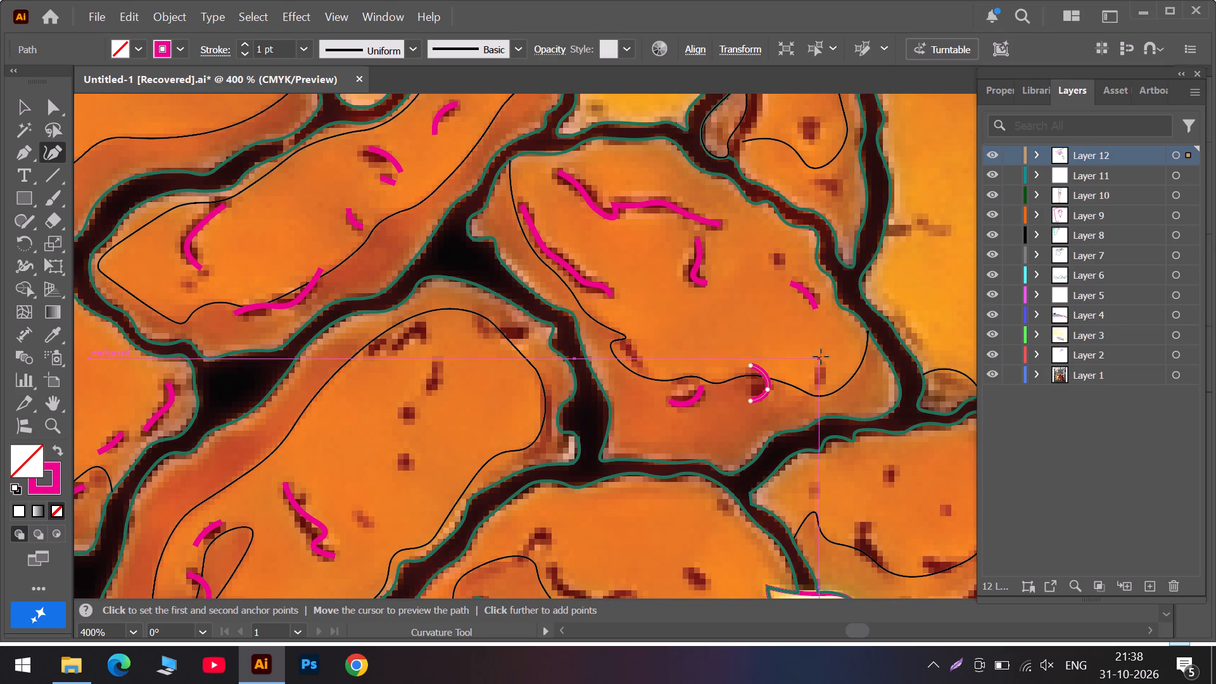
left_click(821, 357)
left_click(823, 370)
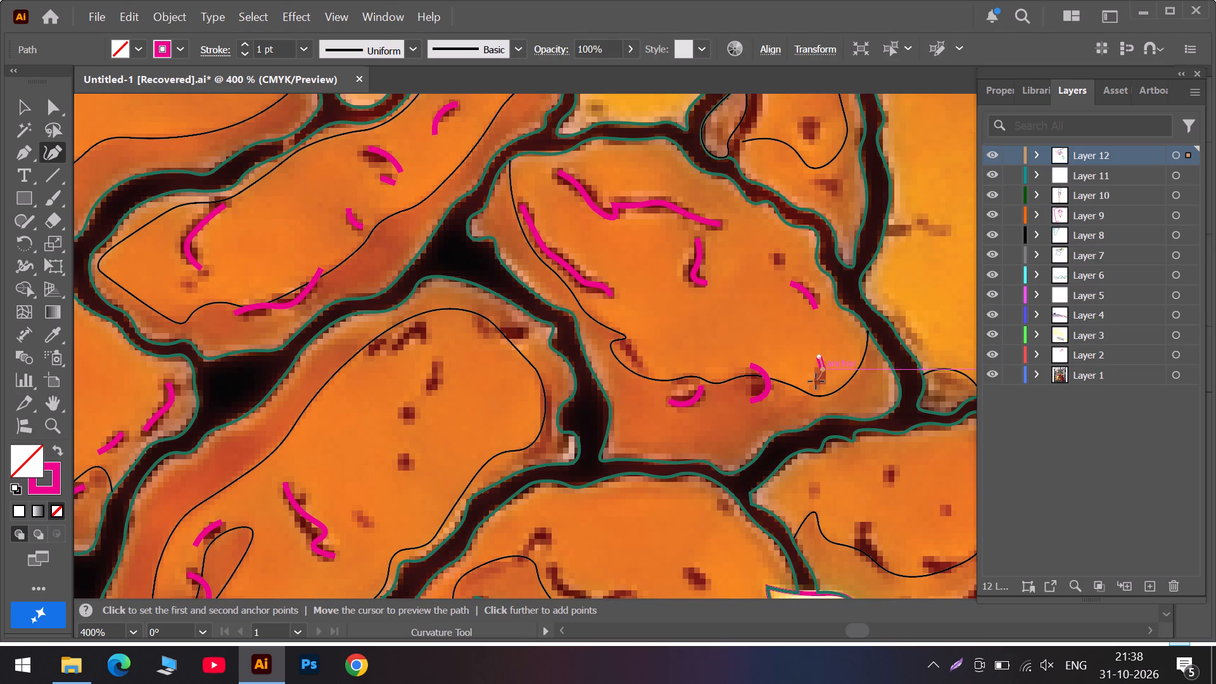
left_click(815, 383)
key("Escape")
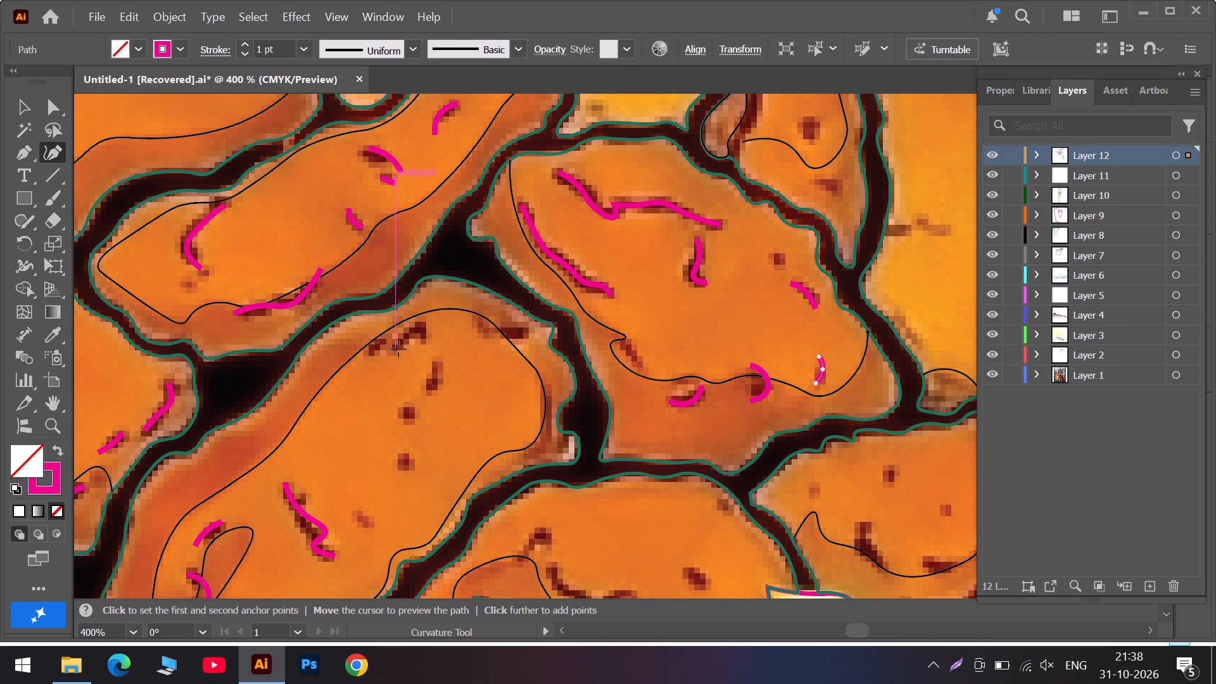
Trace the dark crease at the top of the elongated lower-left piece as a four-point open path hooking downward at its right end.
left_click(391, 349)
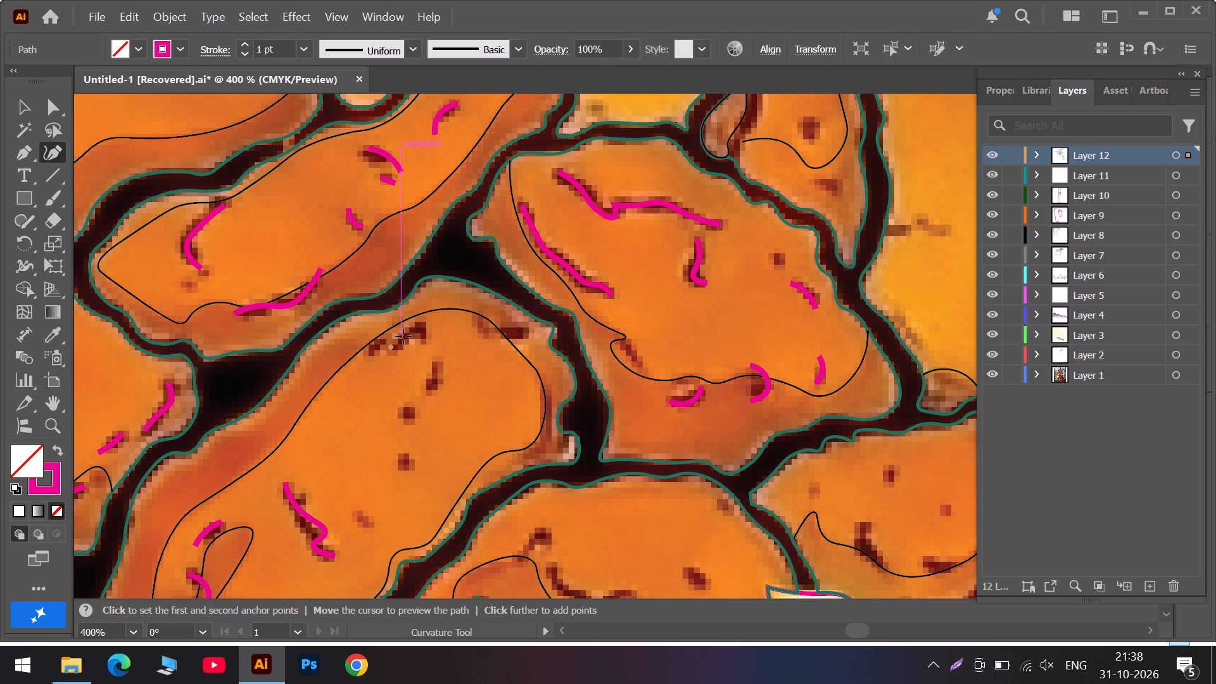
left_click(403, 336)
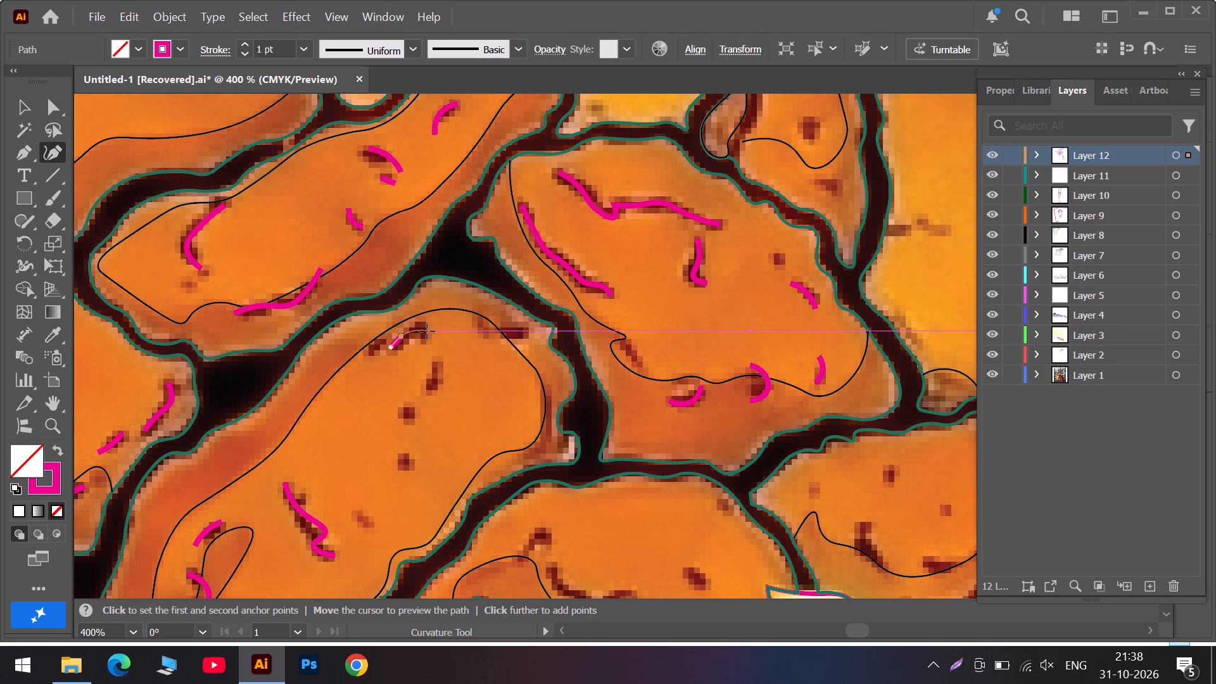
left_click(423, 326)
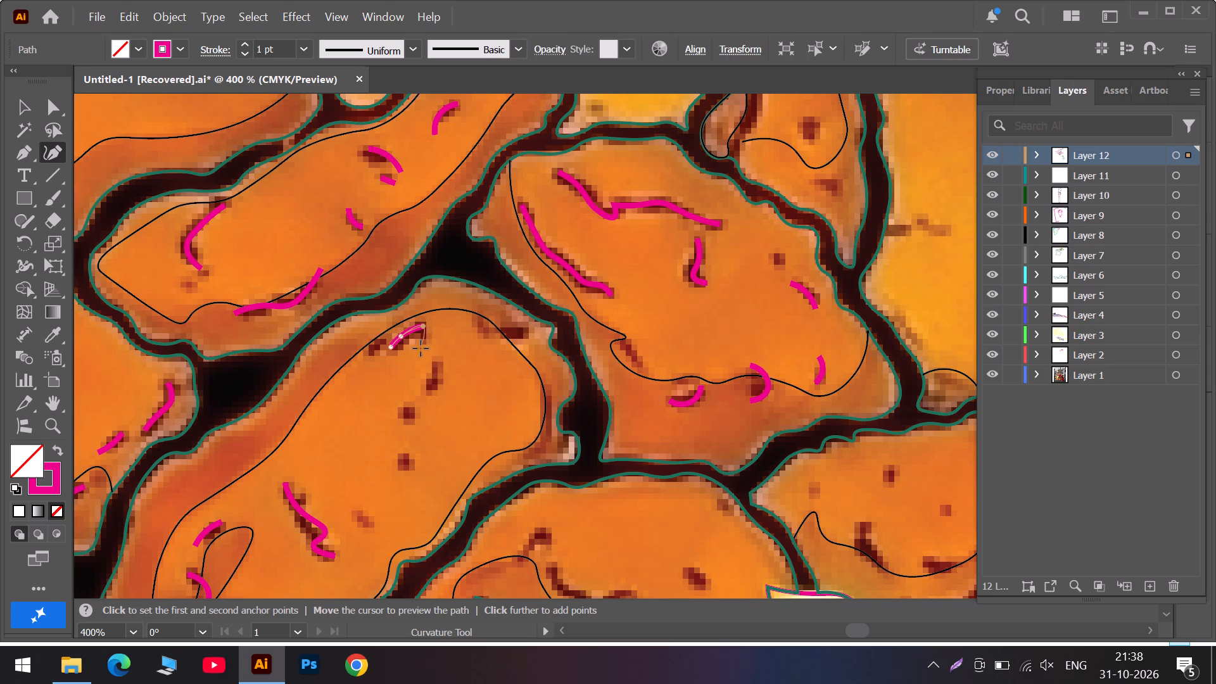
left_click(421, 348)
key("Escape")
Trace the short slanted dark mark below that hooked crease as a three-point open path.
left_click(433, 362)
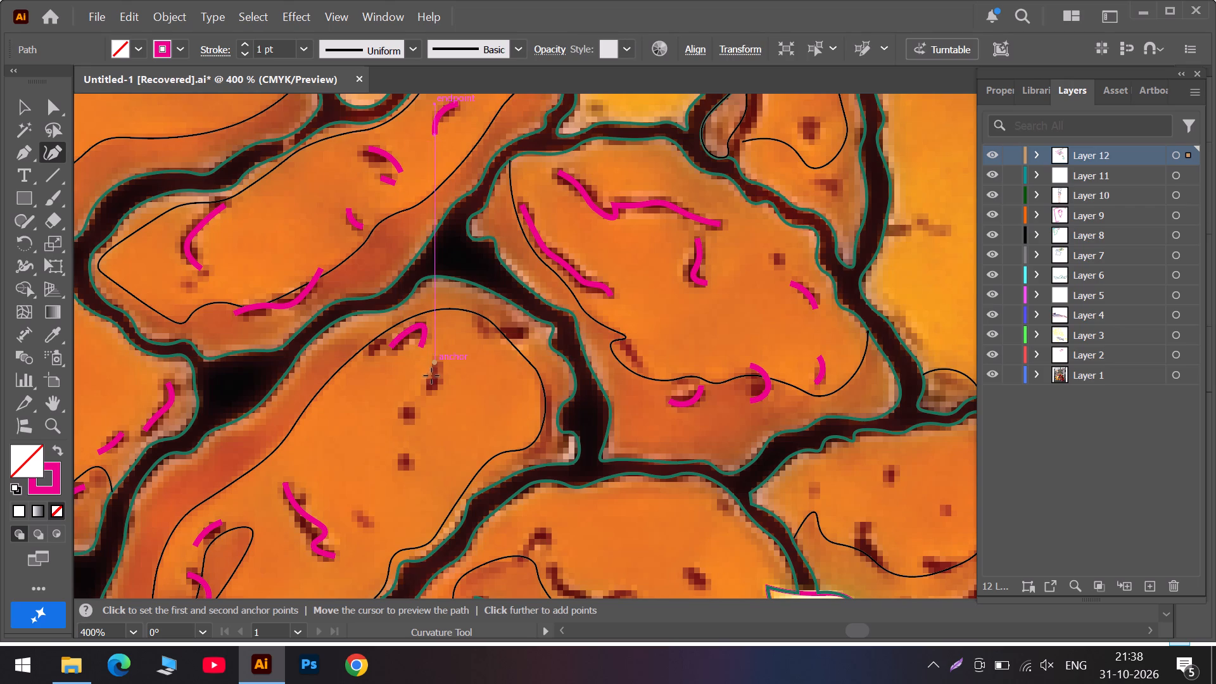
left_click(429, 379)
left_click(422, 400)
key("Escape")
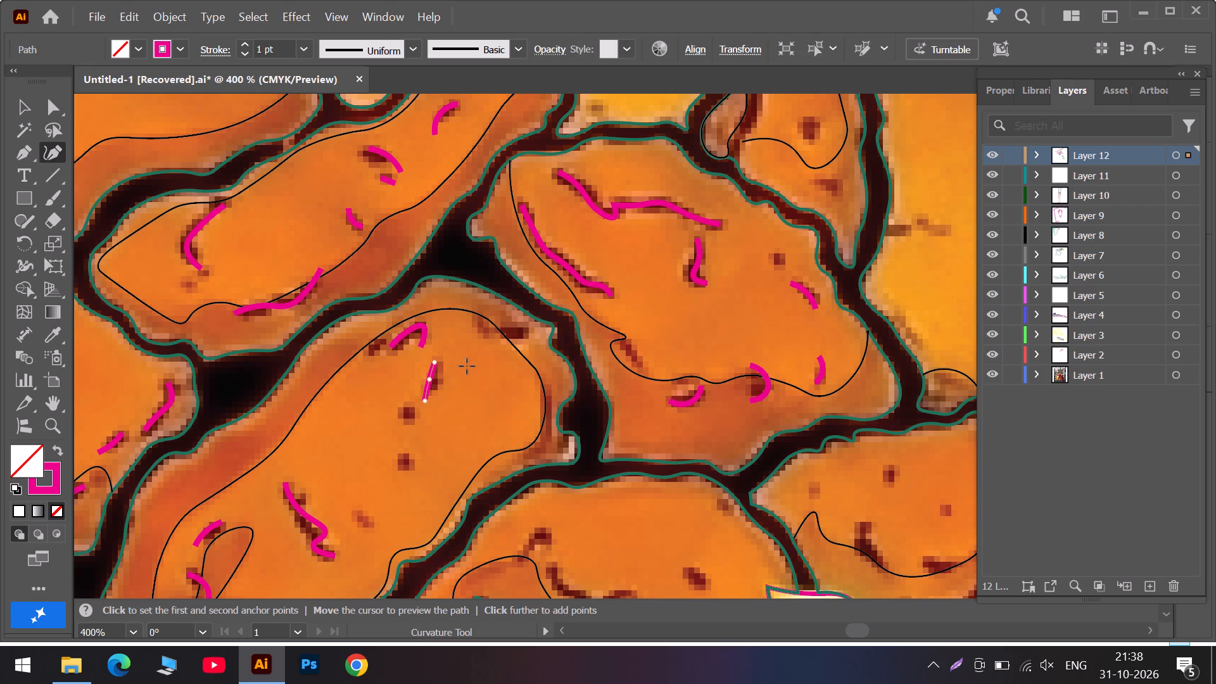
Trace the short near-horizontal dark mark crossing the elongated piece's upper-right shading line as a four-point open path.
left_click(476, 321)
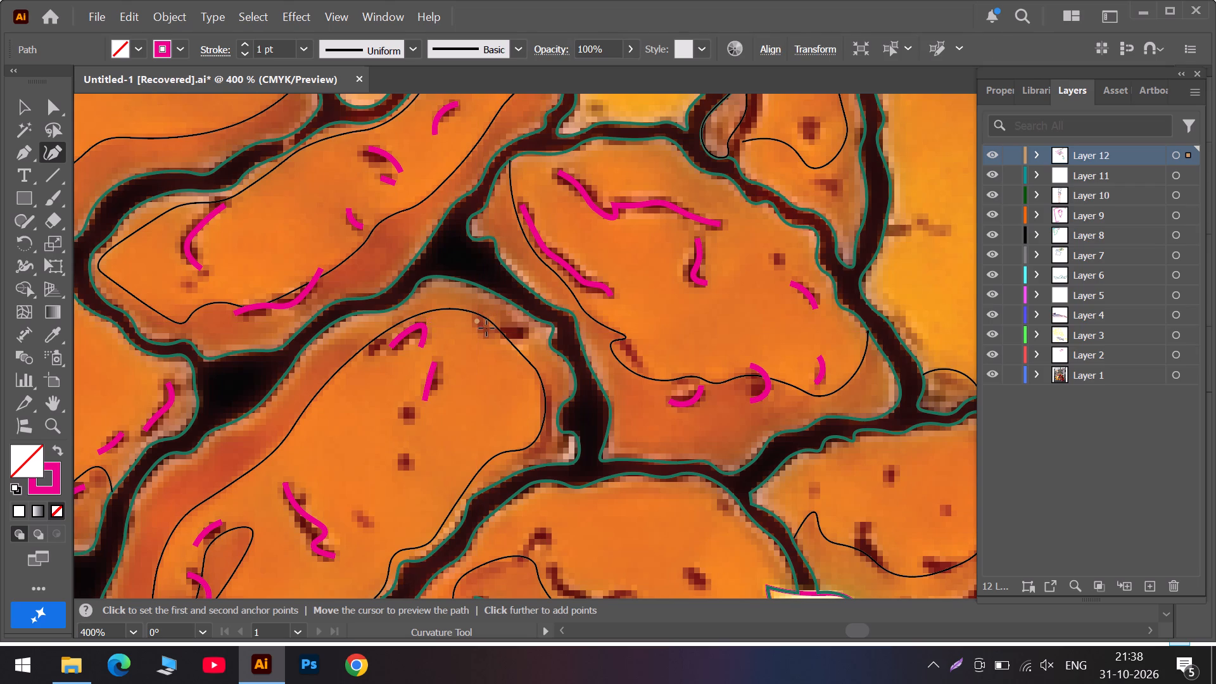
left_click(486, 328)
left_click(510, 331)
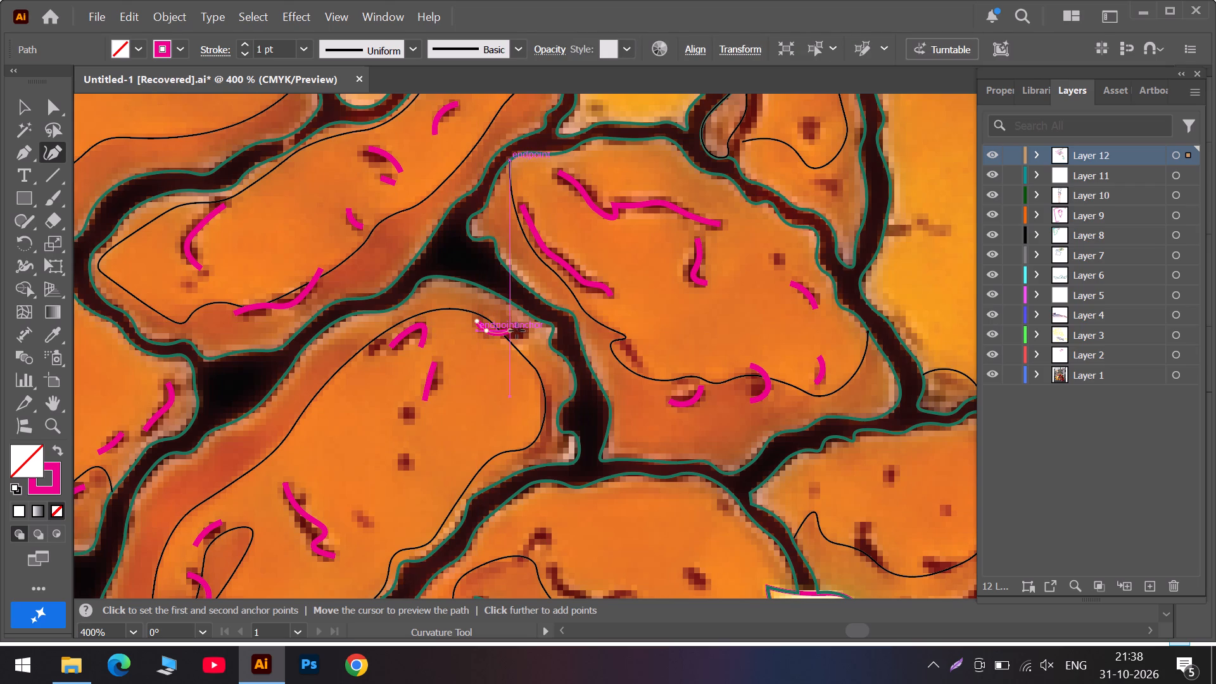
left_click(524, 331)
key("Escape")
Trace the dark crease along the elongated piece's right shading edge as a five-point open path doubling back sharply toward the light notch.
scroll(463, 409, "down", 5)
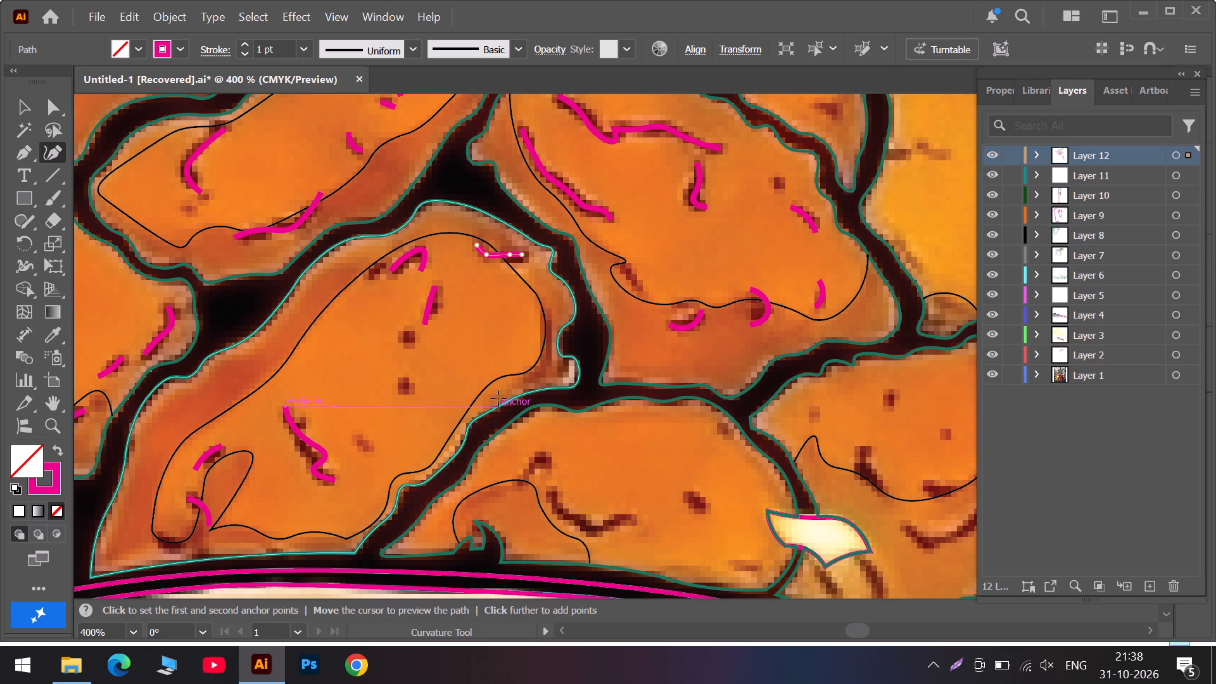
left_click(536, 312)
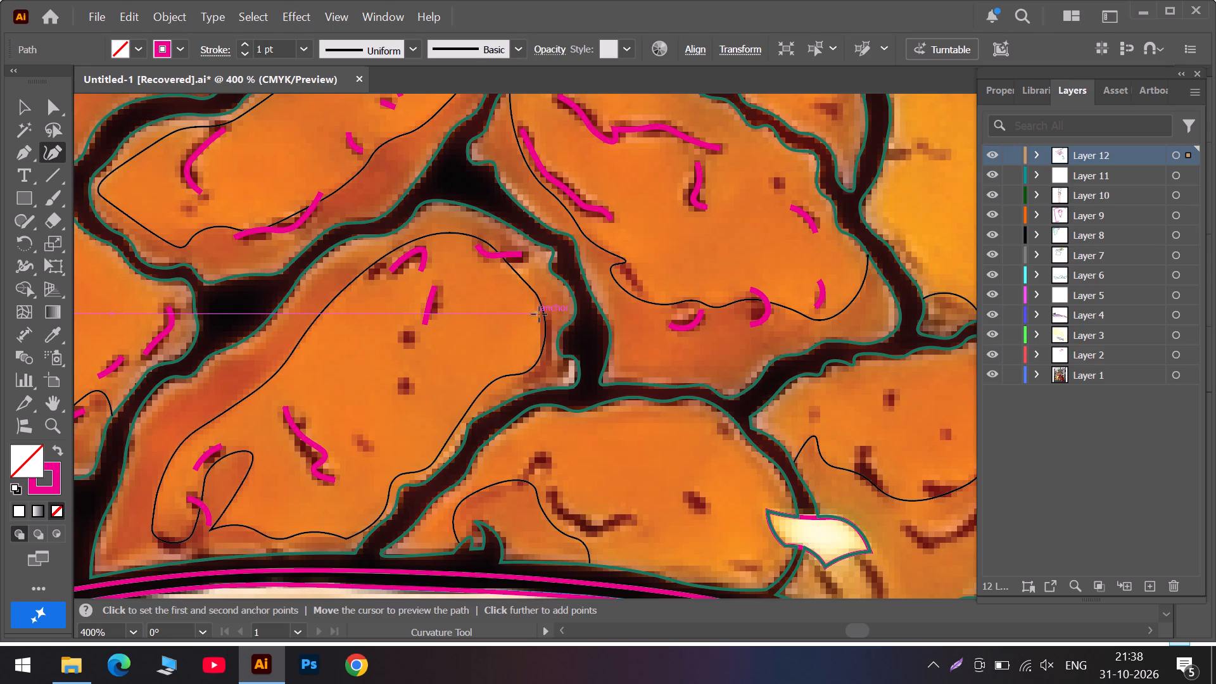
left_click(543, 365)
triple_click(525, 379)
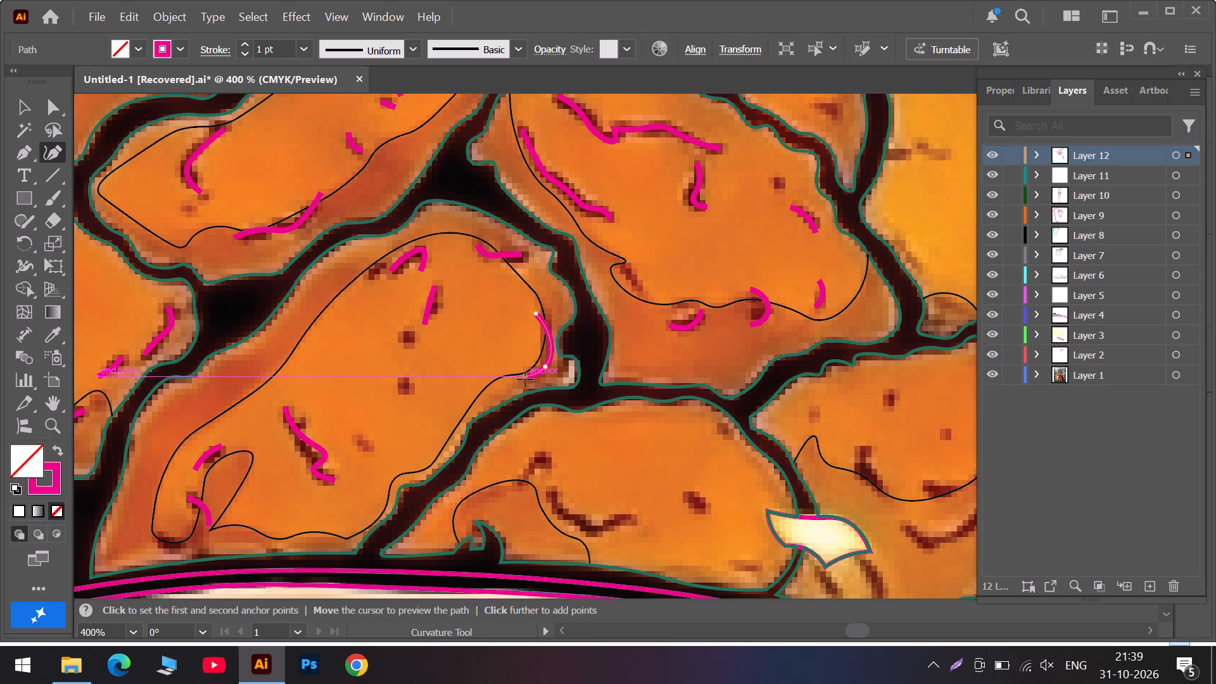
left_click(553, 377)
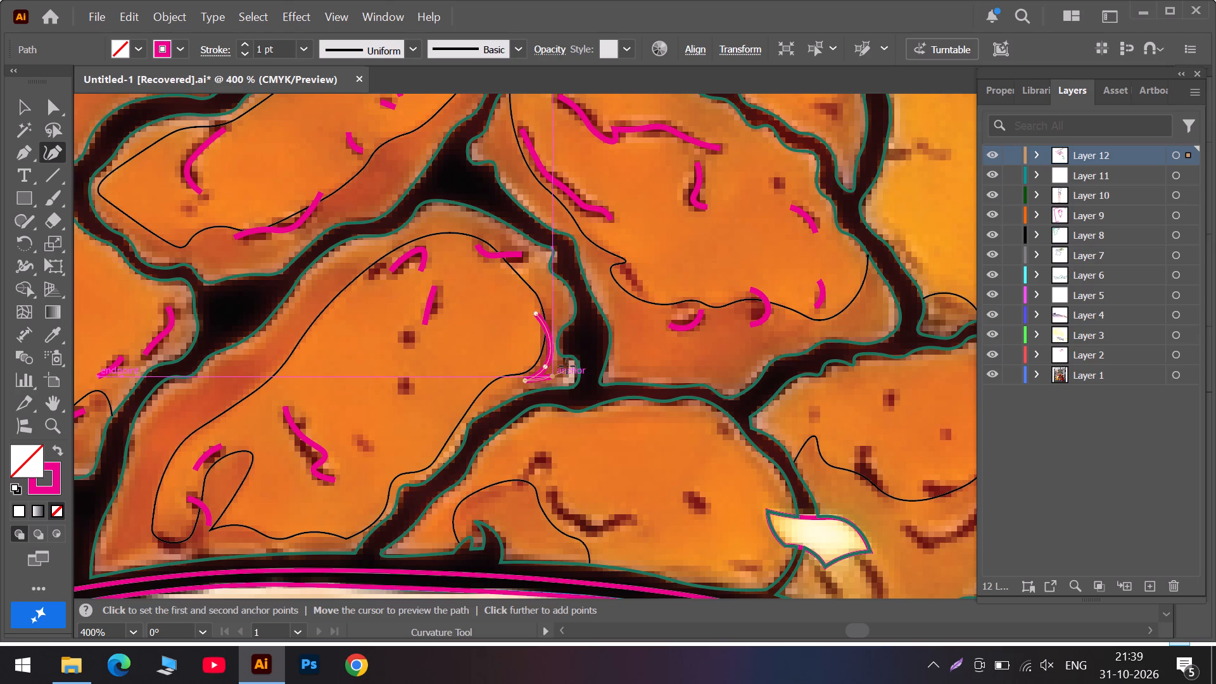
left_click(566, 365)
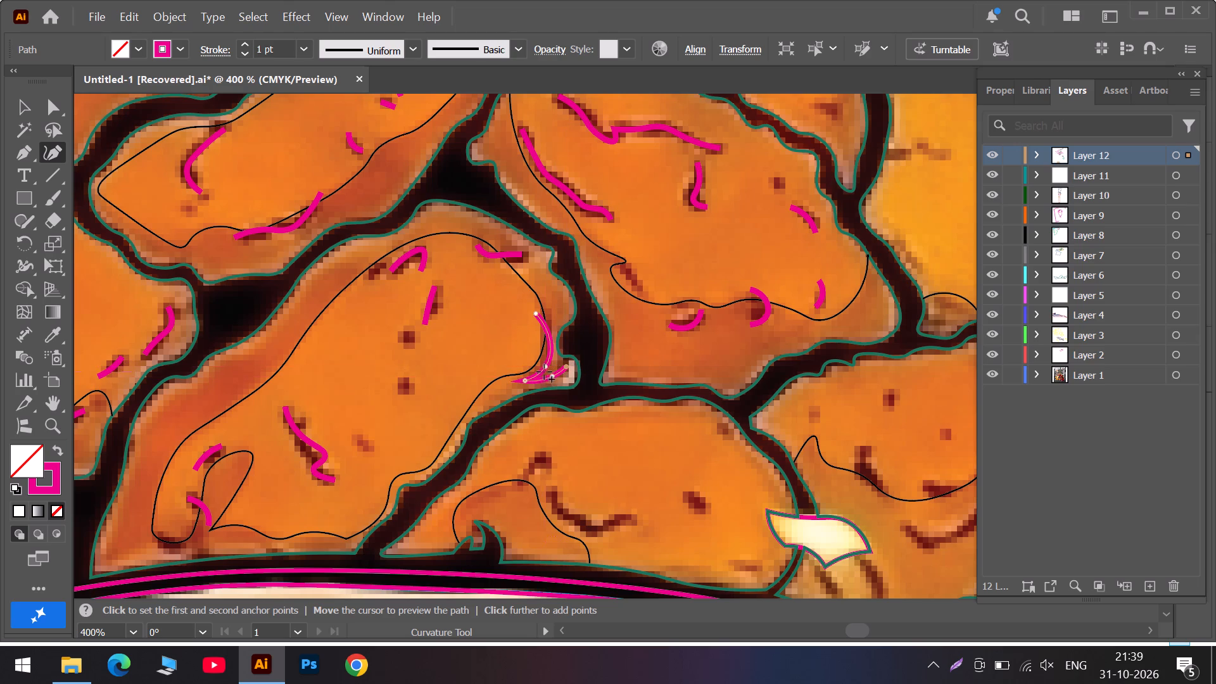
double_click(528, 381)
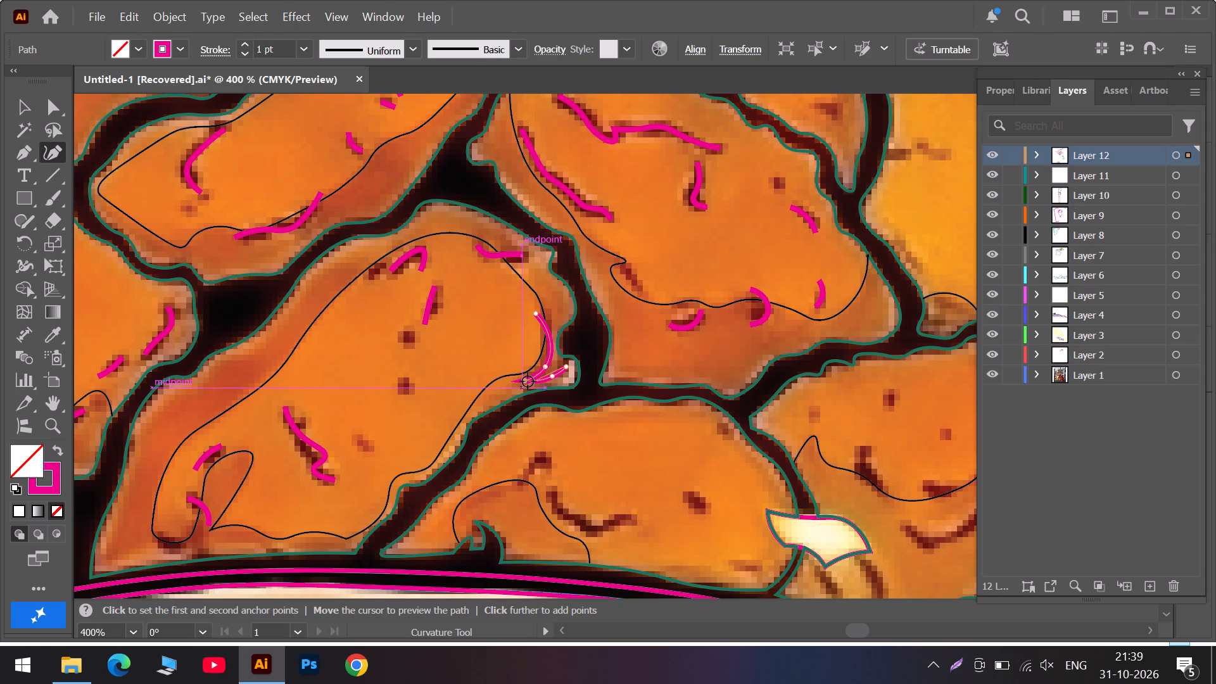
left_click(528, 381)
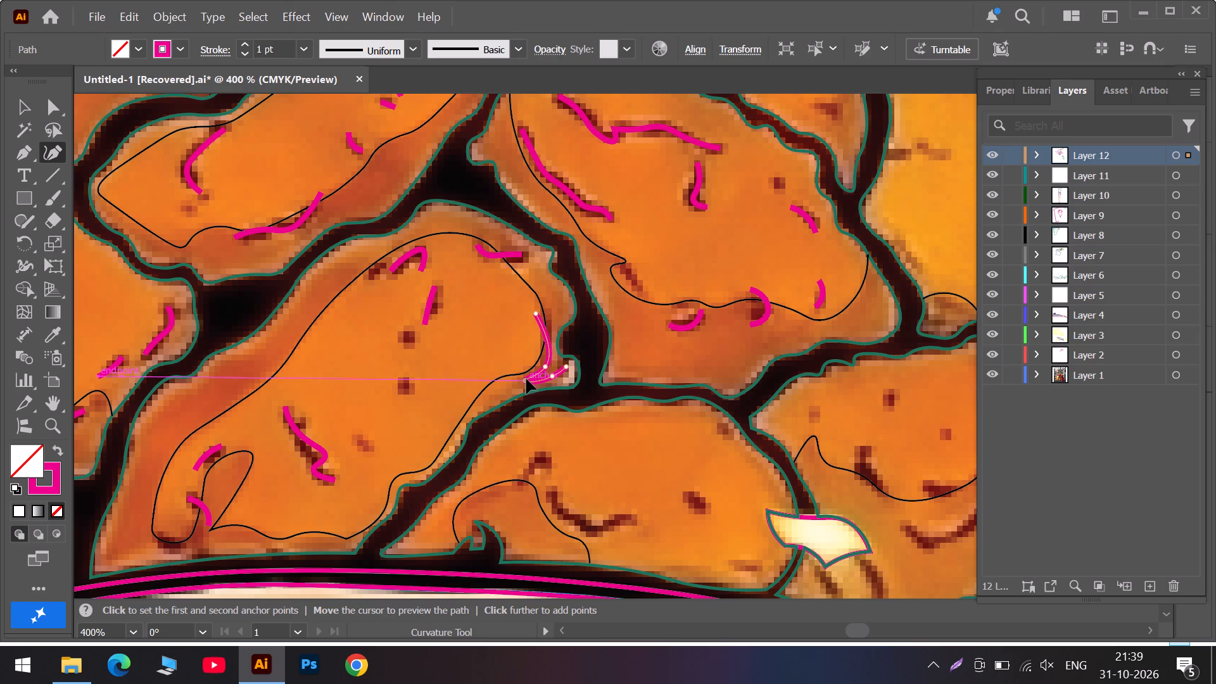
key("Escape")
Trace the small hooked dark mark above the curled shading line in the lower middle piece as a four-point open path.
scroll(533, 440, "down", 5)
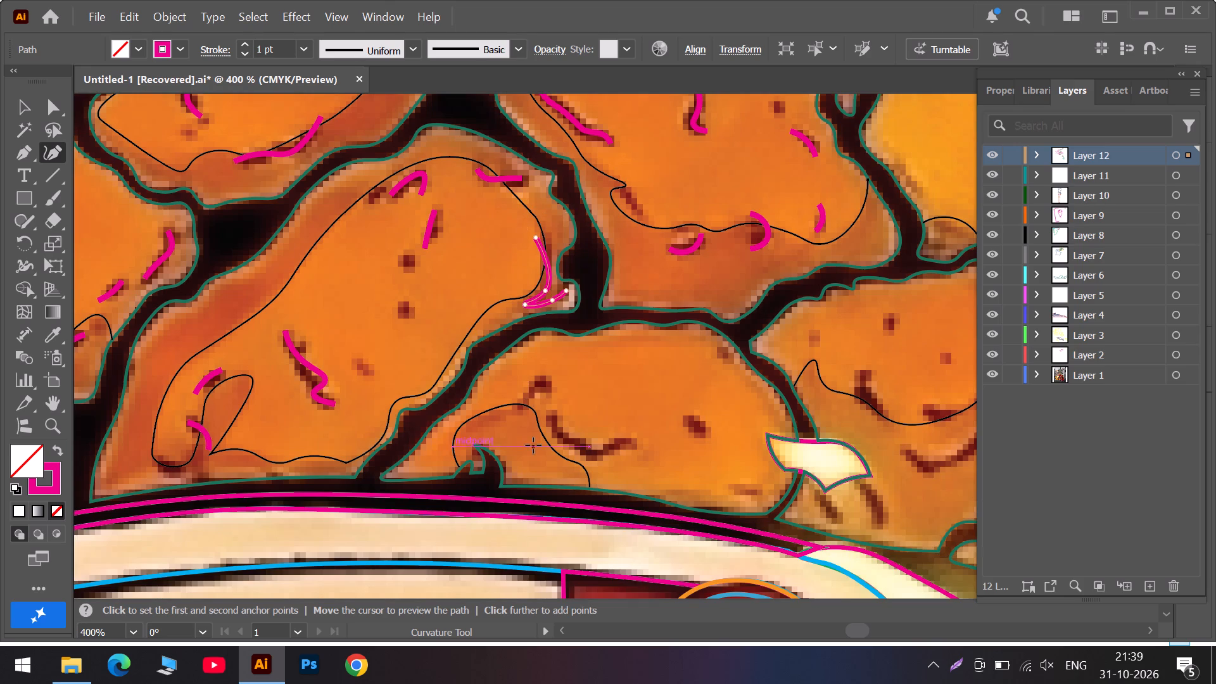
left_click(548, 390)
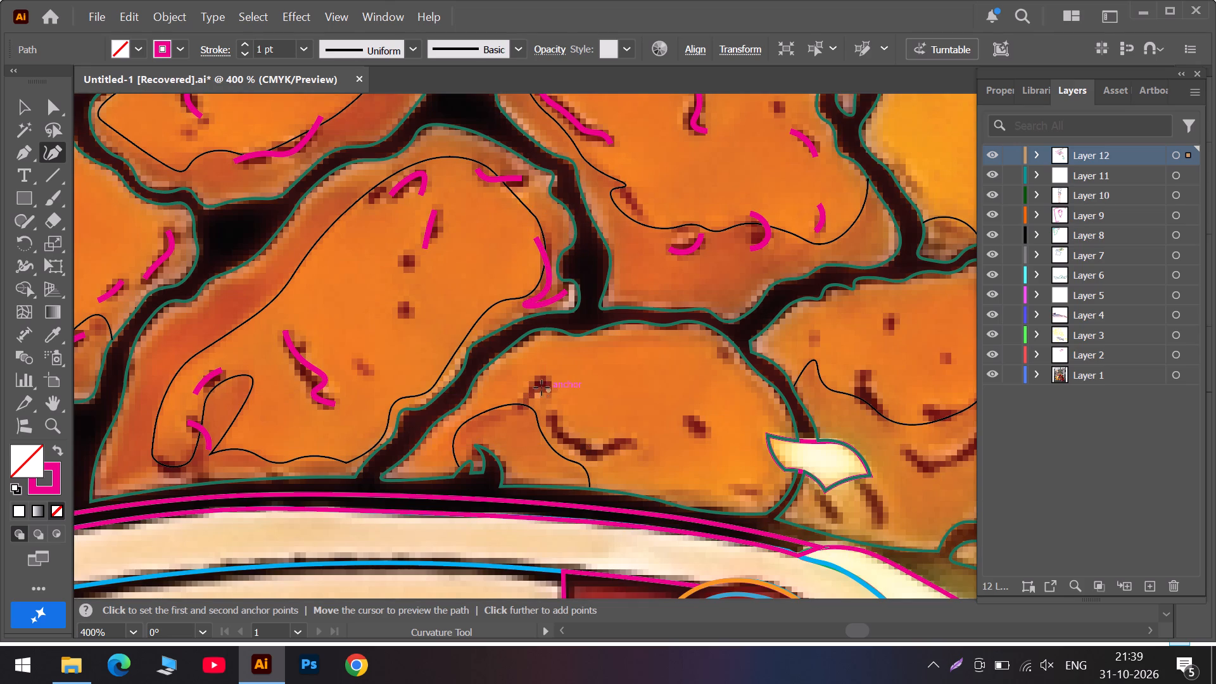
left_click(537, 384)
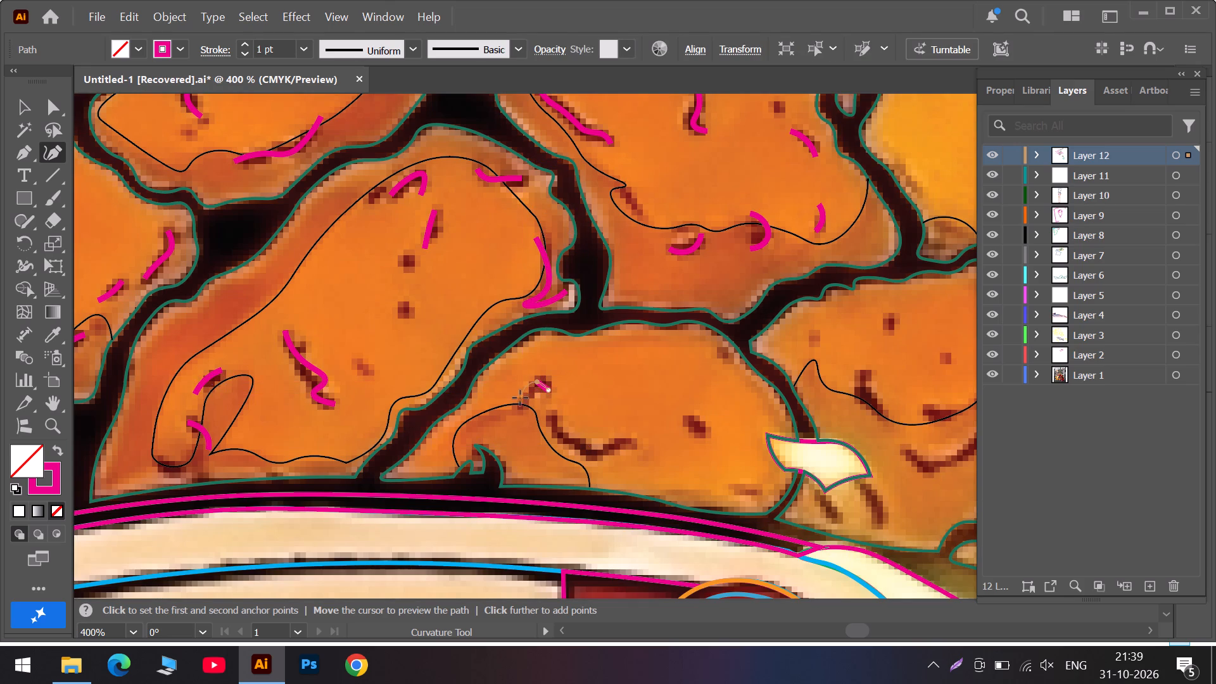
left_click(529, 395)
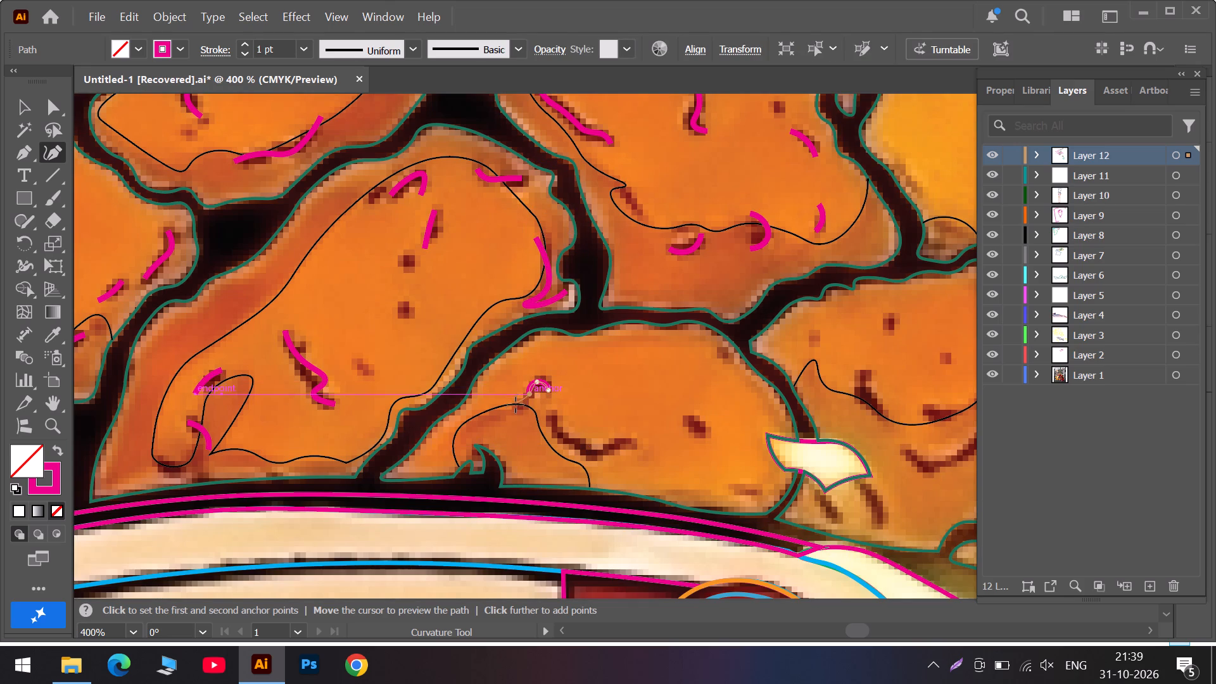
left_click(513, 408)
key("Escape")
Trace the long kinked dark crease in the middle of the lower middle piece as a six-point open path.
left_click(554, 415)
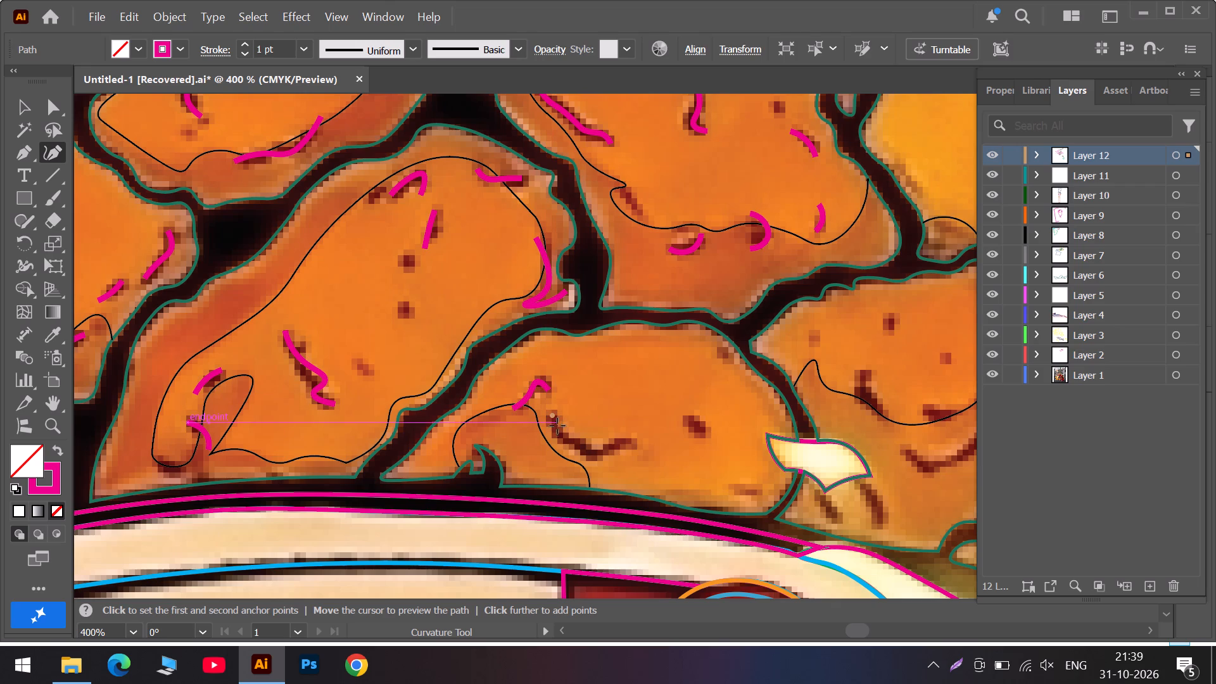
left_click(558, 433)
left_click(583, 444)
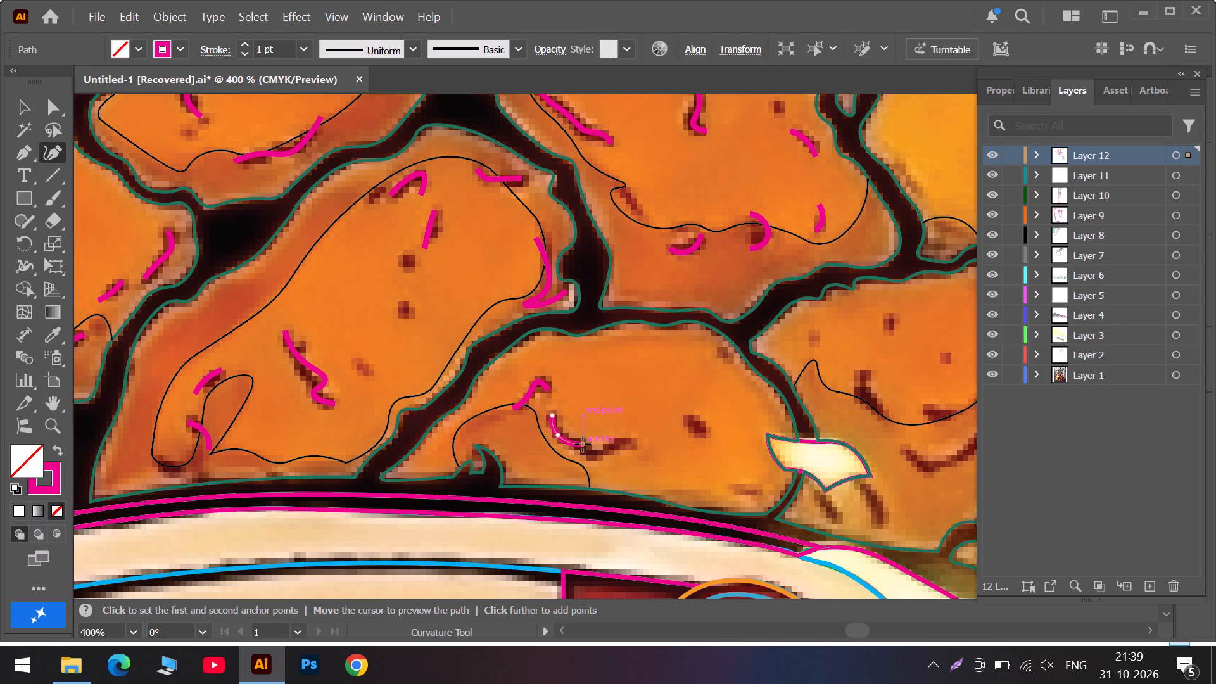
left_click(592, 460)
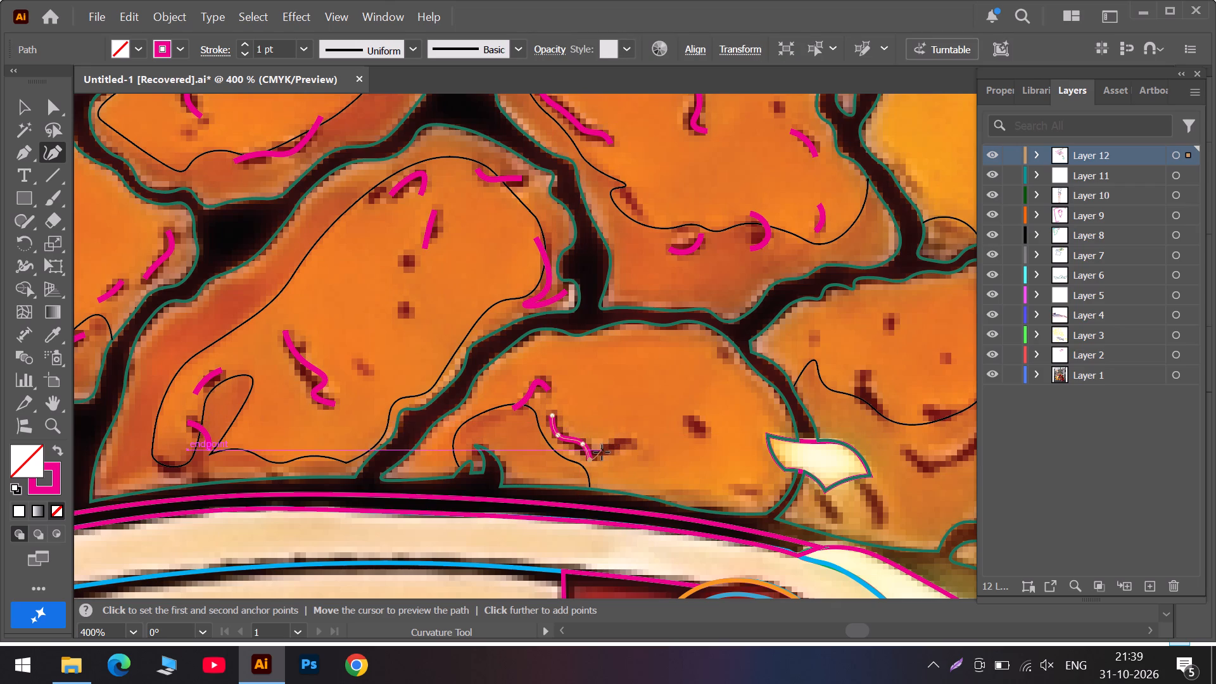
left_click(609, 450)
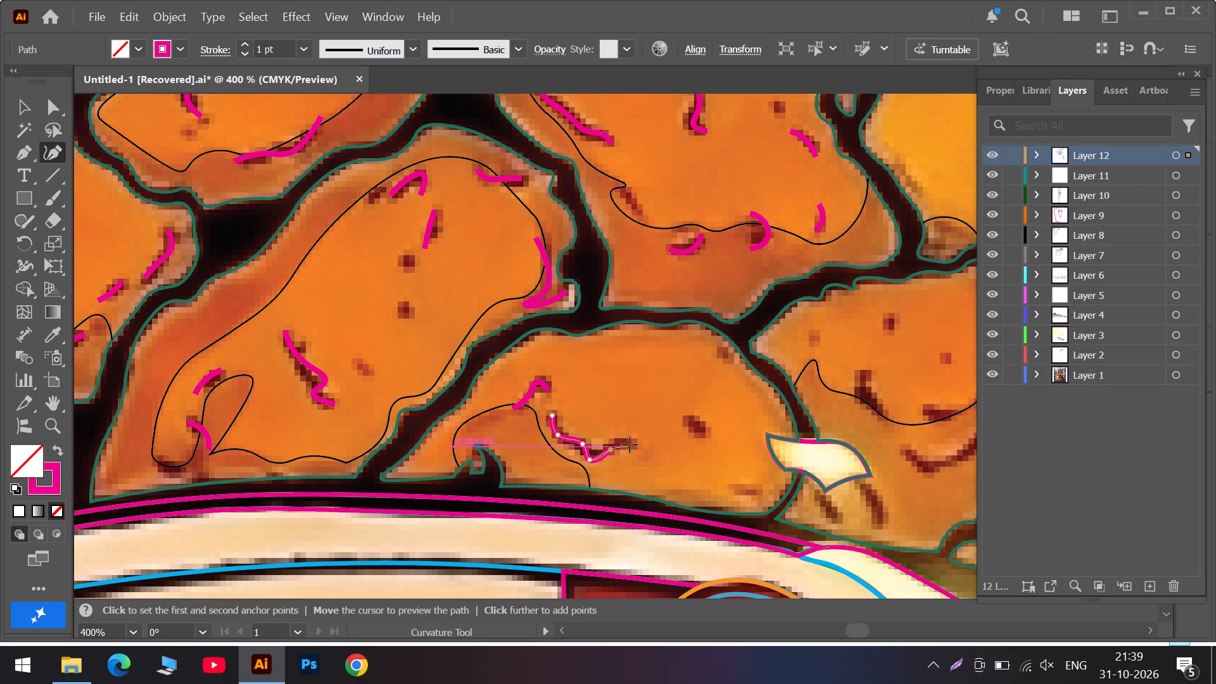
left_click(630, 445)
key("Escape")
Trace the small slanted dark spot to the right of that kinked crease as a three-point open path.
left_click(687, 418)
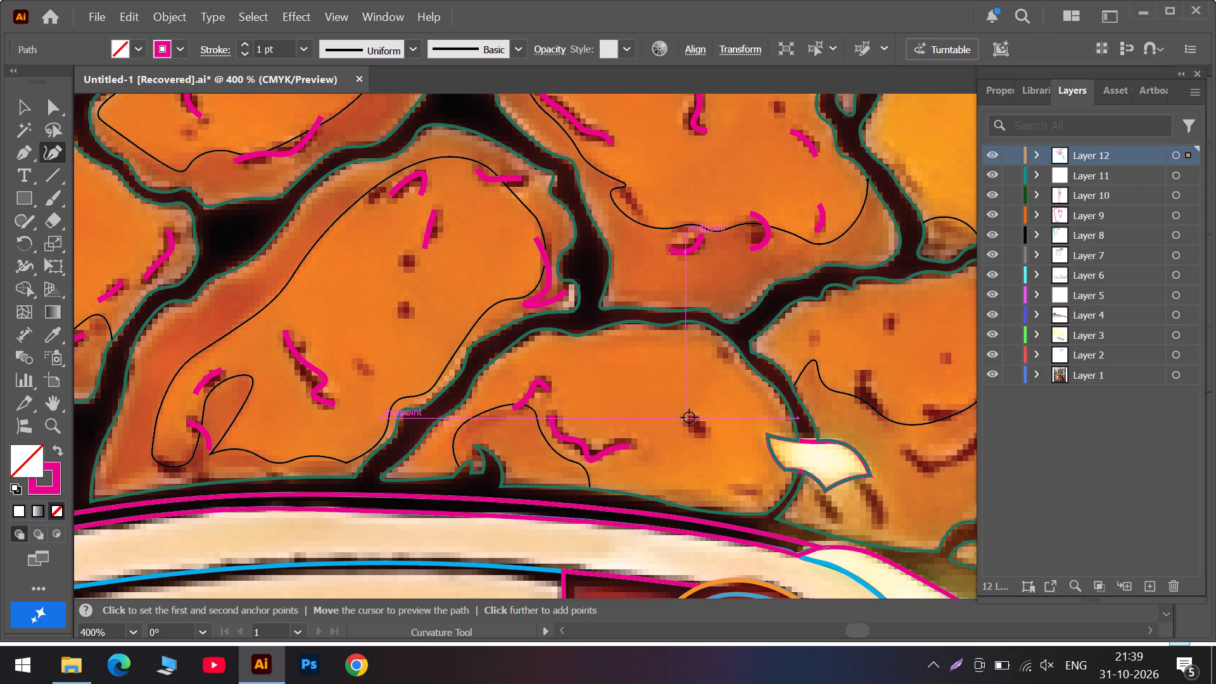
left_click(703, 429)
left_click(709, 441)
key("Escape")
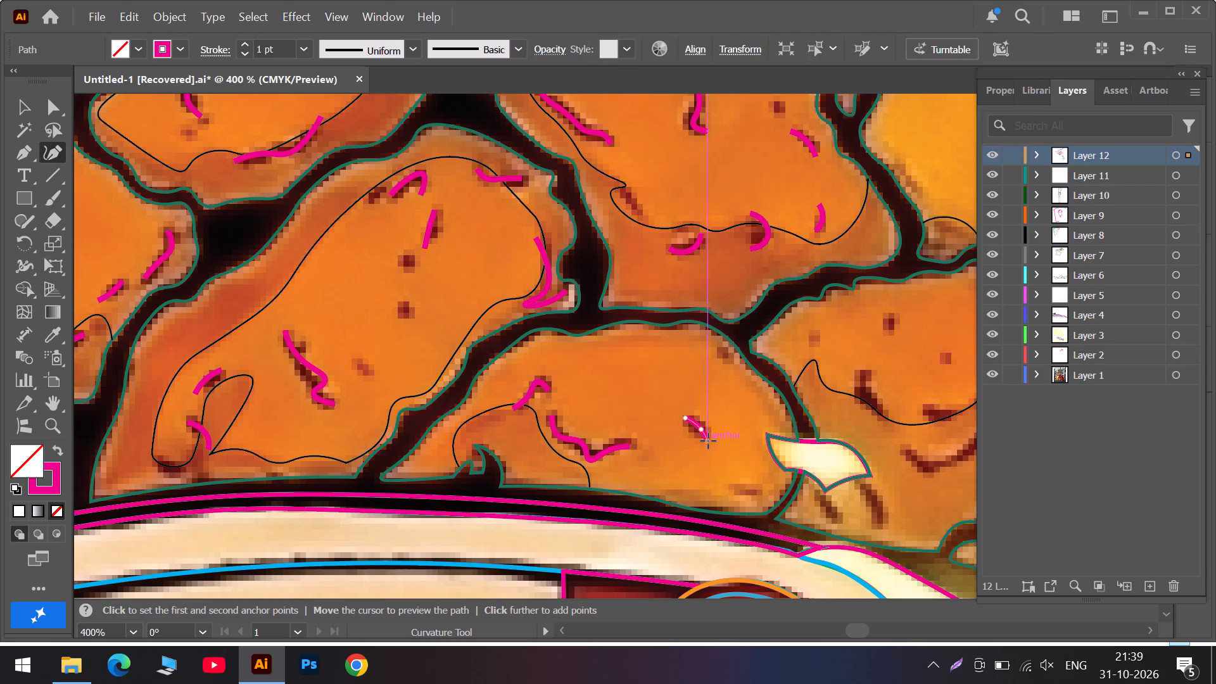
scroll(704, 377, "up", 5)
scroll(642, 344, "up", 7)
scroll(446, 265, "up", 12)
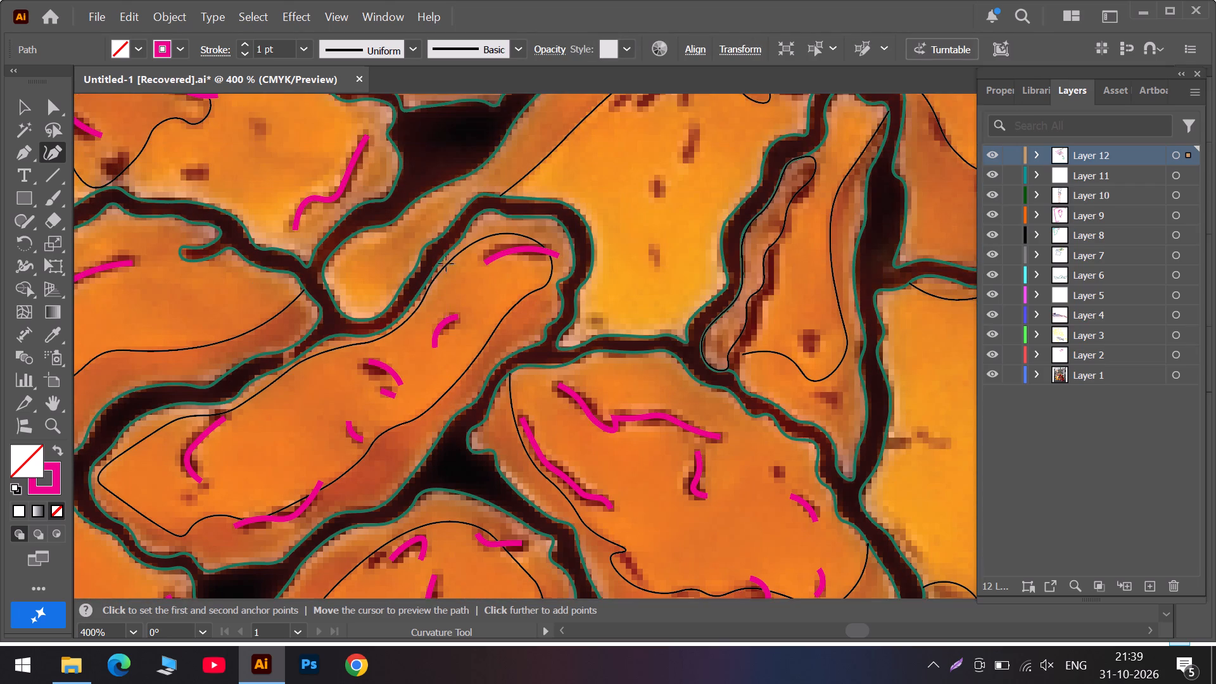
Trace the long curved dark crease across the upper part of the topmost rounded chicken piece as an eight-point open path.
scroll(448, 263, "up", 19)
scroll(442, 241, "up", 5)
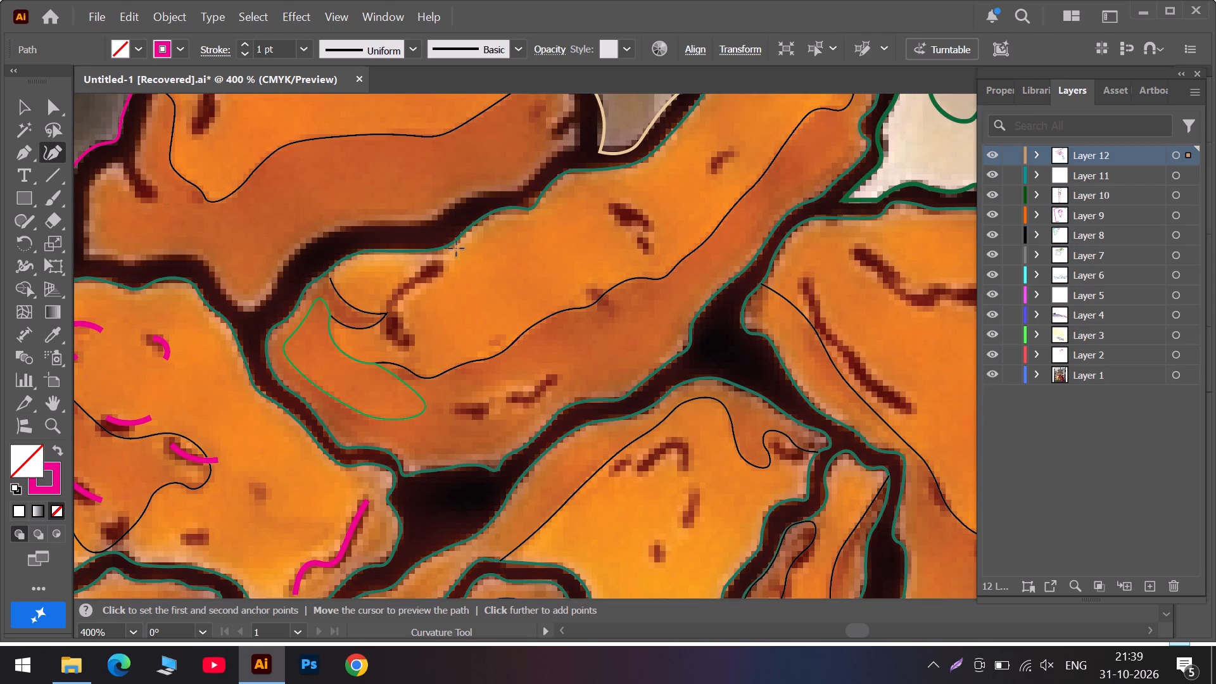
scroll(457, 252, "up", 16)
scroll(448, 252, "up", 6)
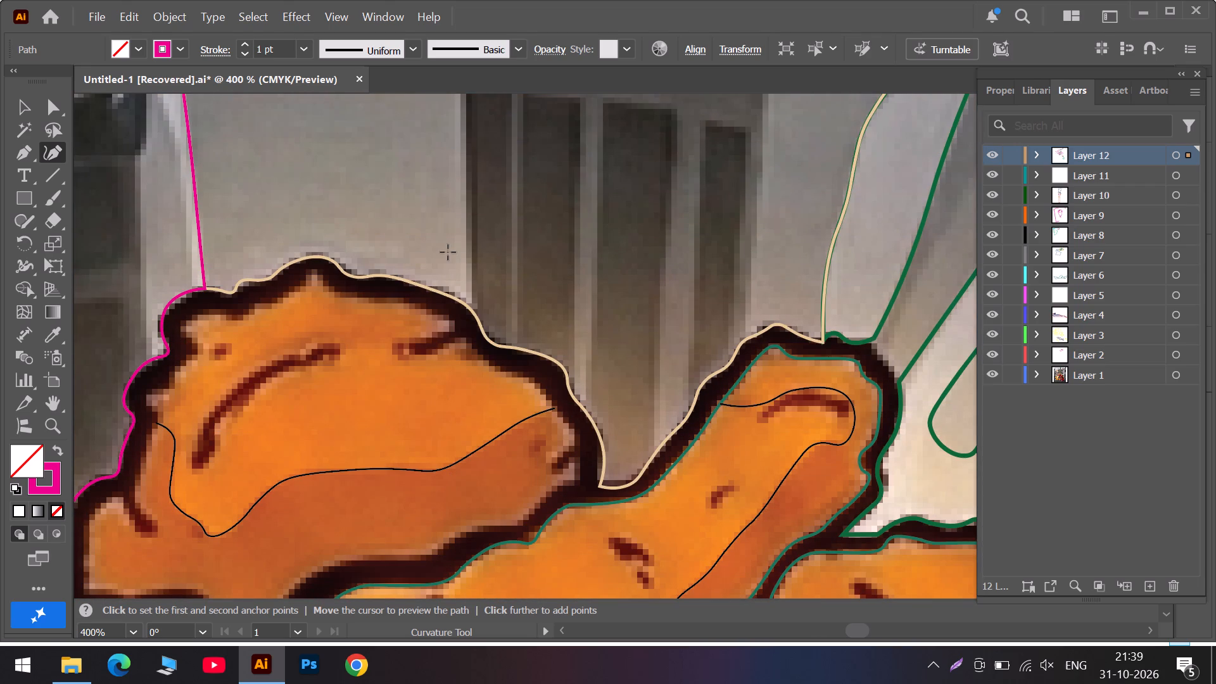
left_click(336, 349)
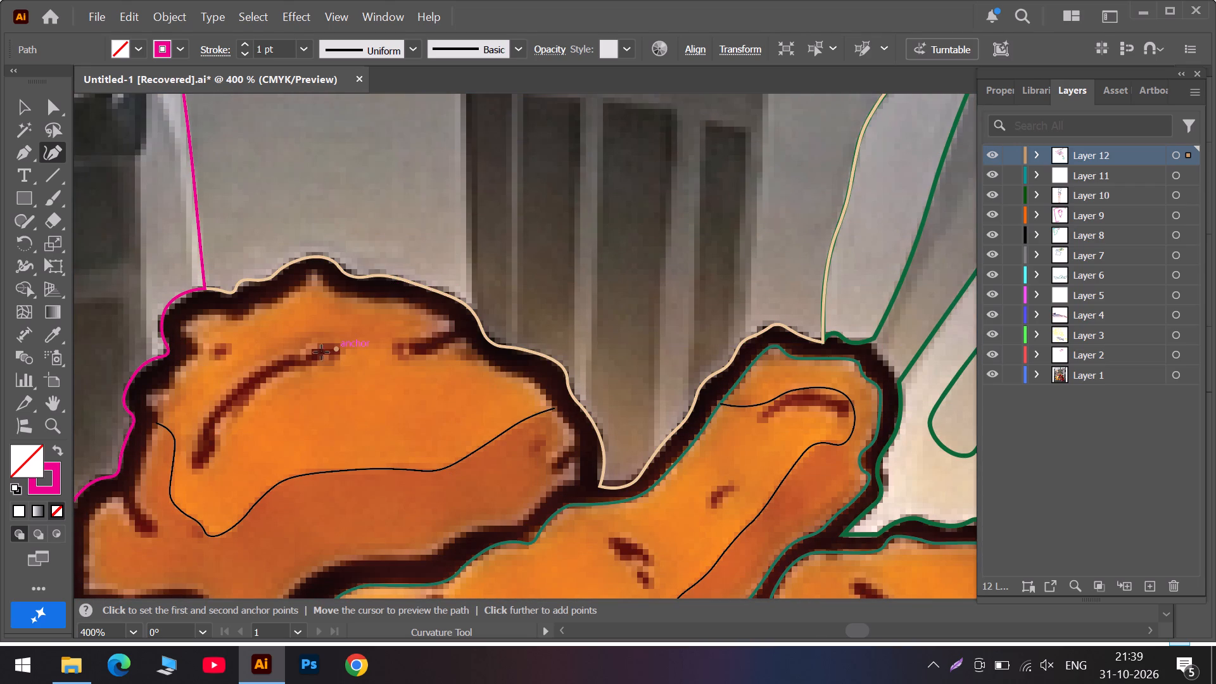
left_click(319, 353)
left_click(309, 363)
left_click(288, 363)
left_click(236, 395)
left_click(205, 428)
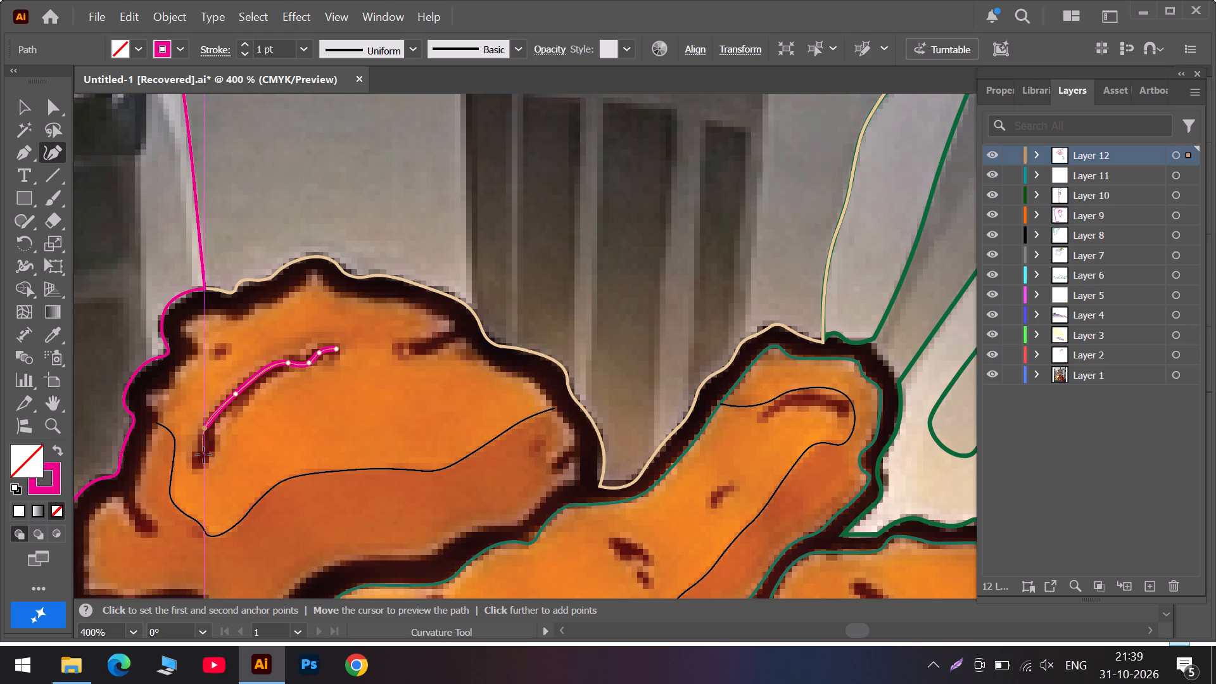
left_click(208, 445)
left_click(196, 464)
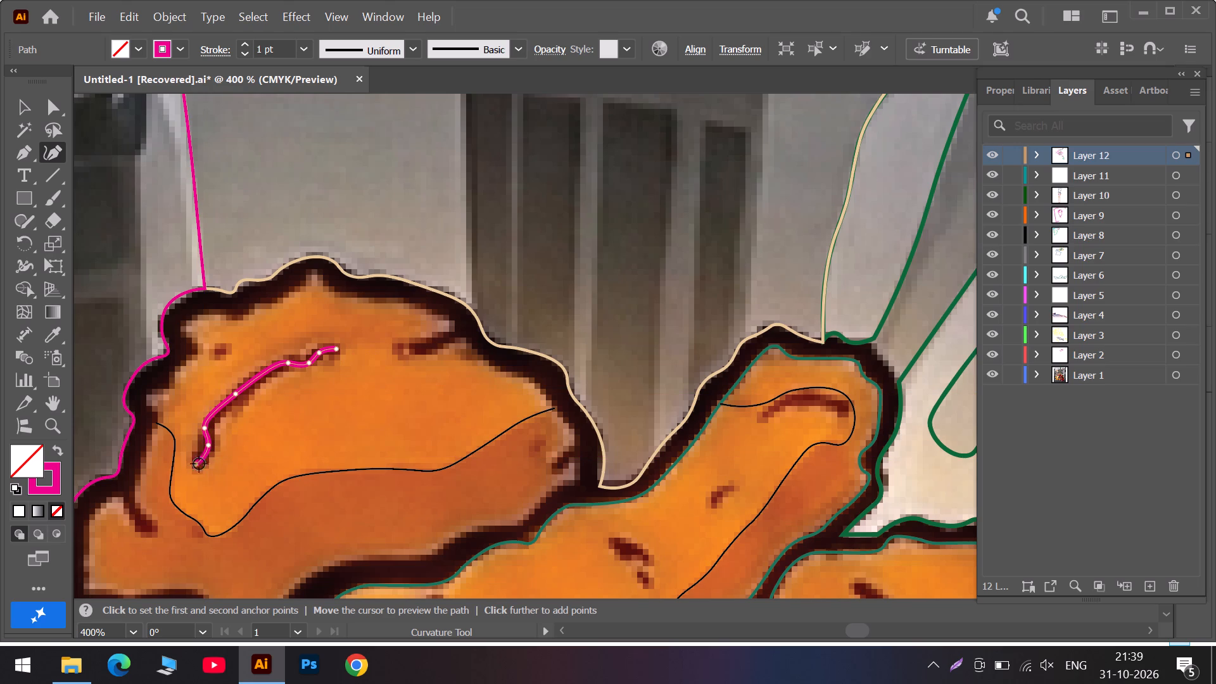
key("Escape")
Trace the short dark crease near the topmost piece's upper right edge as a three-point open path.
left_click(395, 343)
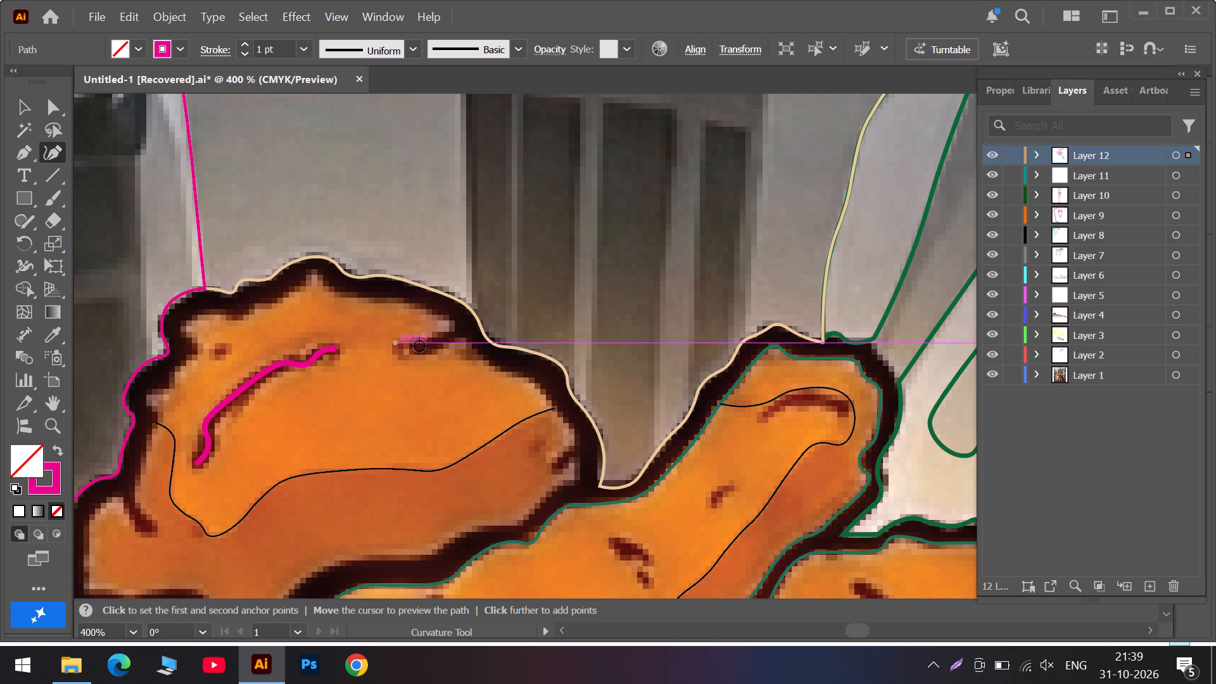
left_click(420, 346)
left_click(455, 333)
key("Escape")
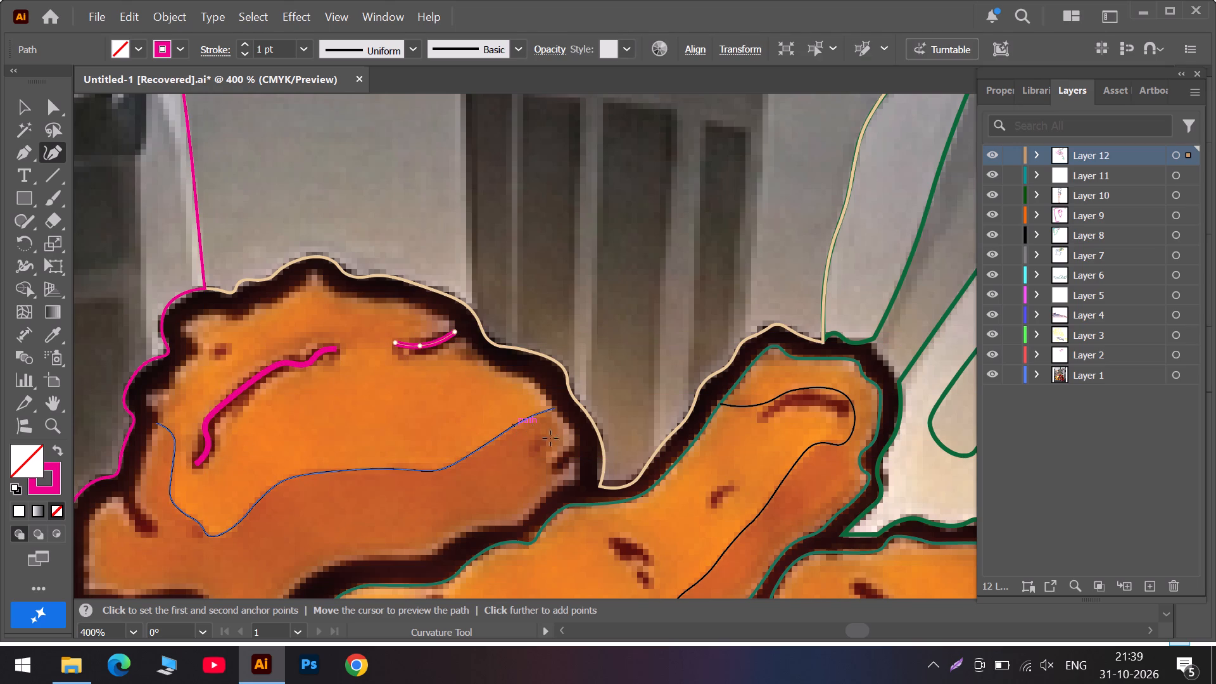
Trace the small slanted dark mark at the topmost piece's right end, inside the shaded area, as a three-point open path.
left_click(572, 453)
left_click(556, 464)
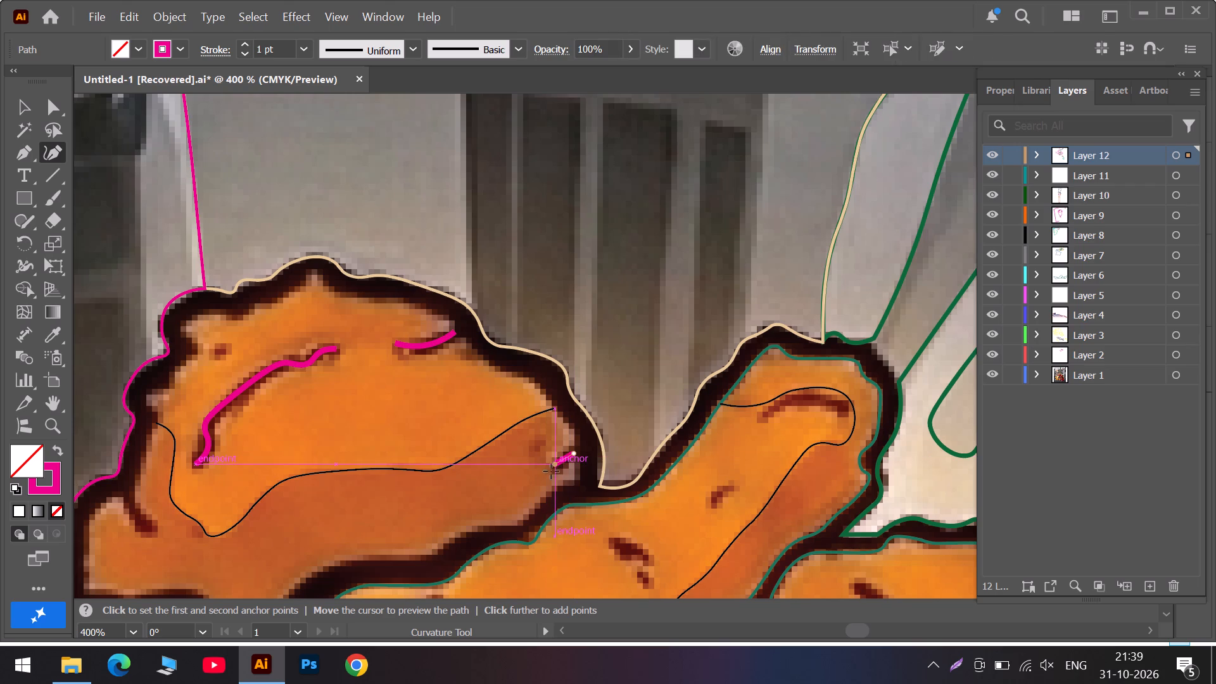
left_click(548, 476)
key("Escape")
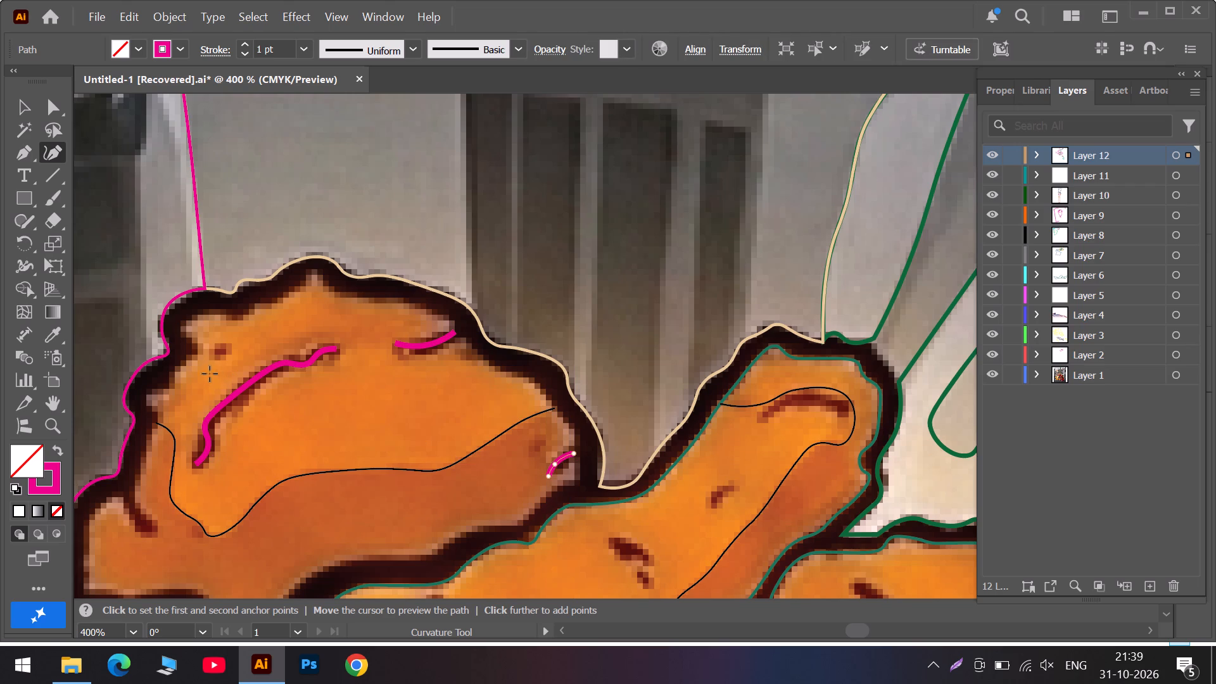
Trace the short dark crease running in from the topmost piece's lower left outline as a three-point open path.
scroll(204, 419, "down", 6)
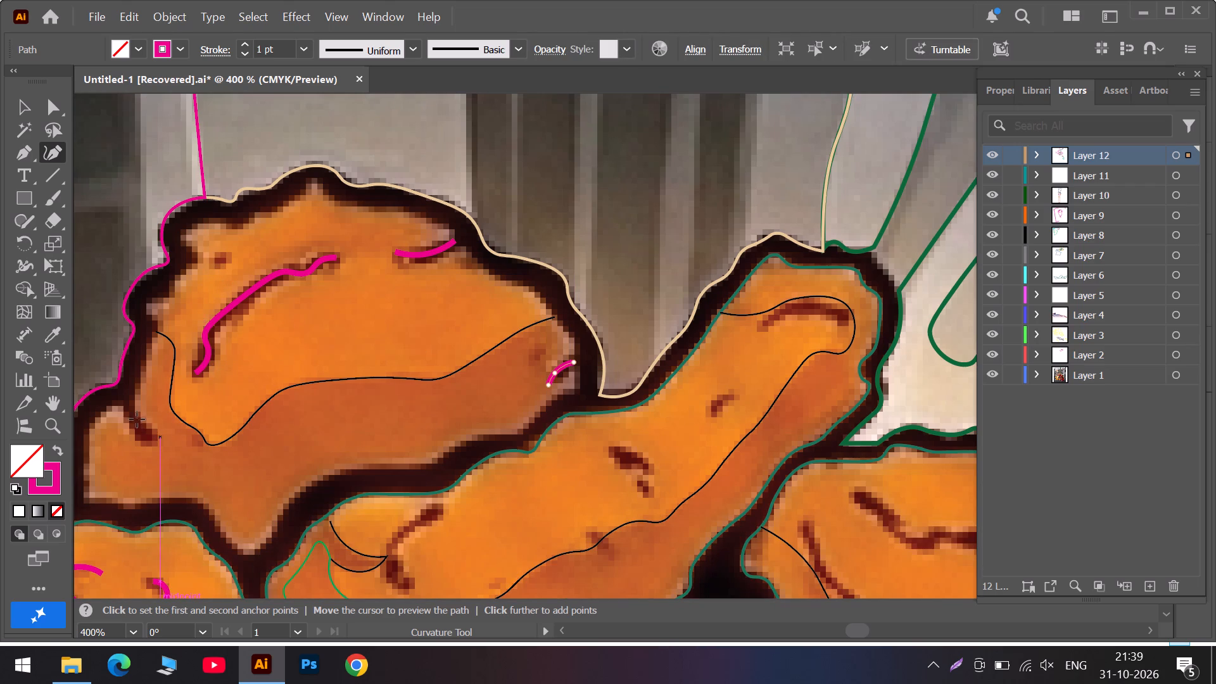
left_click(131, 403)
left_click(141, 429)
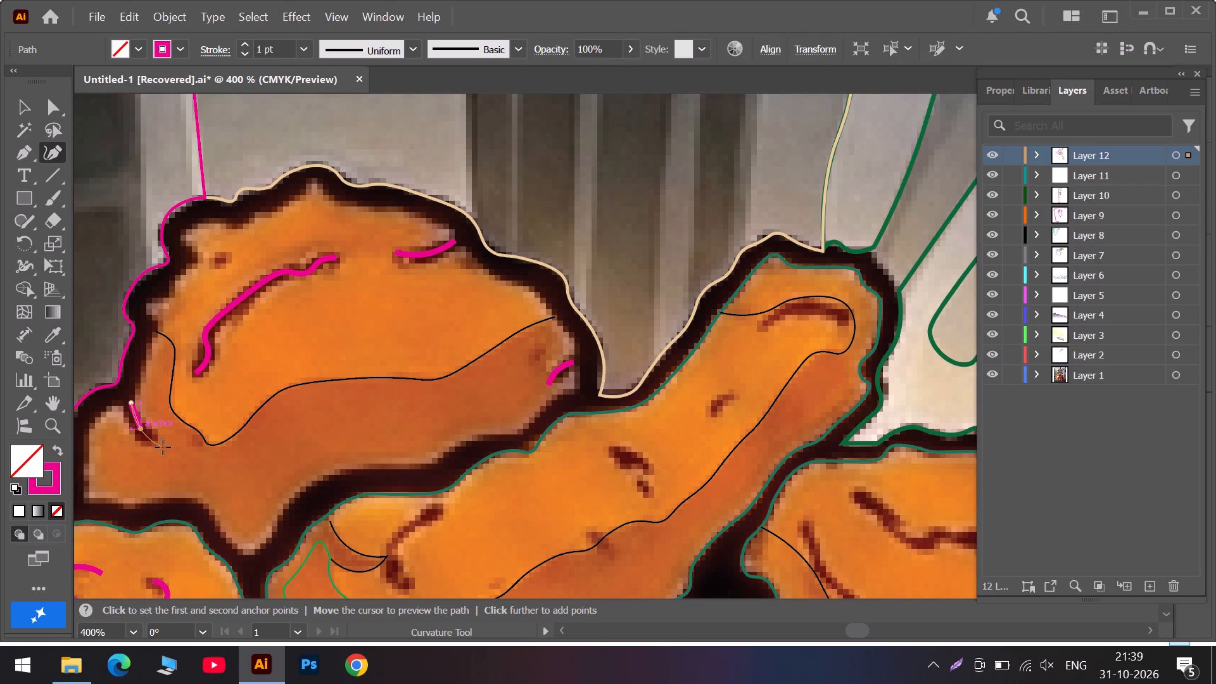
left_click(163, 447)
key("Escape")
Trace the arched dark crease at the upper right tip of the long diagonal piece as a four-point open path.
scroll(530, 501, "down", 5)
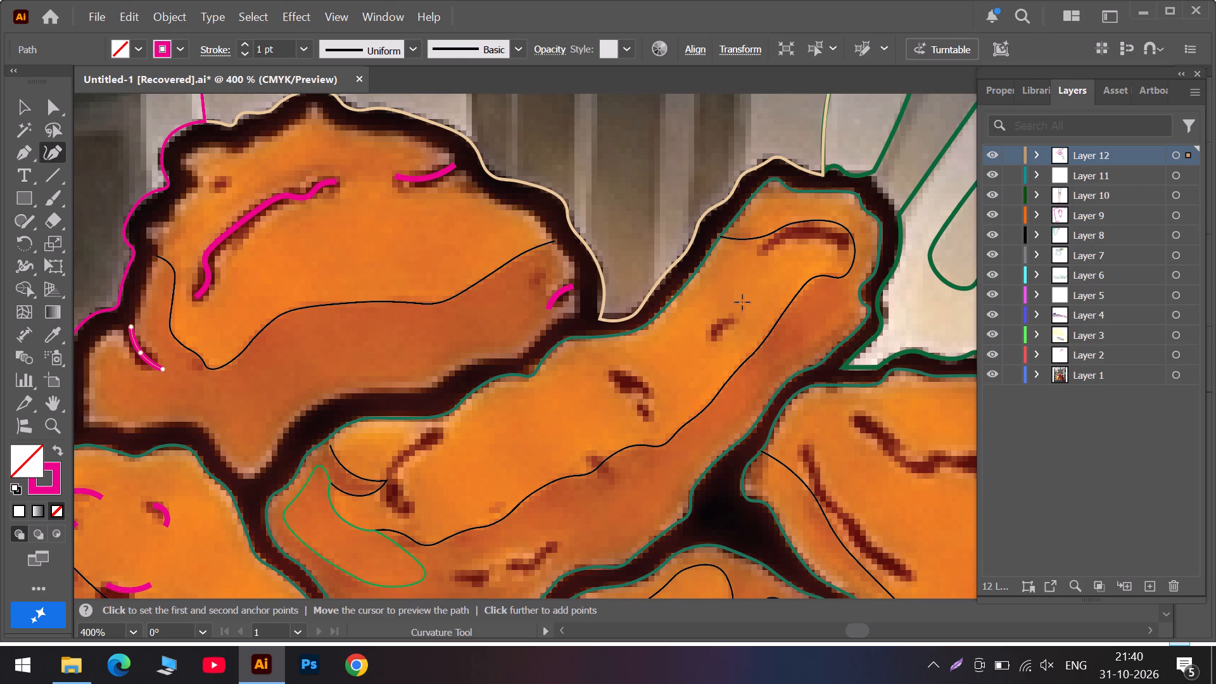
left_click(763, 258)
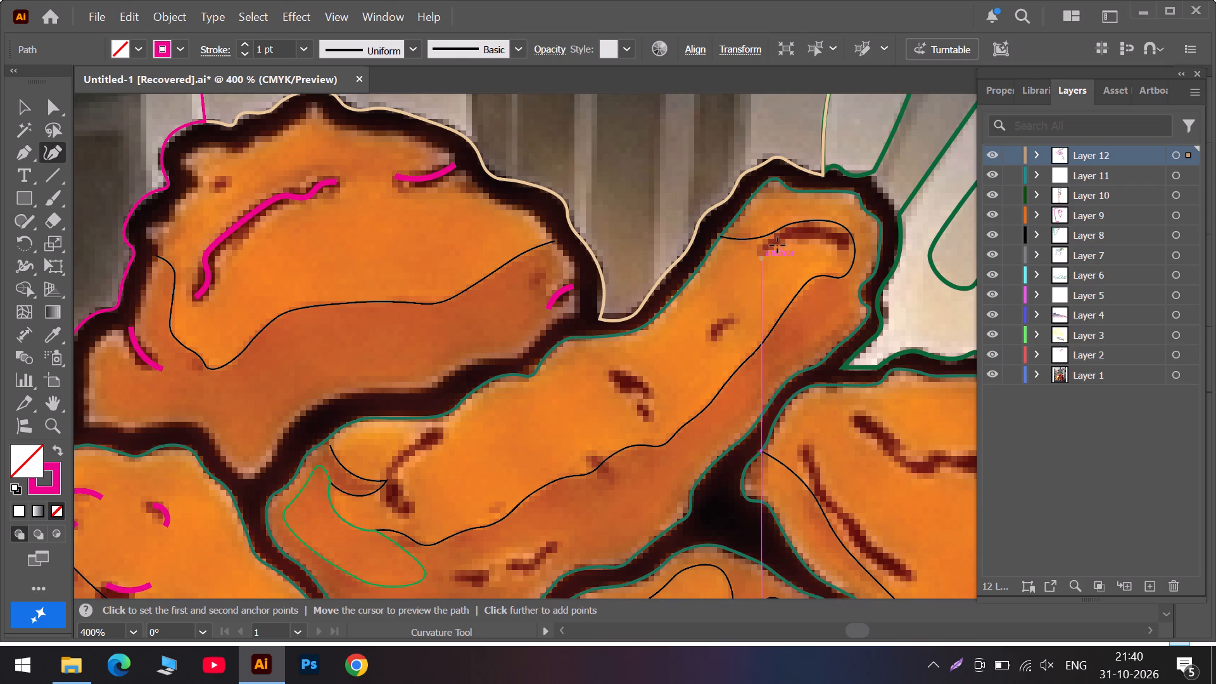
left_click(783, 238)
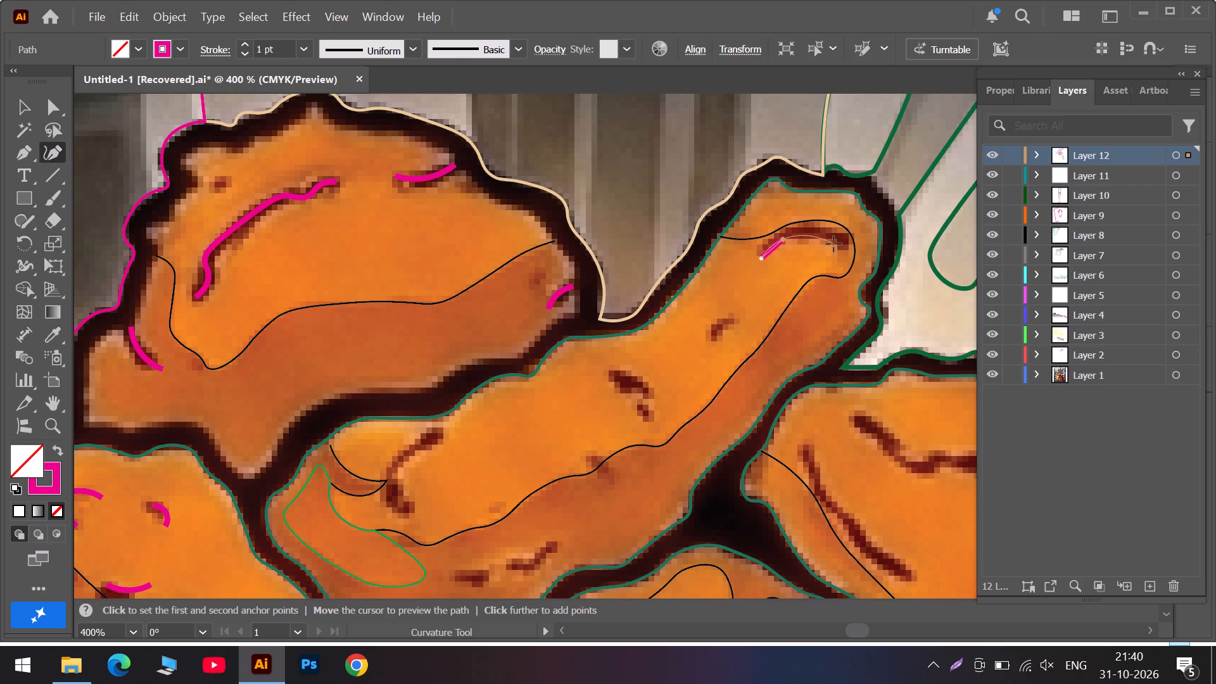
left_click(833, 244)
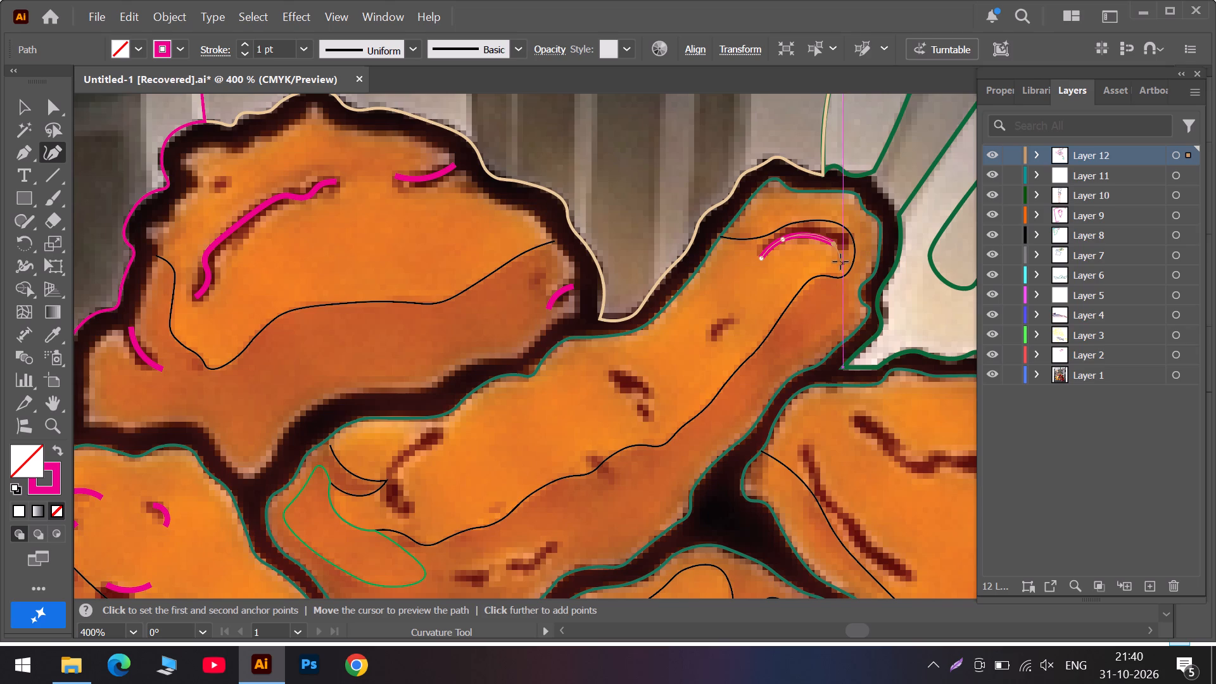
left_click(839, 260)
key("Escape")
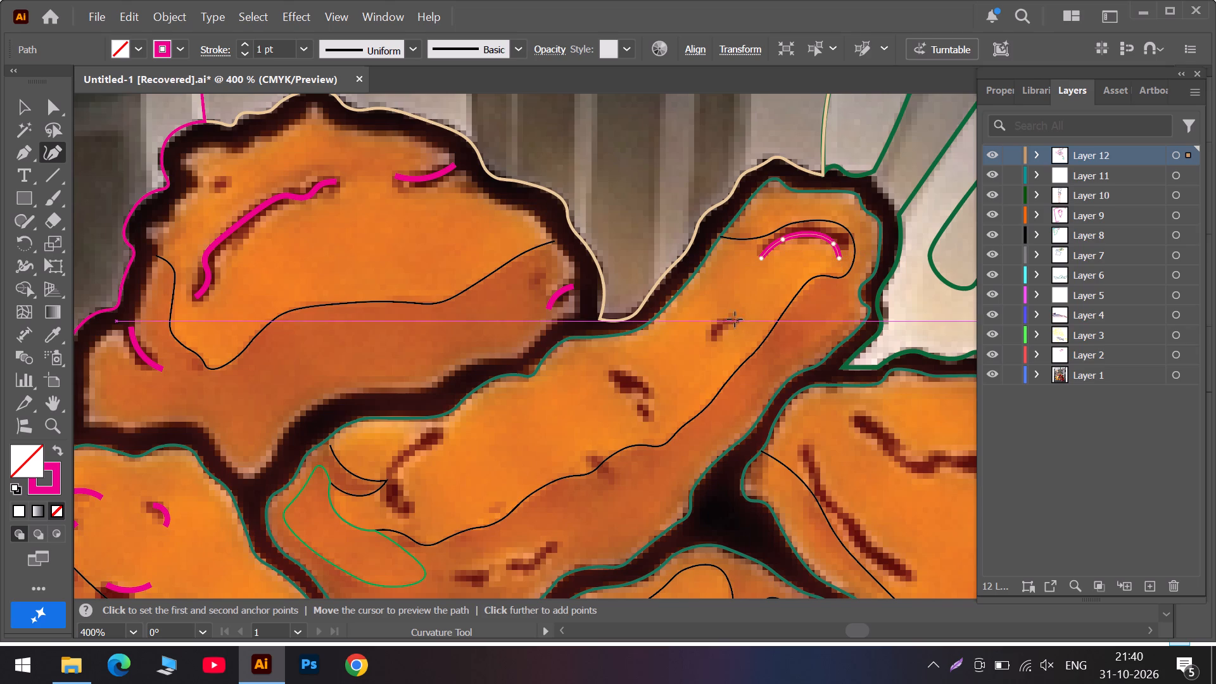
Trace the small slanted dark spot below that arched crease on the diagonal piece as a three-point open path.
left_click(728, 322)
left_click(713, 334)
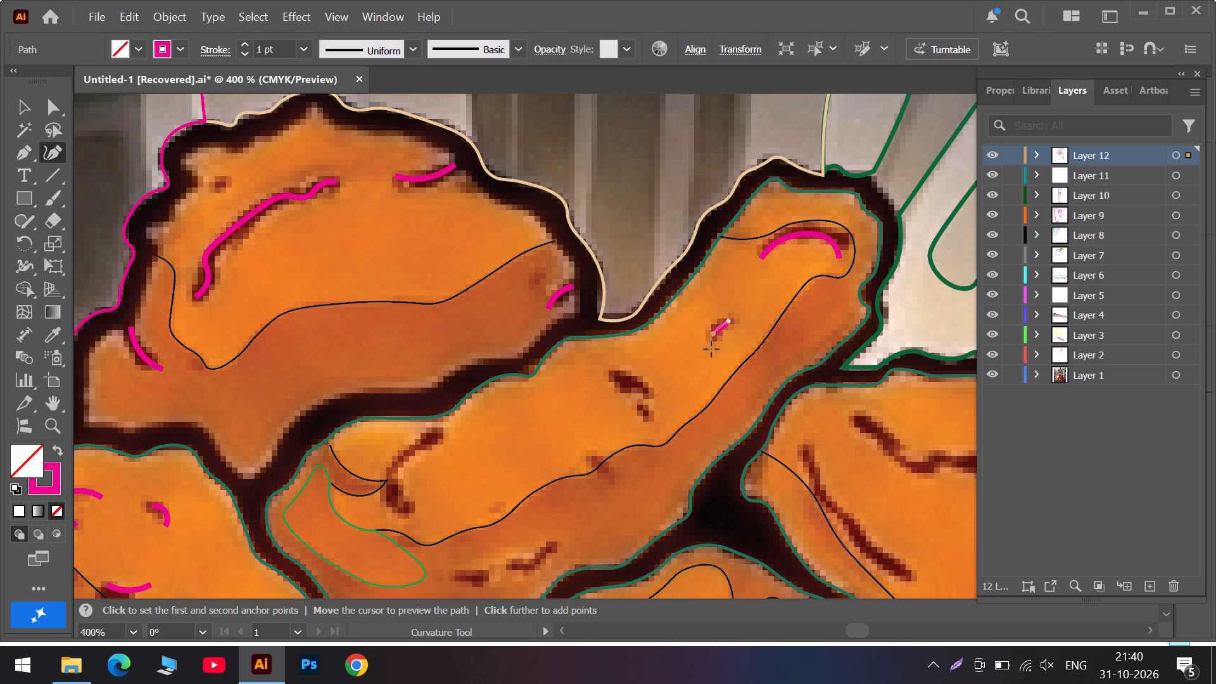
left_click(712, 348)
key("Escape")
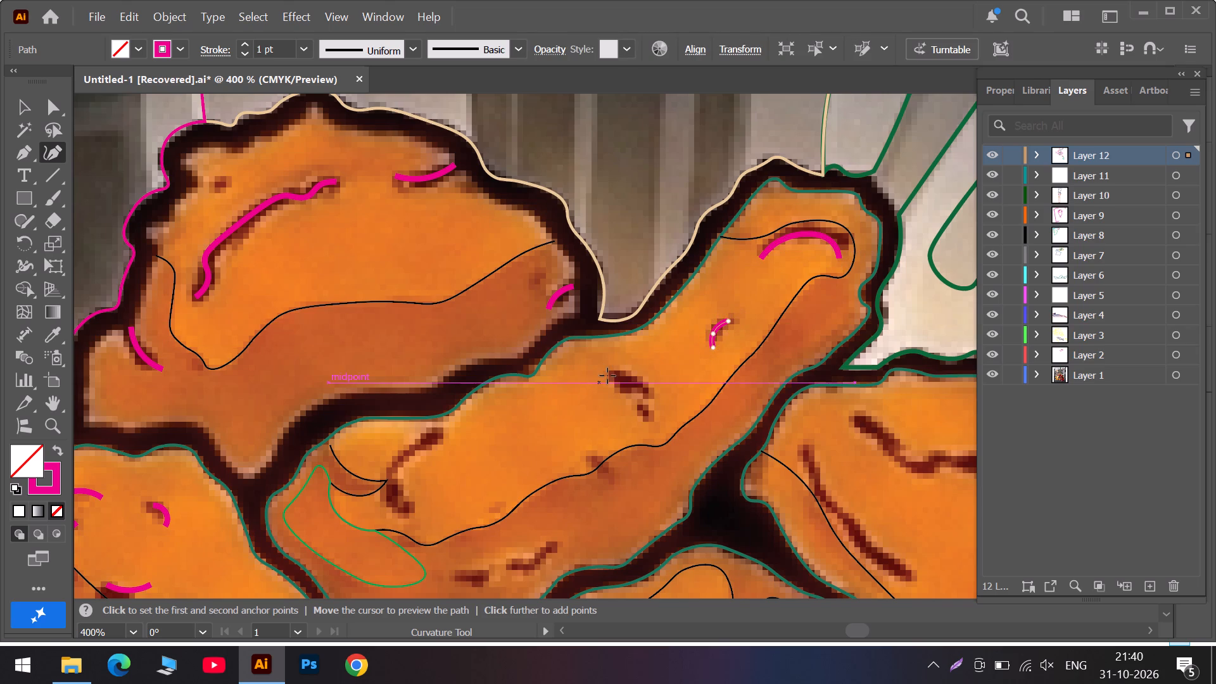
Trace the upper dark spot in the middle of the diagonal piece as a three-point curved open path.
left_click(611, 374)
left_click(629, 376)
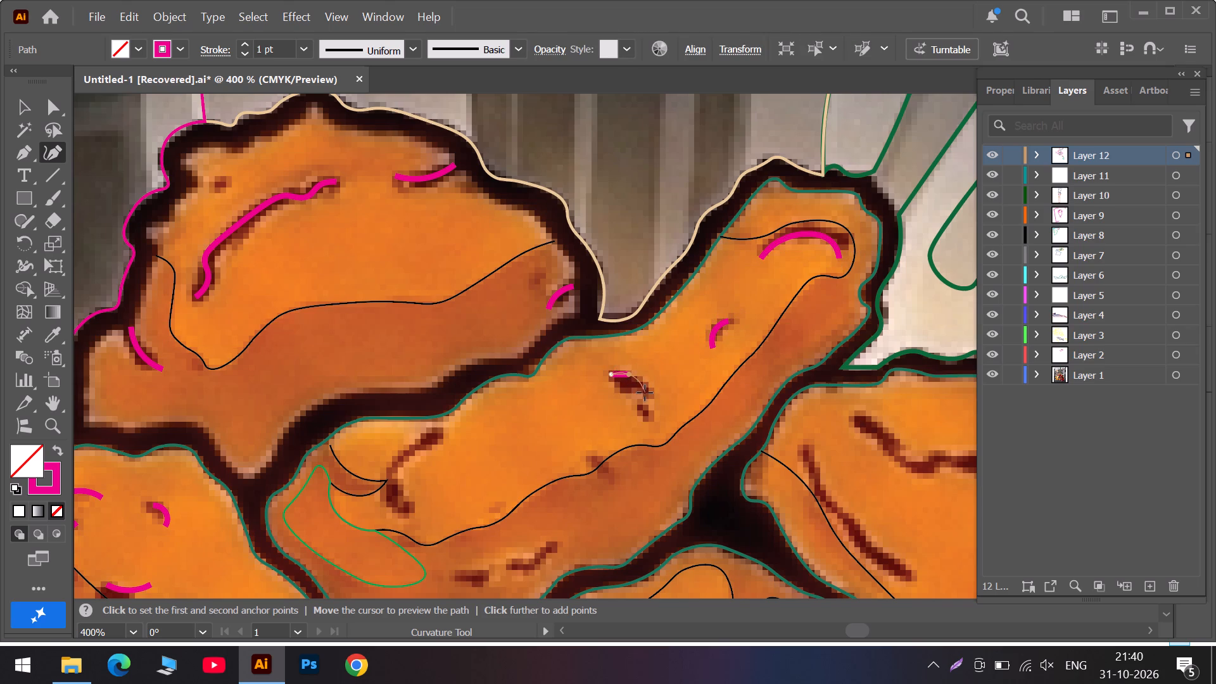
left_click(645, 395)
key("Escape")
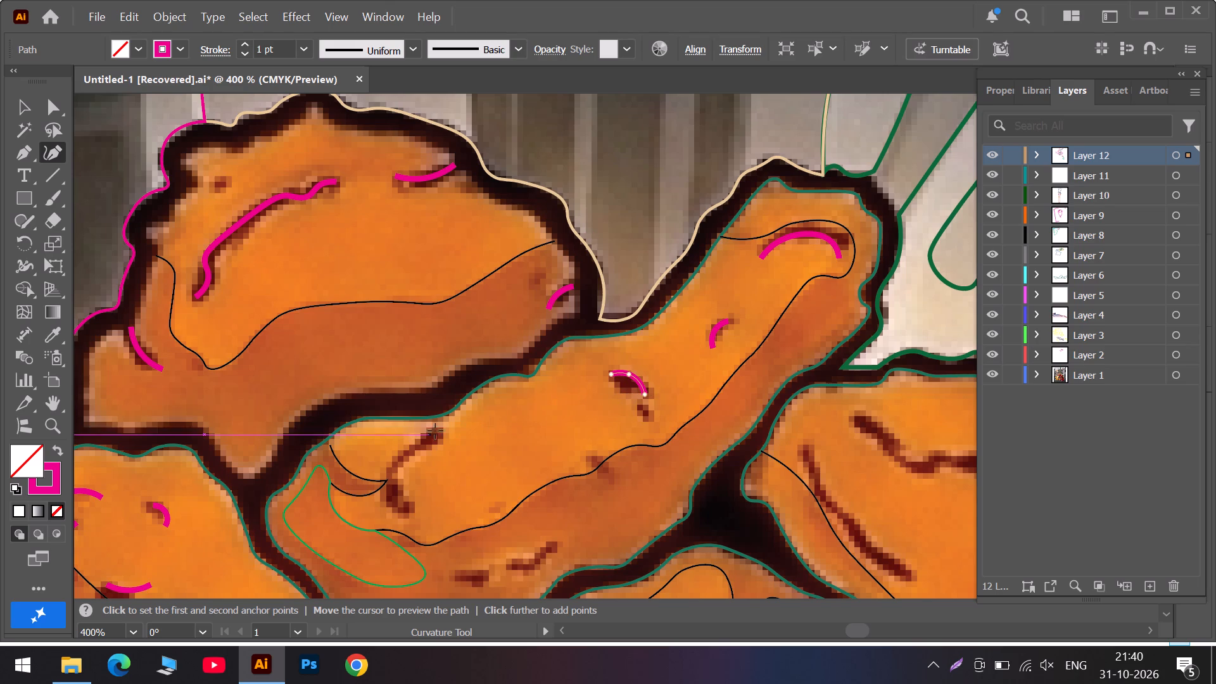
Trace the C-shaped dark crease near the diagonal piece's lower left end as a five-point open path, moving its fourth point outward onto the crease.
left_click(441, 430)
left_click(417, 446)
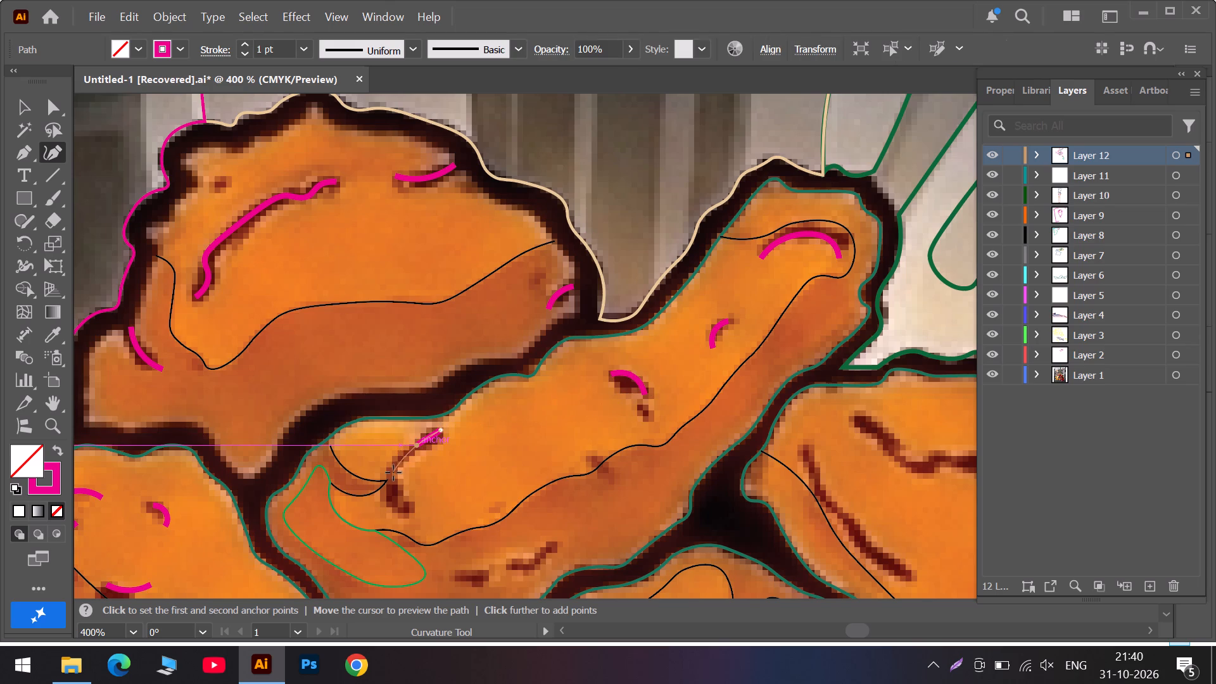
left_click(393, 474)
left_click(405, 492)
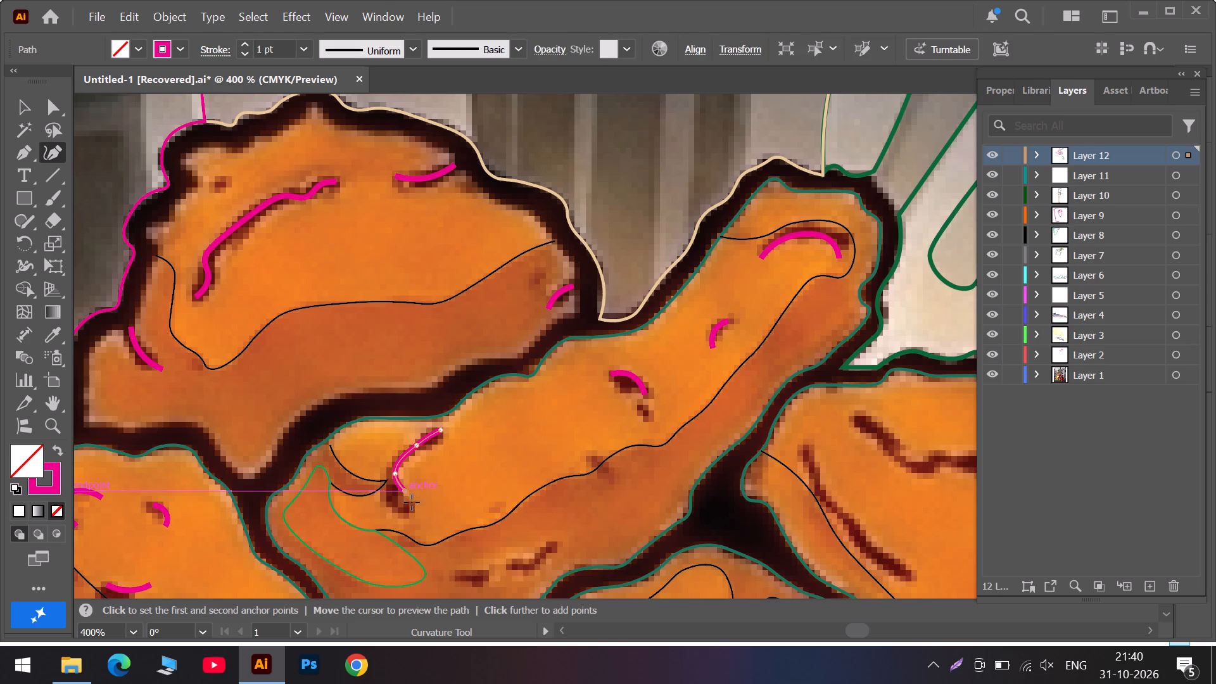
left_click(412, 512)
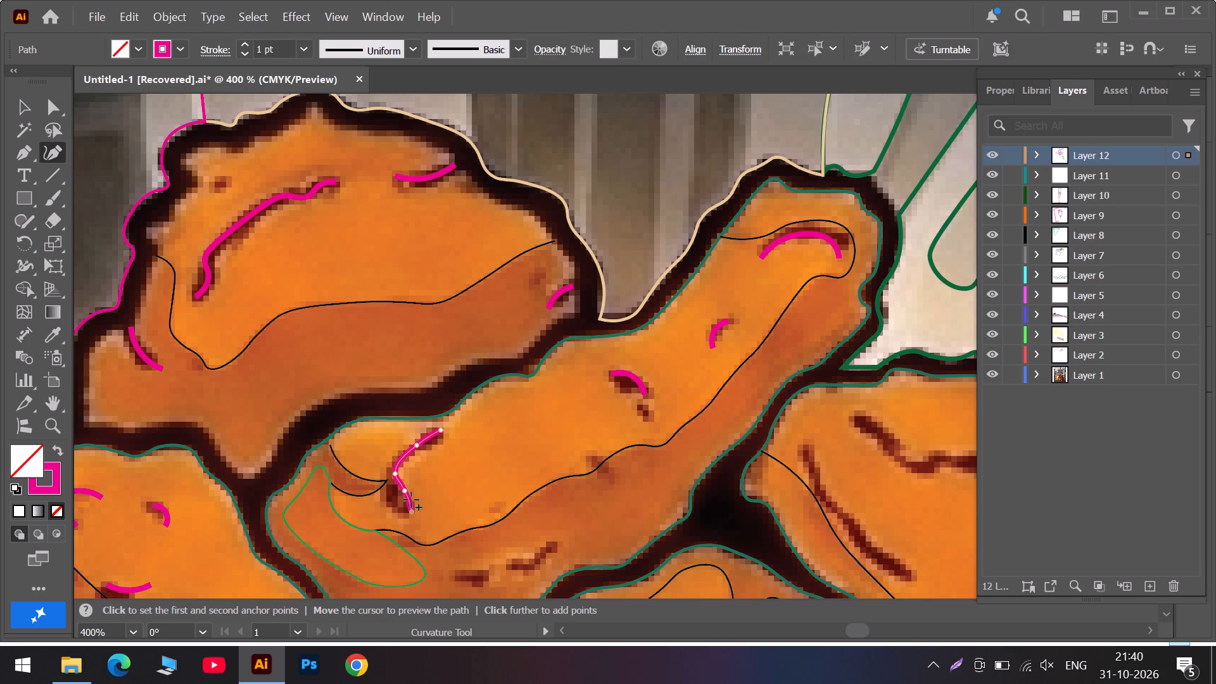
left_click_drag(405, 492, 391, 500)
key("Escape")
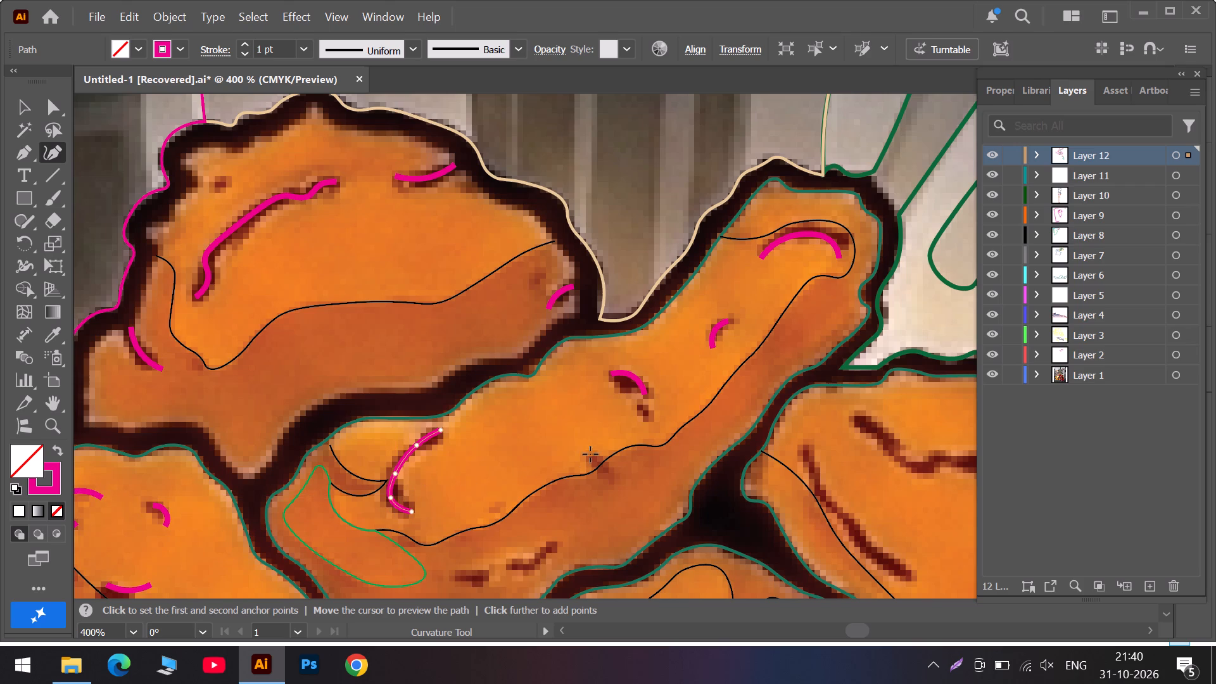
Trace the short wavy dark mark in the diagonal piece's lower shaded area as a four-point open path, adjusting its third point.
scroll(574, 461, "down", 6)
left_click(556, 457)
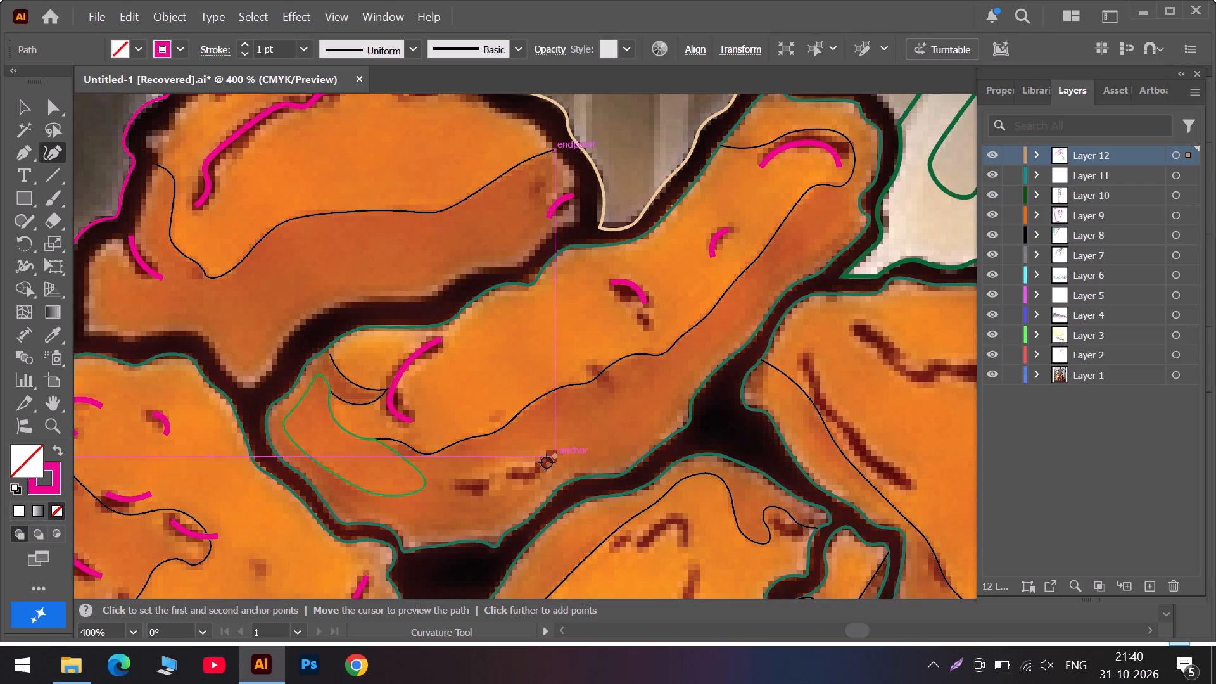
left_click(539, 466)
left_click(527, 483)
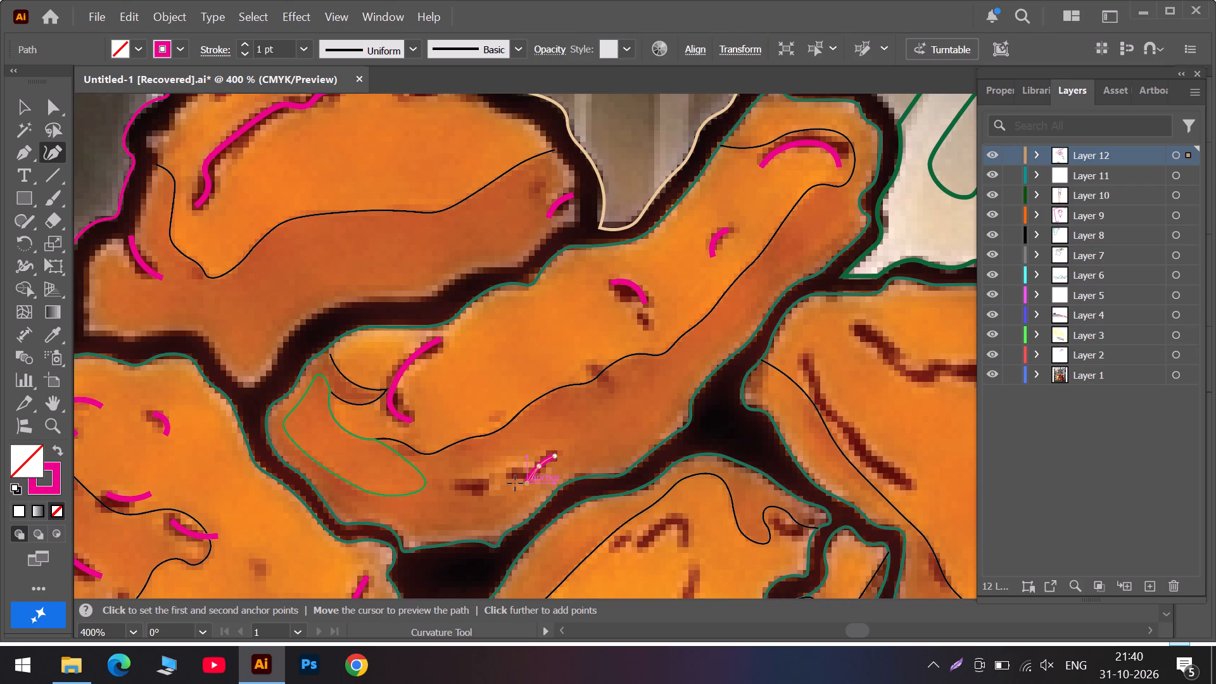
left_click(505, 473)
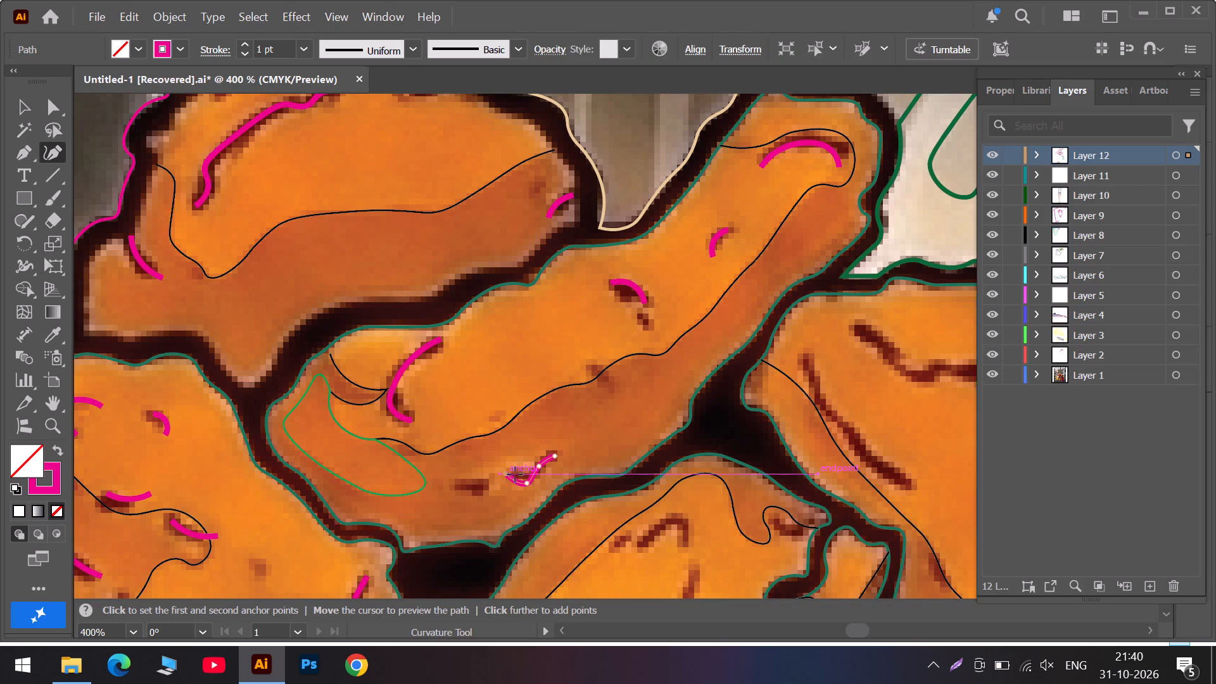
left_click(526, 482)
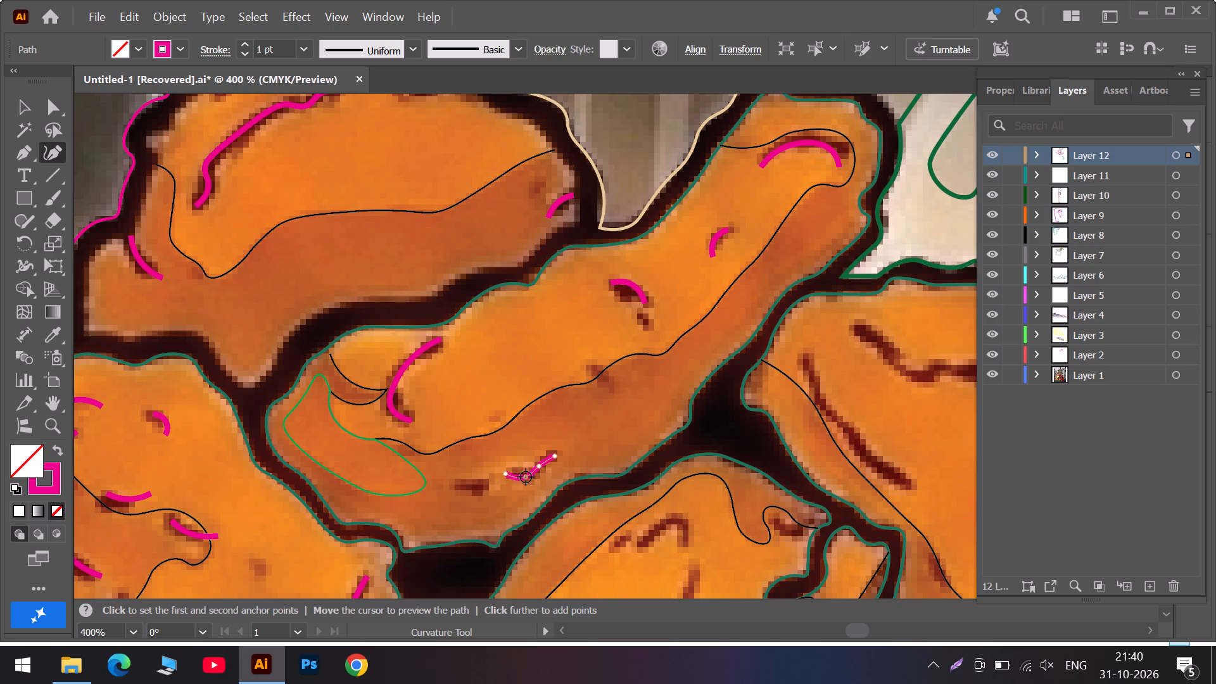
key("Escape")
Trace the hooked dark crease near the top of the central piece below the diagonal one as a four-point open path.
scroll(628, 355, "down", 6)
scroll(711, 318, "down", 6)
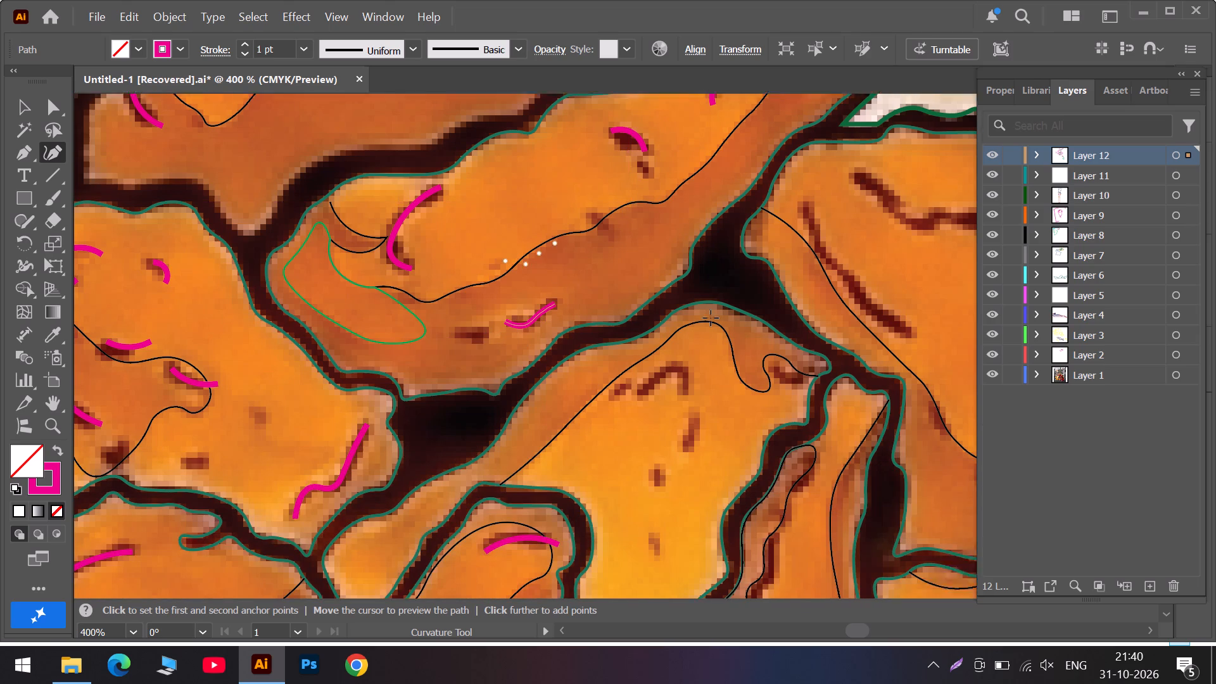
scroll(702, 322, "down", 5)
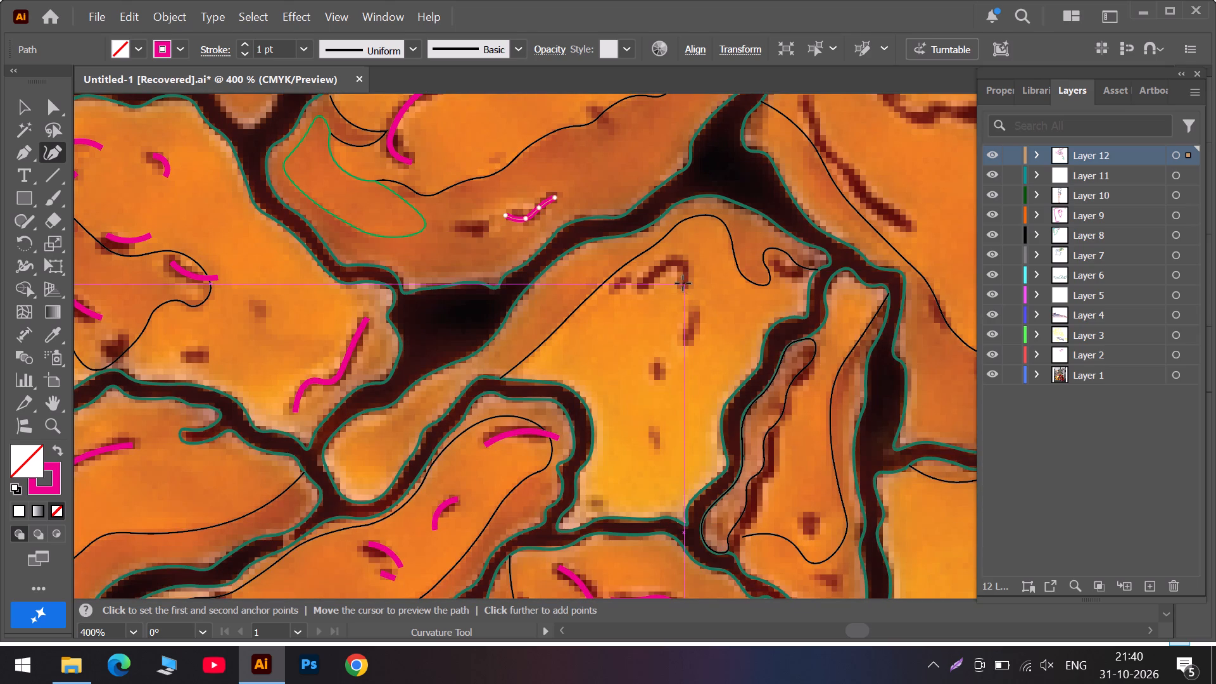
left_click(683, 283)
left_click(685, 267)
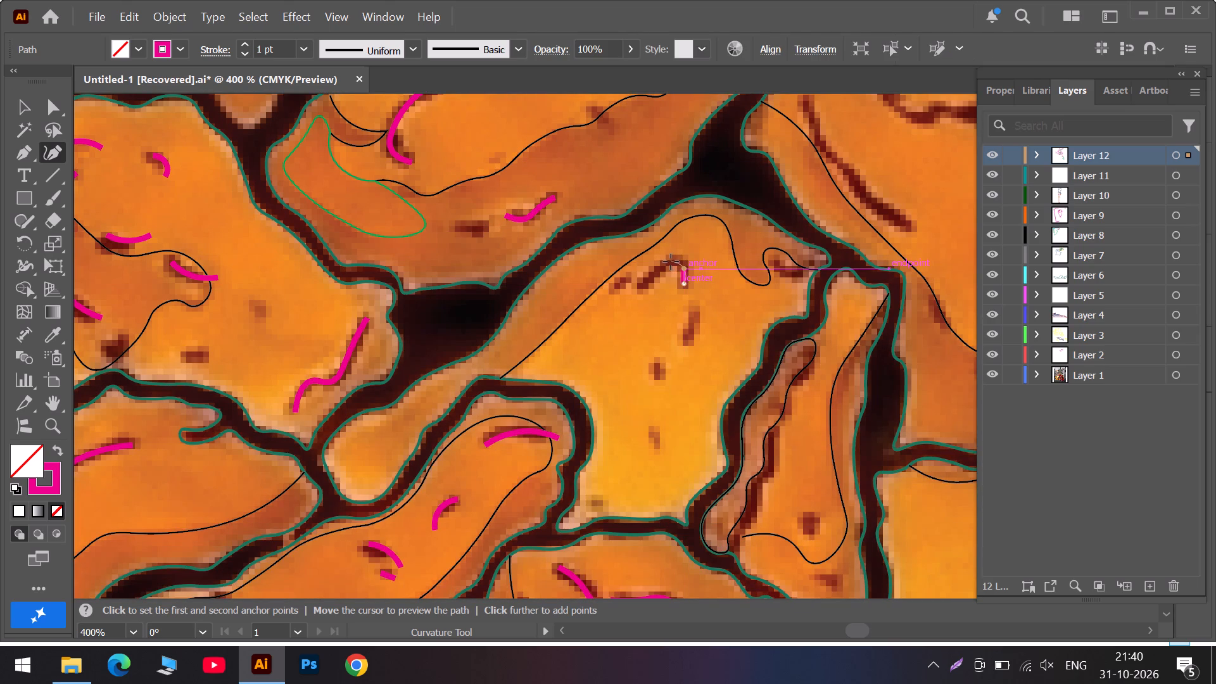
left_click(671, 262)
left_click(642, 286)
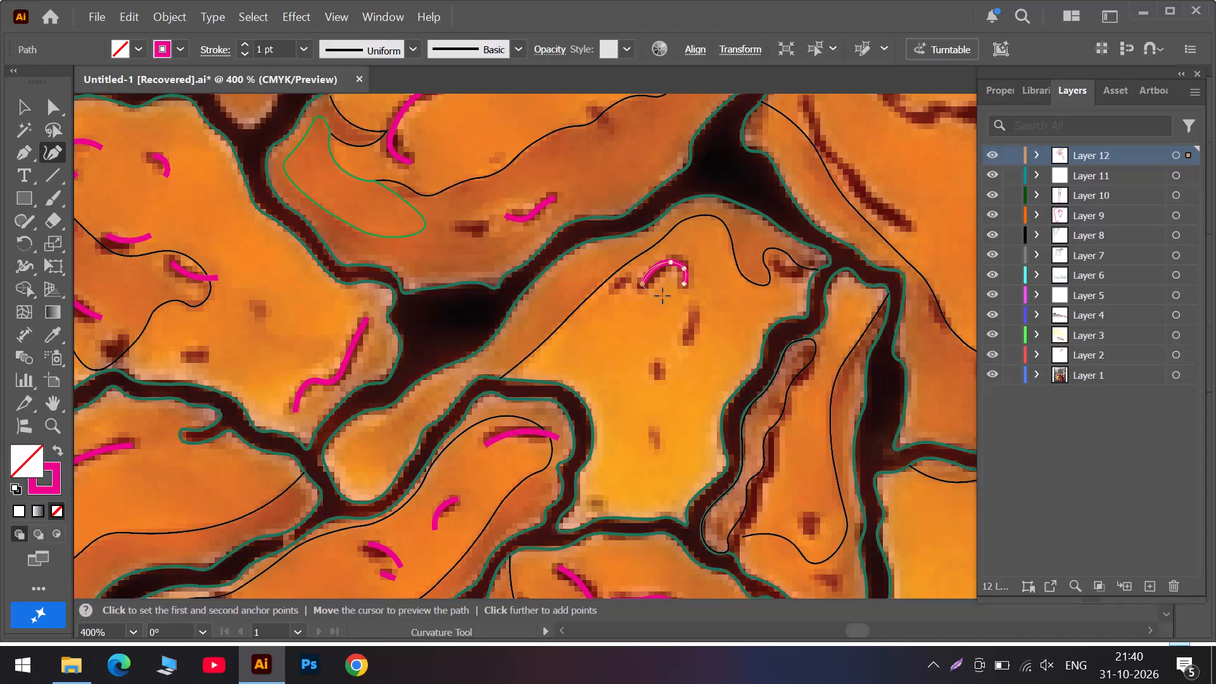
key("Escape")
Trace the upright dark spot below the hooked crease in the central piece as a three-point open path.
left_click(696, 314)
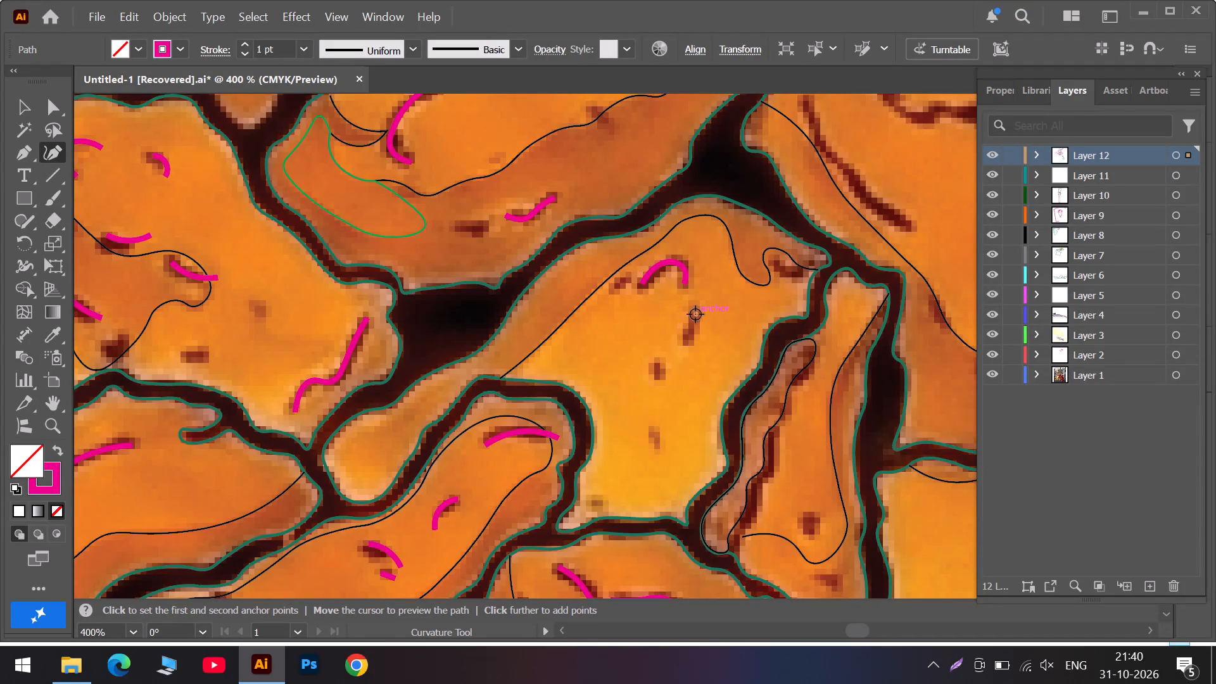
left_click(695, 337)
left_click(685, 351)
key("Escape")
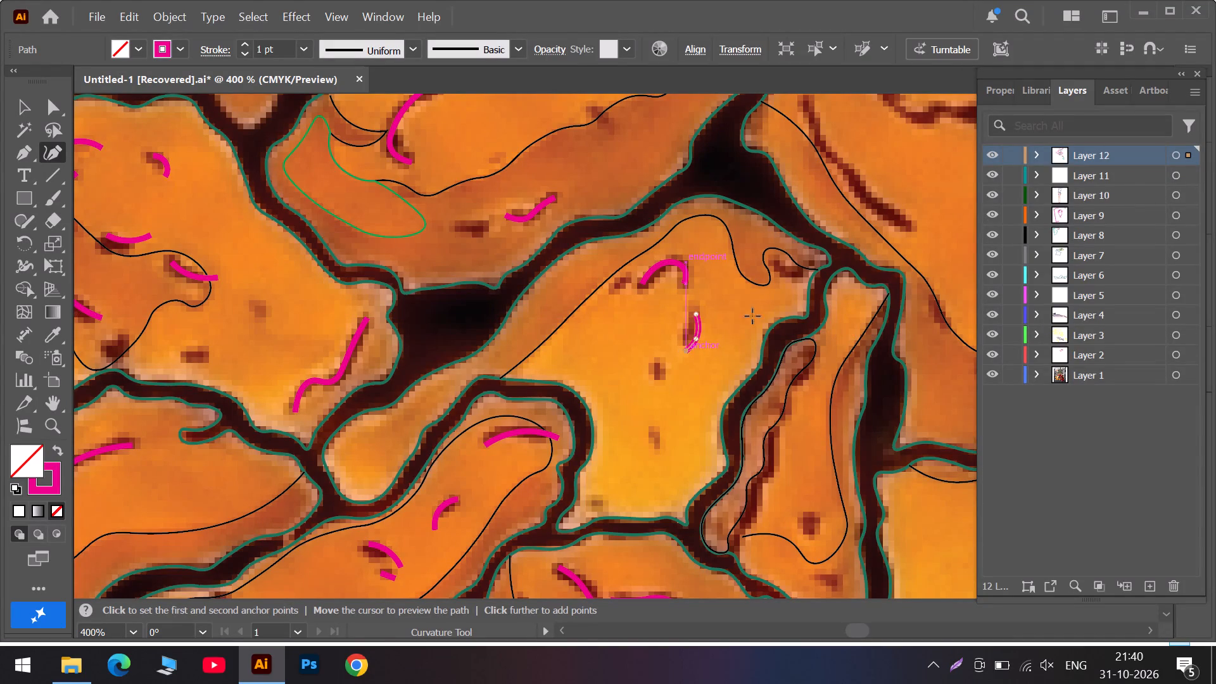
Trace the short dark crease in the upper right corner of the central piece as a three-point open path.
left_click(774, 260)
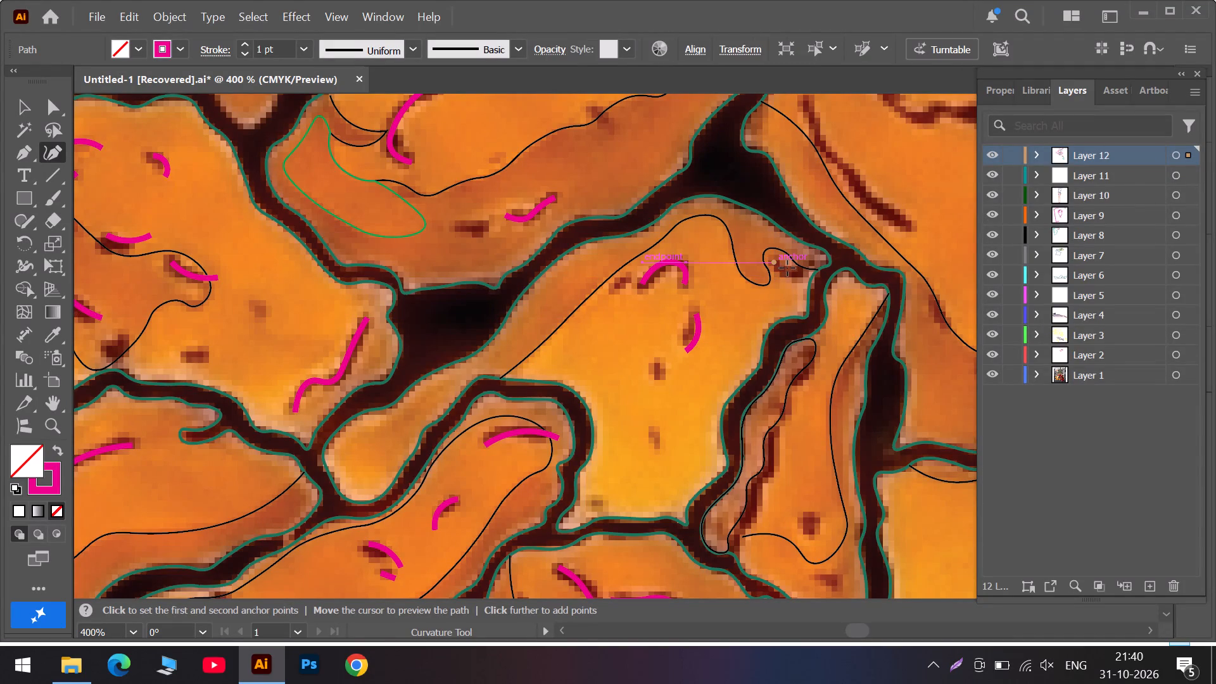
left_click(787, 268)
left_click(813, 263)
left_click(813, 263)
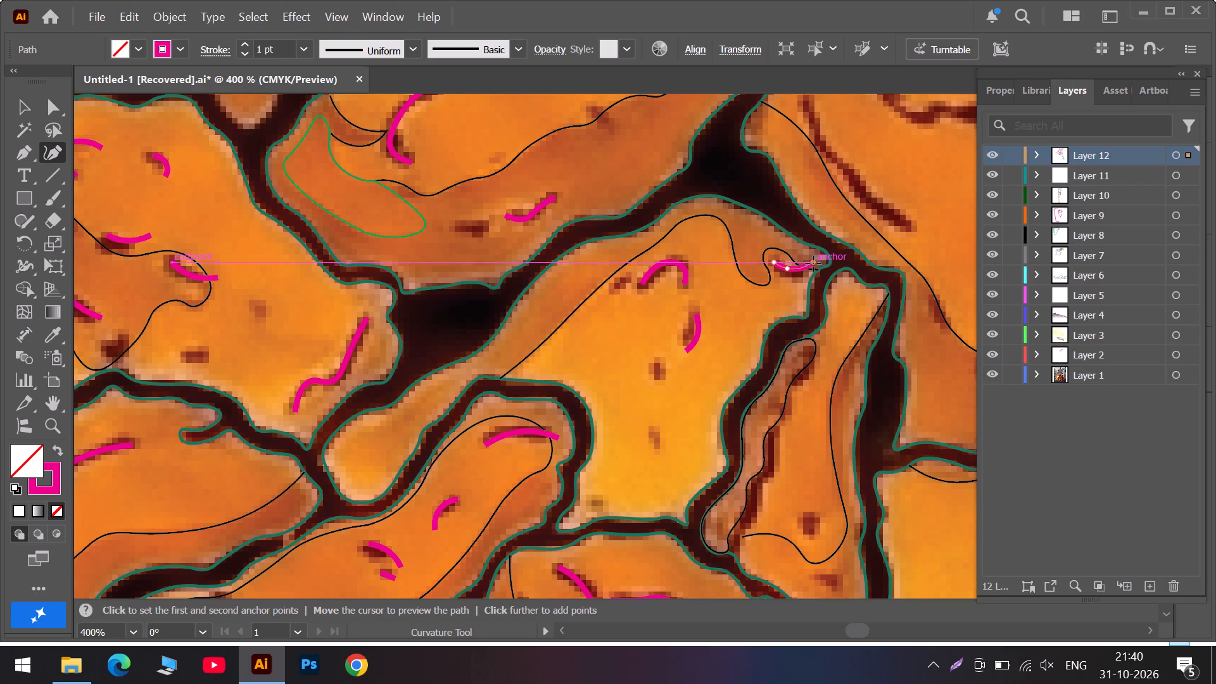
key("Escape")
Trace the short slanted dark mark near the lower tip of the narrow upright piece as a three-point open path.
scroll(702, 333, "down", 3)
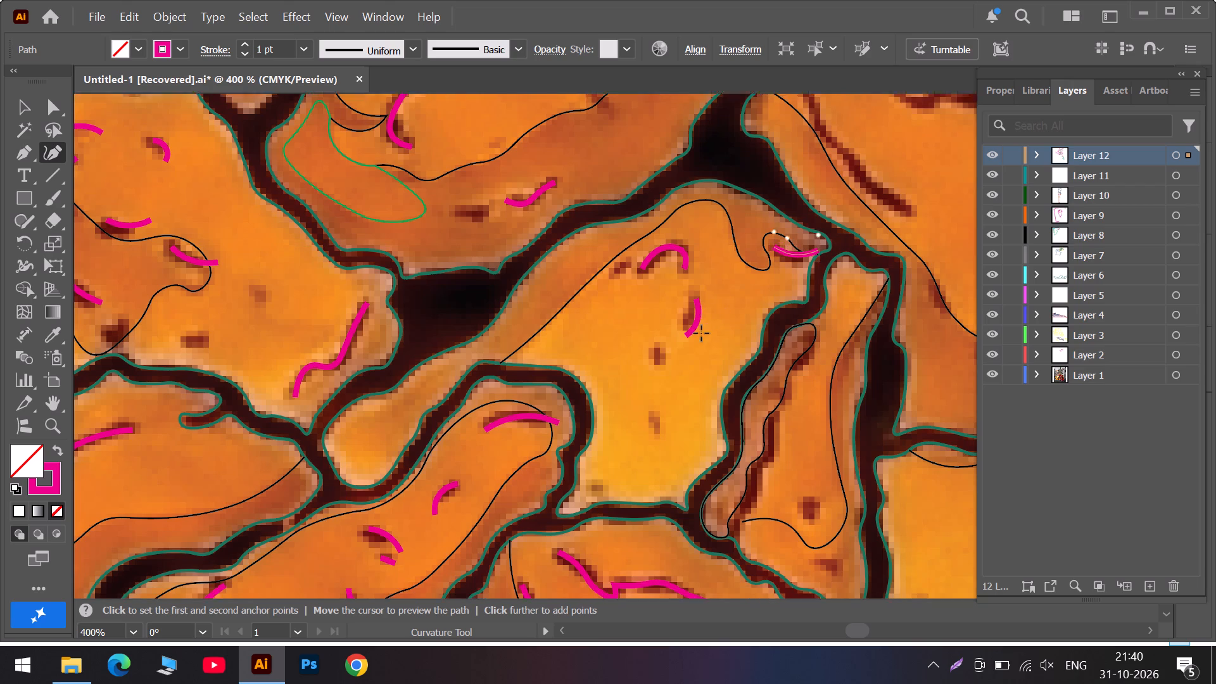
scroll(701, 333, "down", 2)
scroll(621, 334, "down", 5)
scroll(782, 270, "down", 6)
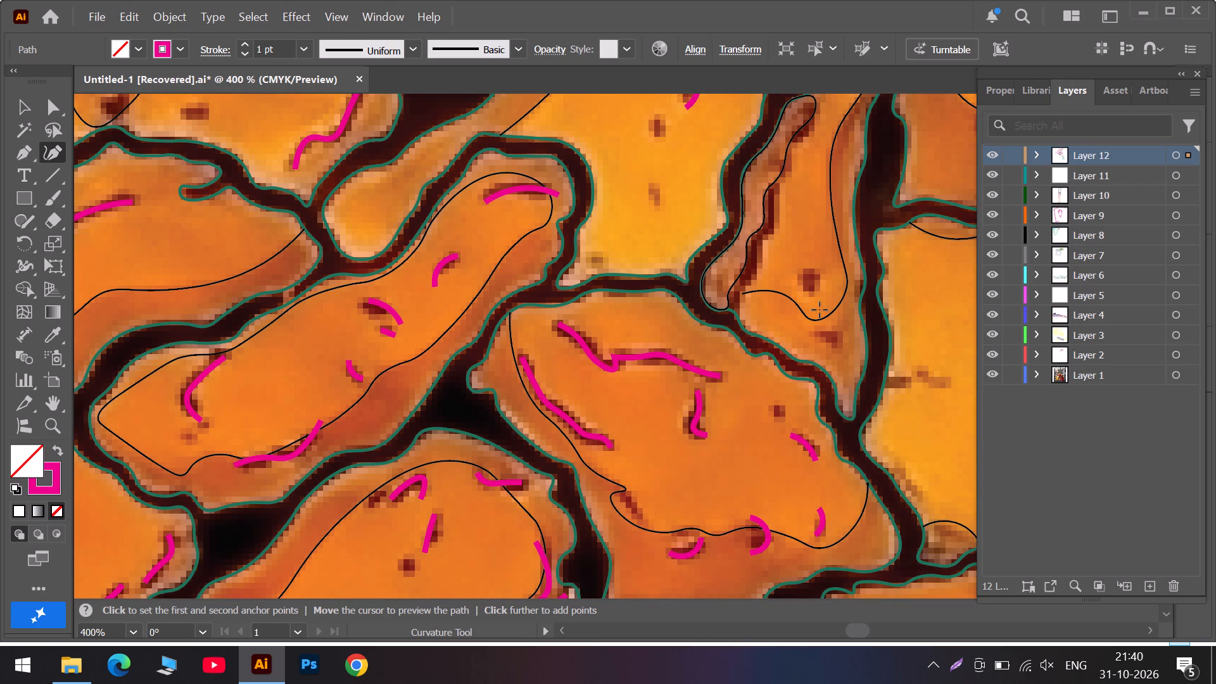
left_click(817, 330)
left_click(832, 334)
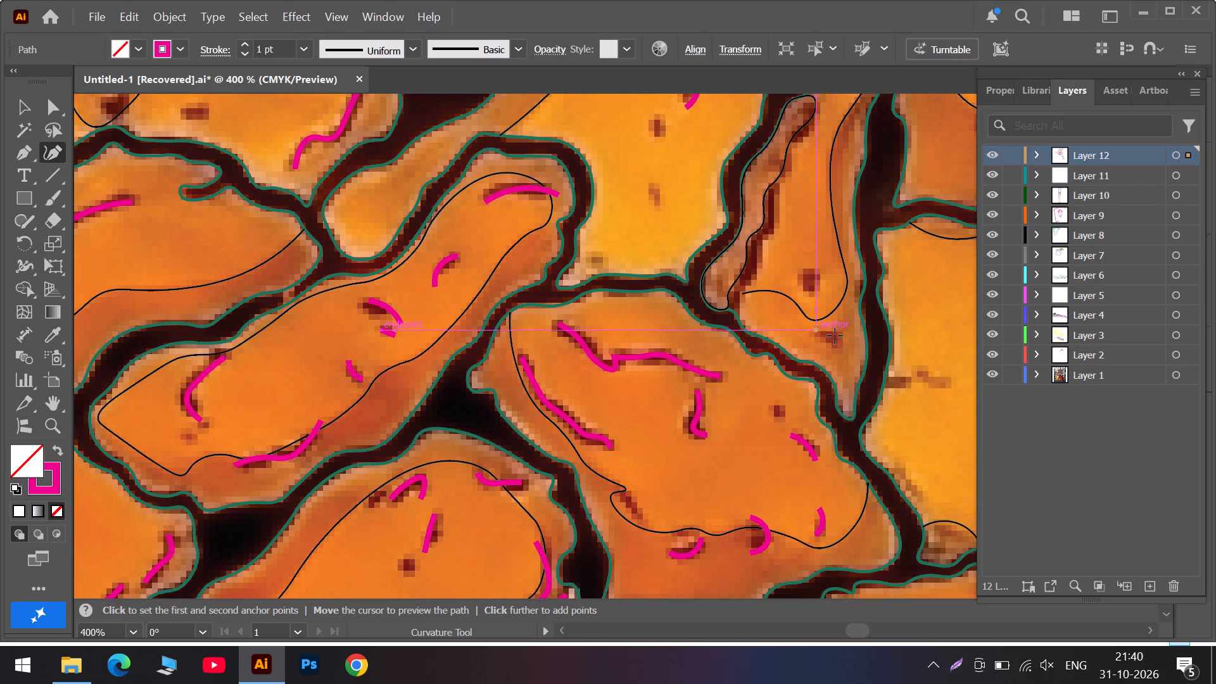
left_click(844, 348)
key("Escape")
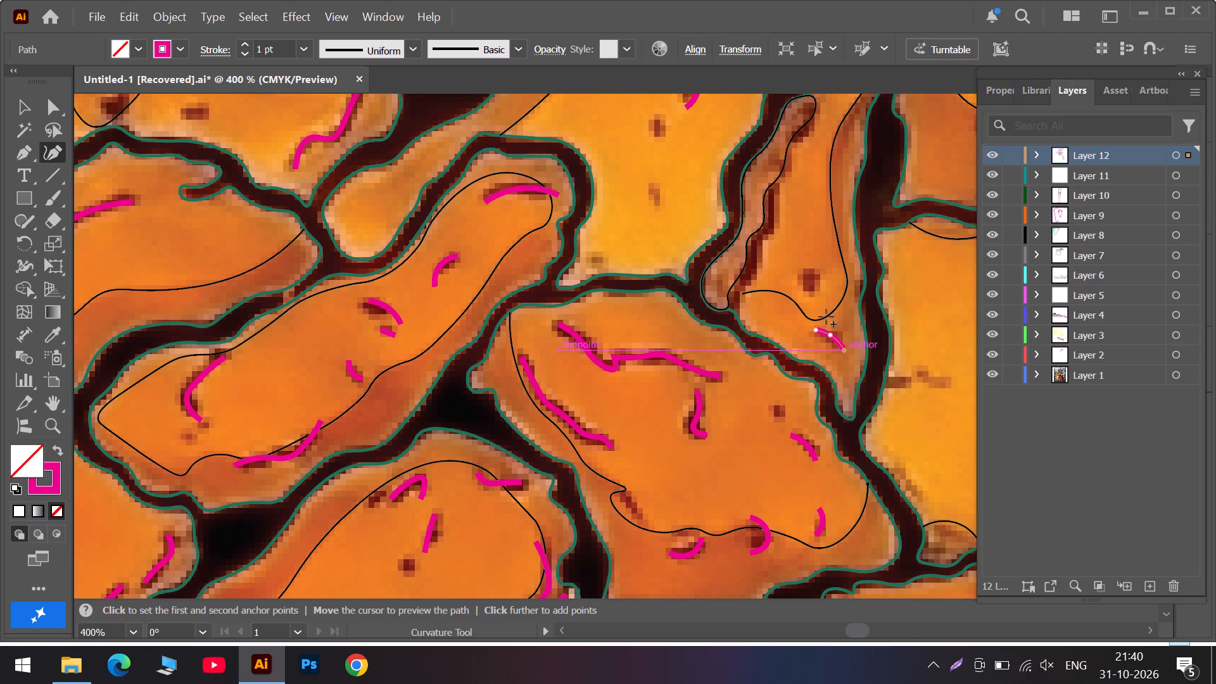
Outline the round dark spot in the lower part of the narrow upright piece with a small closed curved path.
left_click(809, 269)
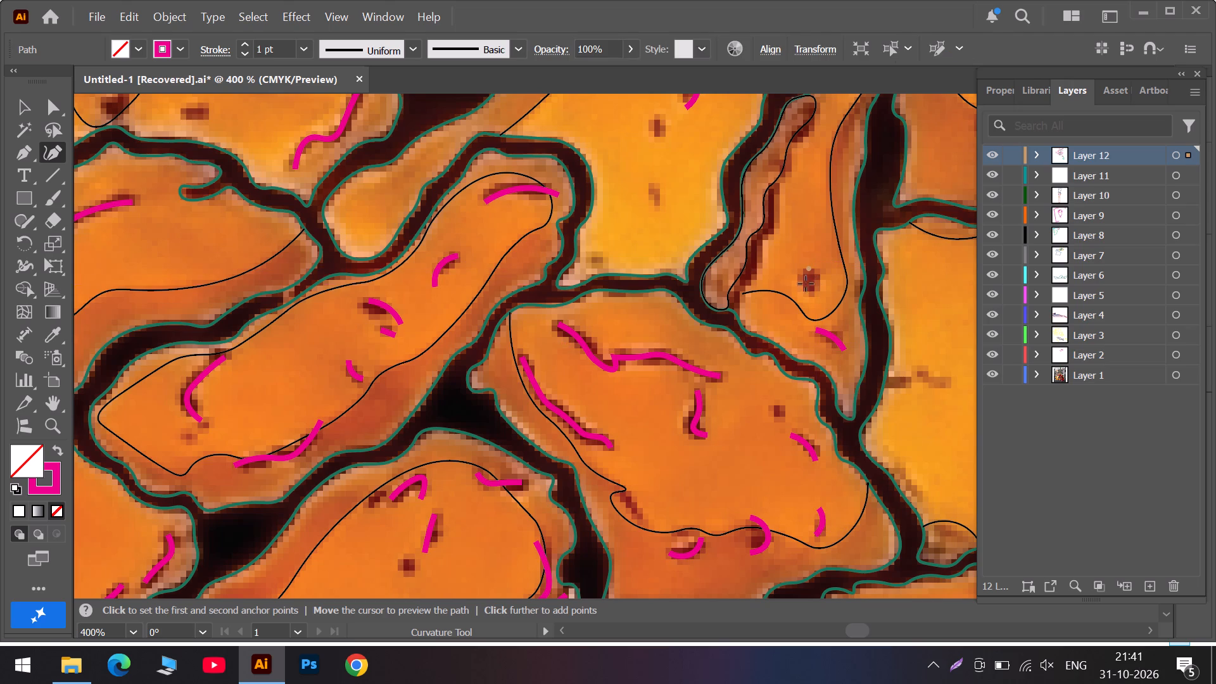
left_click(806, 288)
left_click(821, 278)
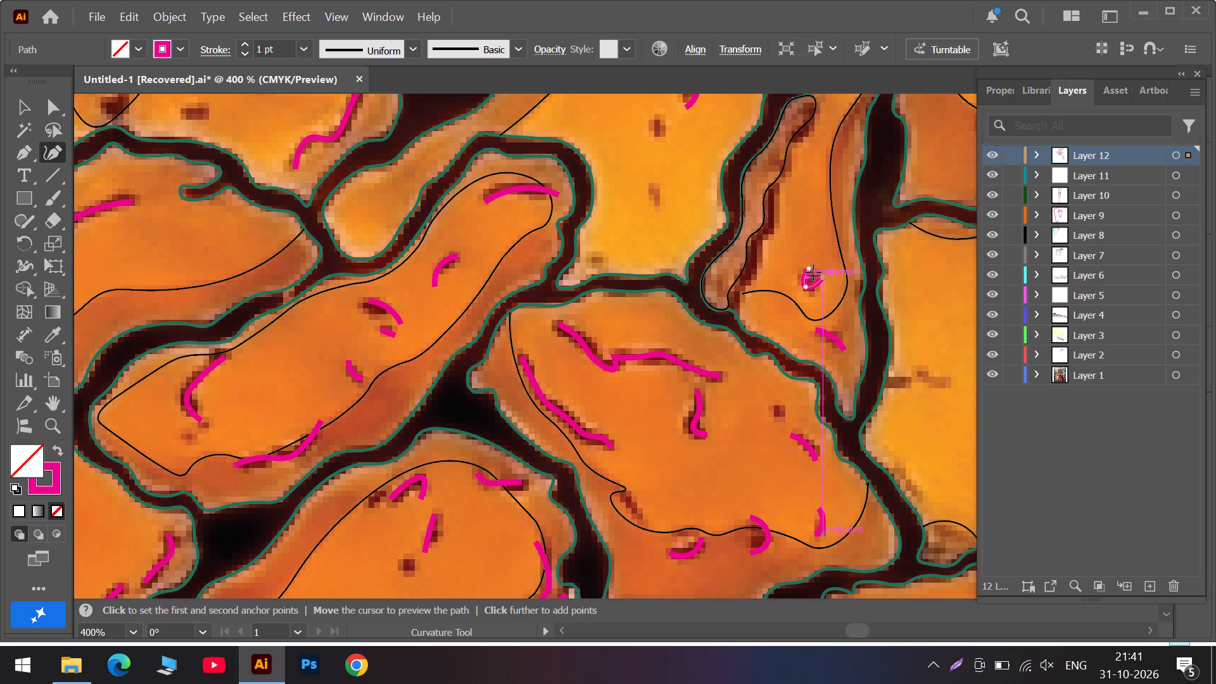
left_click(807, 269)
key("Escape")
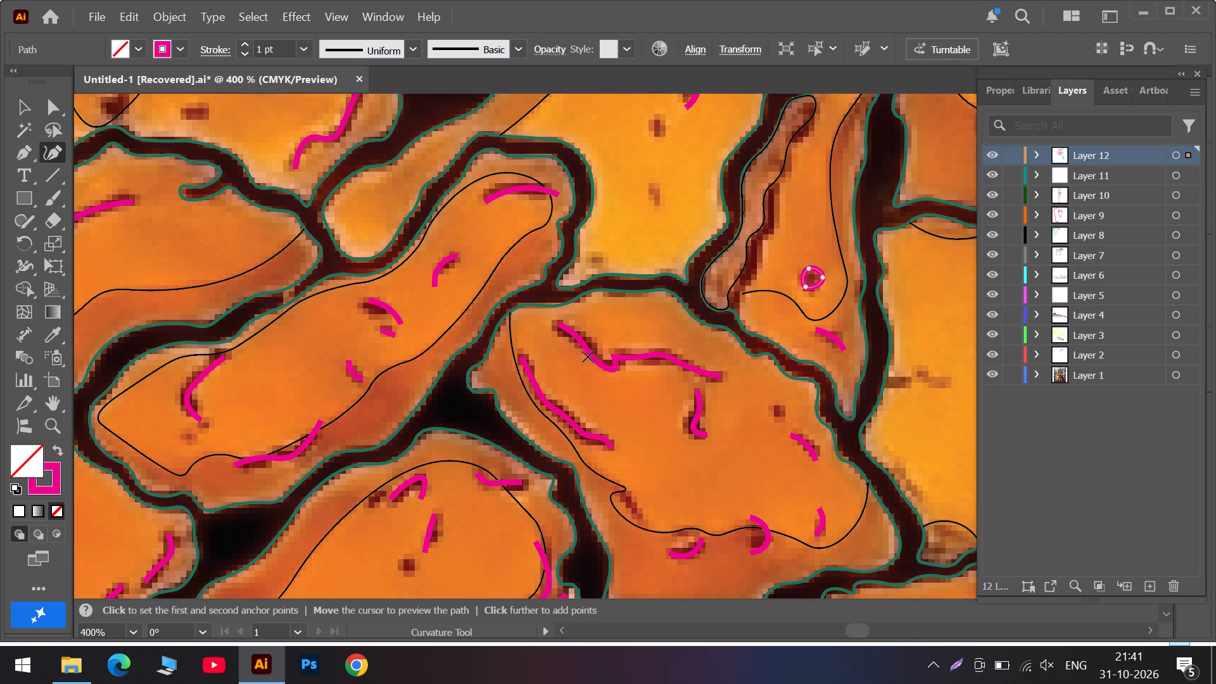
Look over the neighbouring chicken pieces, from the bucket rim up to the top of the pile, for untraced creases and spots.
scroll(576, 357, "down", 6)
scroll(680, 360, "down", 5)
scroll(745, 342, "down", 12)
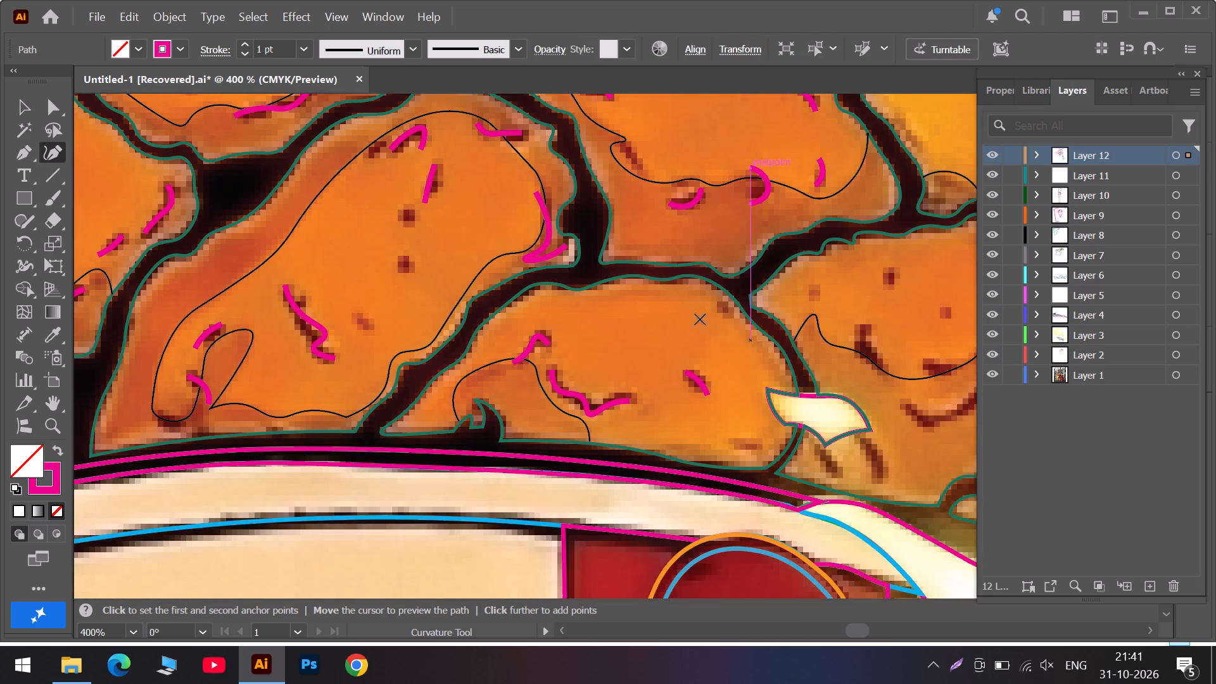
scroll(652, 307, "up", 6)
scroll(292, 241, "up", 7)
scroll(390, 202, "up", 19)
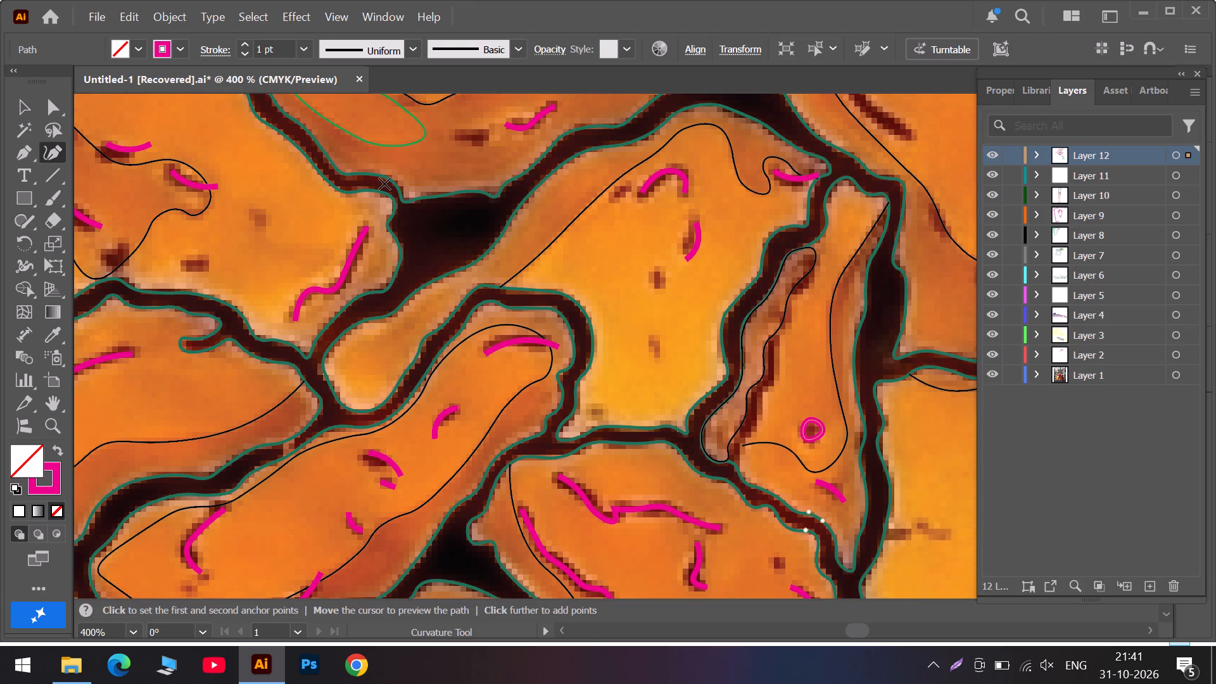
scroll(384, 184, "up", 19)
scroll(391, 185, "up", 6)
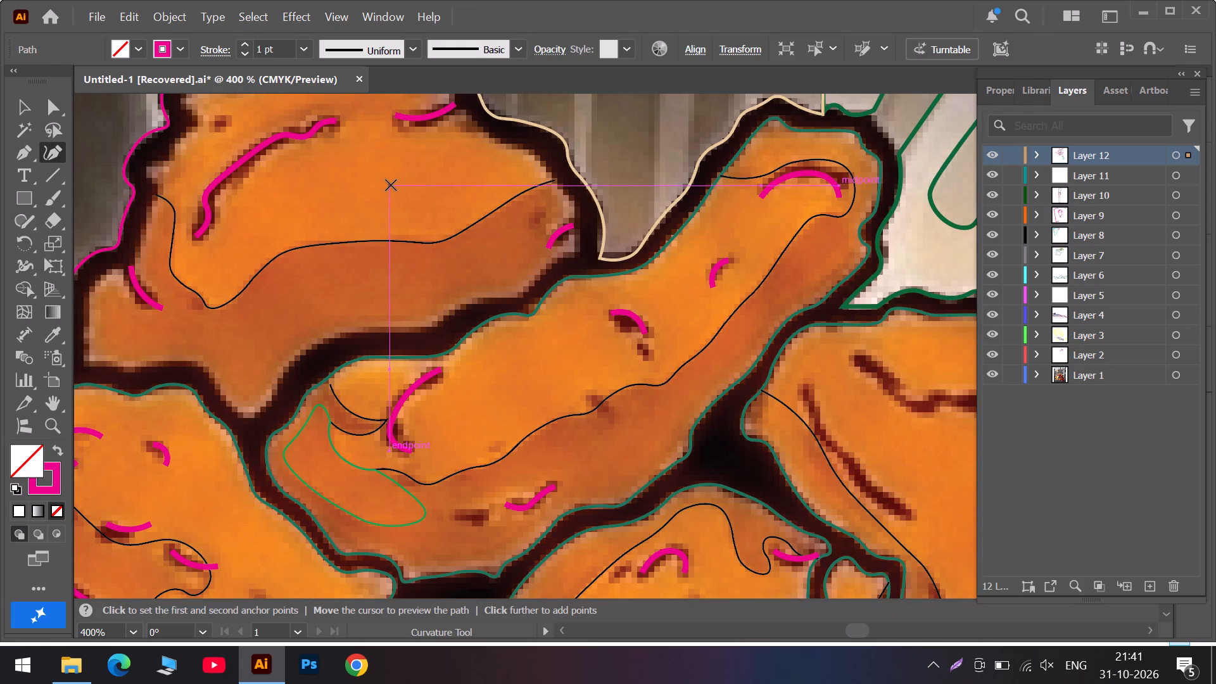
scroll(391, 185, "up", 12)
scroll(443, 327, "down", 5)
scroll(634, 337, "down", 5)
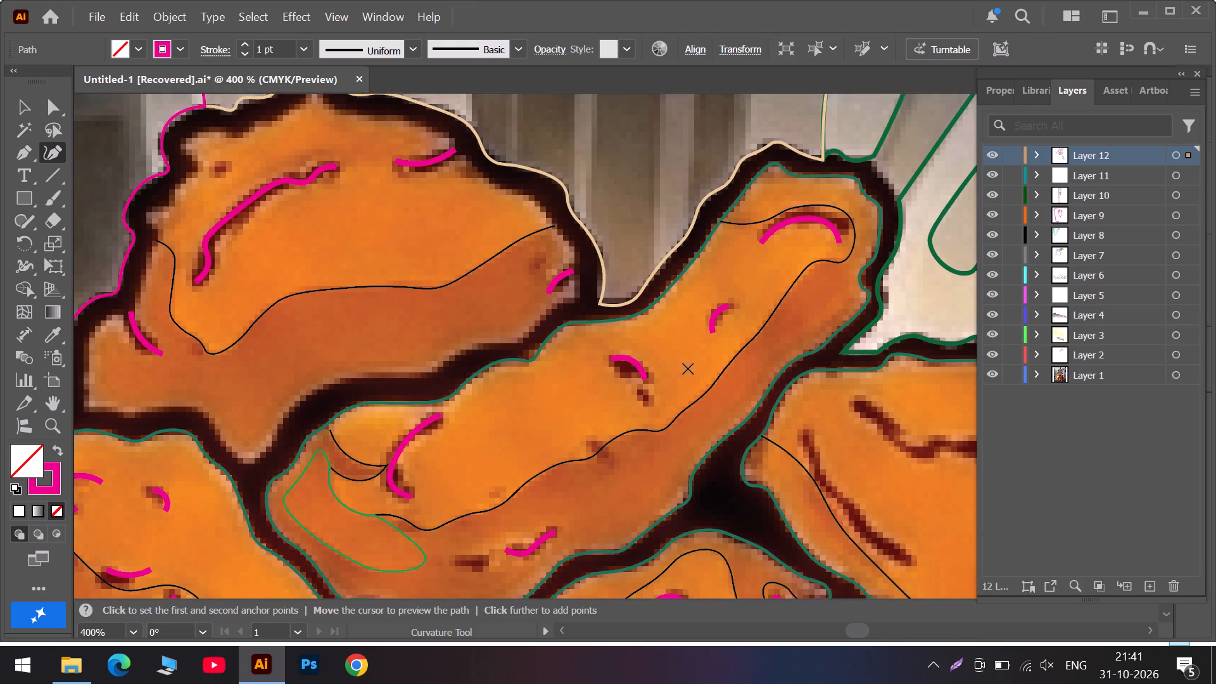
scroll(731, 389, "down", 5)
Trace the upright dark mark near the rounded right end of the leftmost upper chicken piece as a four-point open path.
left_click(832, 635)
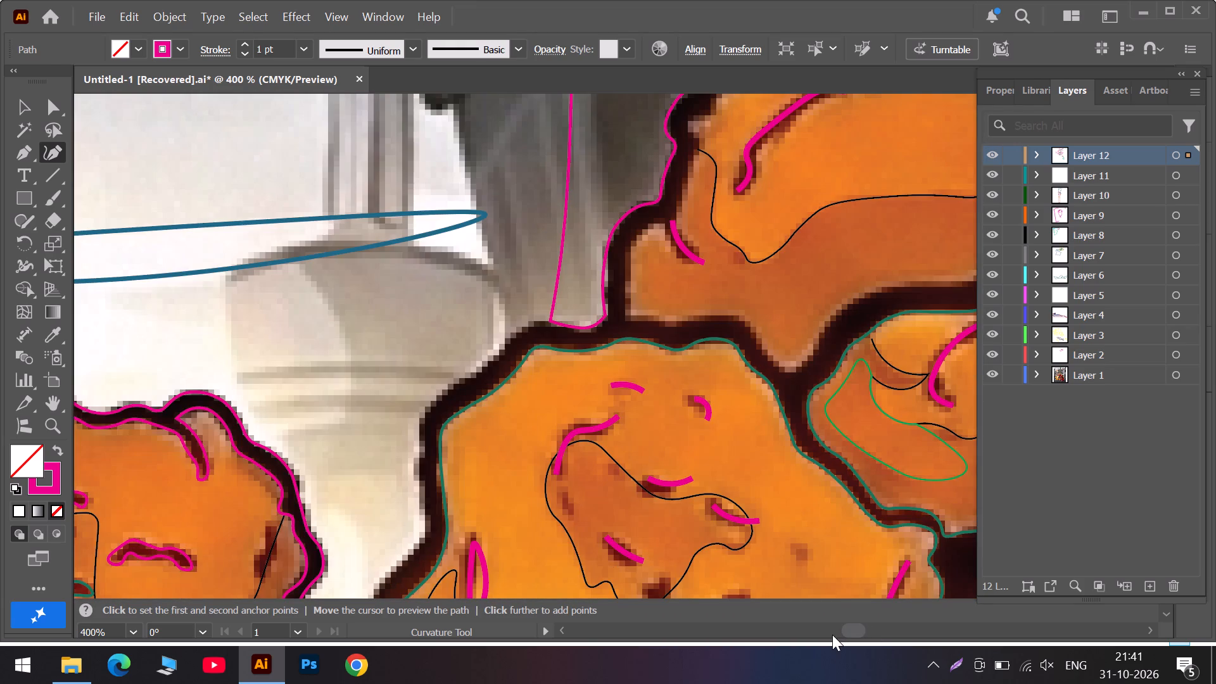
left_click(832, 635)
scroll(666, 536, "down", 6)
scroll(468, 420, "down", 5)
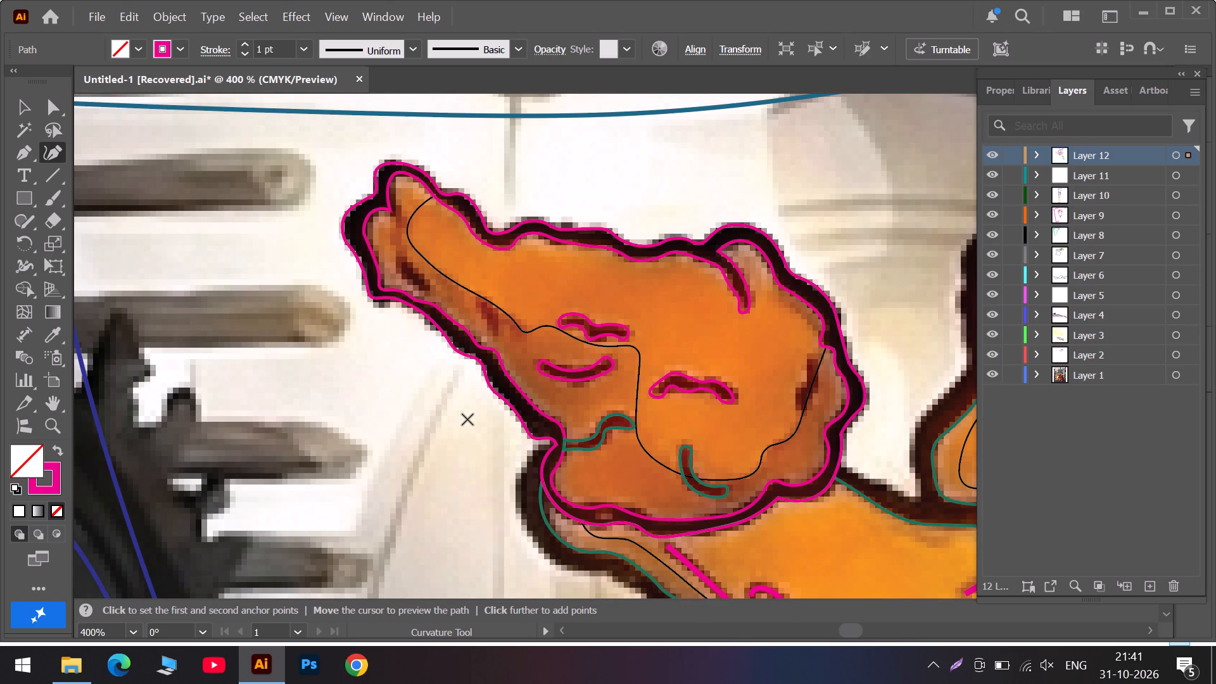
scroll(469, 410, "down", 5)
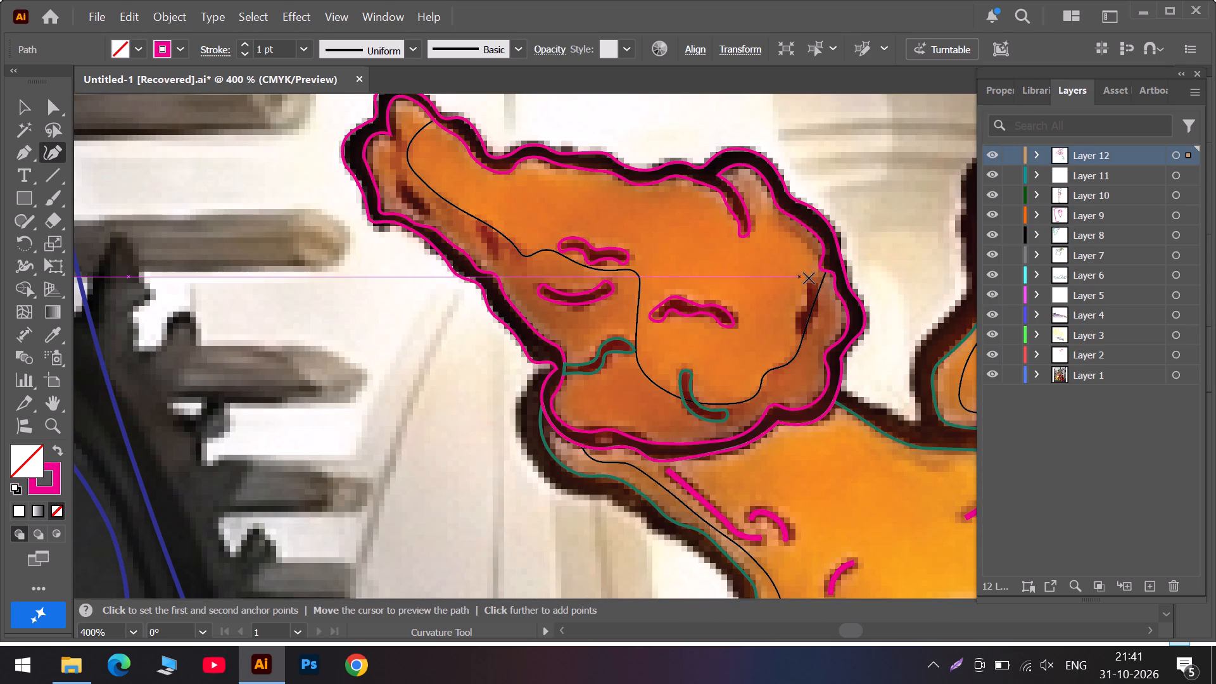
left_click(809, 278)
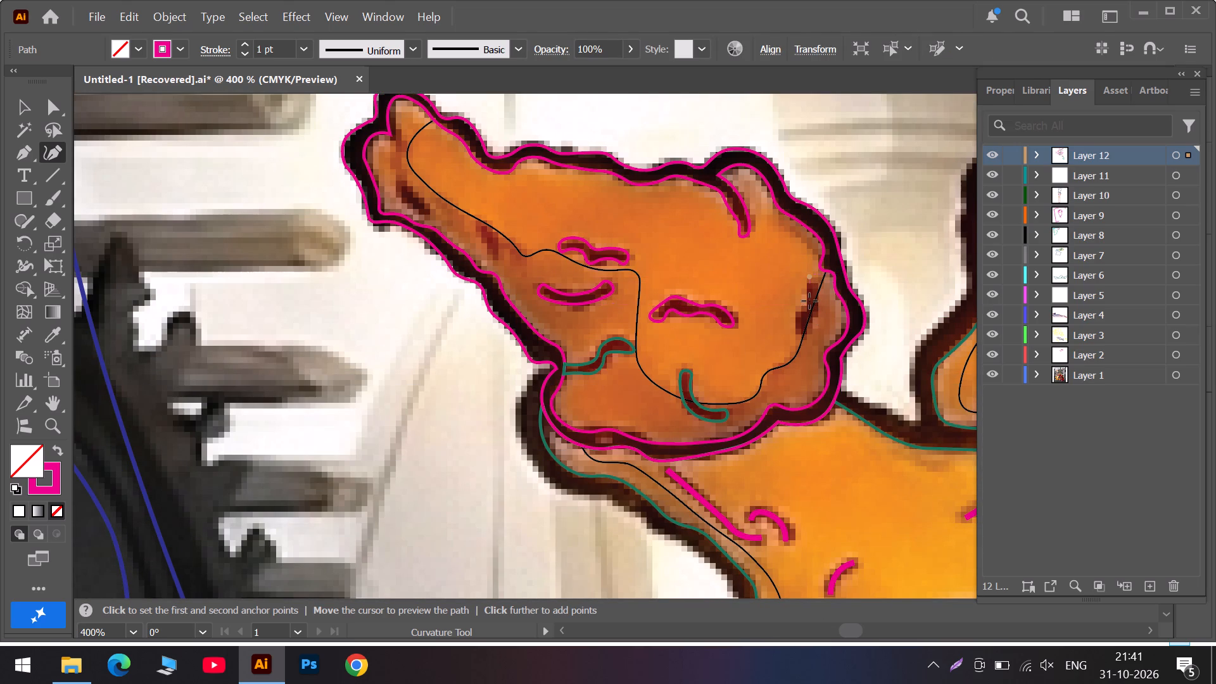
left_click(809, 301)
left_click(796, 319)
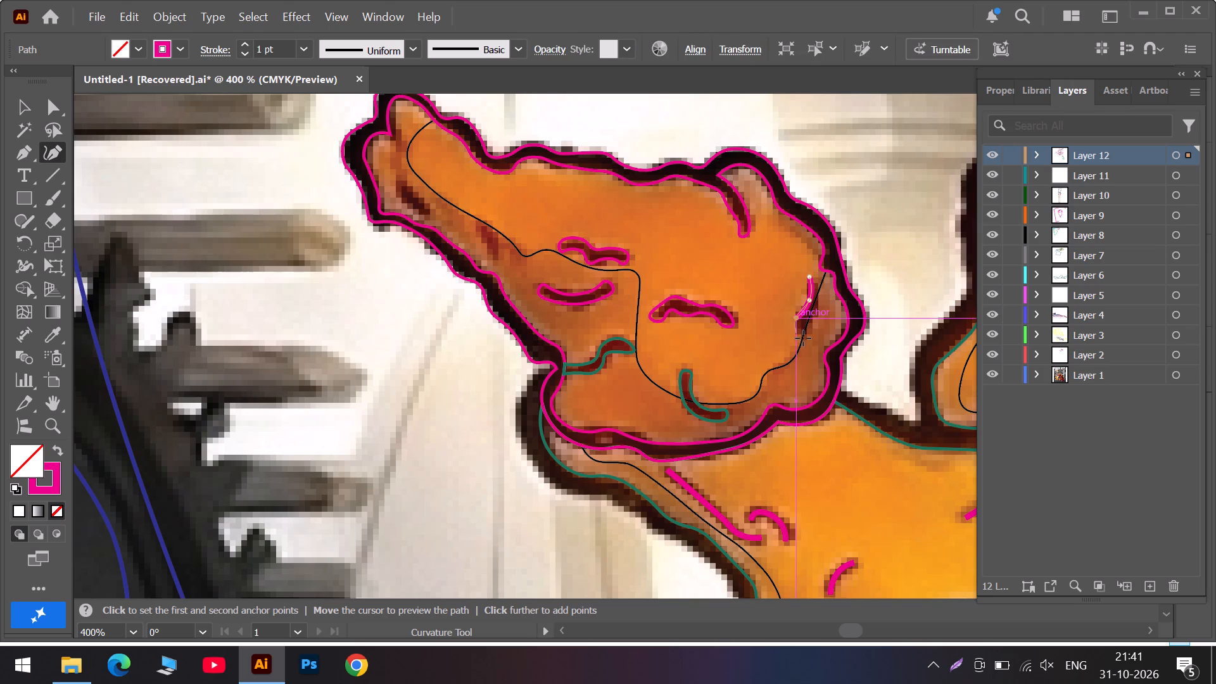
left_click(807, 346)
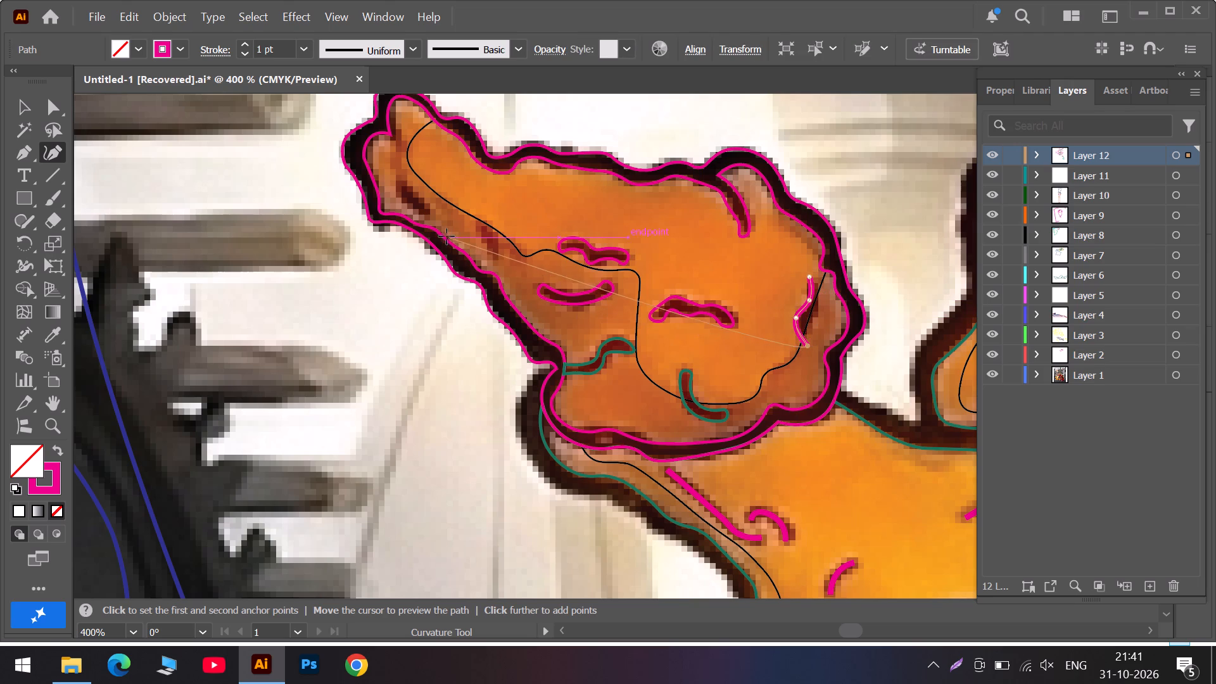
key("Escape")
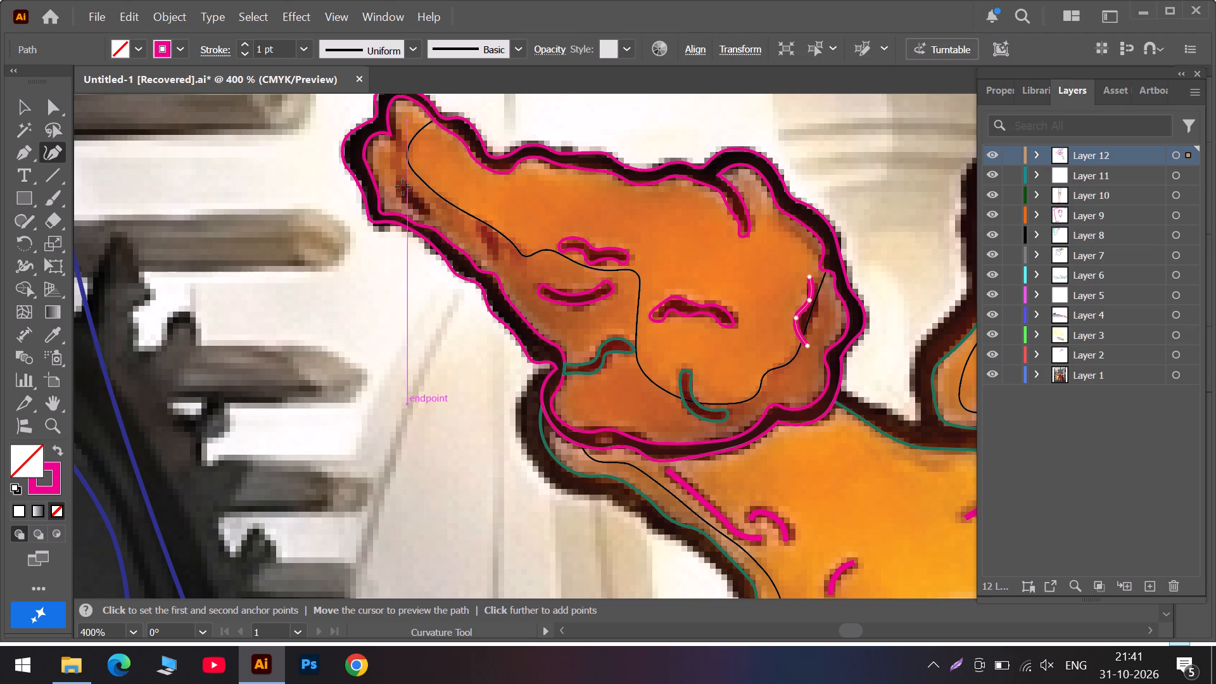
Trace the slanted dark crease near the narrow tip of the leftmost upper piece as a three-point open path.
left_click_drag(401, 183, 408, 183)
left_click(415, 205)
left_click(433, 219)
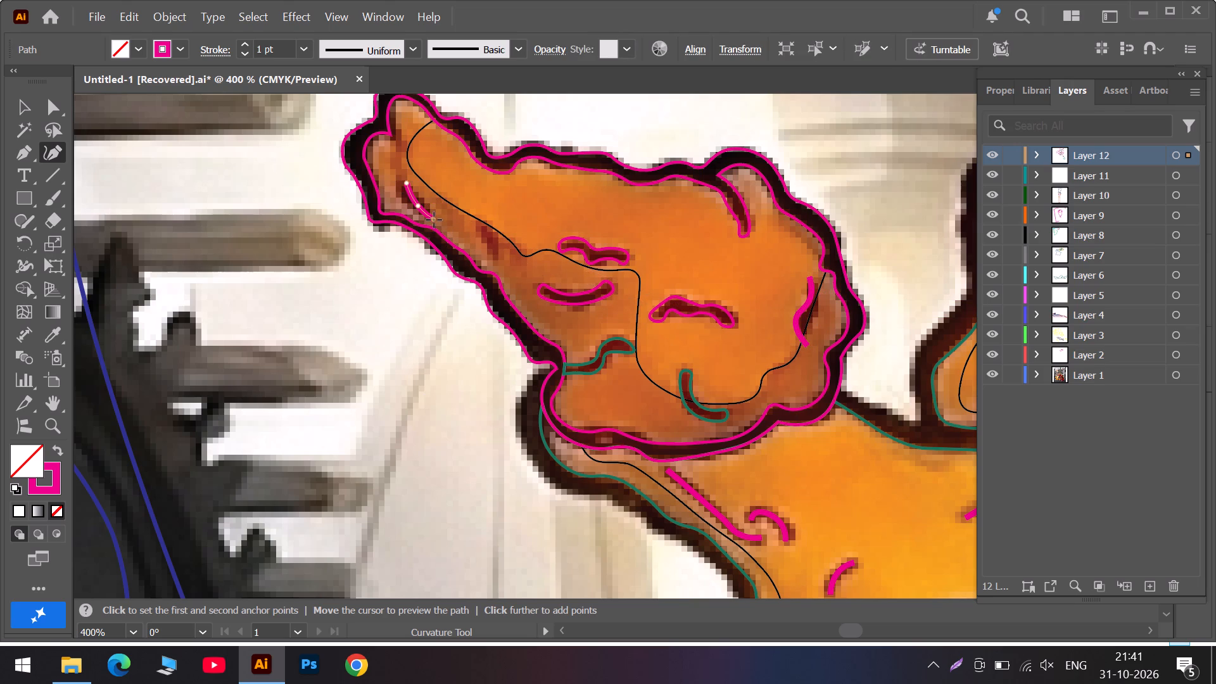
key("Escape")
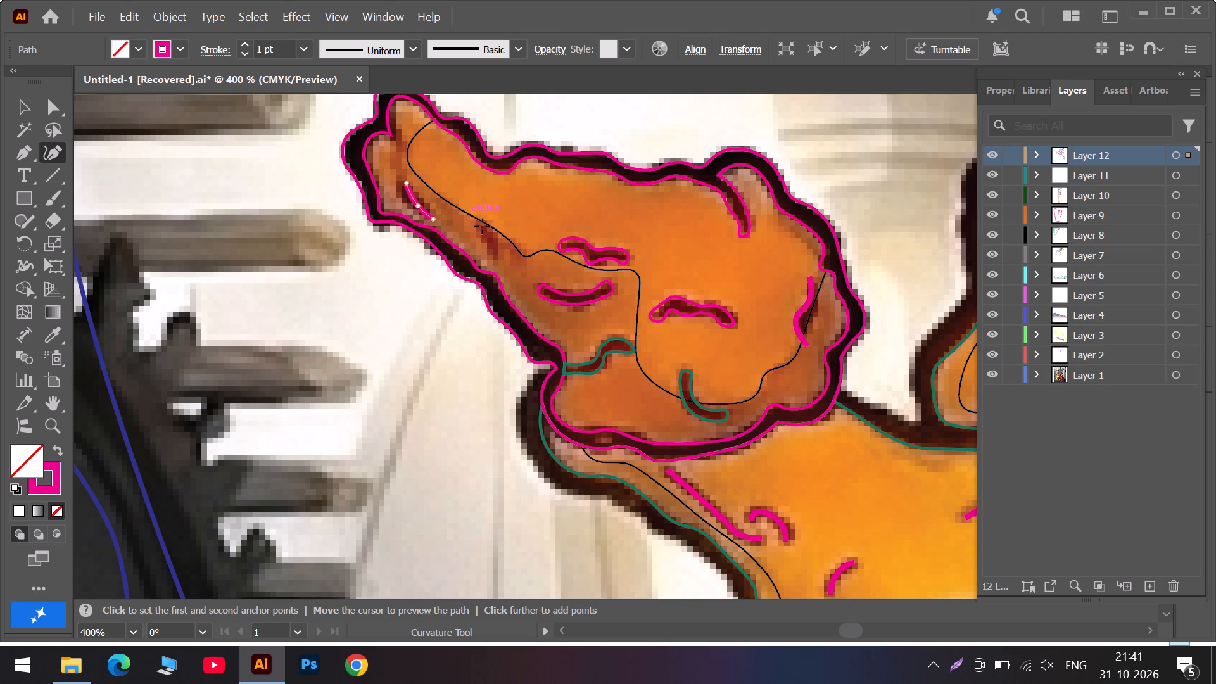
Trace the dark spot midway along the lower edge of the leftmost upper piece's narrow part as a three-point open path.
left_click(483, 227)
left_click(498, 250)
left_click(500, 267)
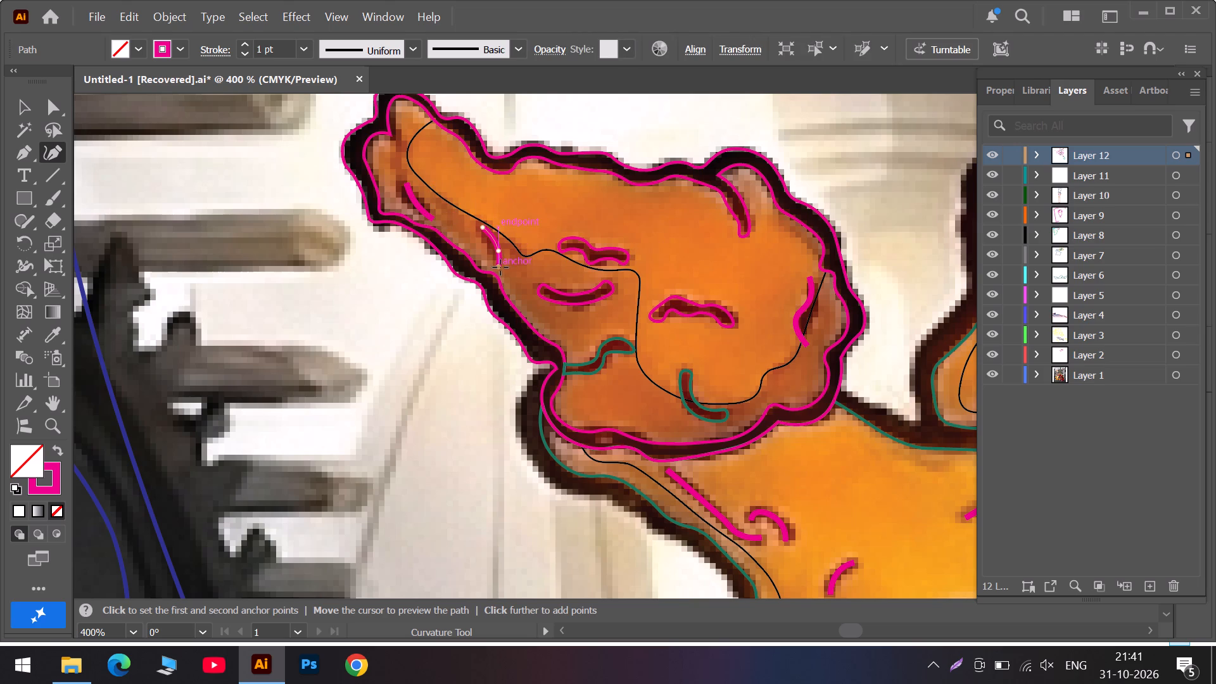
key("Escape")
Outline the slanted dark spot near the top of the tall pointed piece with a closed four-point path, widening it on both sides.
scroll(500, 267, "down", 6)
scroll(615, 289, "down", 2, "alt")
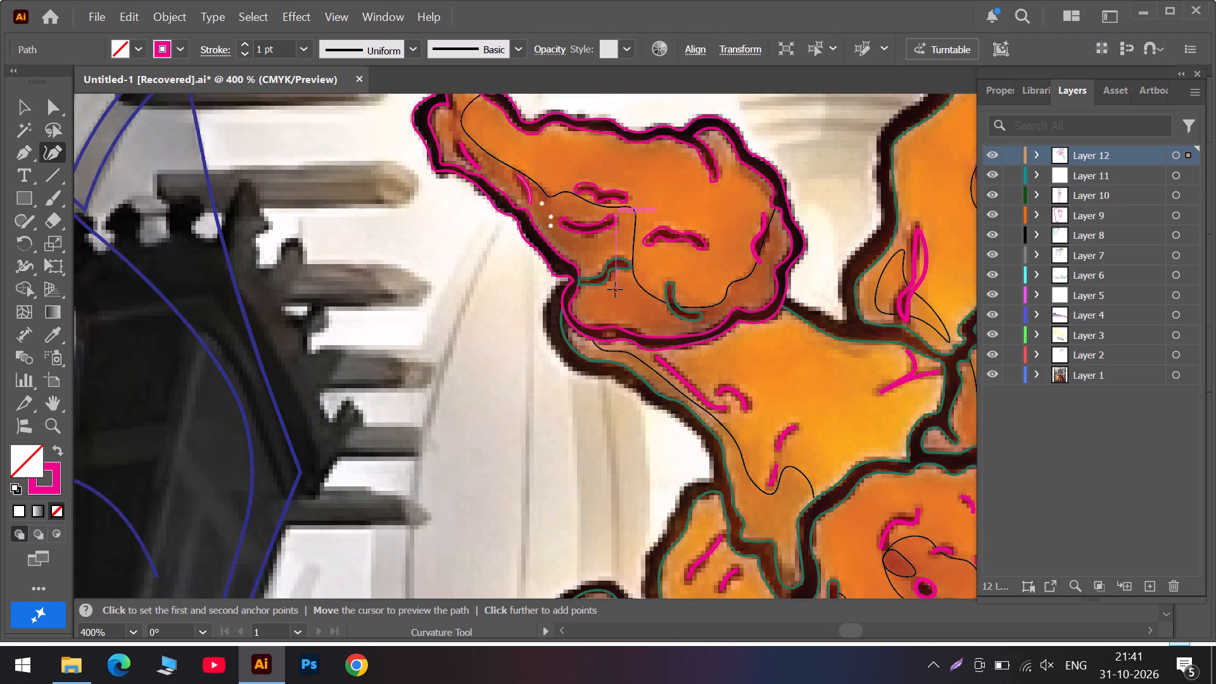
scroll(615, 289, "down", 1, "alt")
scroll(728, 405, "down", 6)
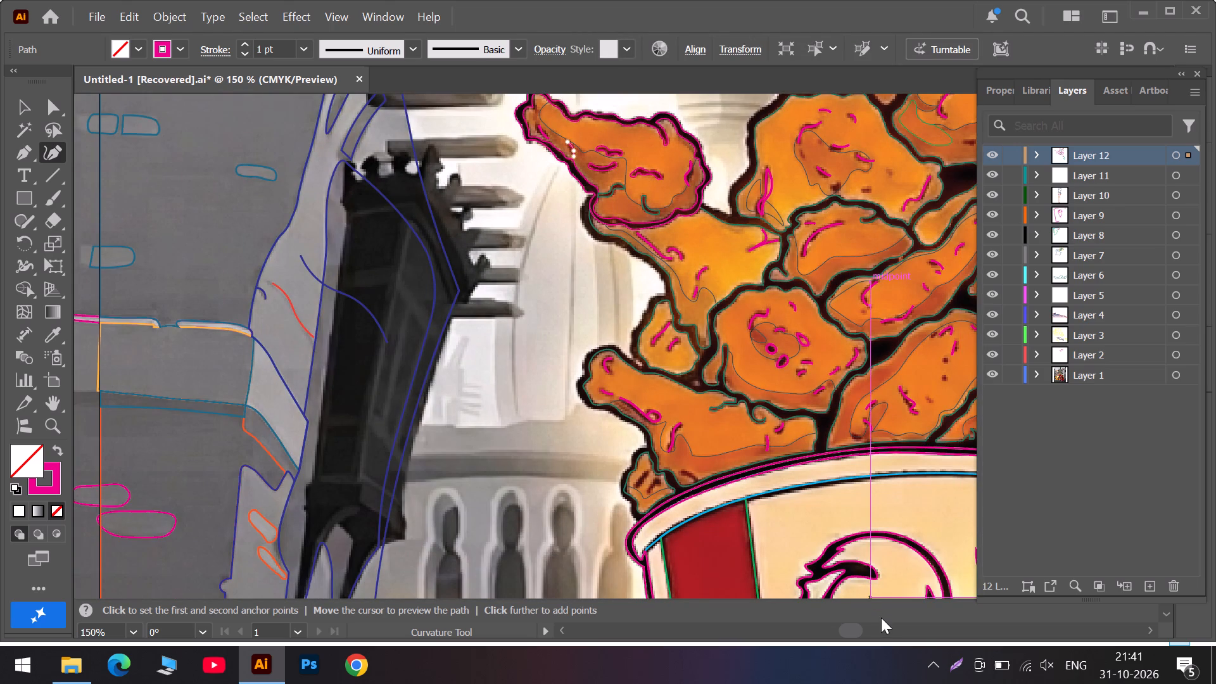
left_click(882, 625)
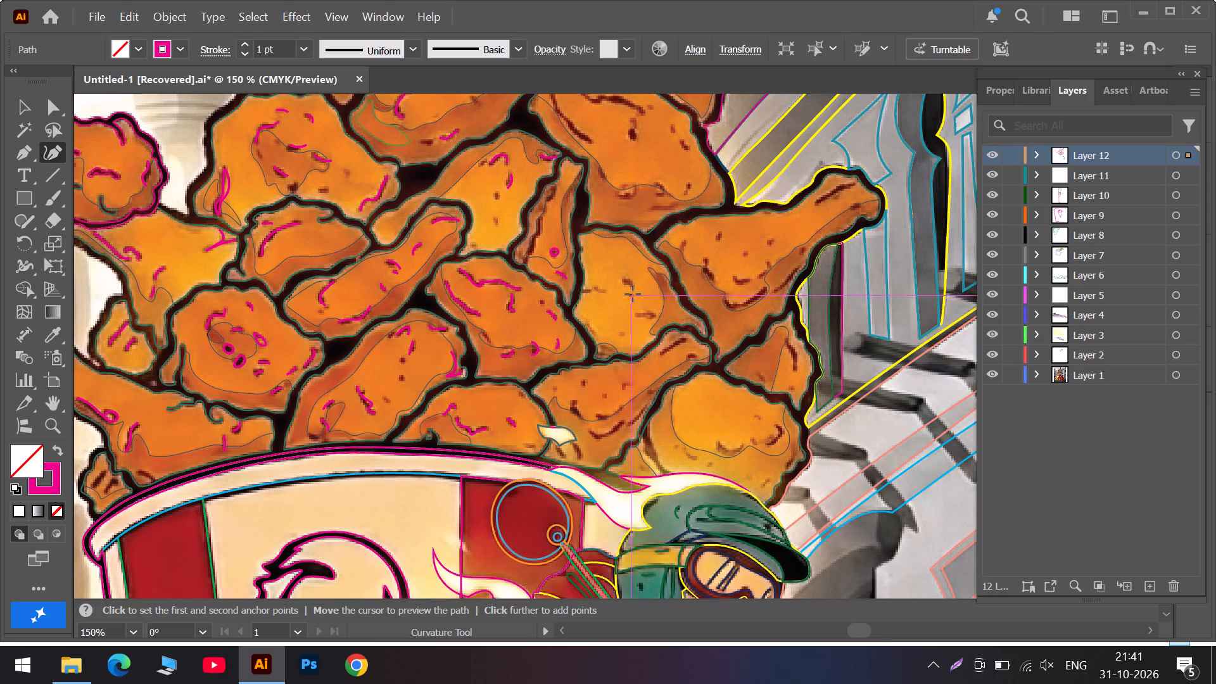
scroll(611, 317, "up", 9)
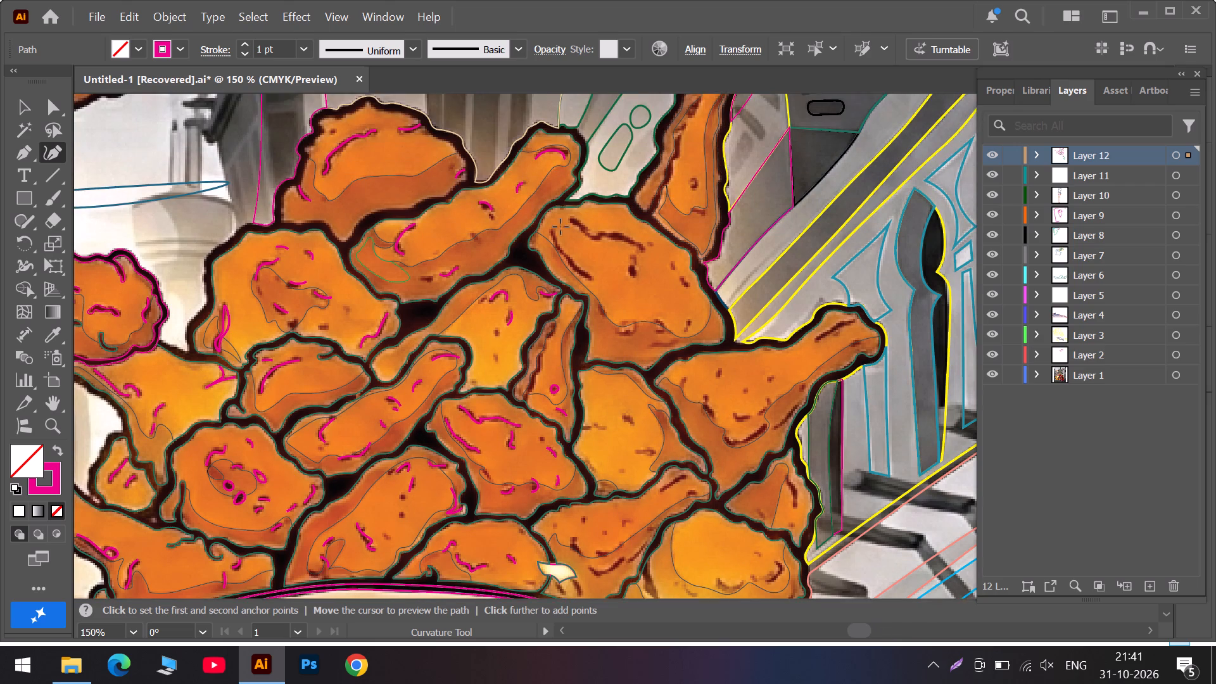
scroll(560, 227, "up", 2)
scroll(699, 200, "up", 1, "alt")
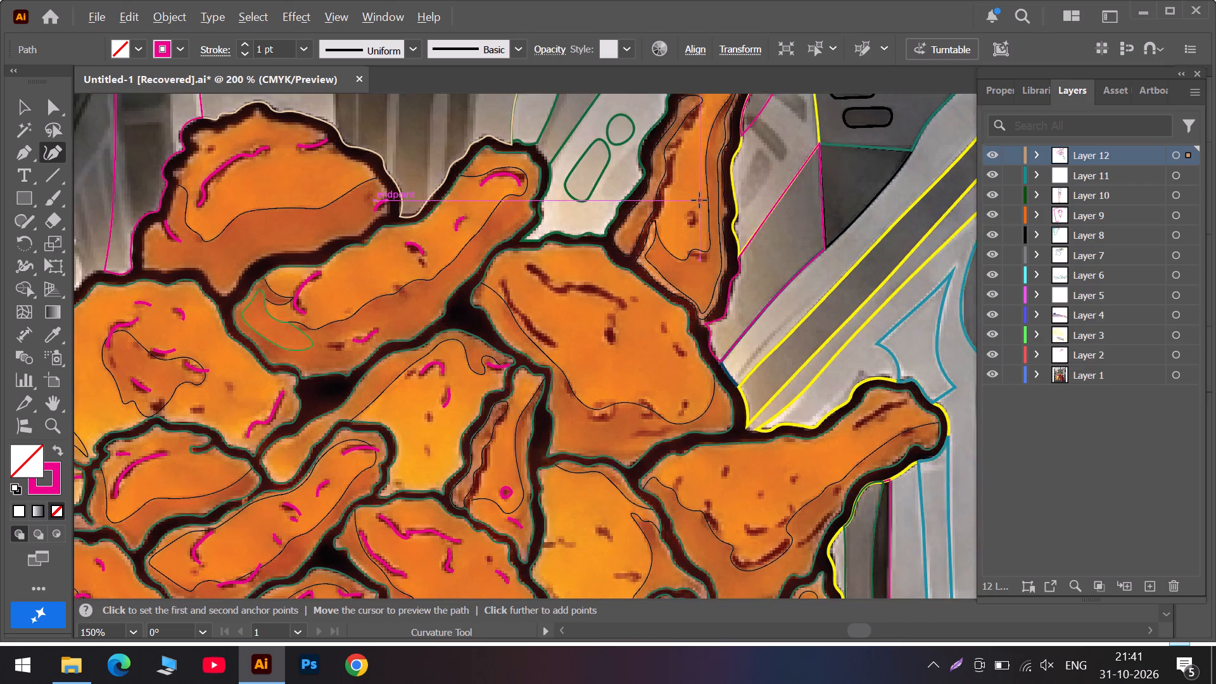
scroll(699, 200, "up", 2, "alt")
scroll(681, 192, "up", 5)
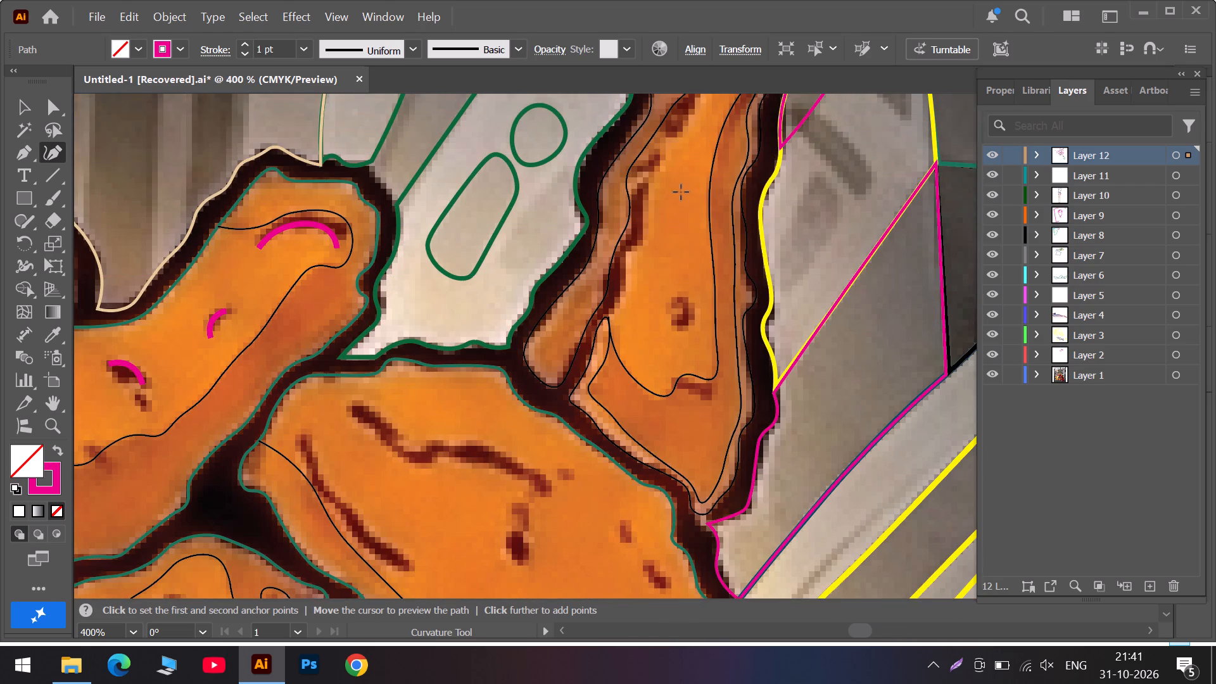
scroll(680, 183, "up", 11)
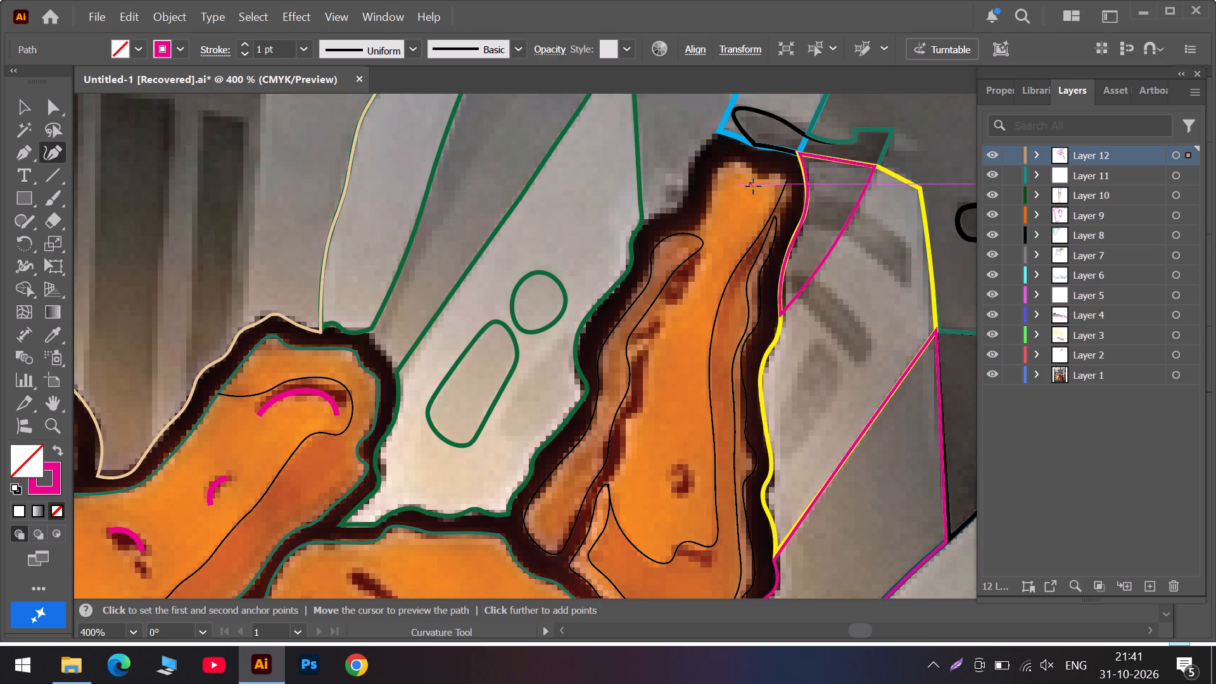
left_click(697, 262)
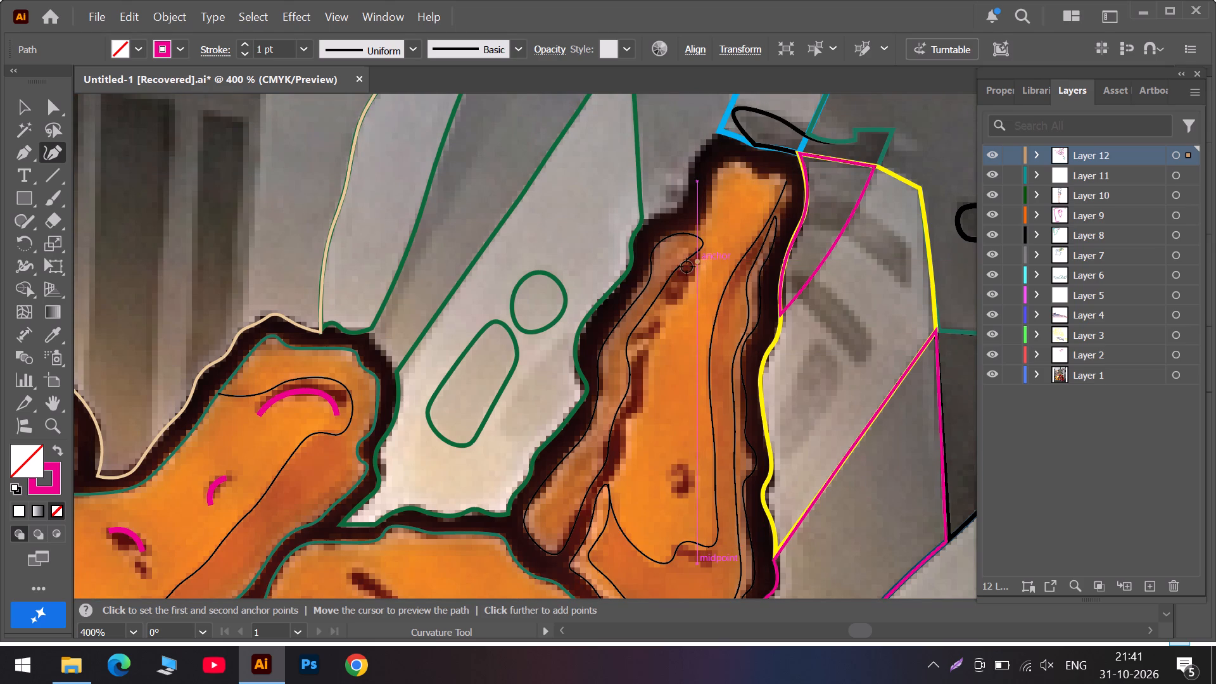
left_click(680, 284)
left_click(671, 310)
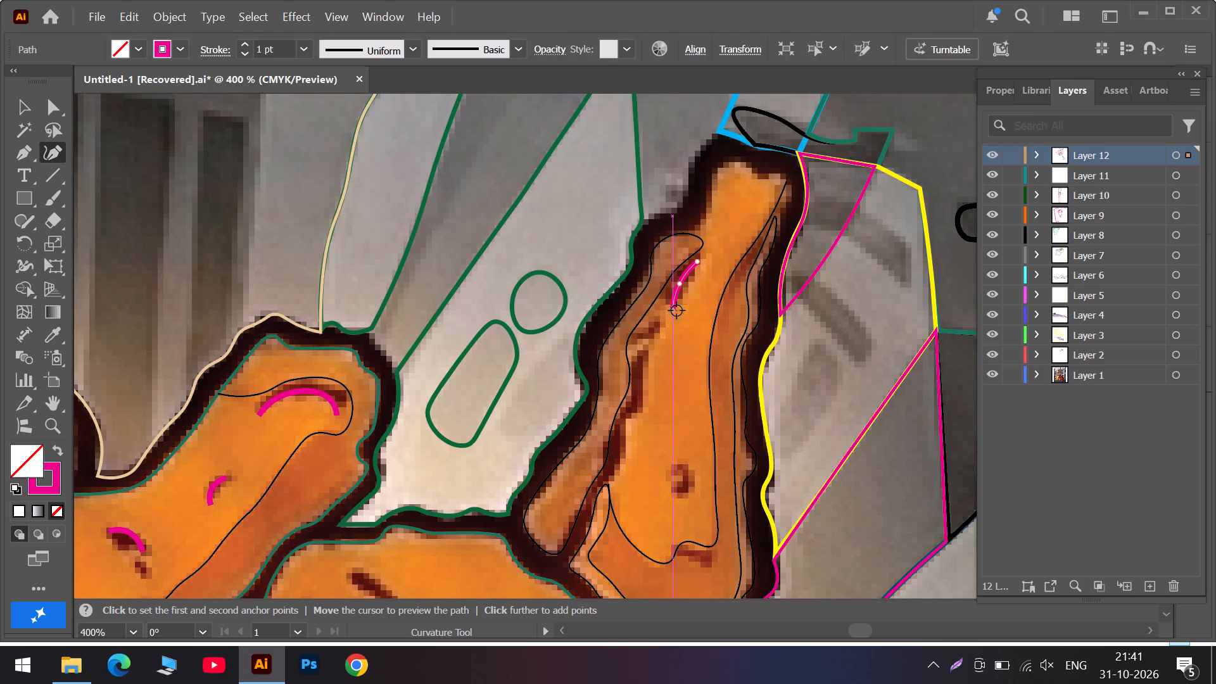
left_click(700, 260)
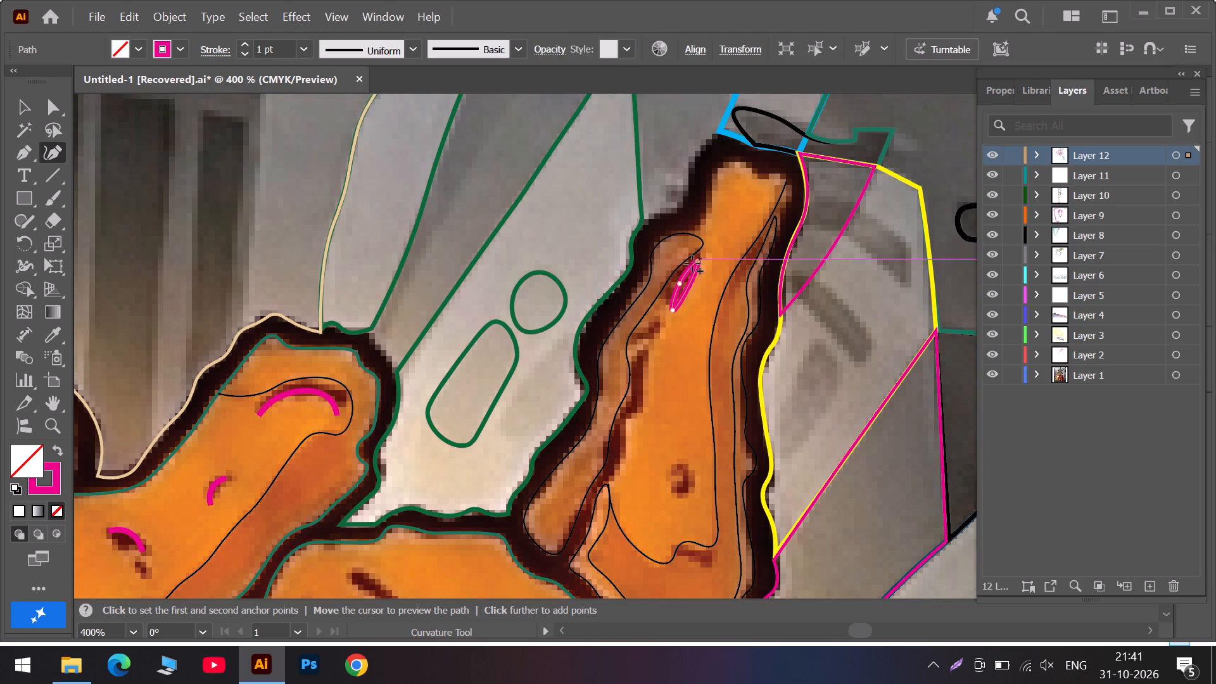
left_click_drag(682, 285, 676, 284)
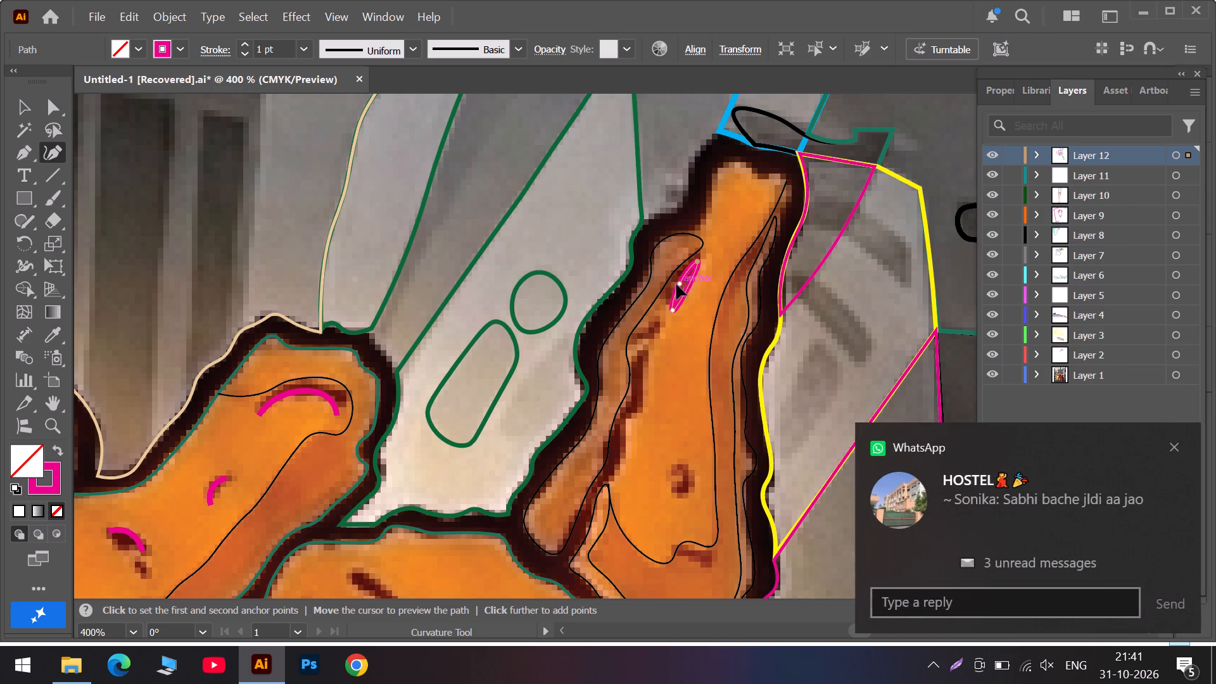
left_click_drag(676, 284, 671, 282)
left_click(690, 283)
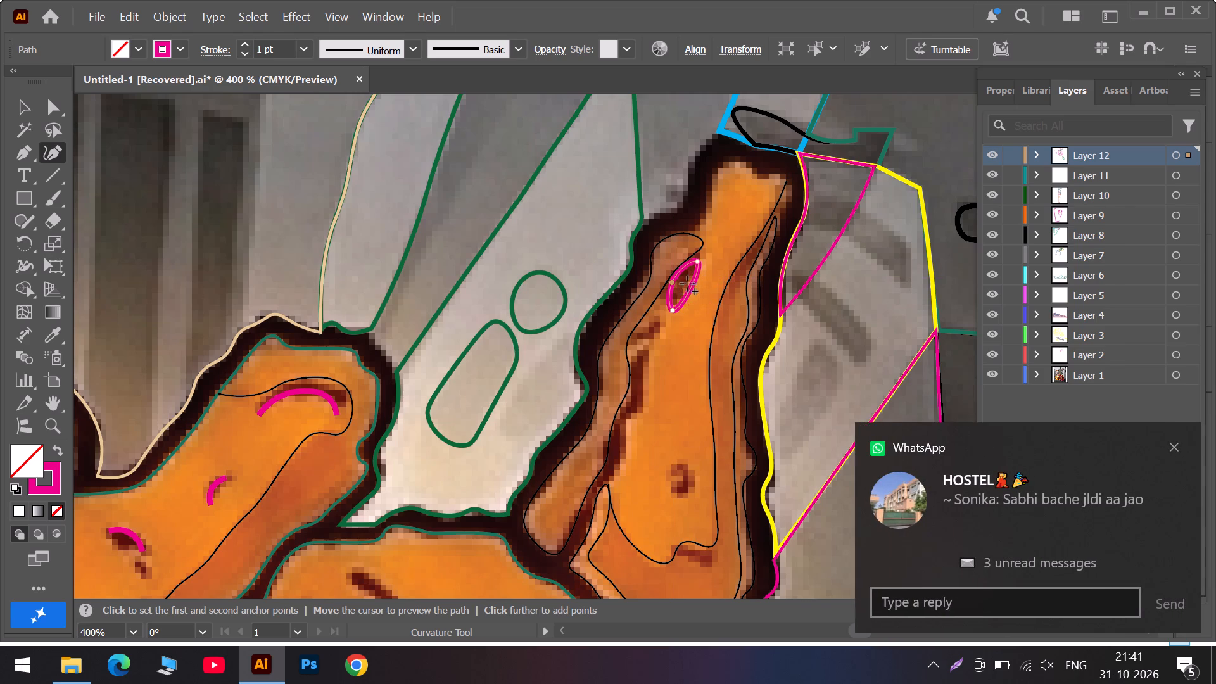
Trace the short dark crease just below the outlined slanted spot on the tall pointed piece as a three-point open path.
scroll(671, 313, "down", 4)
left_click(661, 262)
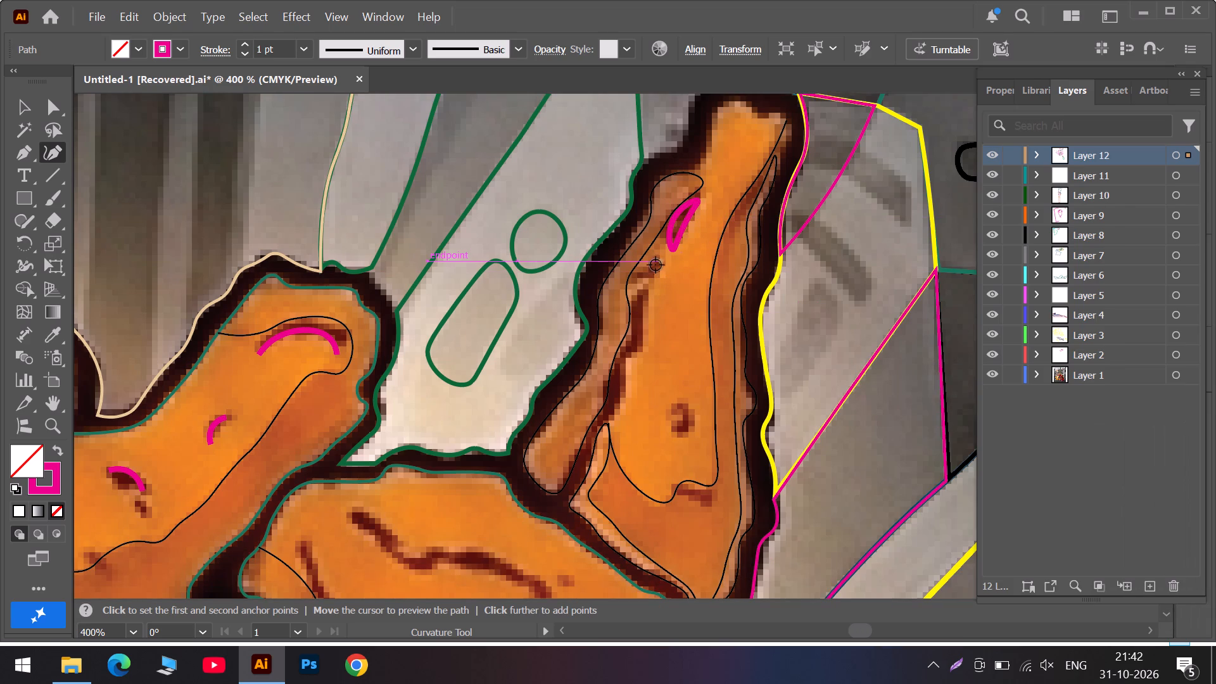
left_click(649, 268)
left_click(637, 272)
left_click_drag(634, 273, 633, 277)
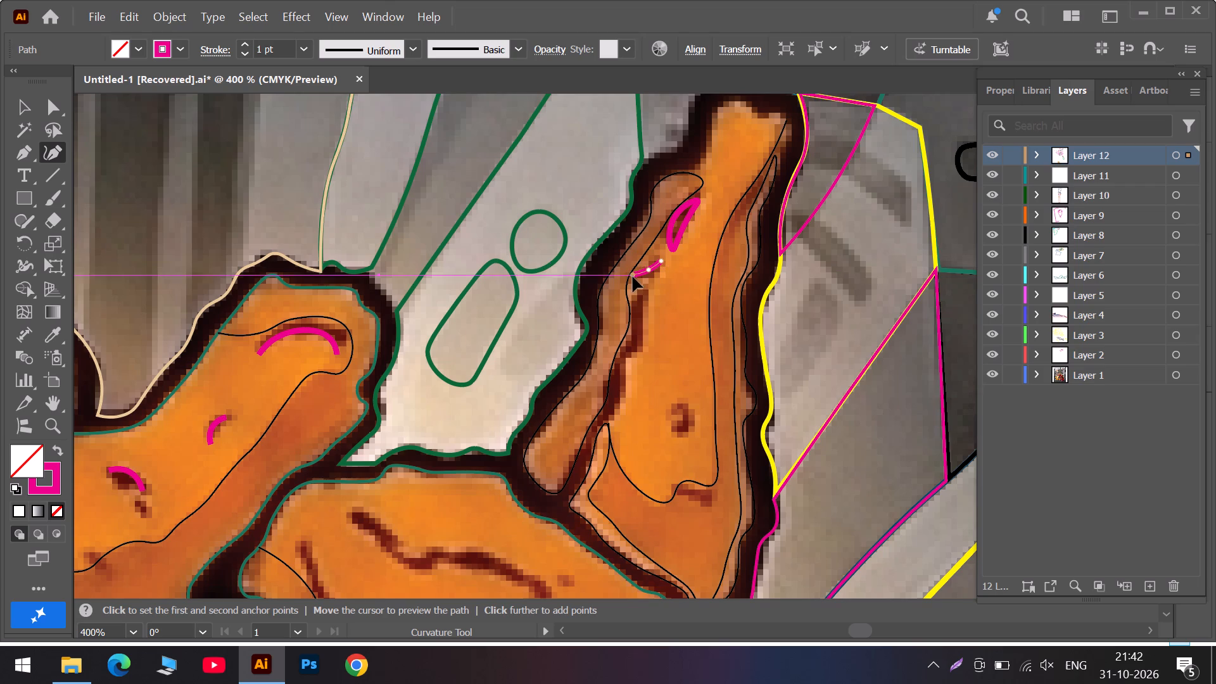
left_click_drag(633, 277, 631, 284)
scroll(647, 310, "down", 3)
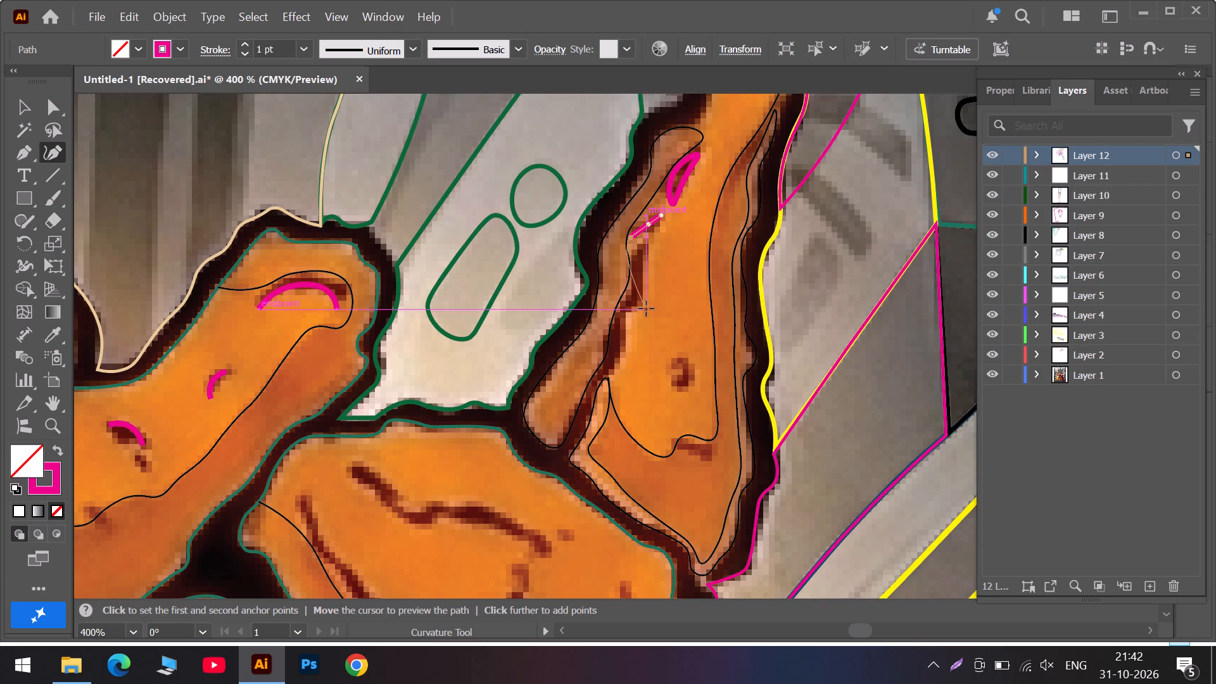
key("Escape")
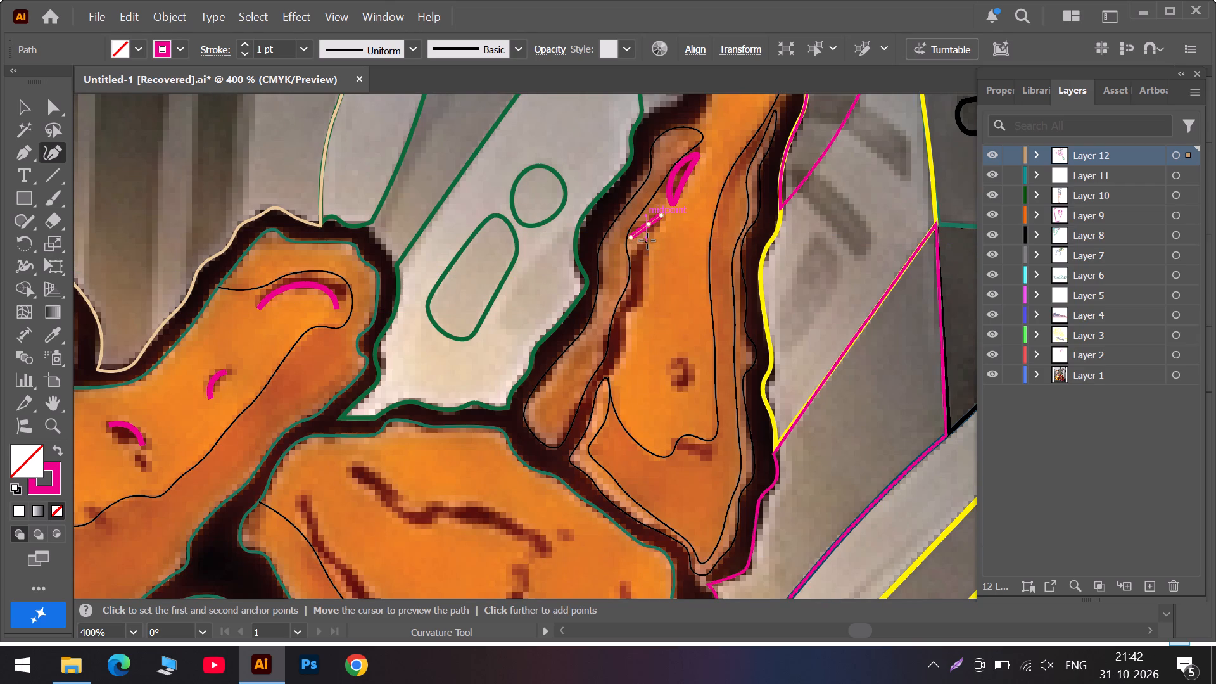
Trace the long wavy dark crease down the left side of the tall pointed piece to its lower outline as a nine-point open path.
left_click(647, 241)
left_click(637, 260)
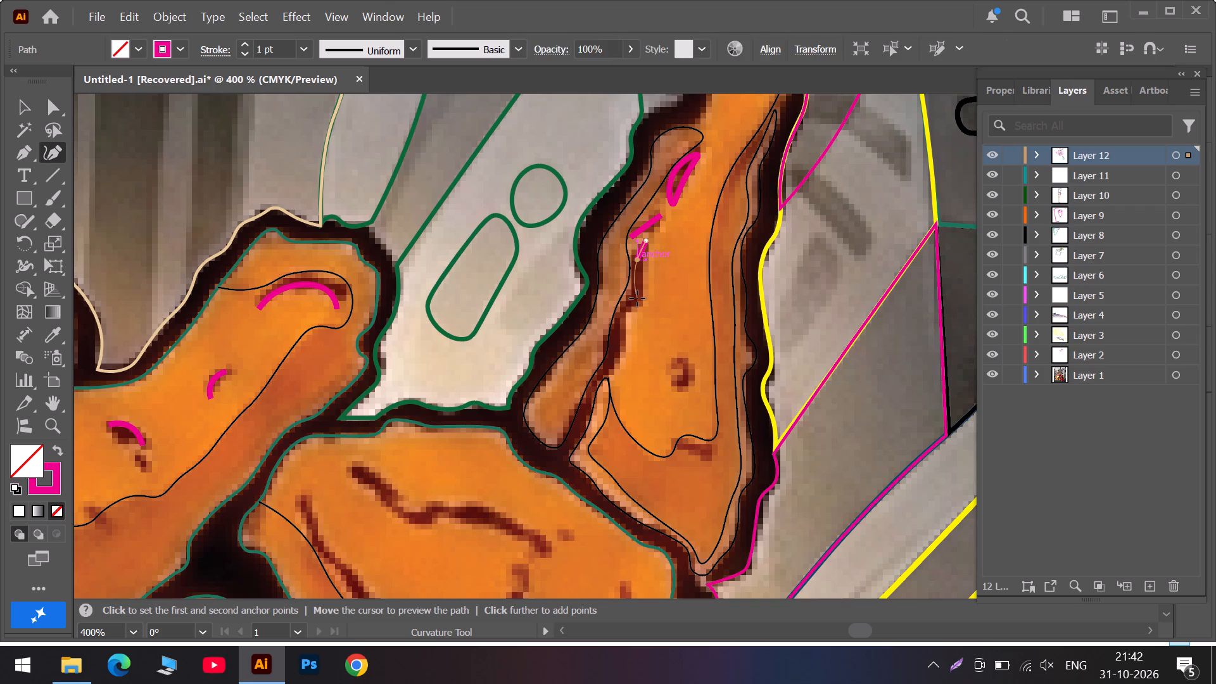
left_click(637, 298)
left_click(620, 316)
left_click(616, 349)
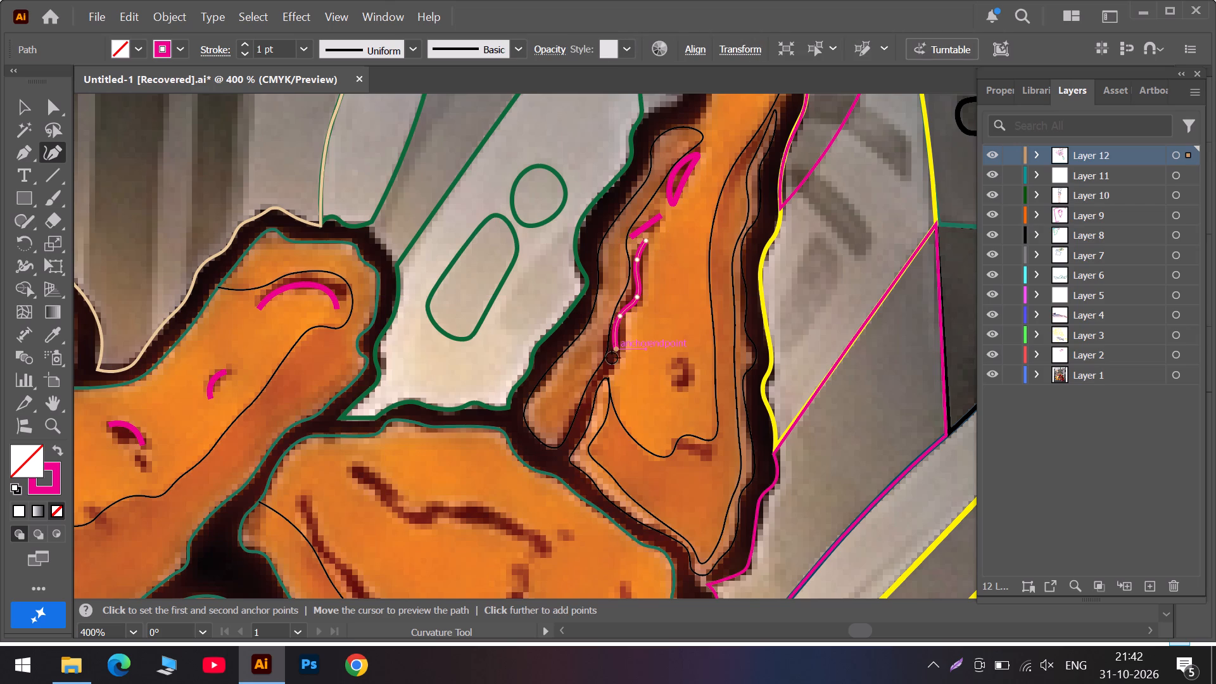
left_click(585, 398)
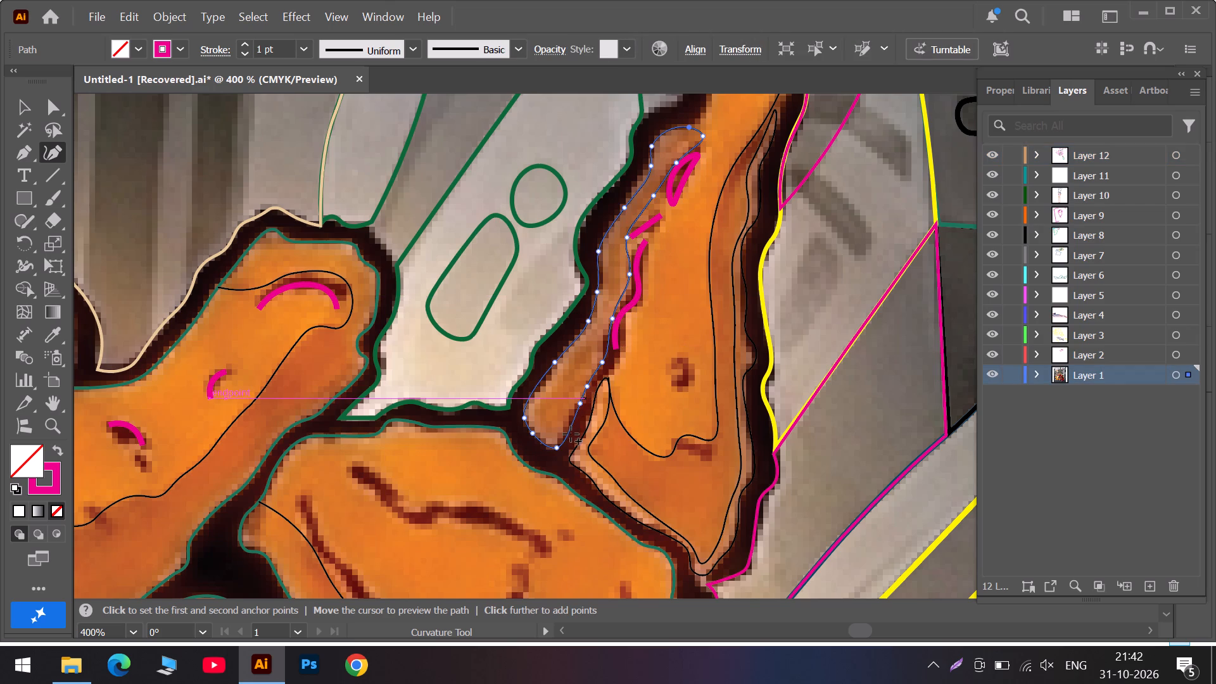
key("ctrl+z")
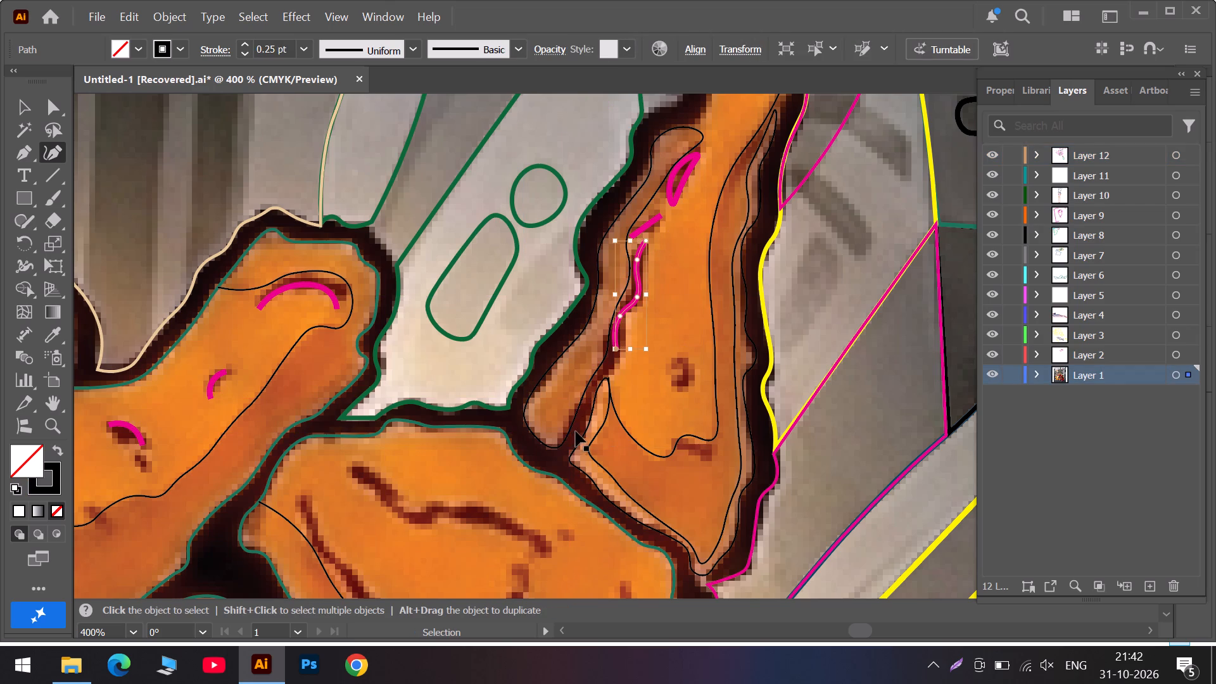
scroll(585, 418, "up", 3, "alt")
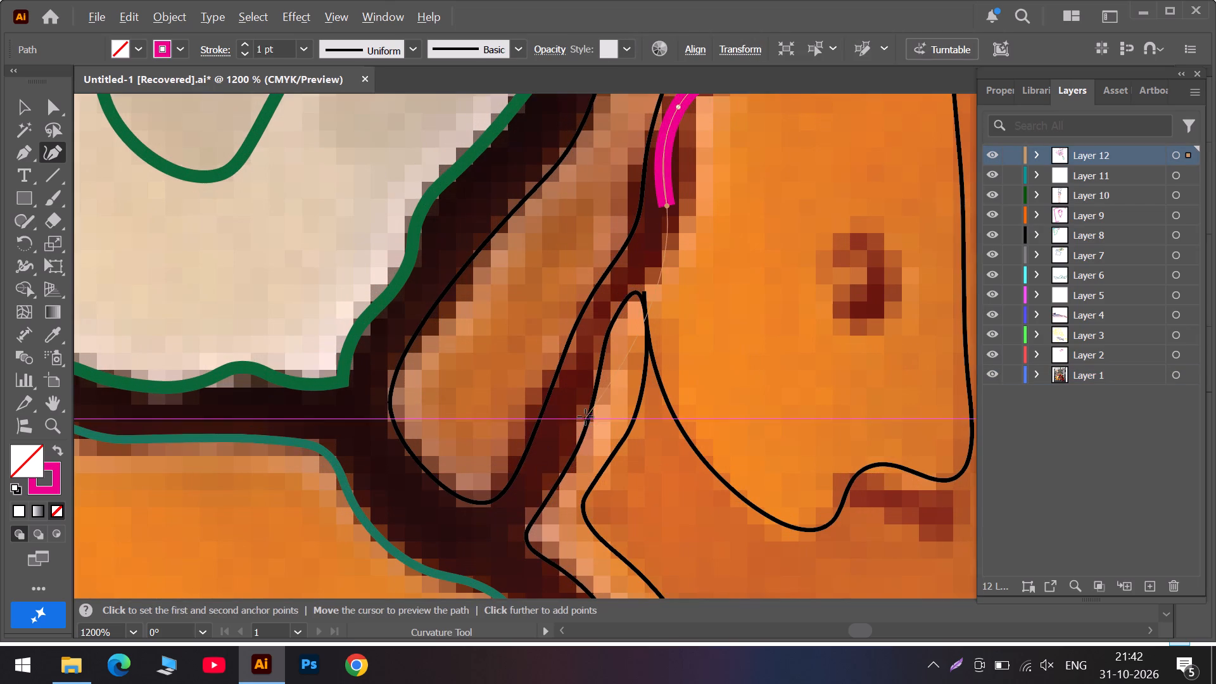
scroll(588, 415, "down", 4)
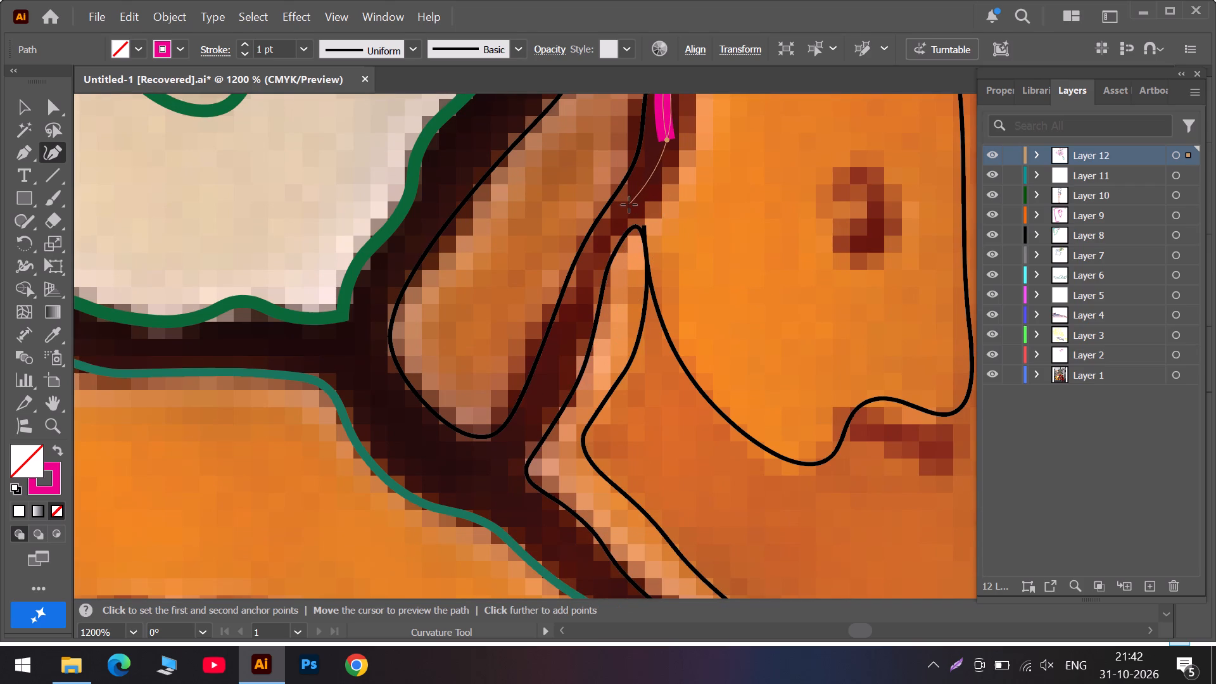
left_click(629, 205)
left_click(579, 286)
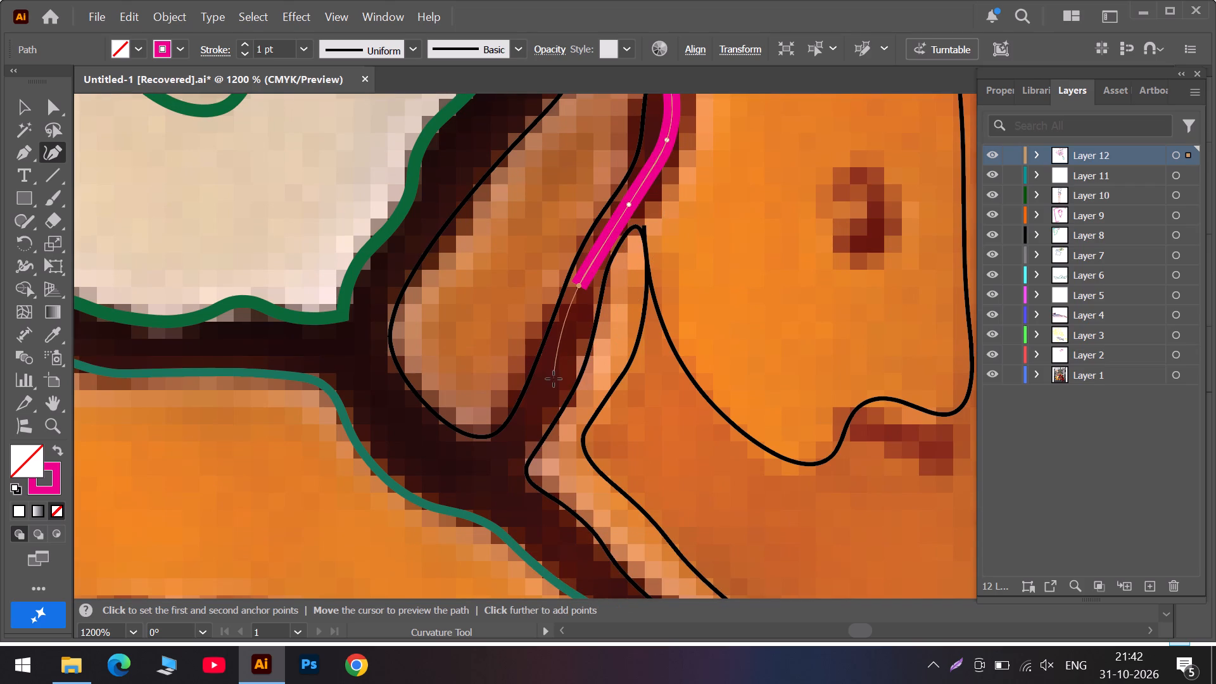
left_click(554, 379)
left_click(514, 446)
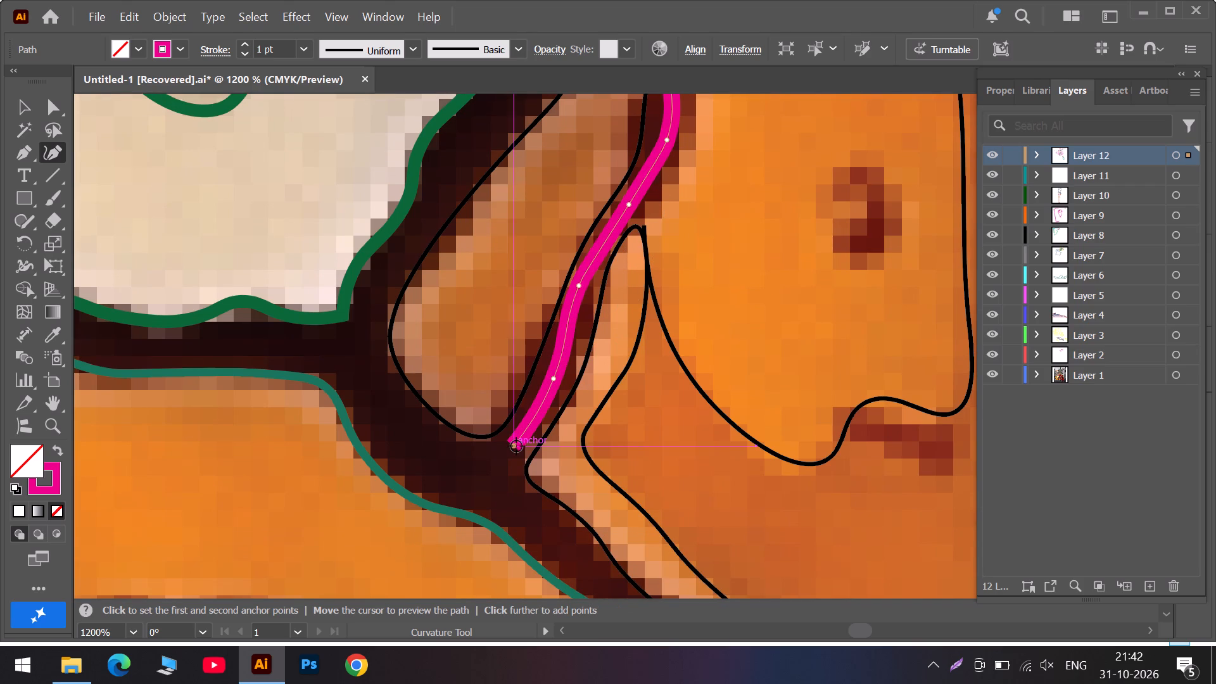
key("Escape")
Outline the round dark spot in the lower middle of the tall pointed piece with a closed four-point path.
scroll(692, 249, "up", 7)
scroll(749, 222, "up", 6)
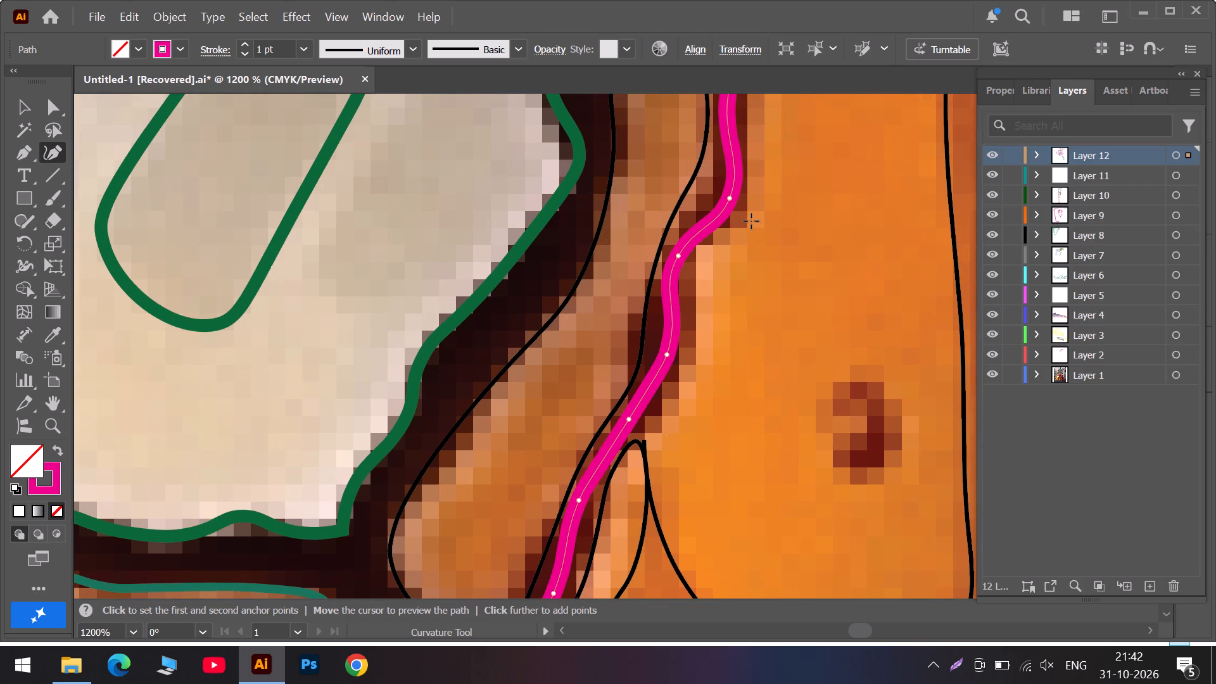
scroll(761, 230, "down", 3, "alt")
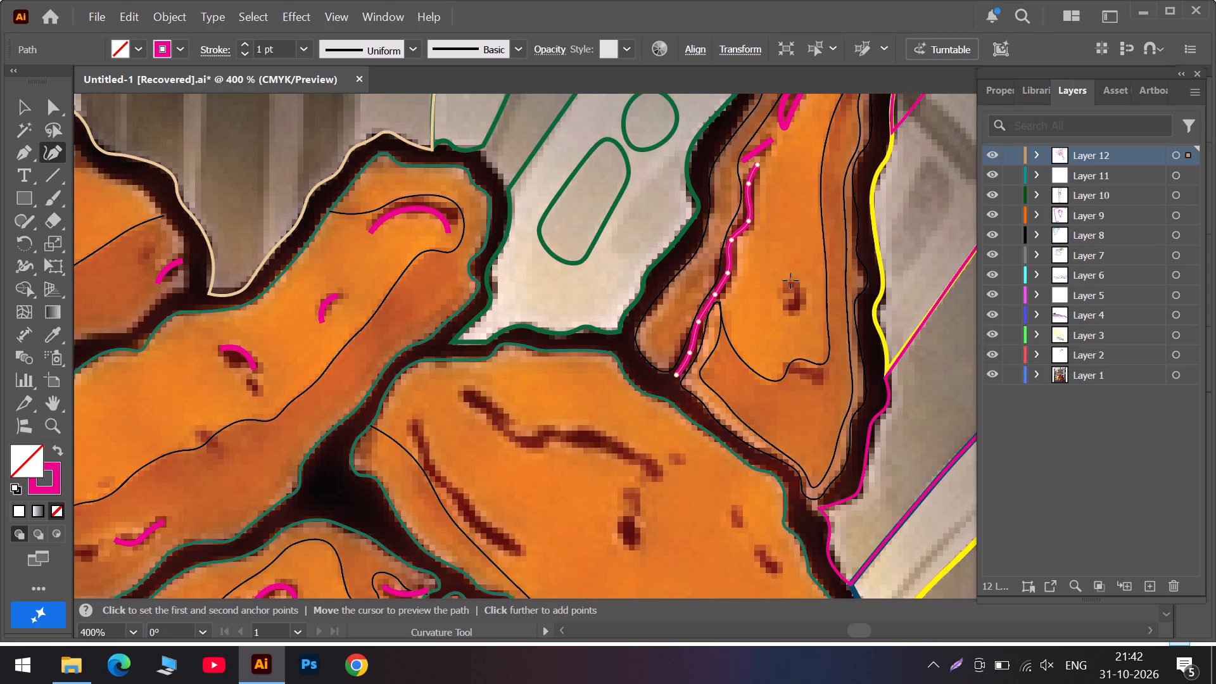
scroll(785, 307, "up", 2, "alt")
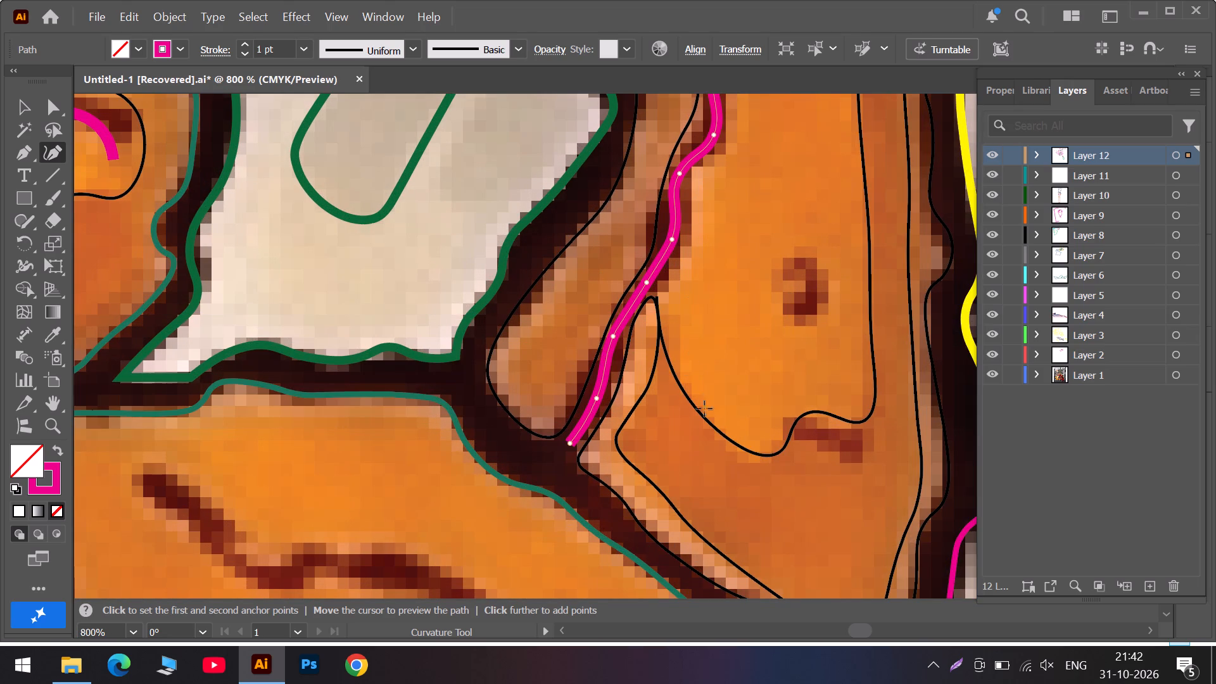
left_click(778, 274)
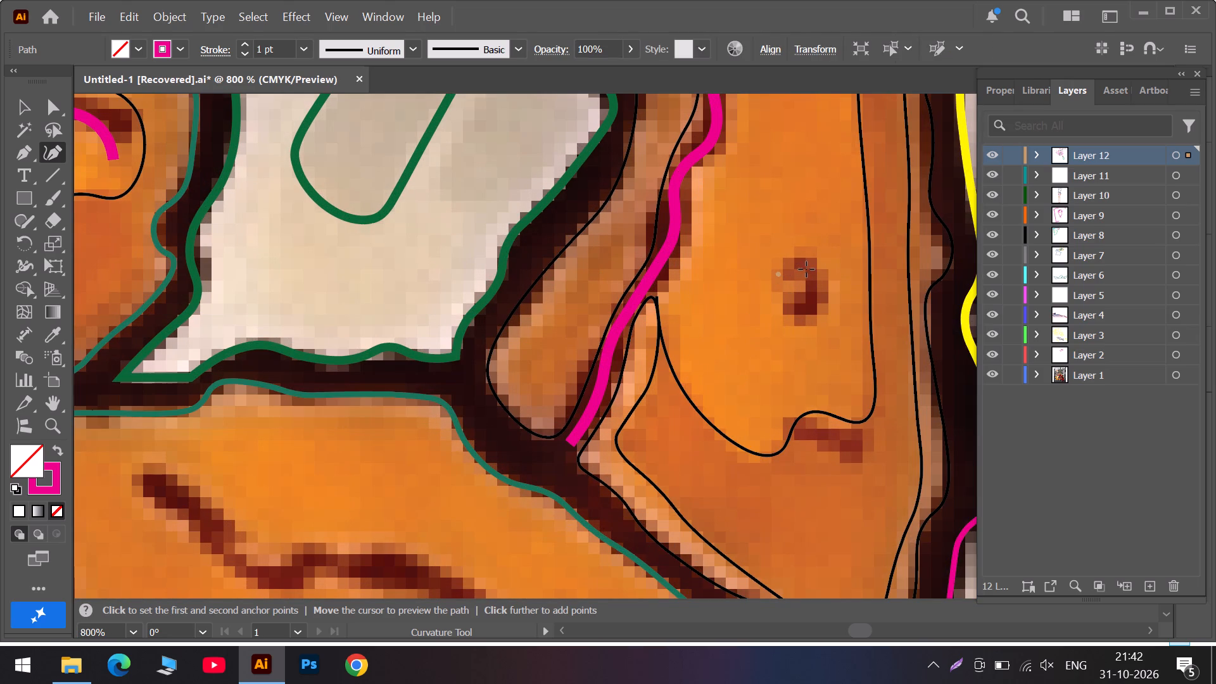
left_click(806, 269)
left_click(821, 303)
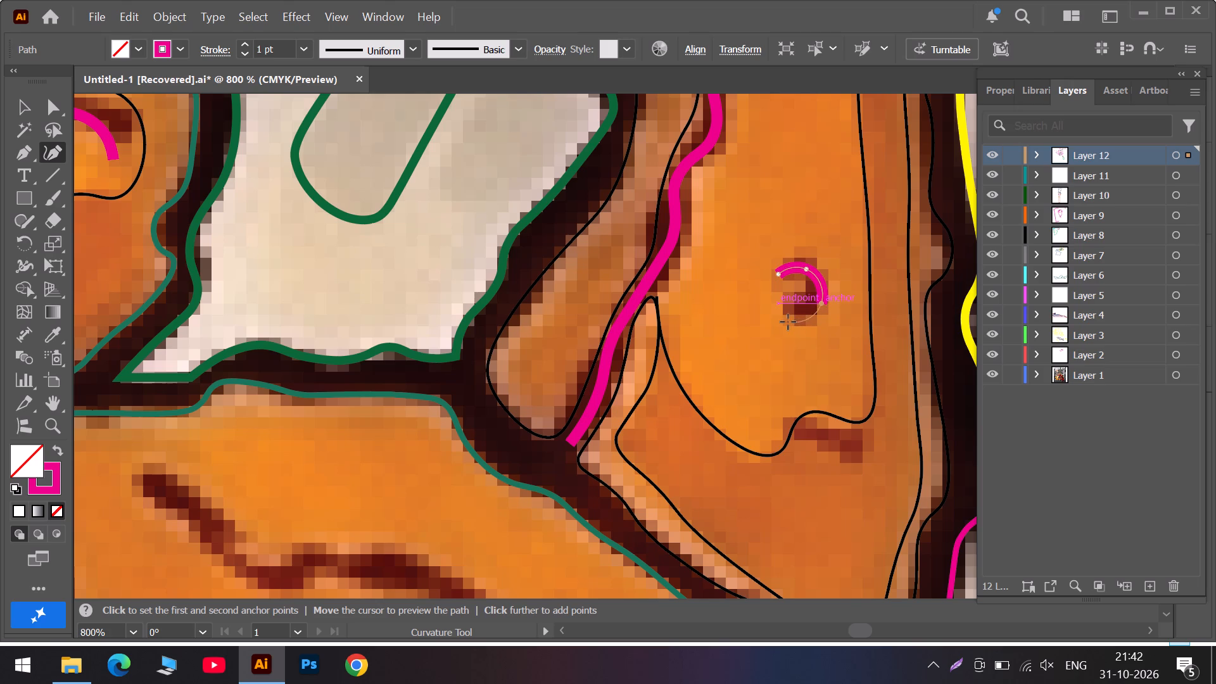
left_click(784, 308)
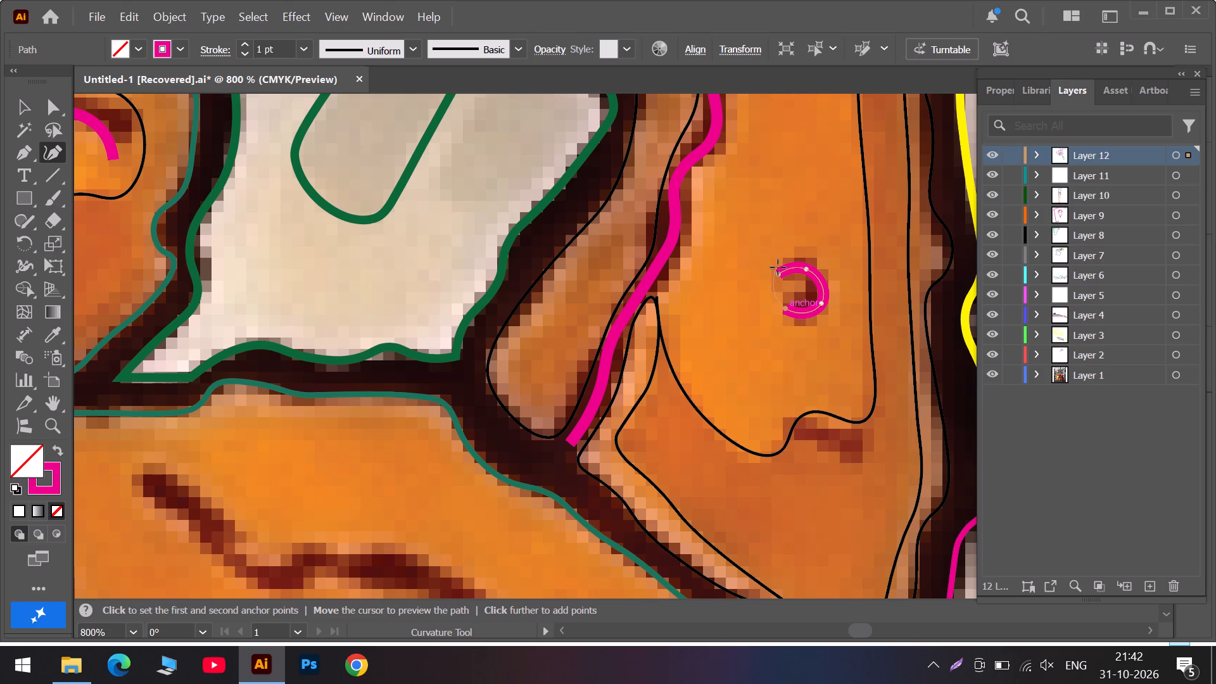
left_click(781, 273)
key("Escape")
Trace the long wavy dark crease down the left side of the smaller pointed piece as a ten-point open path, adjusting its lower end point.
scroll(748, 398, "down", 4, "alt")
scroll(761, 385, "up", 4)
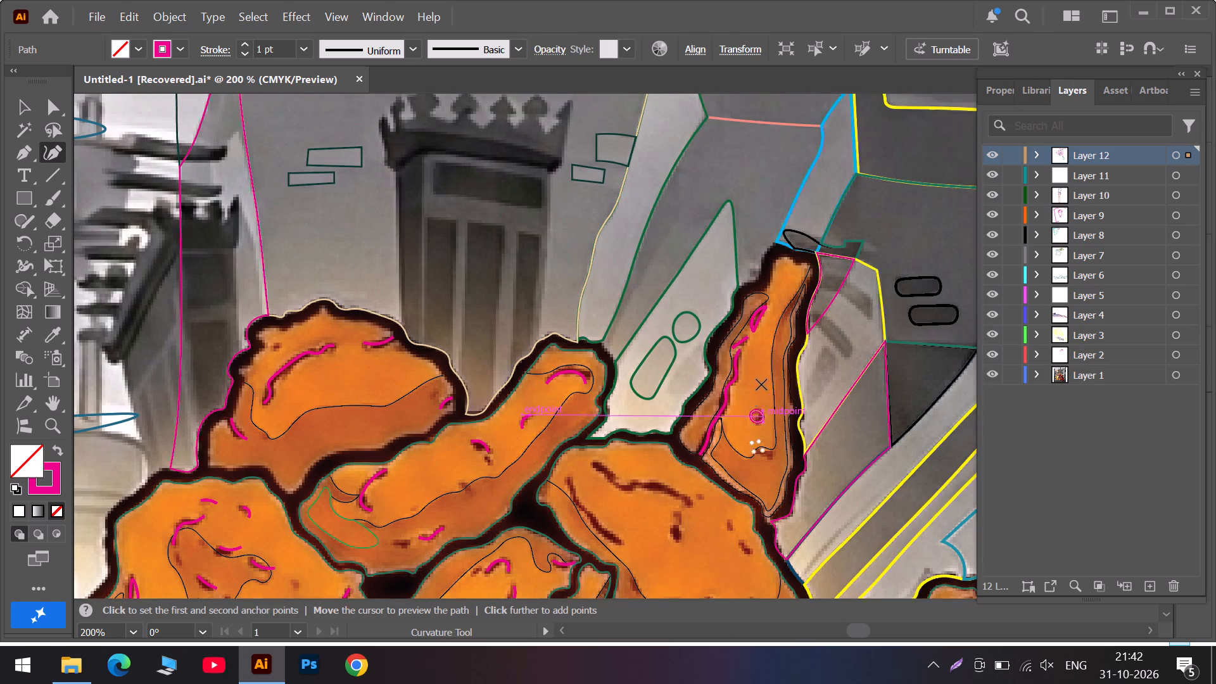
scroll(731, 509, "down", 12)
scroll(802, 483, "down", 5)
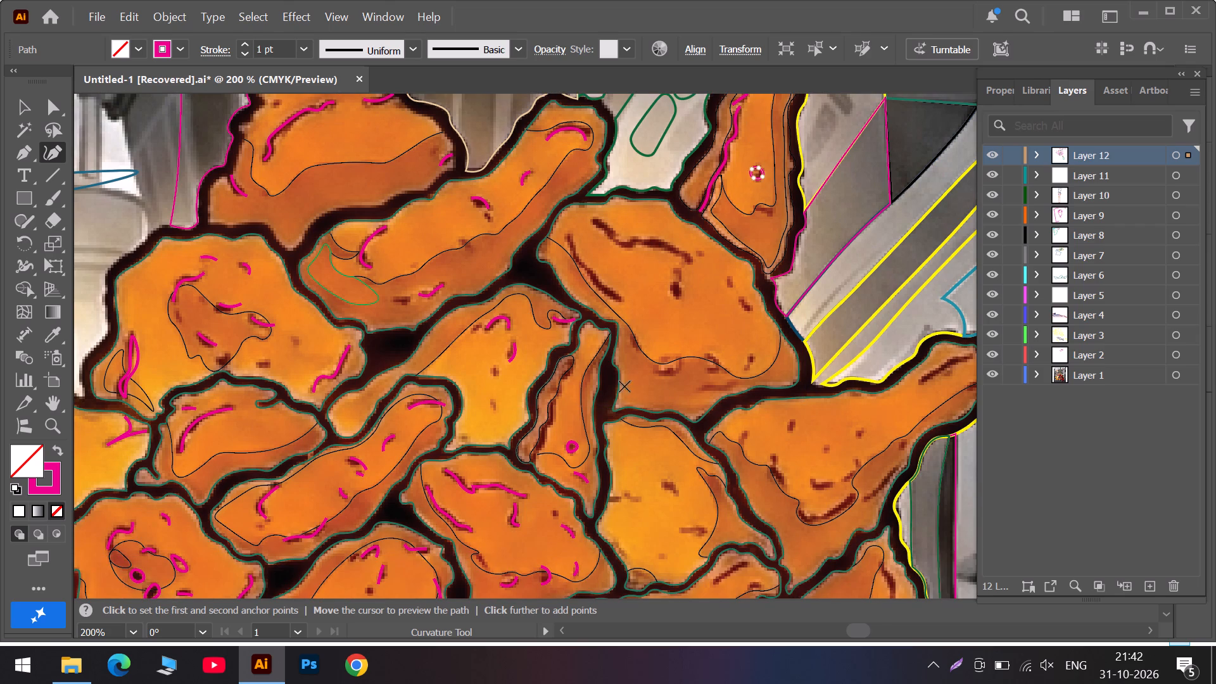
scroll(612, 346, "up", 3)
scroll(500, 433, "up", 2, "alt")
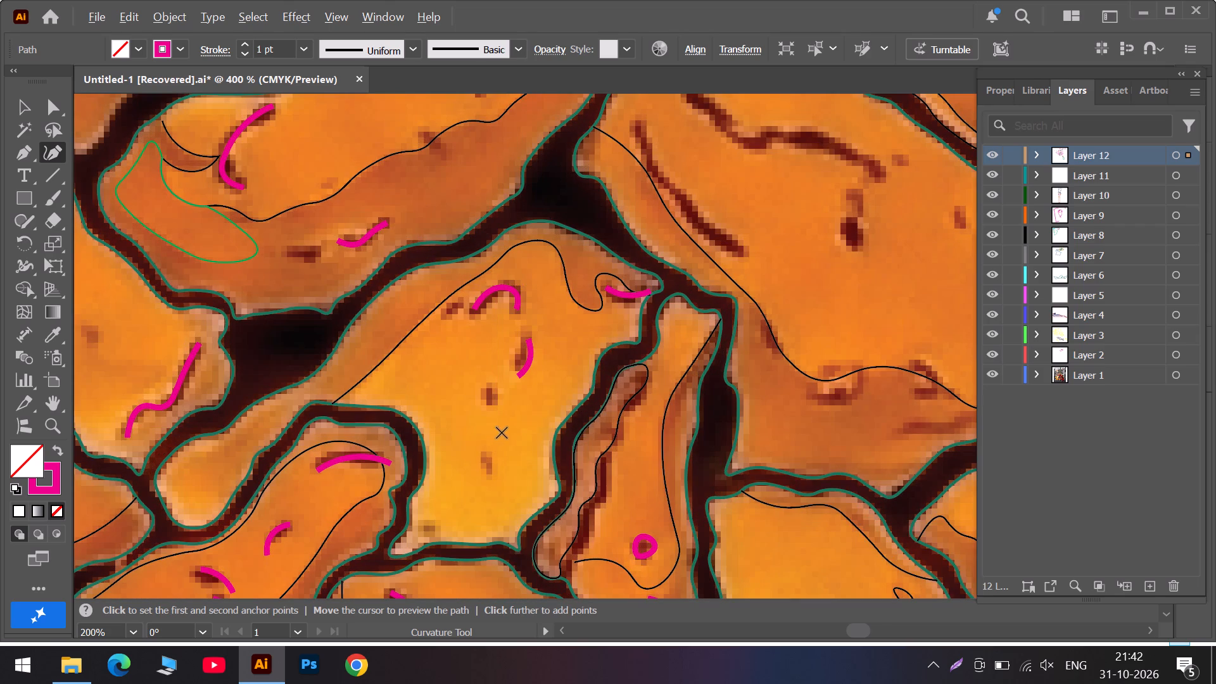
scroll(675, 458, "up", 2, "alt")
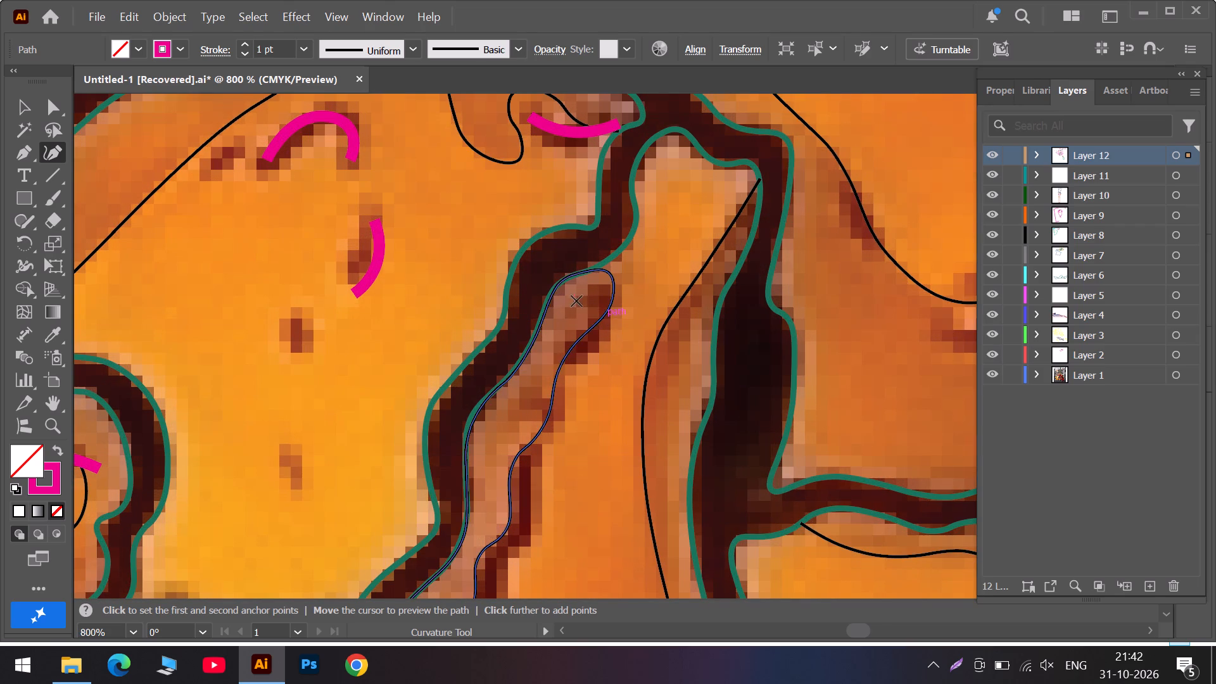
left_click(582, 296)
left_click(606, 320)
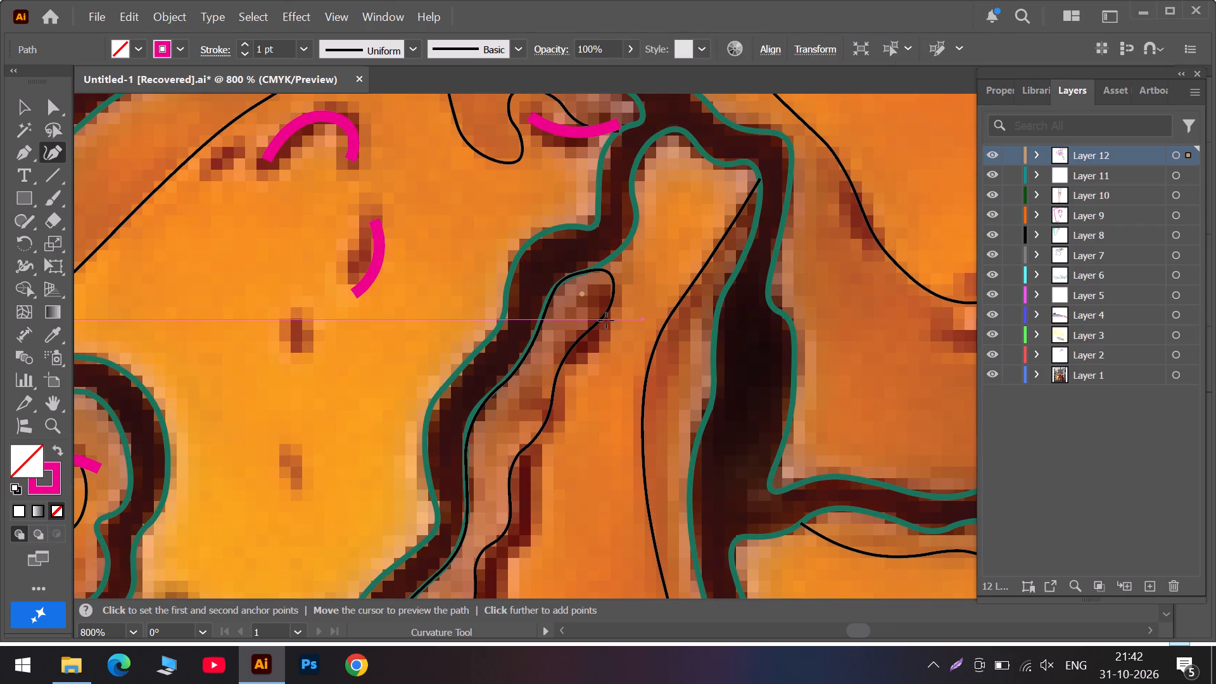
left_click(573, 360)
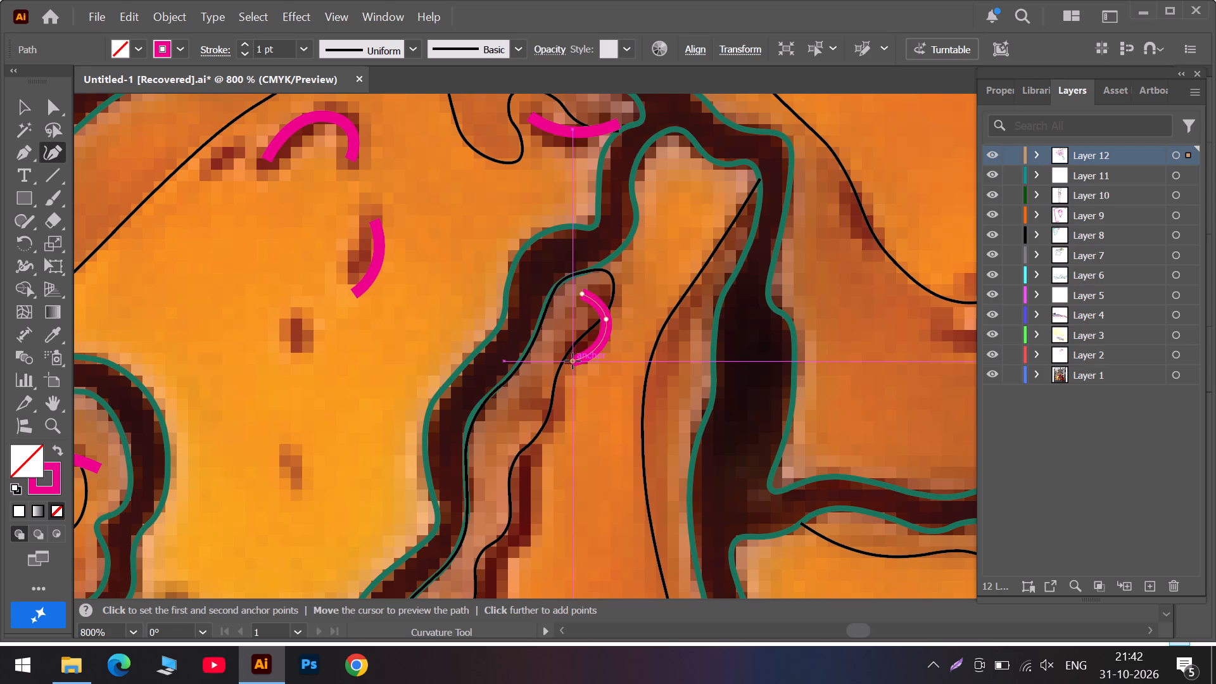
left_click(553, 431)
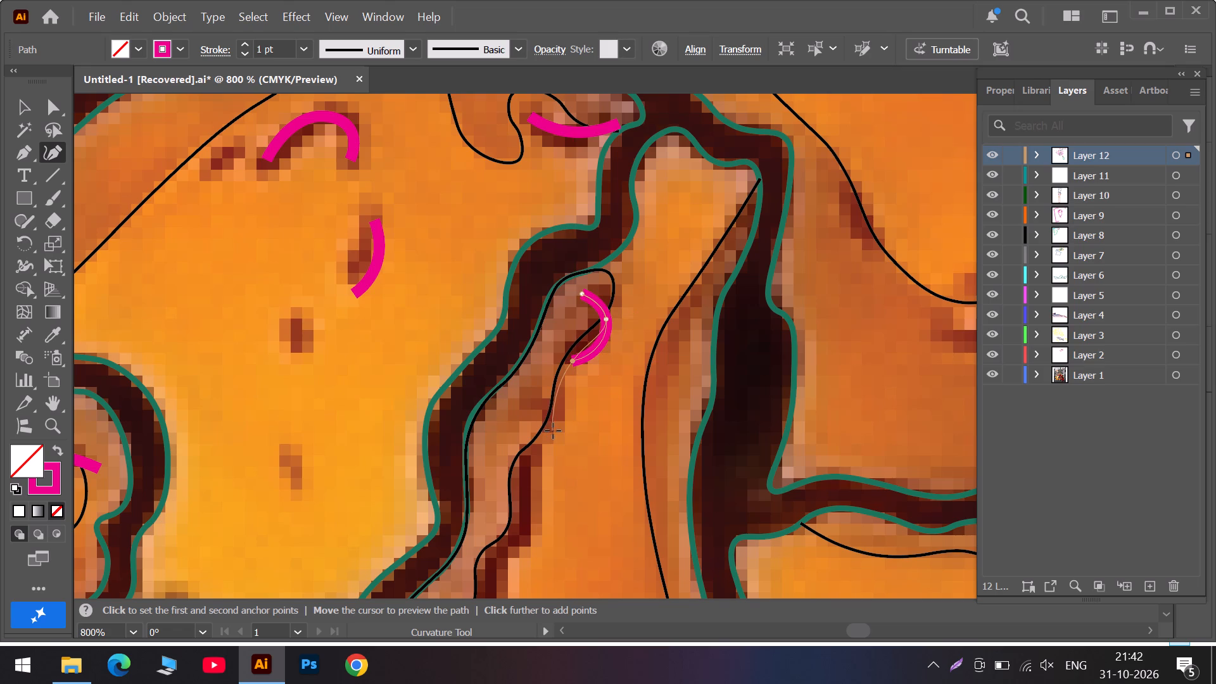
scroll(553, 431, "down", 5)
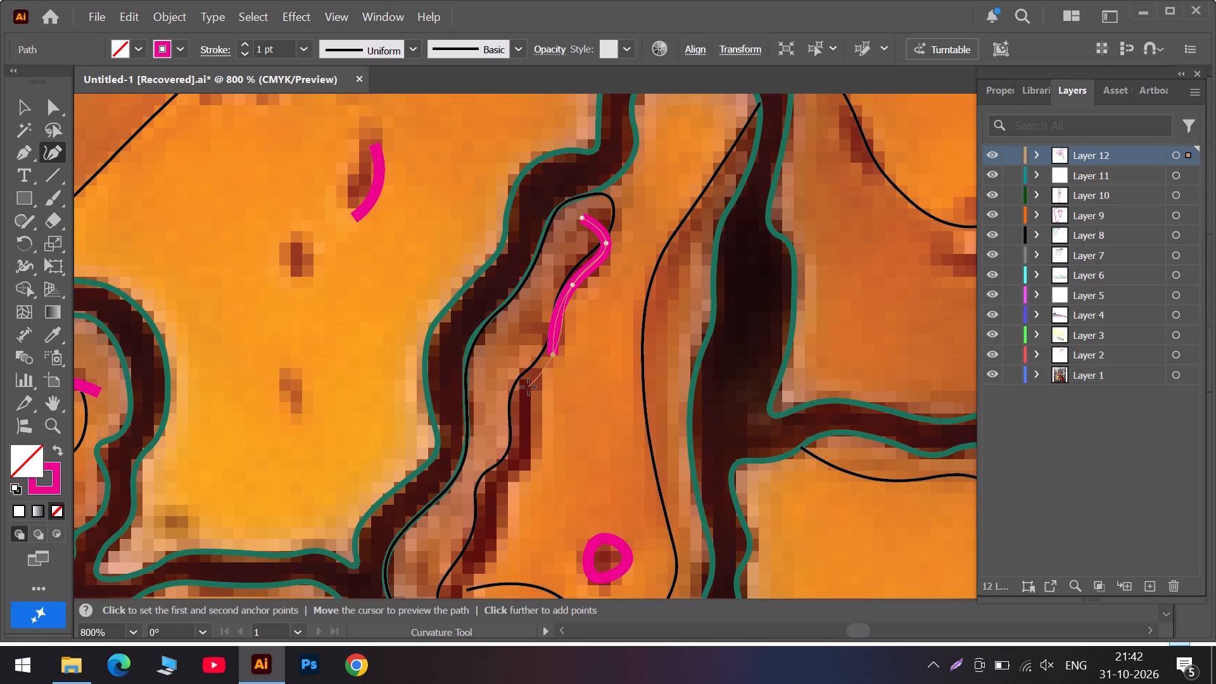
left_click(528, 387)
left_click(521, 460)
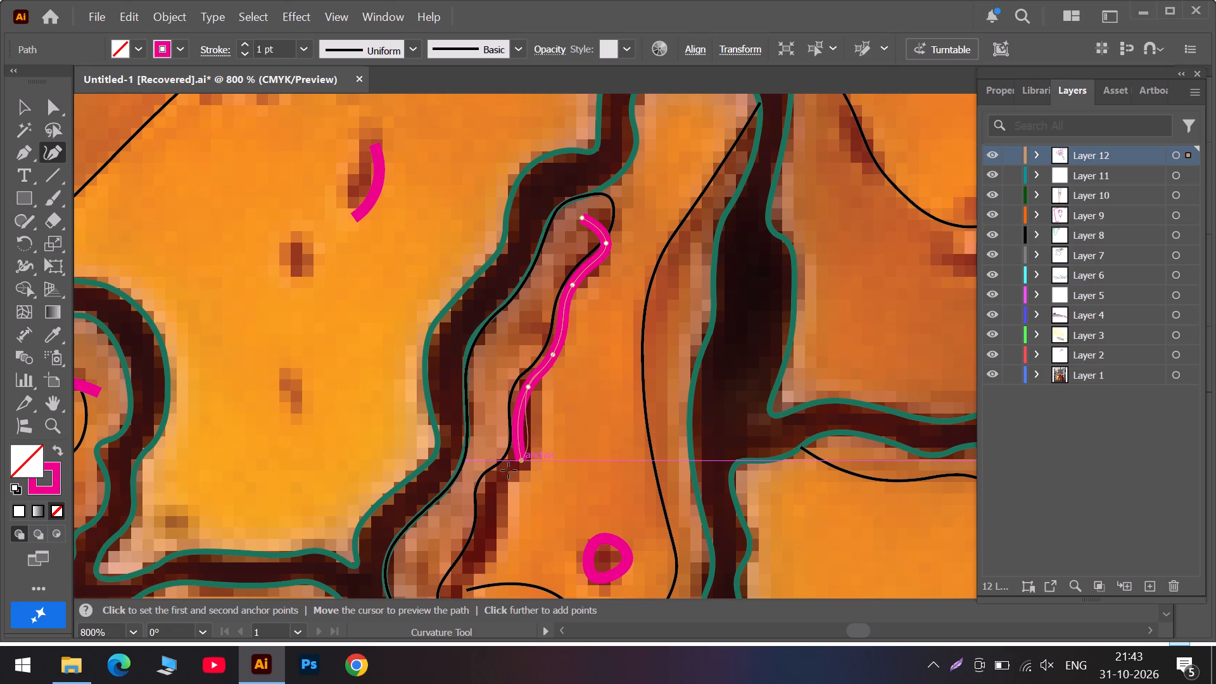
left_click(499, 483)
scroll(499, 483, "down", 6)
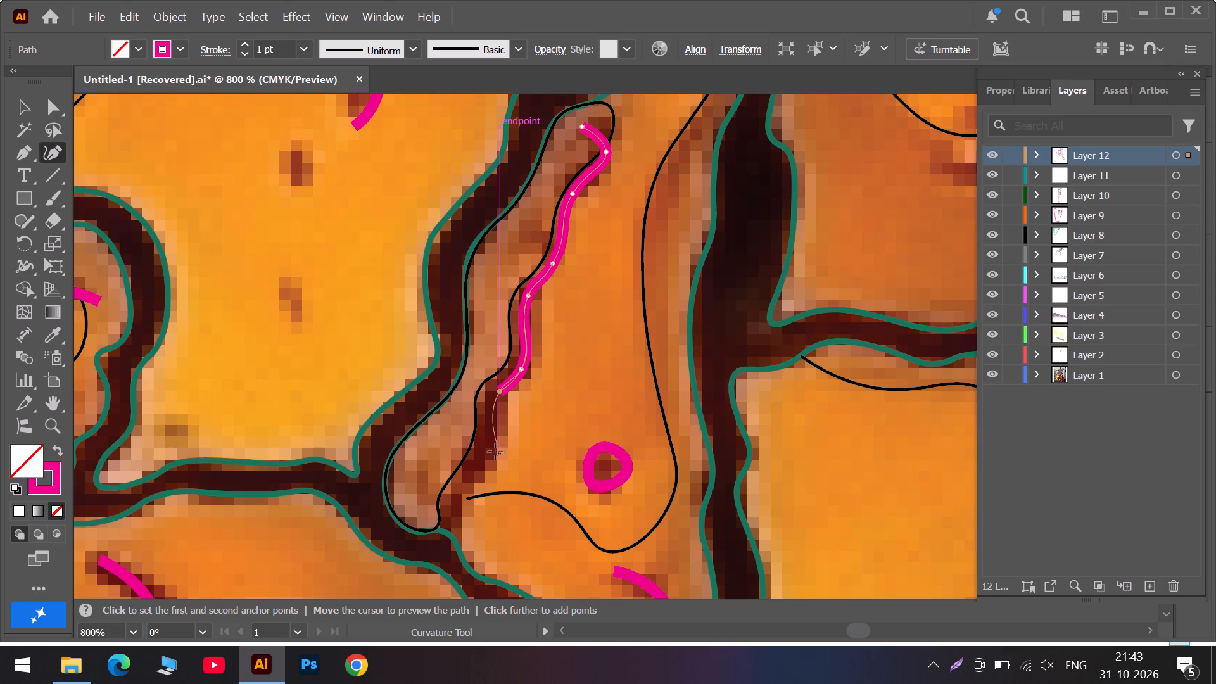
left_click(479, 452)
left_click(454, 497)
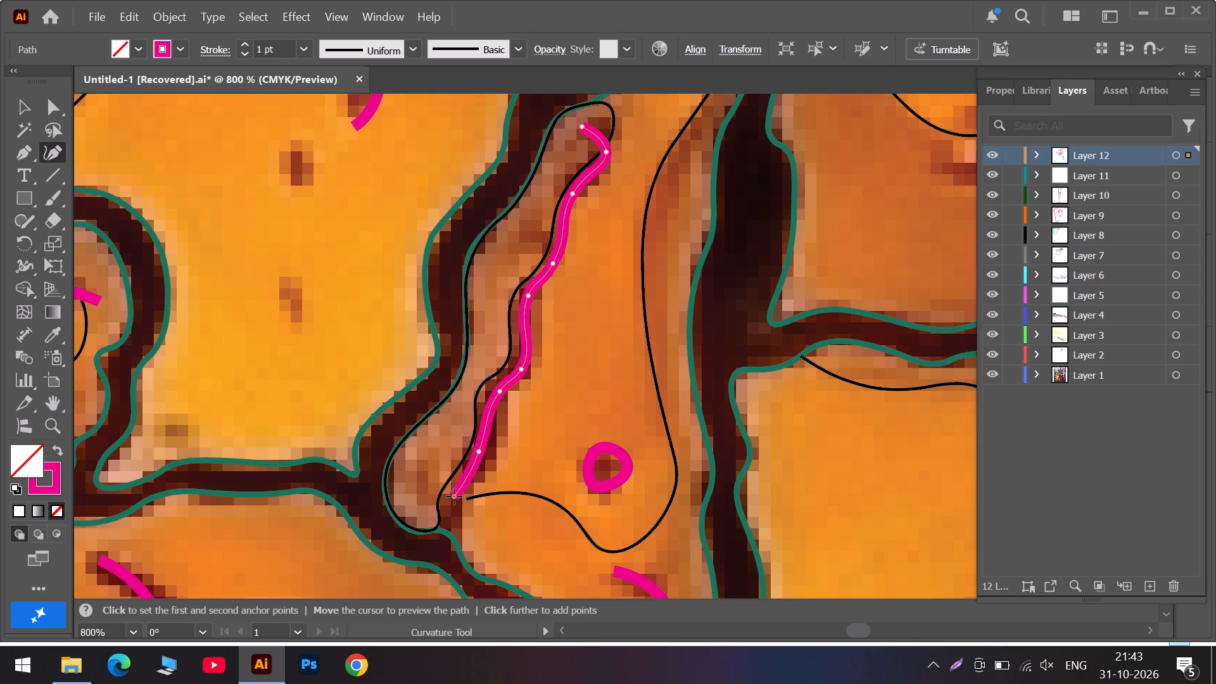
left_click(448, 522)
left_click_drag(448, 522, 448, 533)
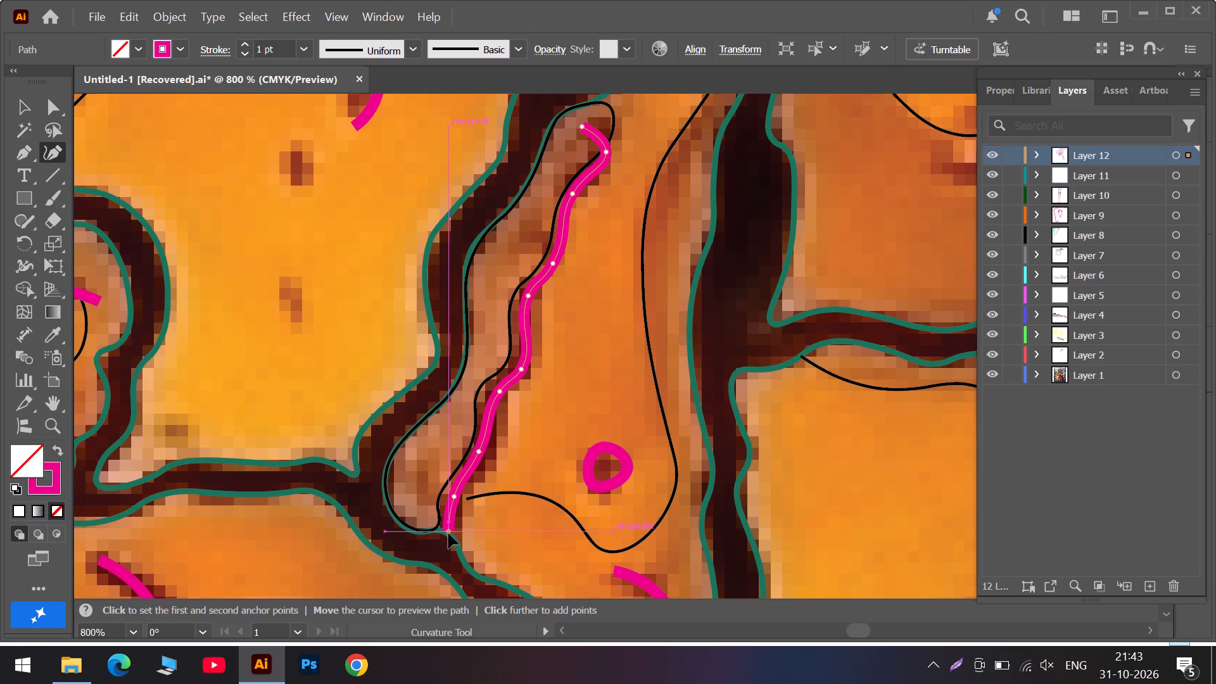
left_click_drag(448, 533, 445, 536)
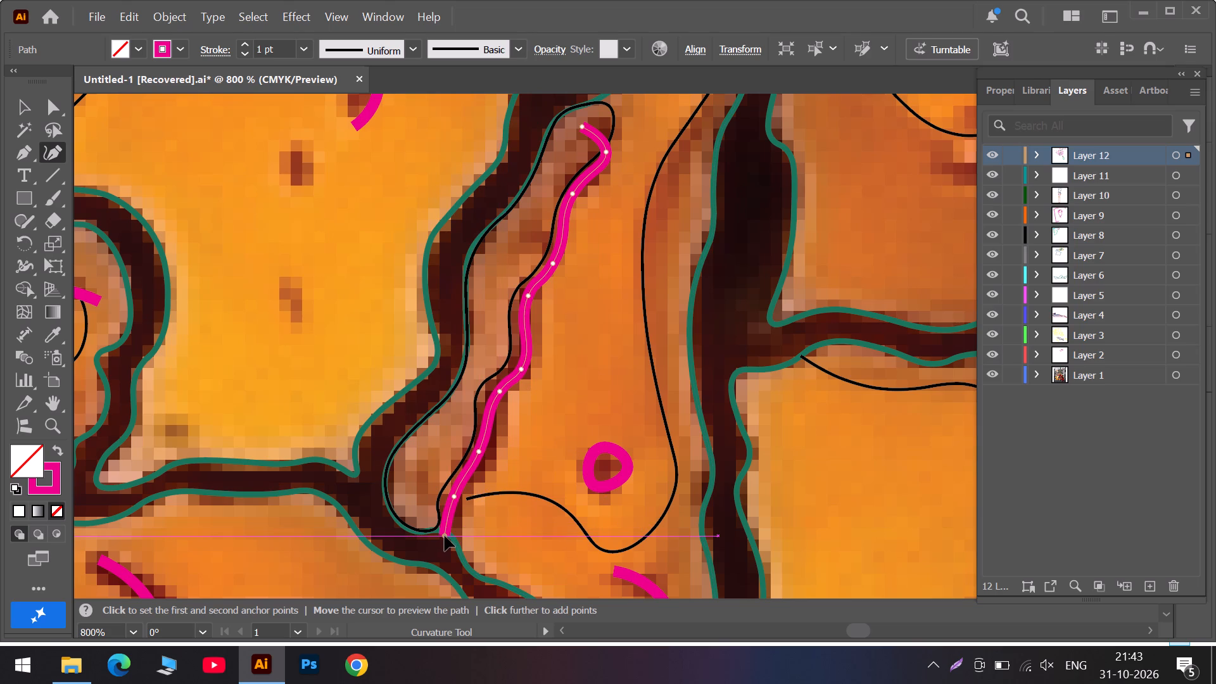
left_click_drag(445, 536, 446, 533)
scroll(446, 532, "up", 3, "alt")
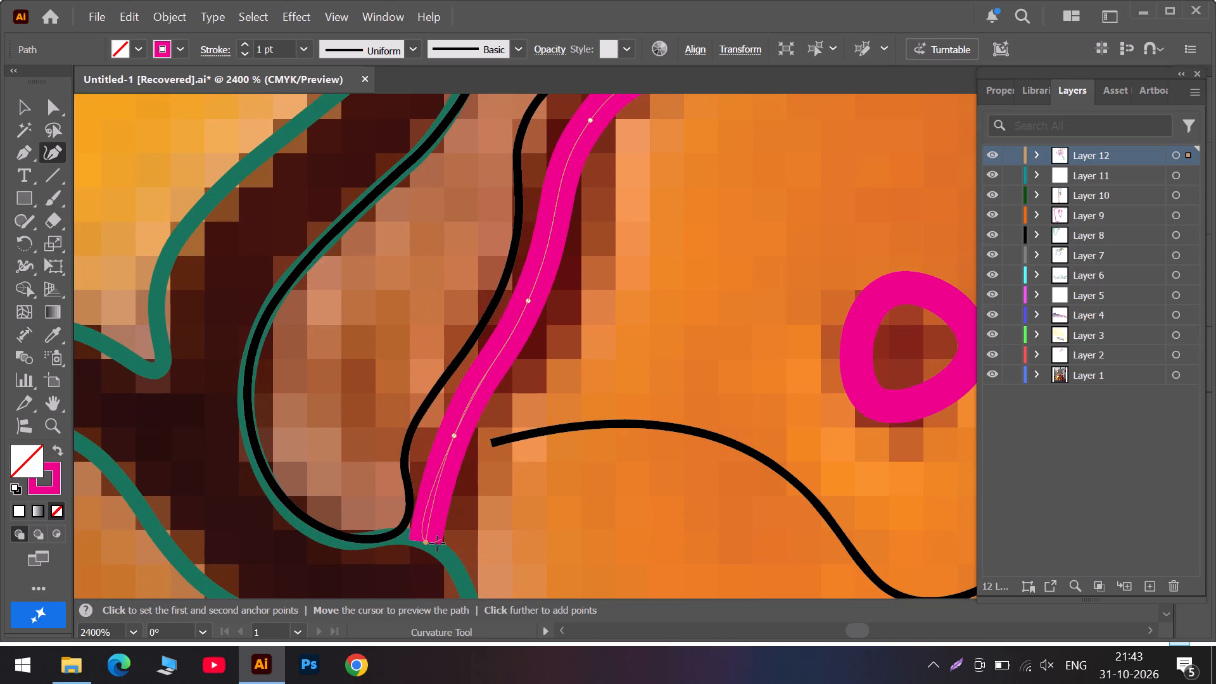
key("Escape")
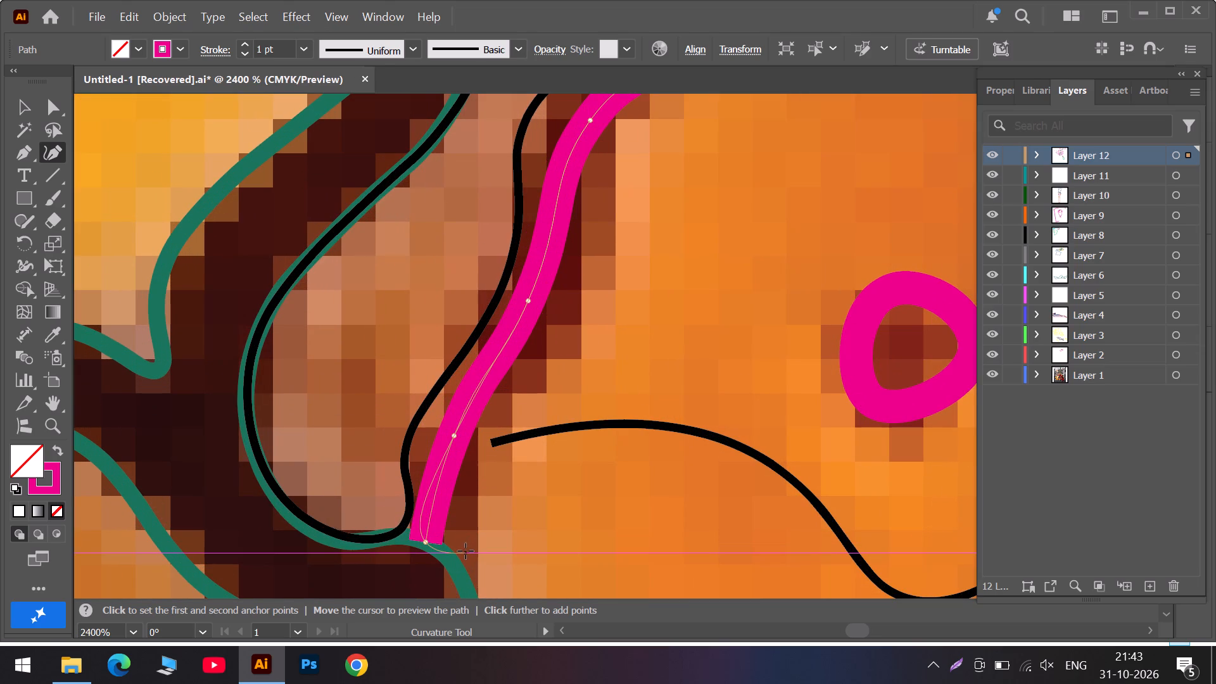
Extend the open end of the black shading outline in the smaller pointed piece to meet its long magenta crease.
scroll(467, 548, "down", 5, "alt")
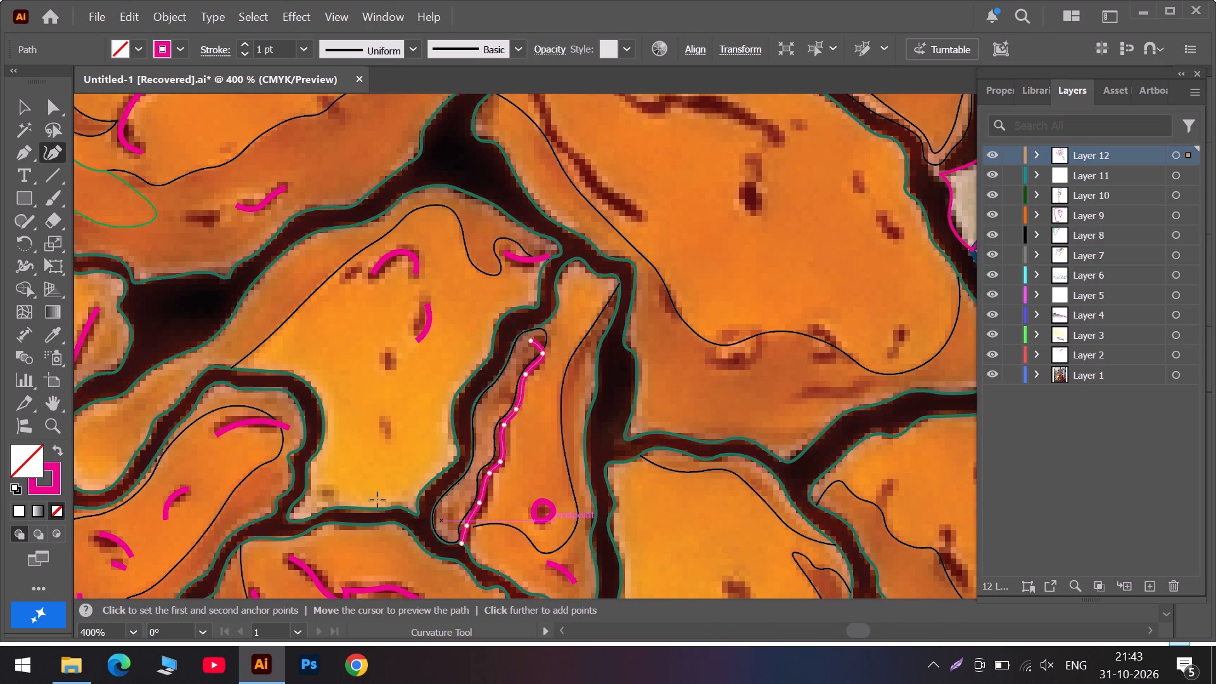
left_click(23, 100)
scroll(503, 535, "up", 3, "alt")
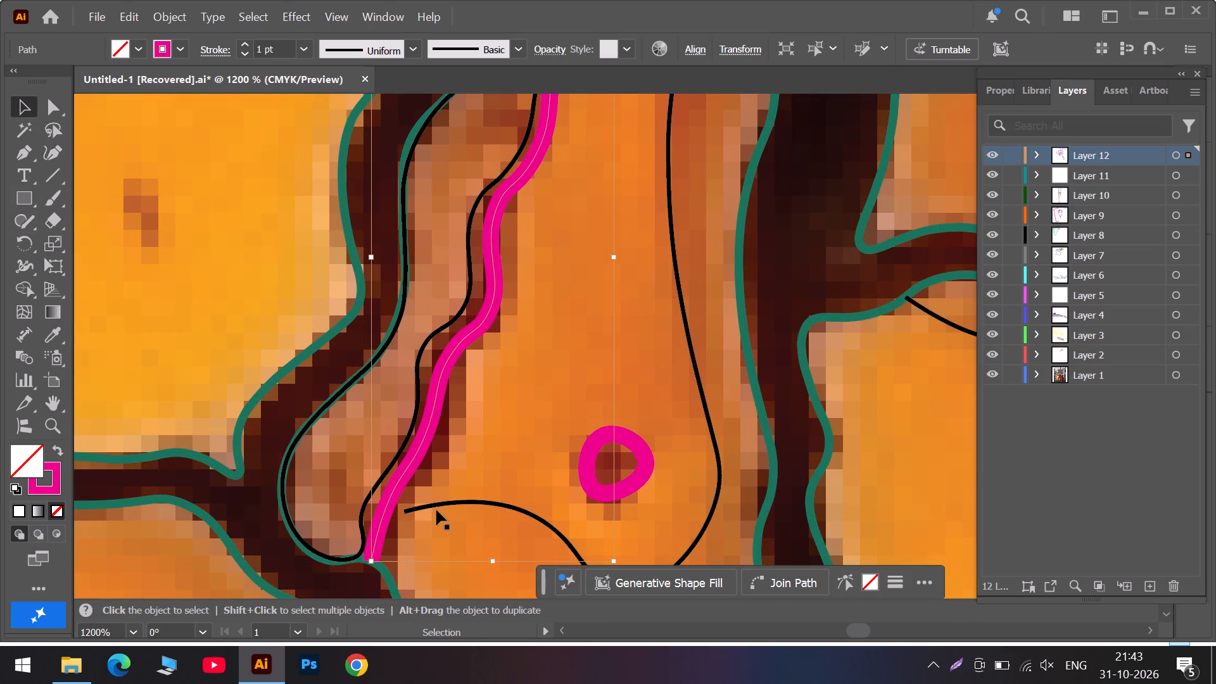
left_click(418, 508)
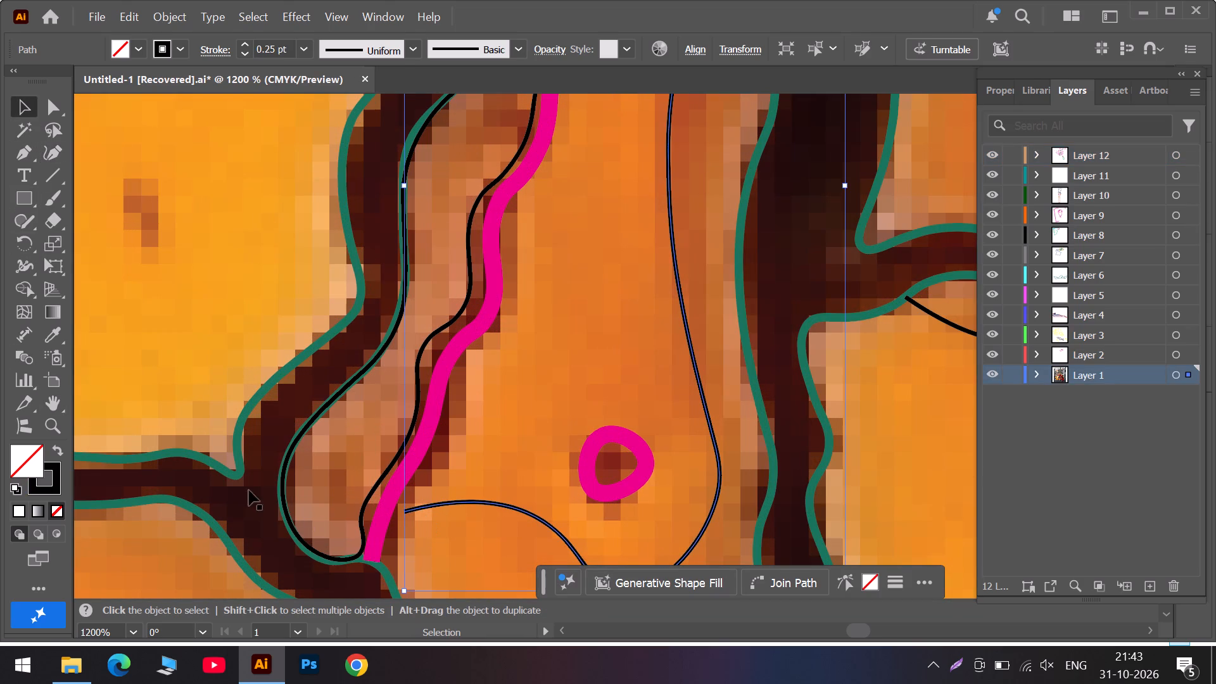
left_click(54, 149)
left_click_drag(403, 516, 395, 517)
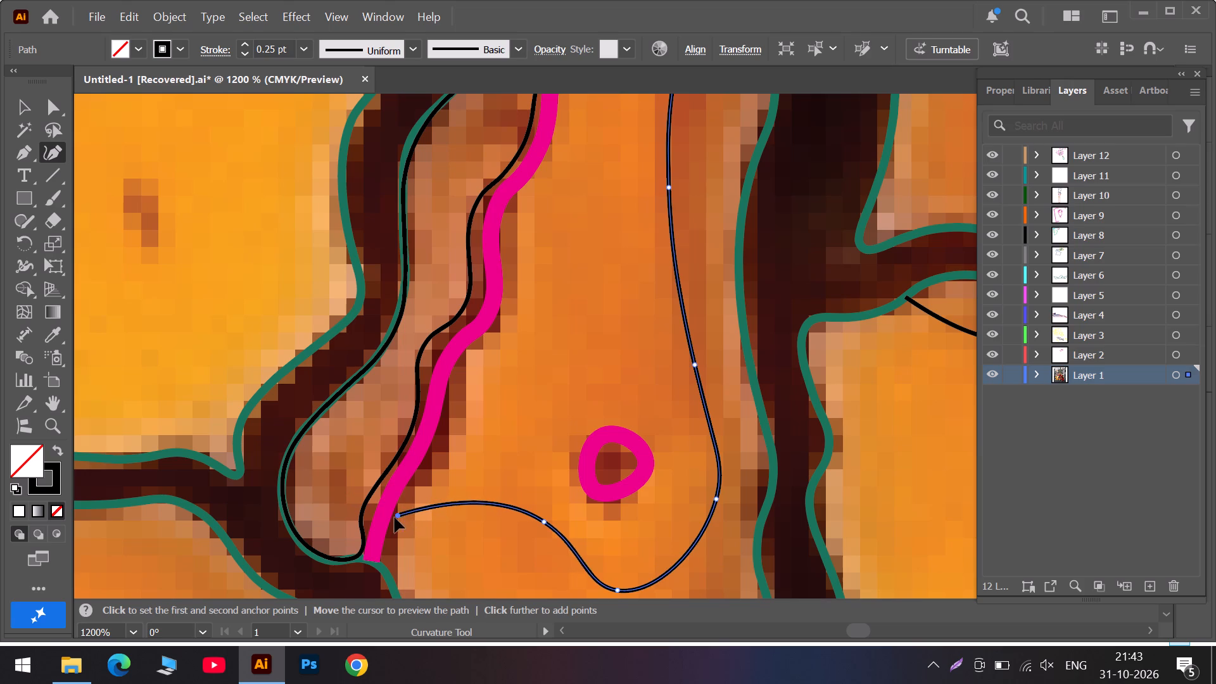
left_click_drag(395, 517, 383, 516)
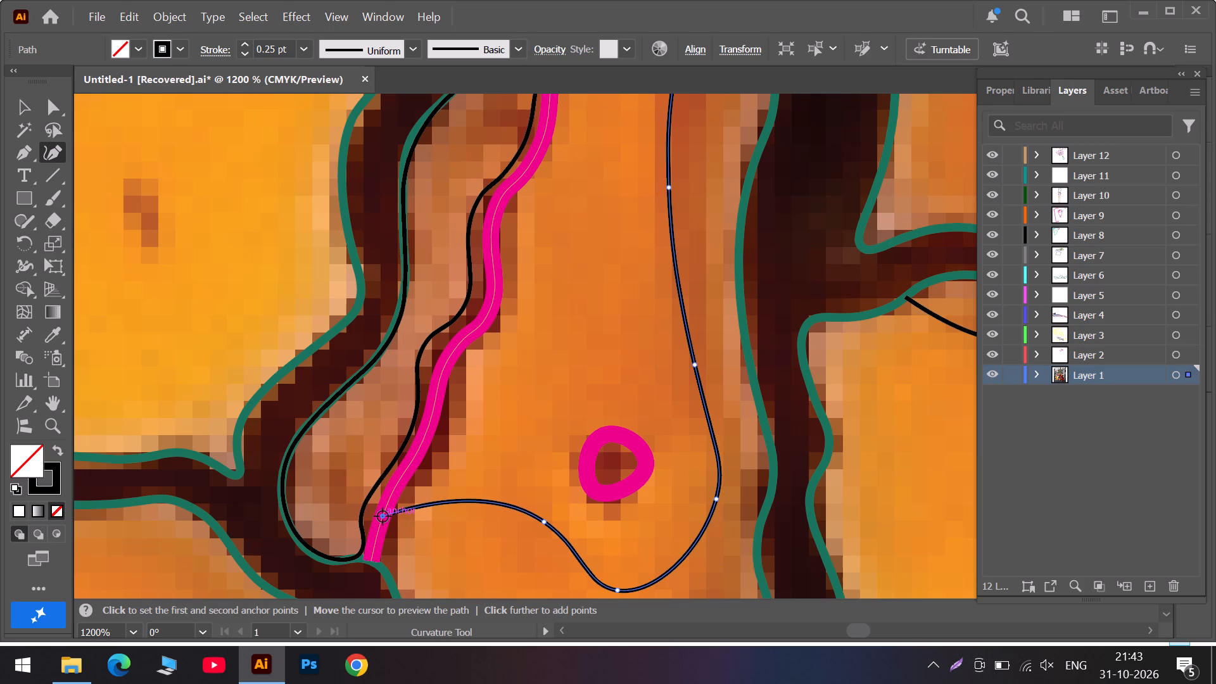
key("Escape")
Start an open curved path with four points down the upper part of the slanted dark crease on the large central piece.
scroll(383, 514, "down", 4, "alt")
scroll(398, 498, "up", 5)
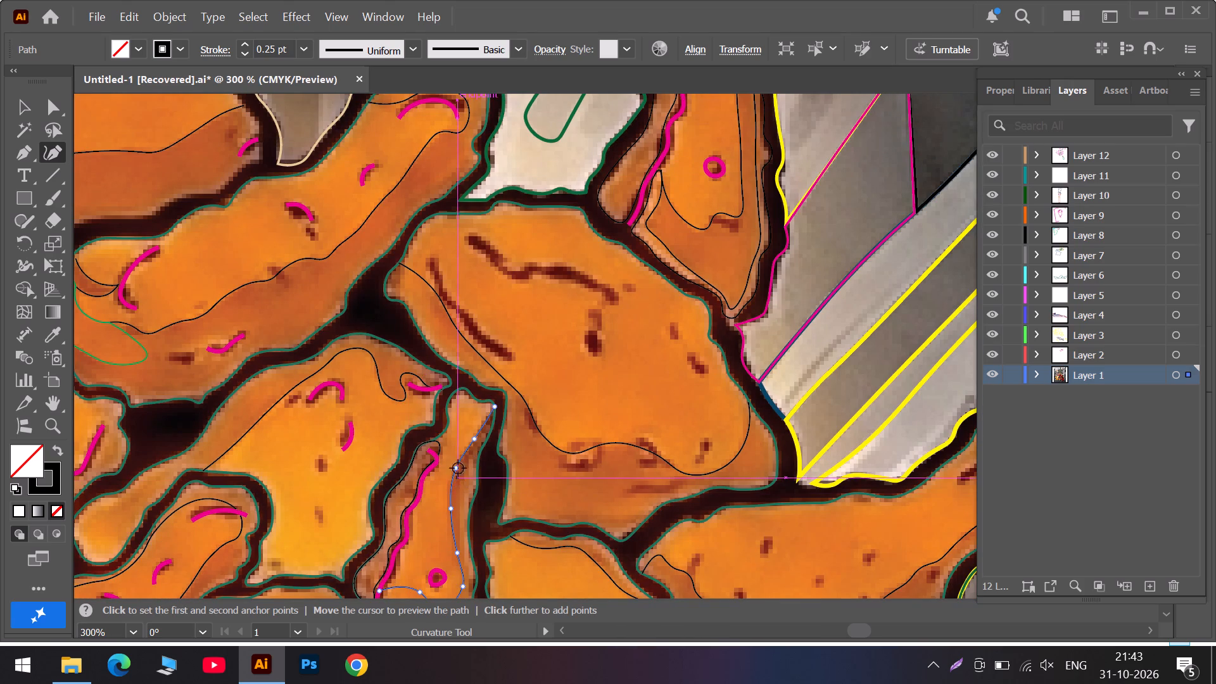
scroll(459, 455, "up", 3)
scroll(429, 365, "up", 3)
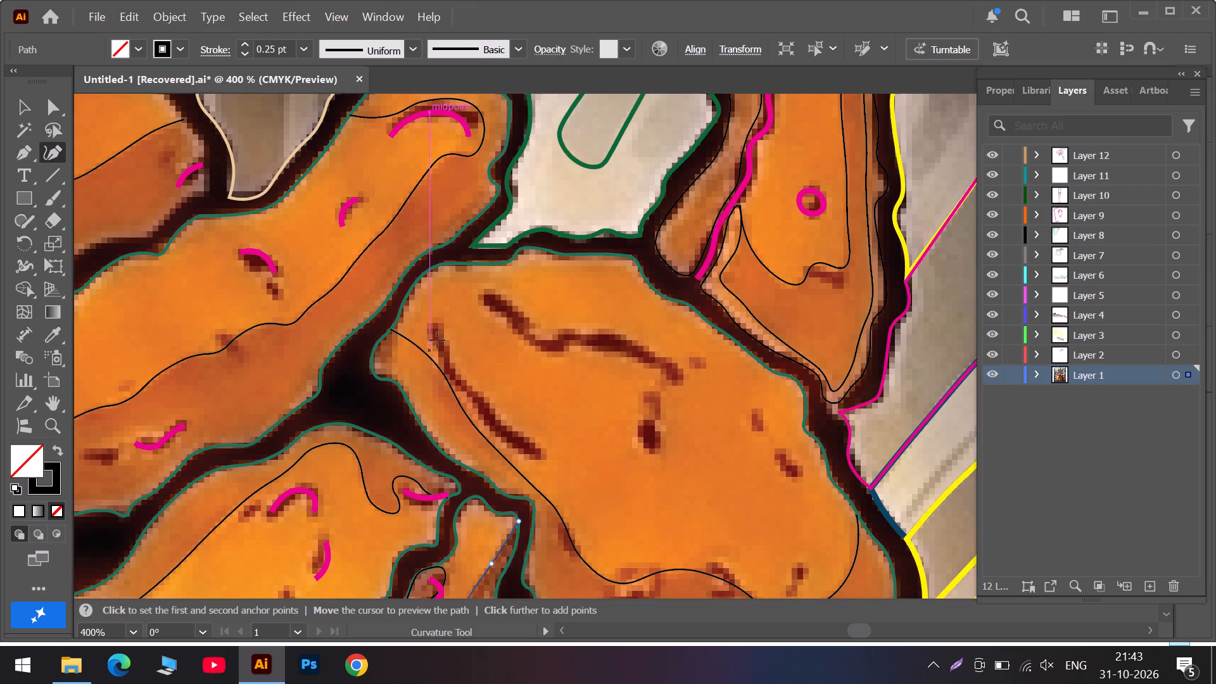
left_click(431, 327)
left_click(444, 349)
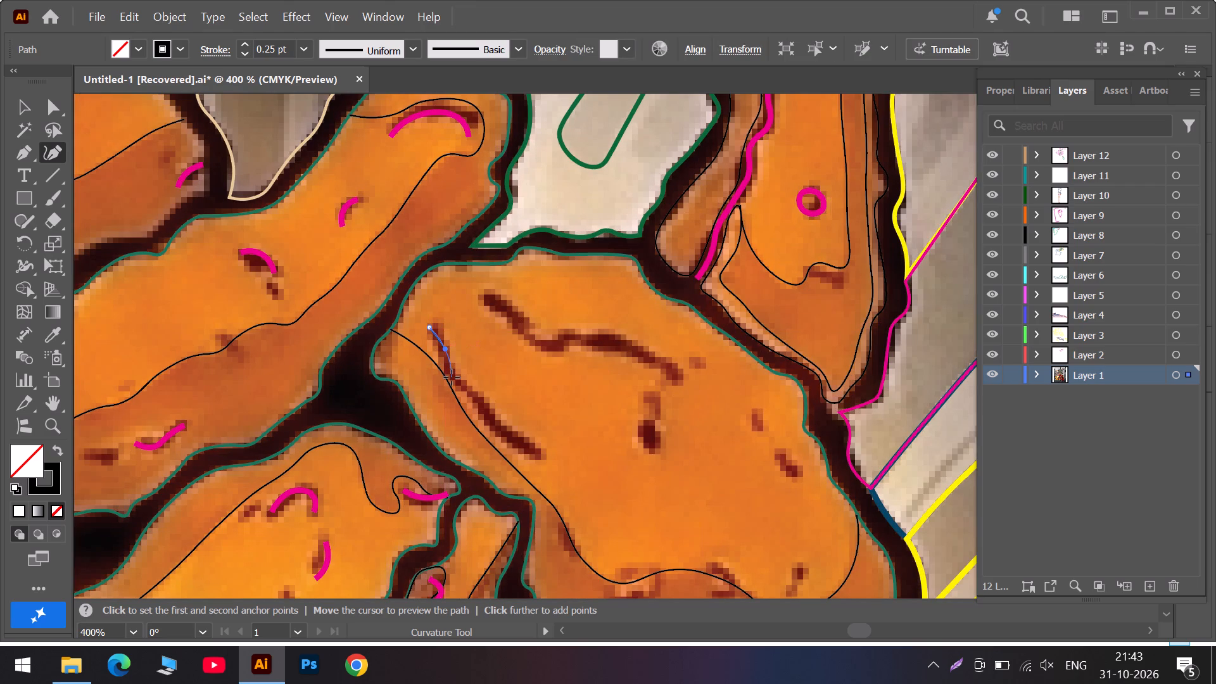
left_click(452, 377)
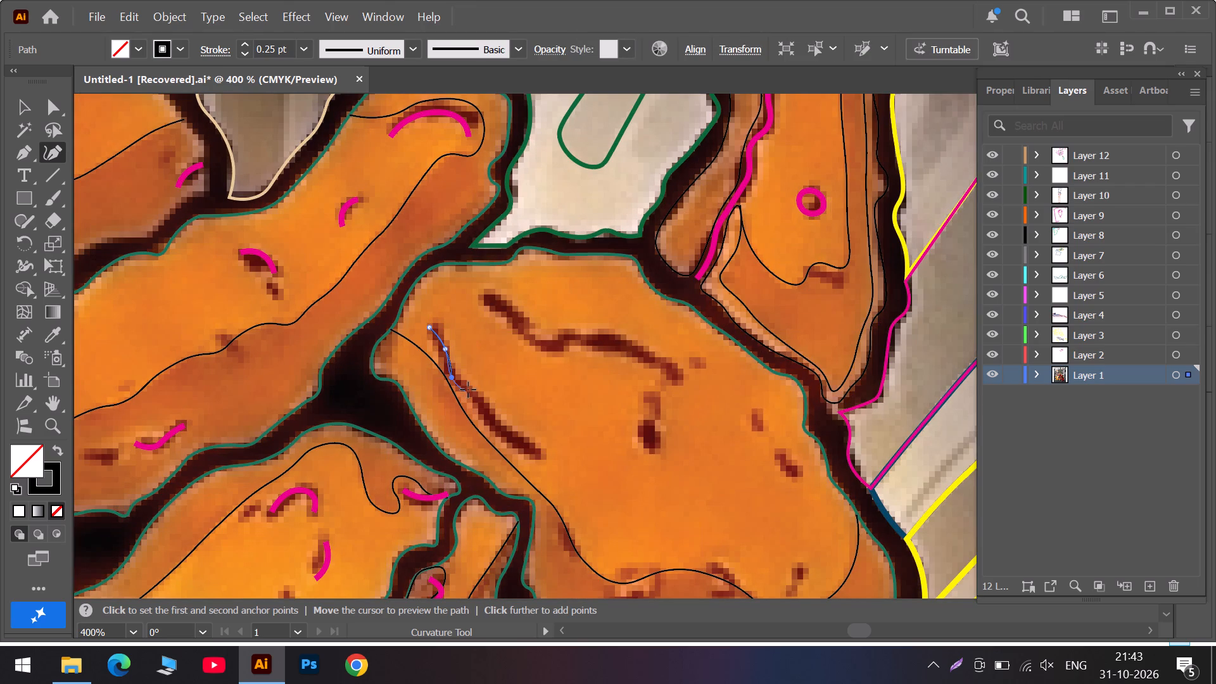
left_click(468, 389)
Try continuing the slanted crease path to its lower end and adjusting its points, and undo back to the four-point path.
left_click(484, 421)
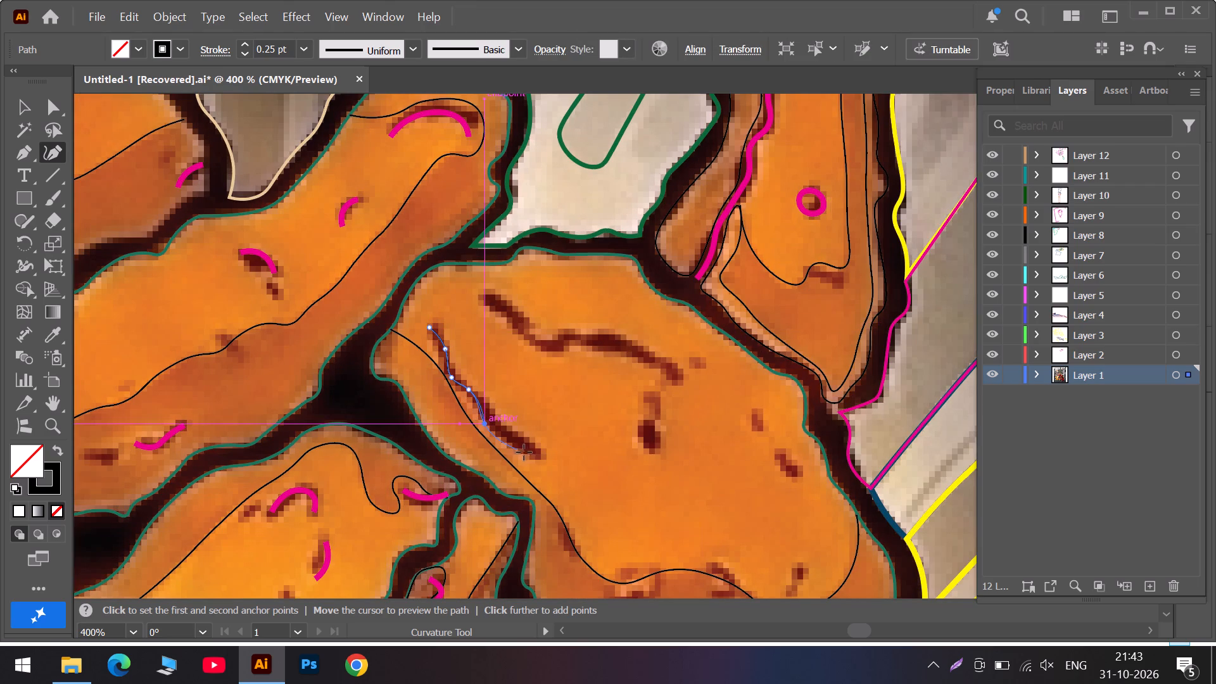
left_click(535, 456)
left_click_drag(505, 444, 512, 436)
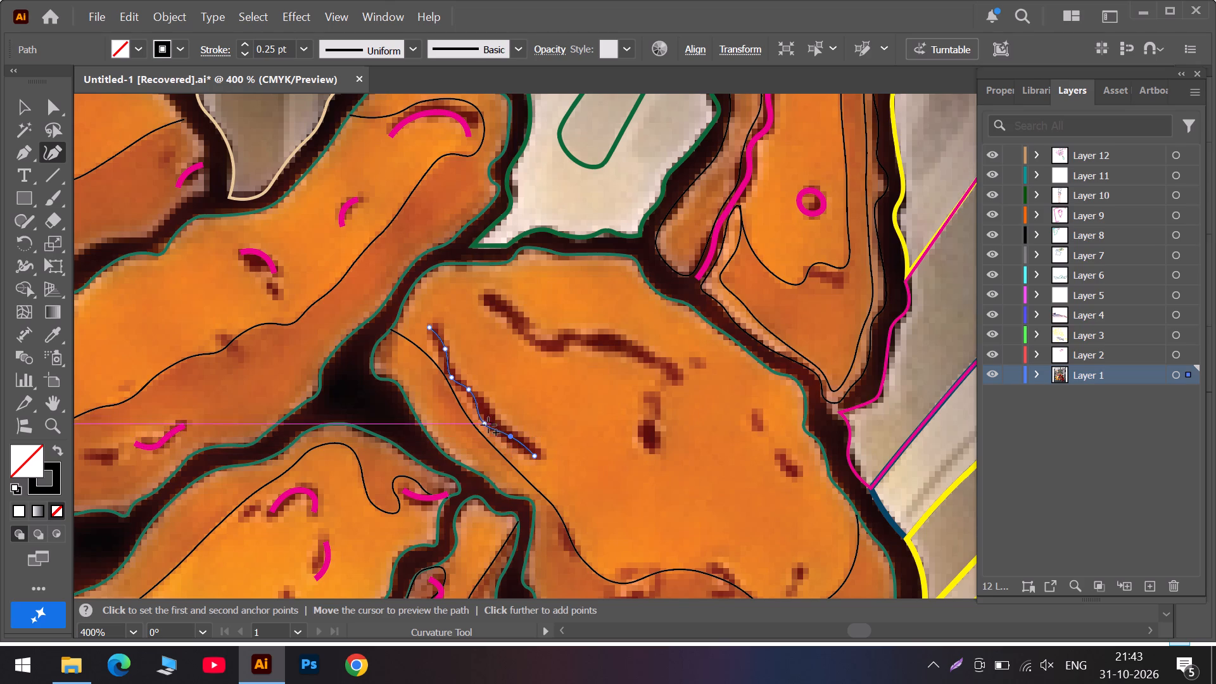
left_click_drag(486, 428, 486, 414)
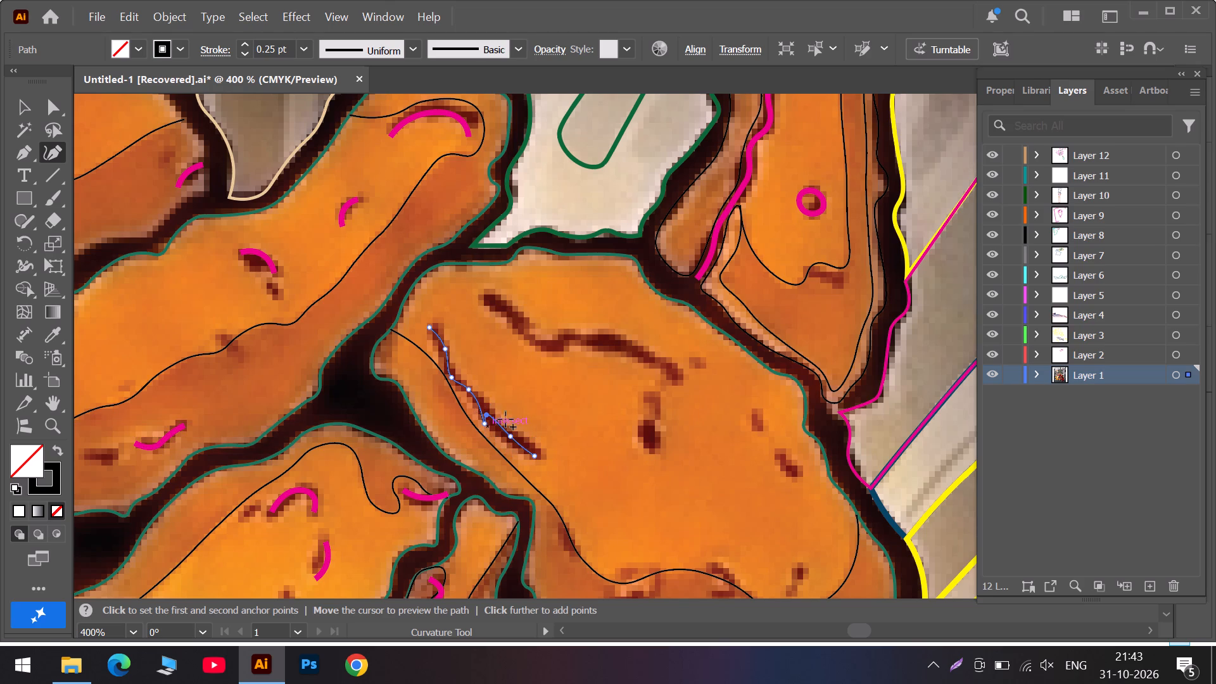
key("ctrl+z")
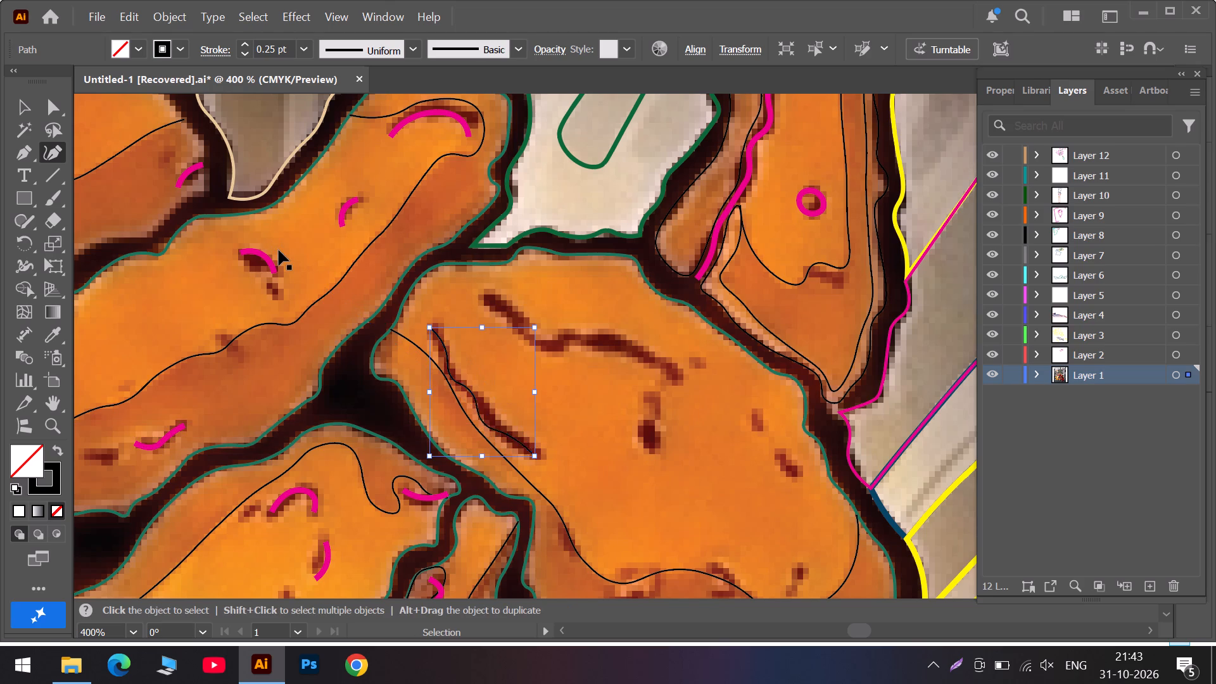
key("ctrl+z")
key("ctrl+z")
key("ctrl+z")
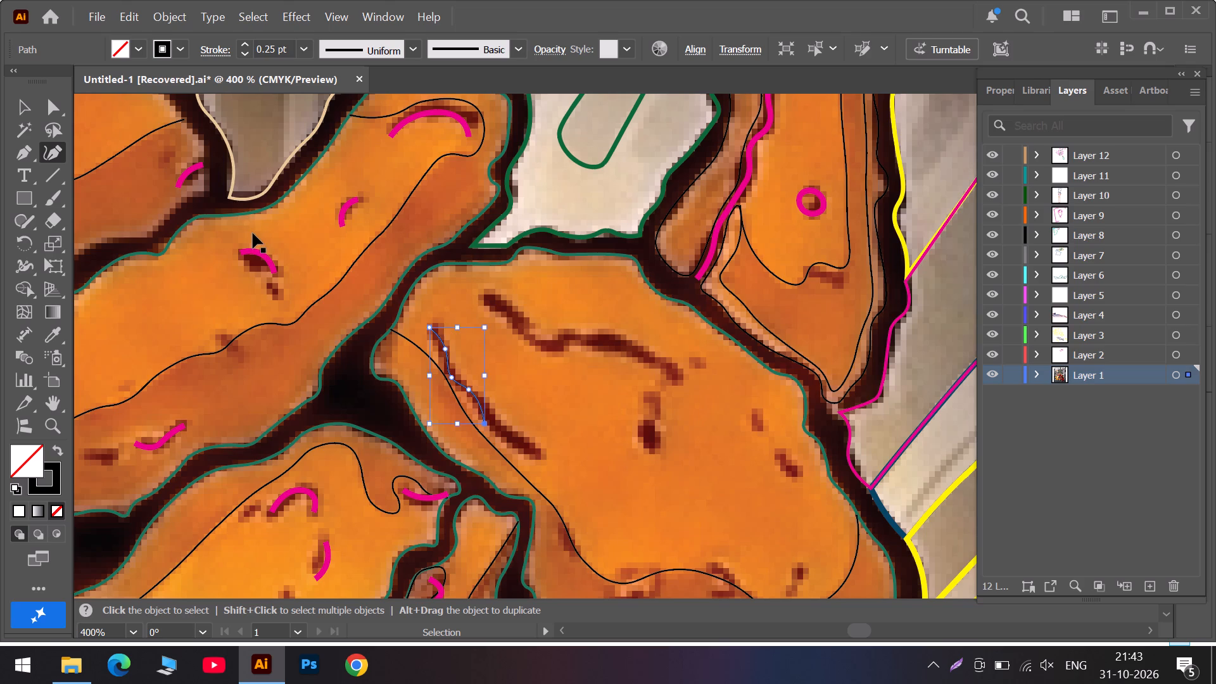
Set the slanted crease path's stroke to 1 pt and magenta.
left_click(242, 58)
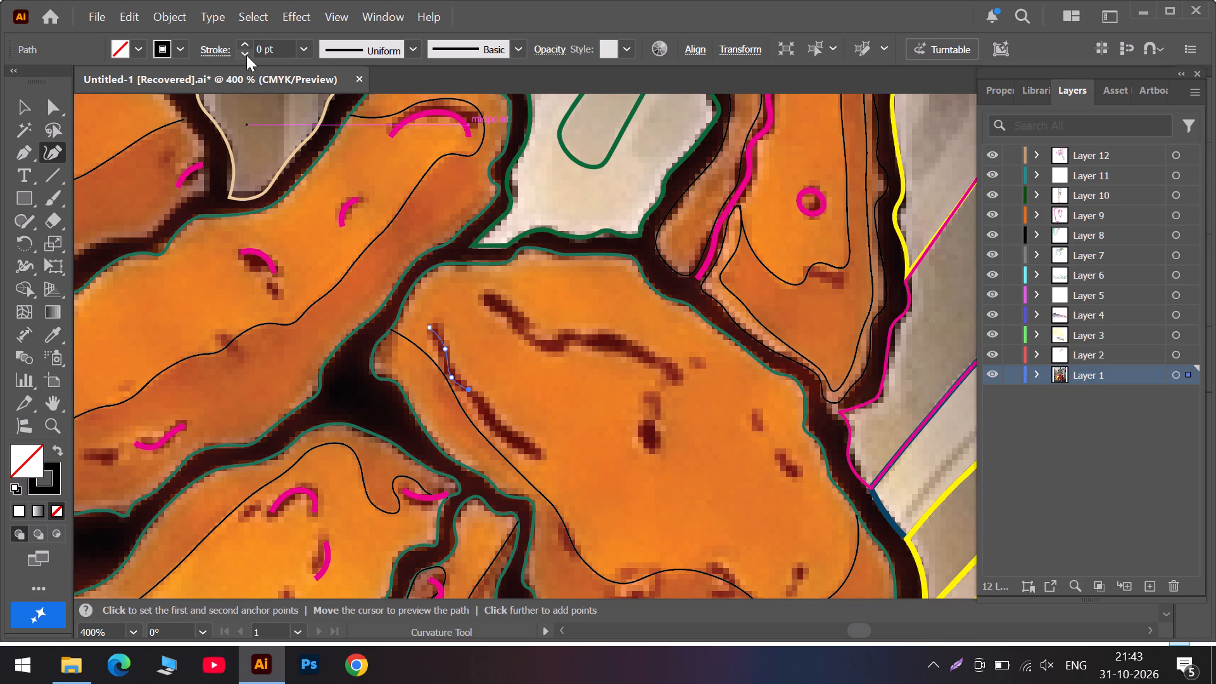
triple_click(243, 47)
left_click(243, 47)
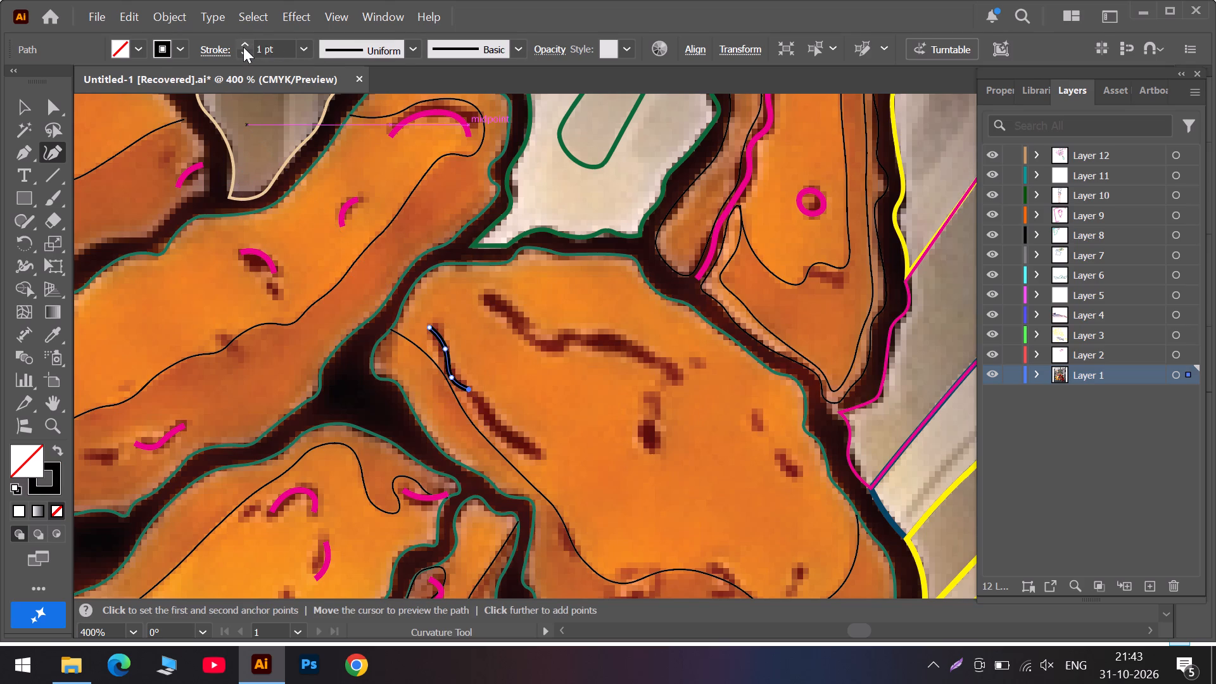
left_click(243, 47)
left_click(240, 56)
left_click(184, 52)
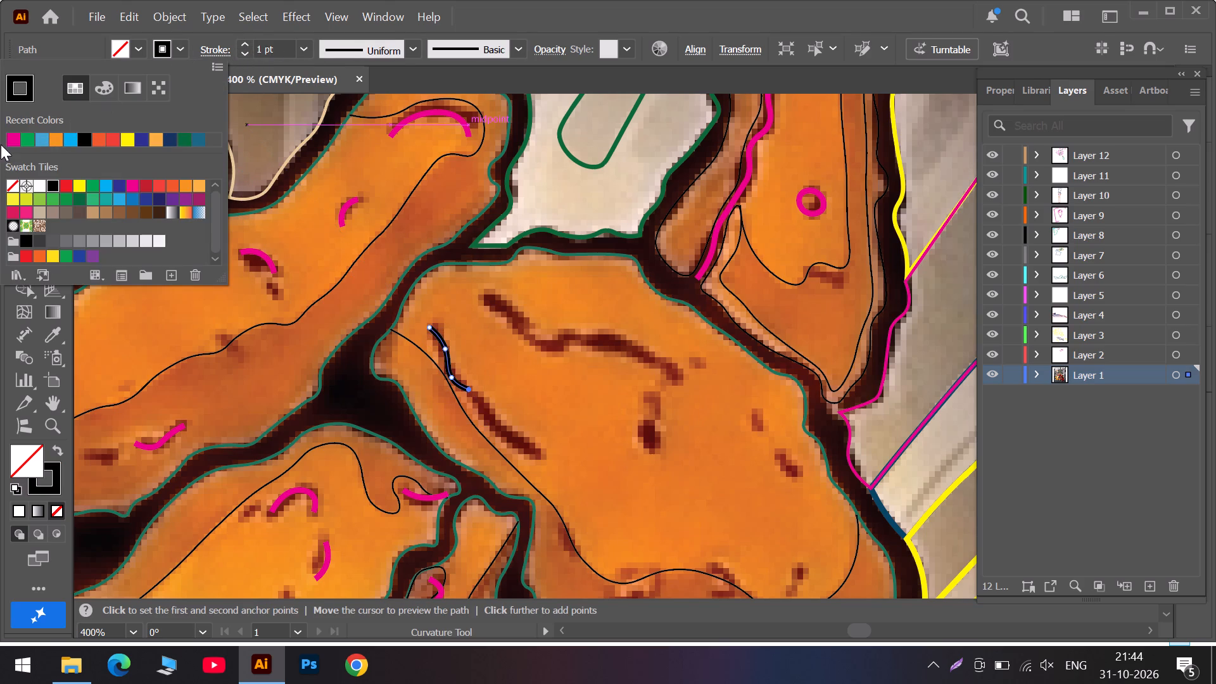
left_click(13, 140)
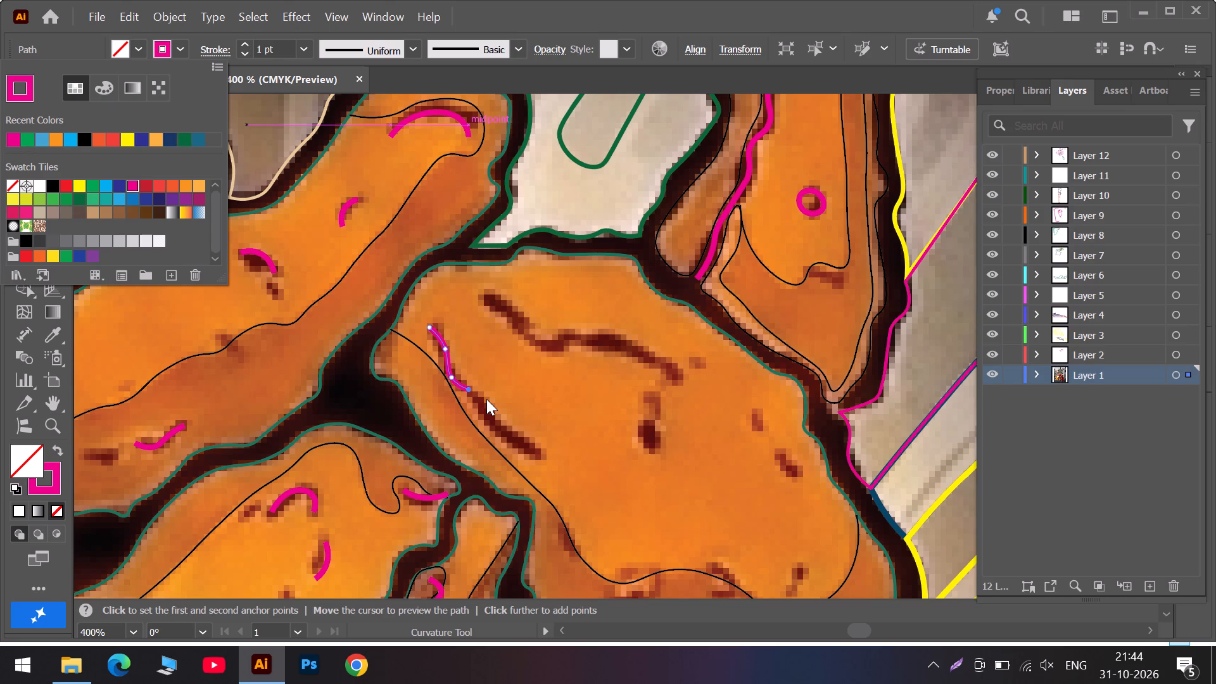
Continue the slanted crease path with four more points to its lower end, adjusting the points to follow the dark line.
left_click(486, 399)
left_click(489, 411)
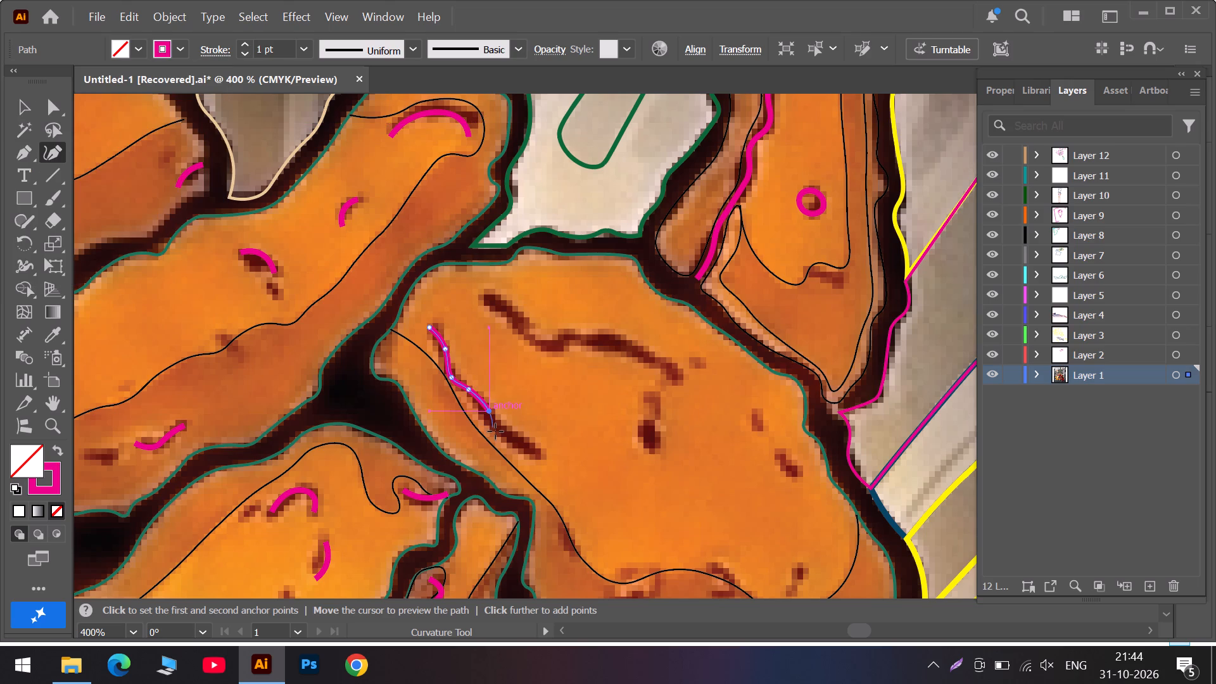
left_click(495, 431)
left_click(538, 456)
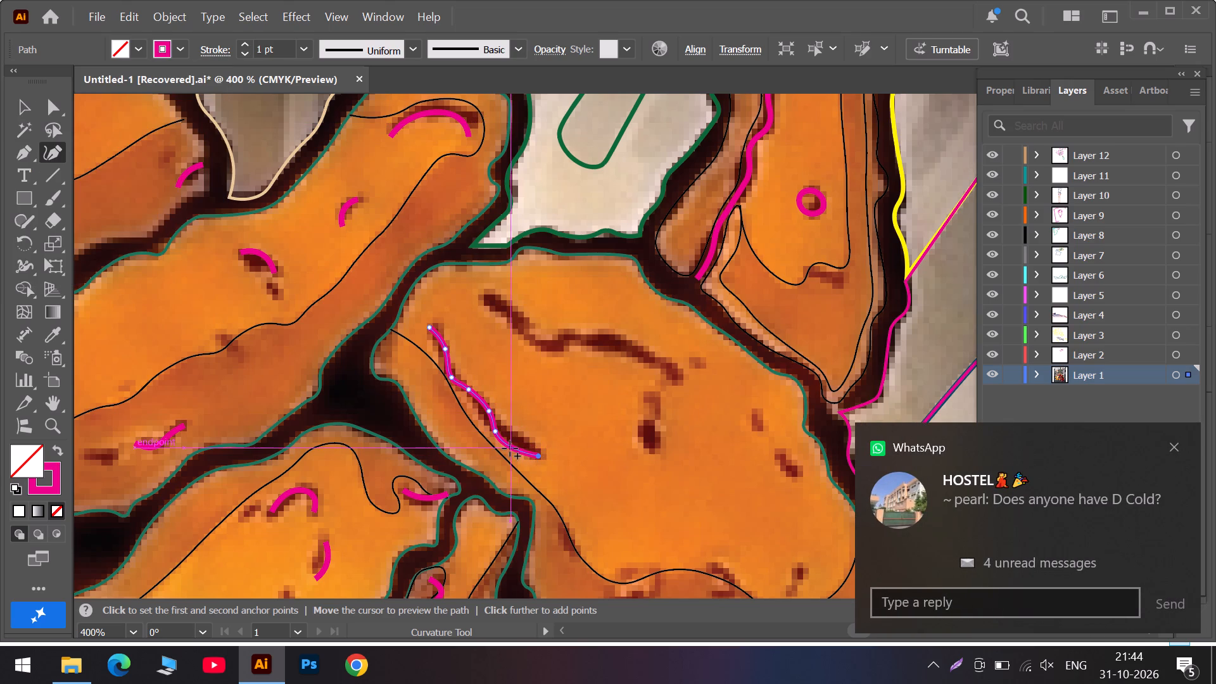
left_click_drag(510, 448, 516, 441)
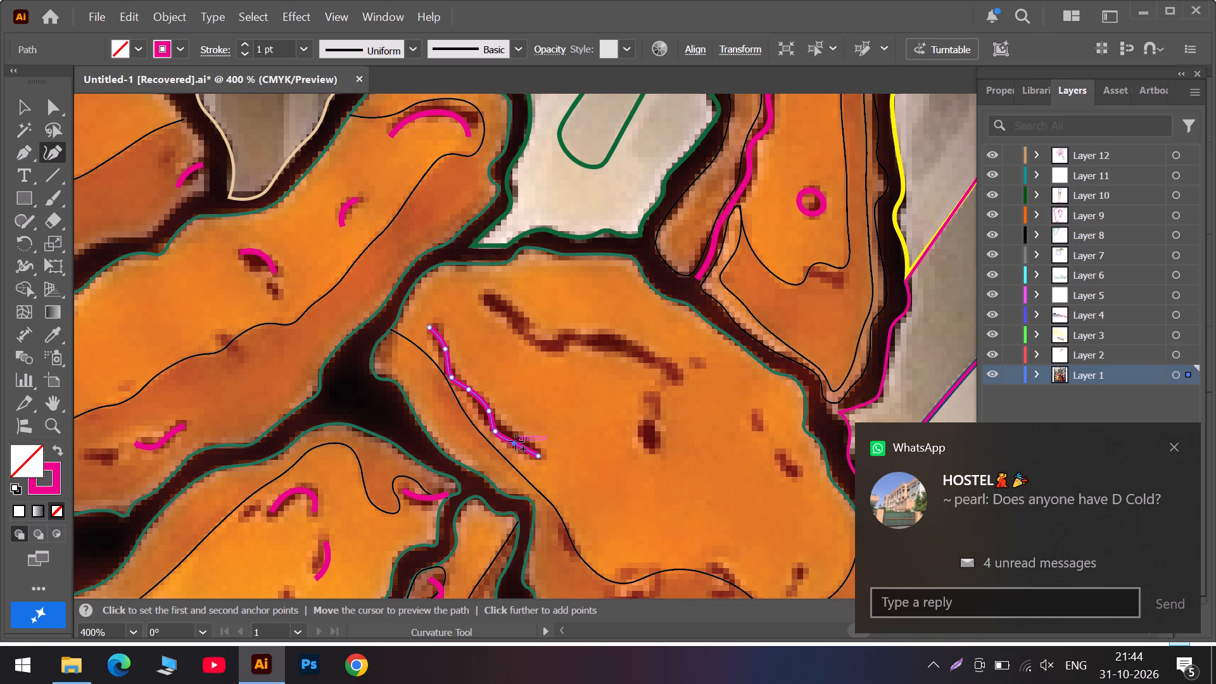
left_click(495, 431)
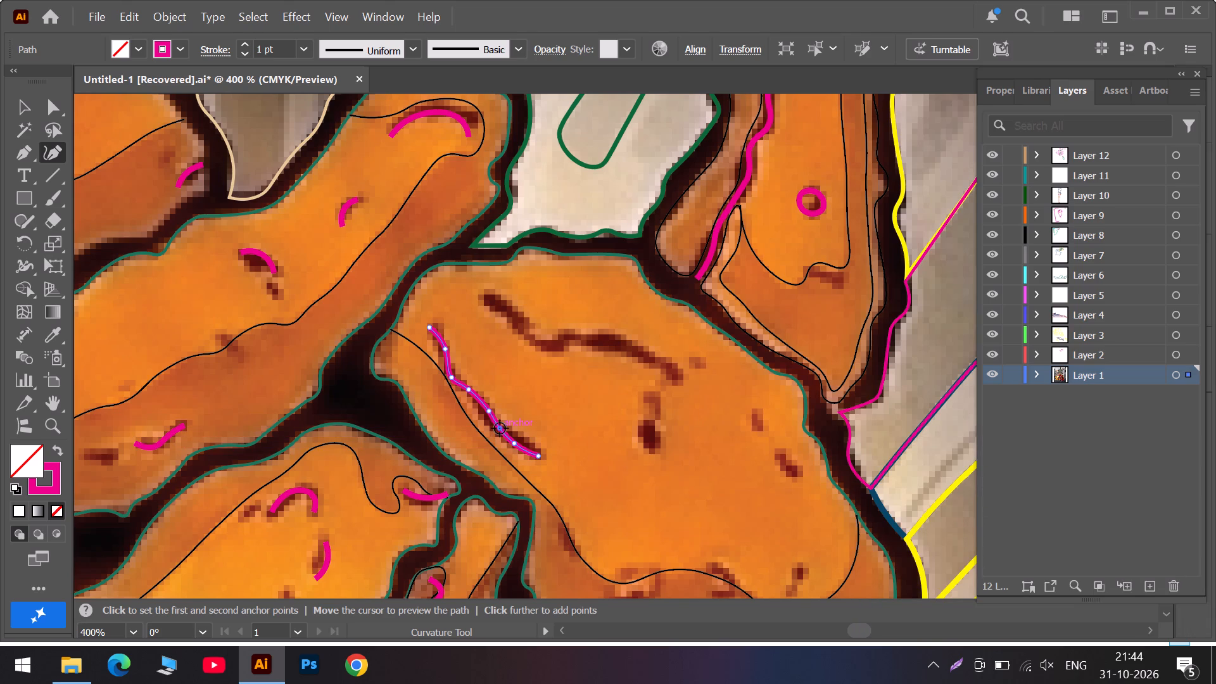
key("Escape")
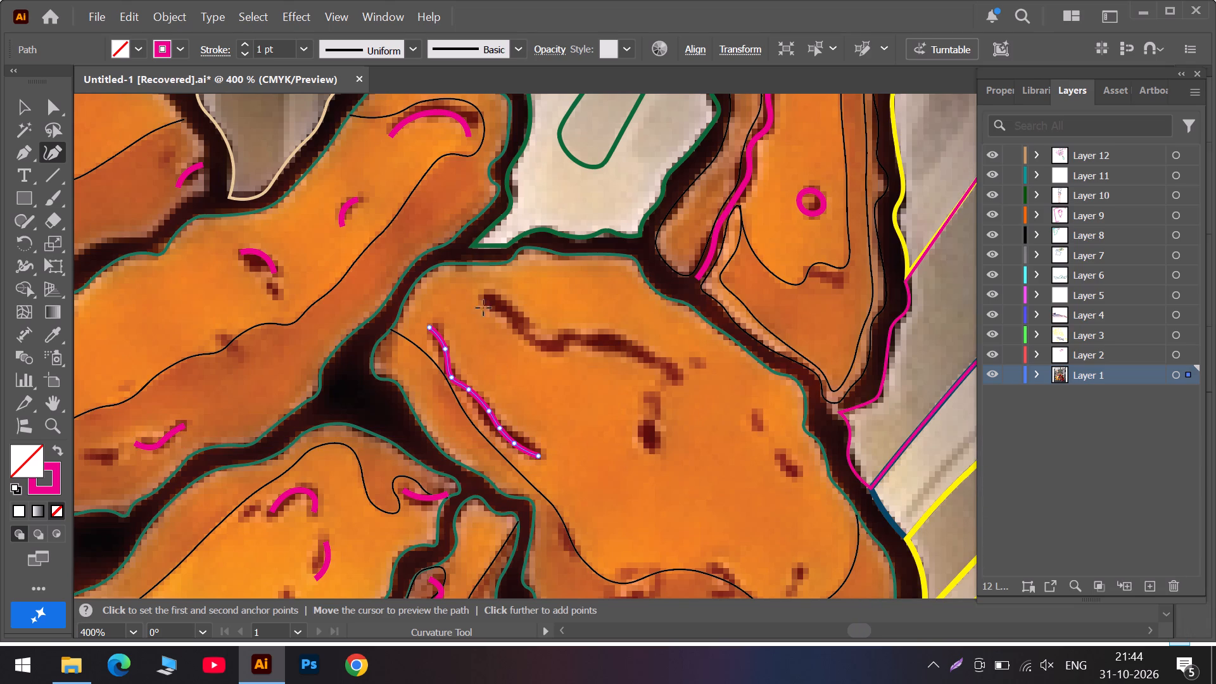
Trace the long wavy dark crease across the upper part of the large central piece as a nine-point open path, adjusting its second-to-last point.
left_click(484, 296)
left_click(507, 311)
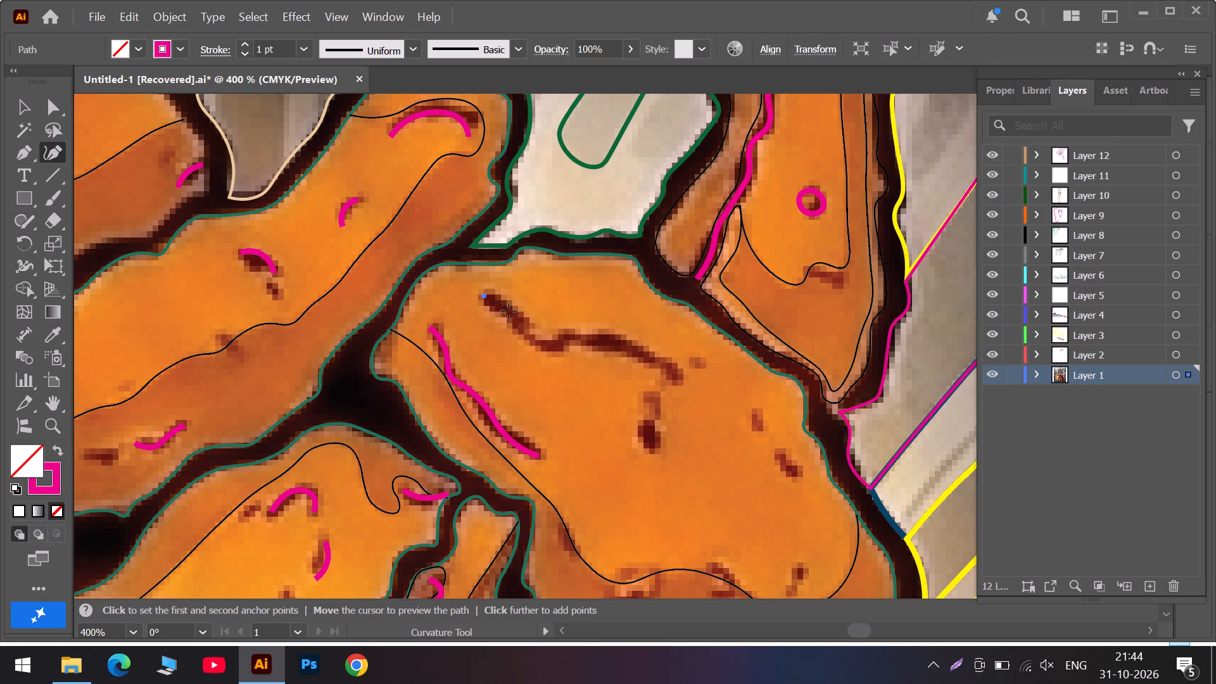
left_click(526, 324)
left_click(541, 350)
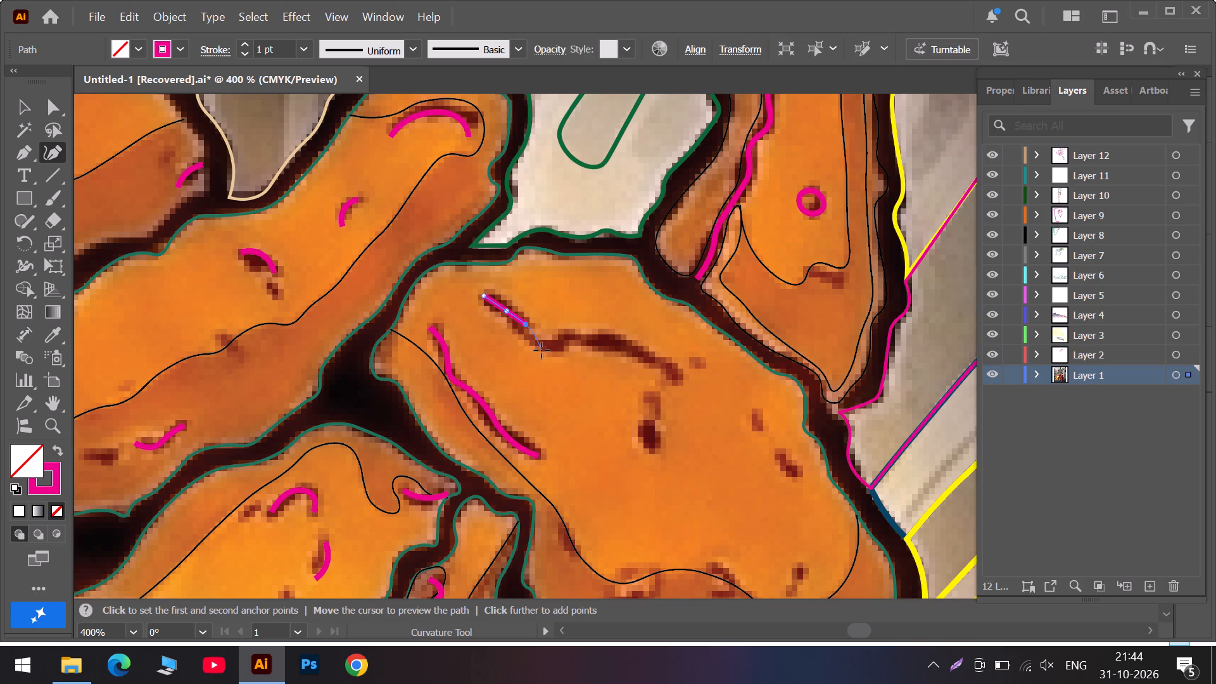
left_click(573, 335)
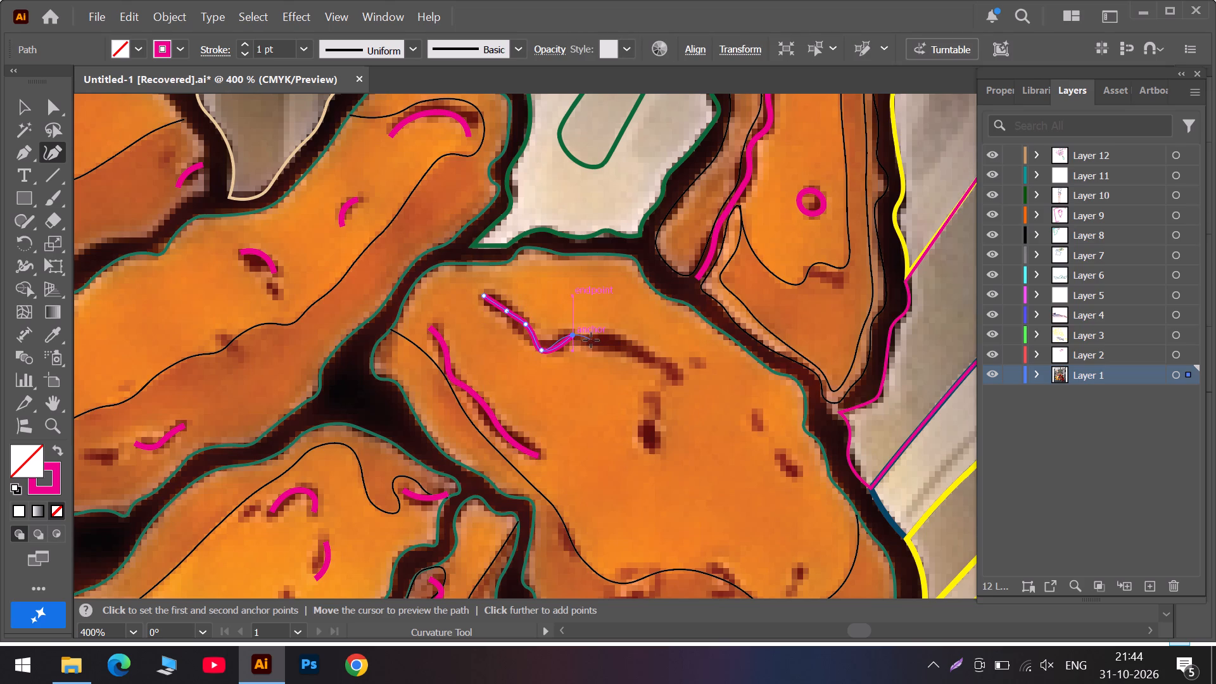
left_click(594, 340)
left_click(621, 346)
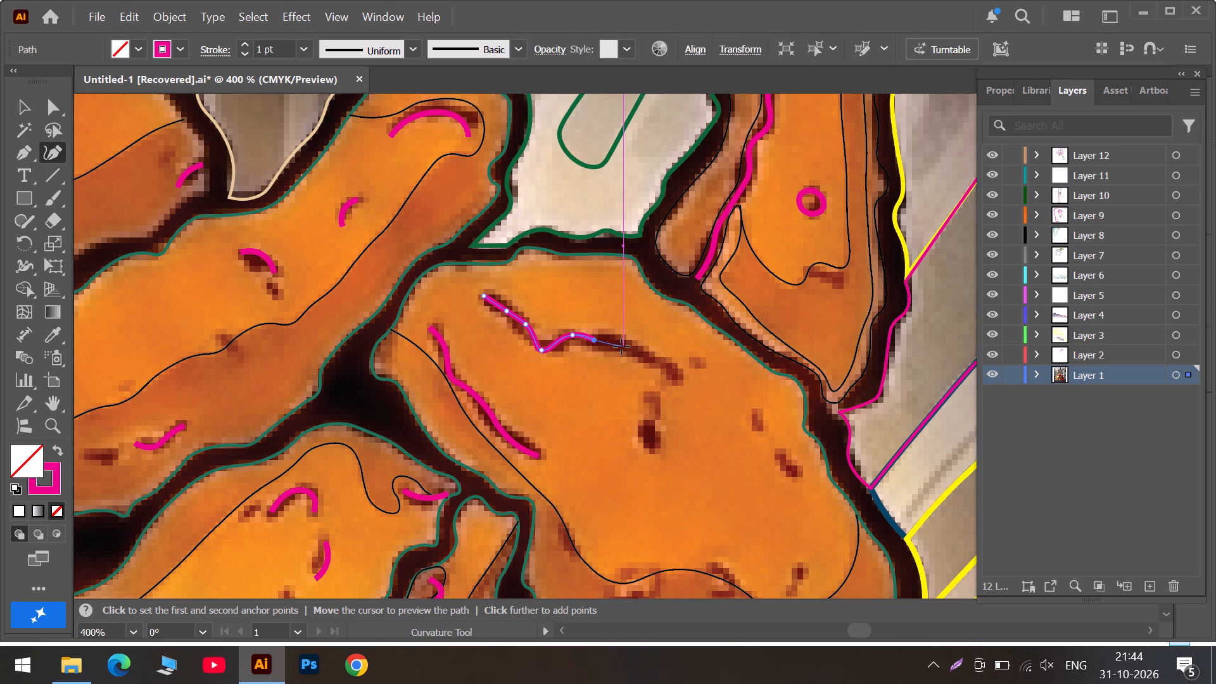
left_click(651, 362)
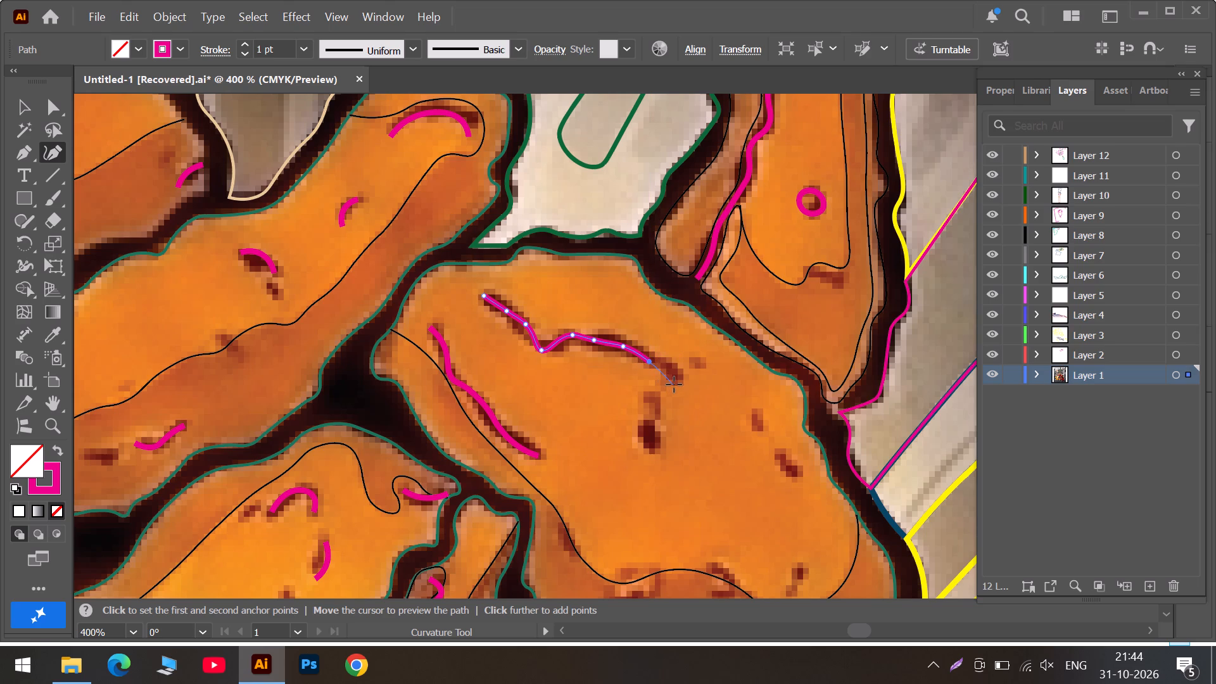
left_click(674, 384)
left_click_drag(650, 363, 660, 360)
left_click_drag(660, 360, 660, 362)
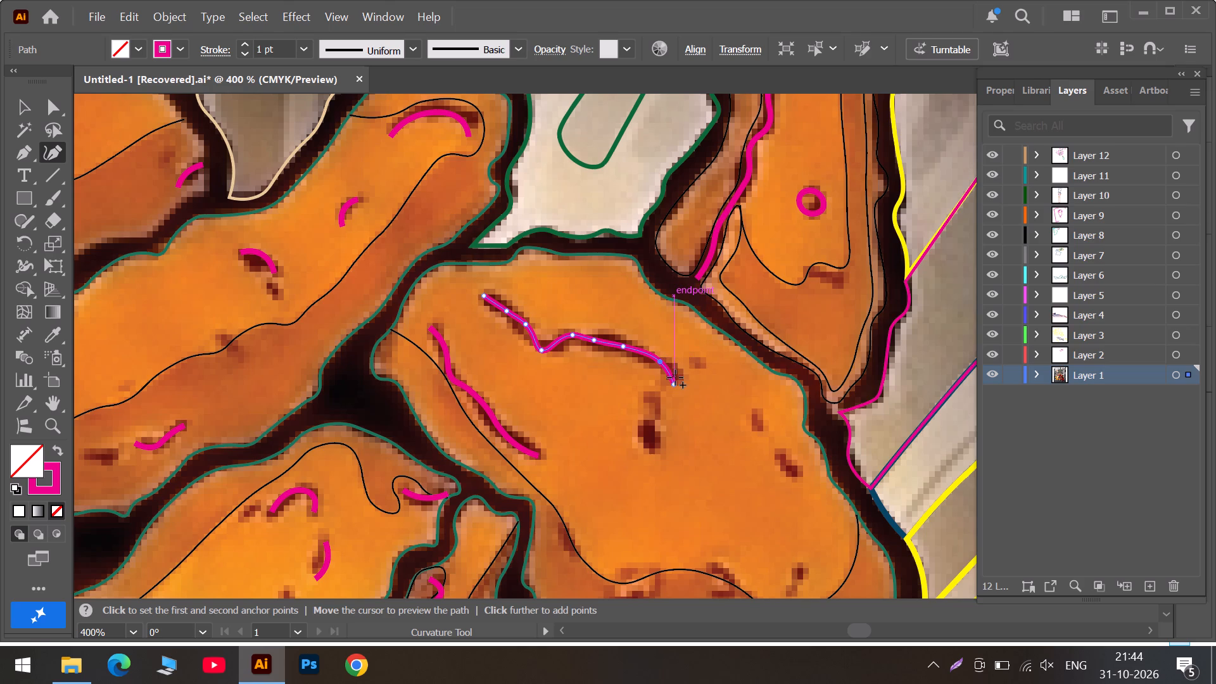
scroll(676, 386, "down", 3)
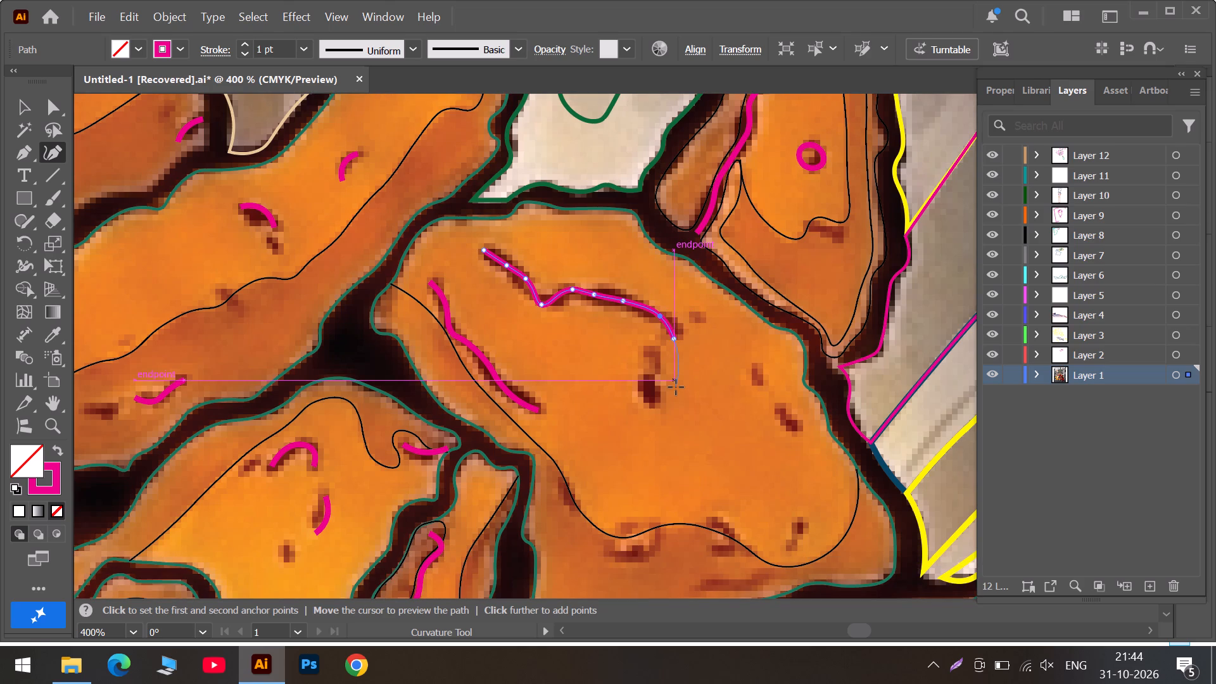
key("Escape")
scroll(683, 390, "down", 4)
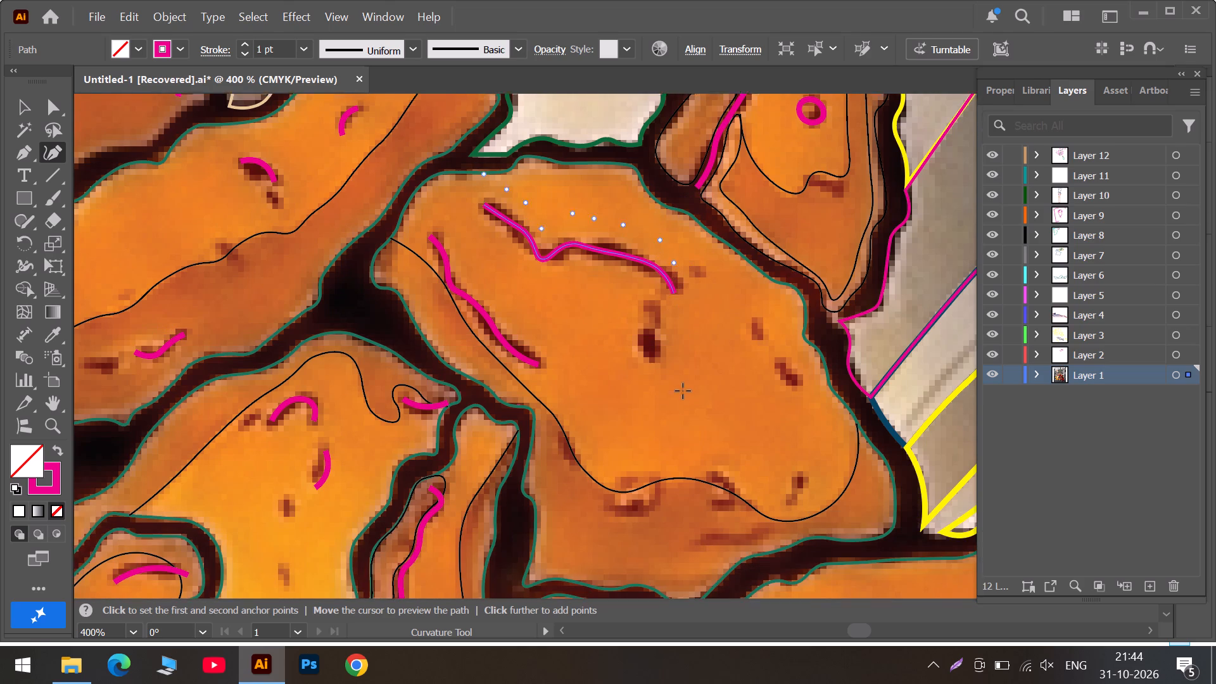
scroll(698, 426, "down", 5)
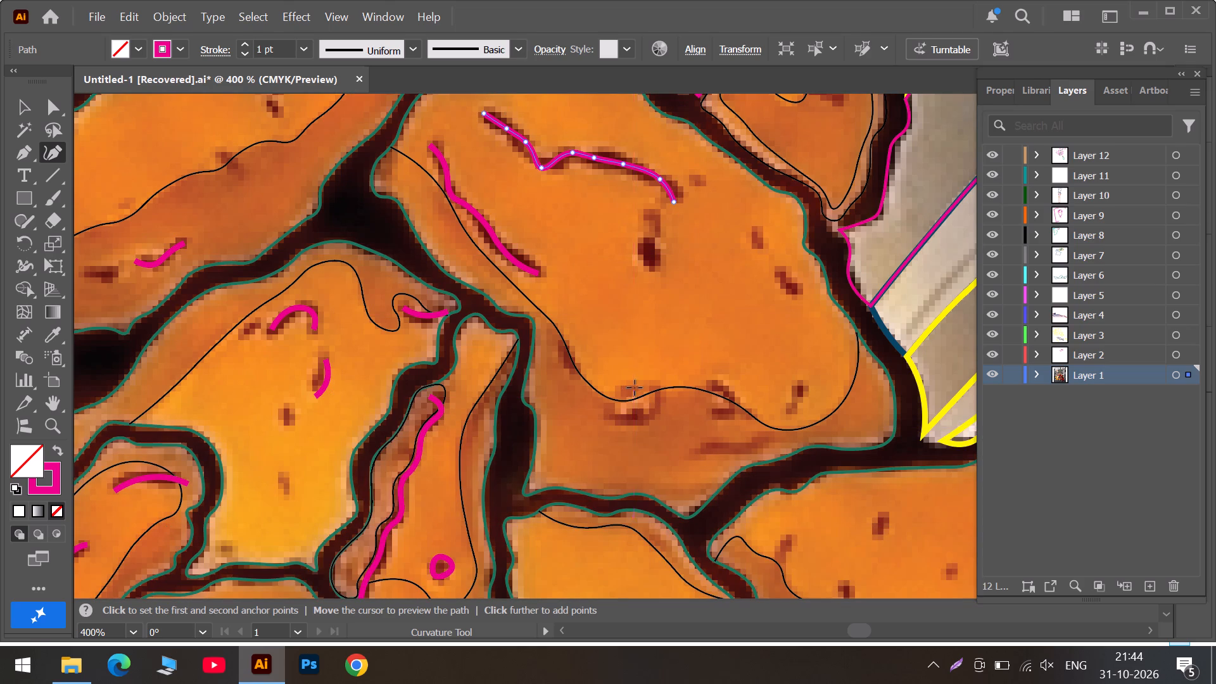
Trace the dark spot on the lower shading edge of the large central piece as a closed four-point oval.
left_click(635, 388)
left_click(611, 410)
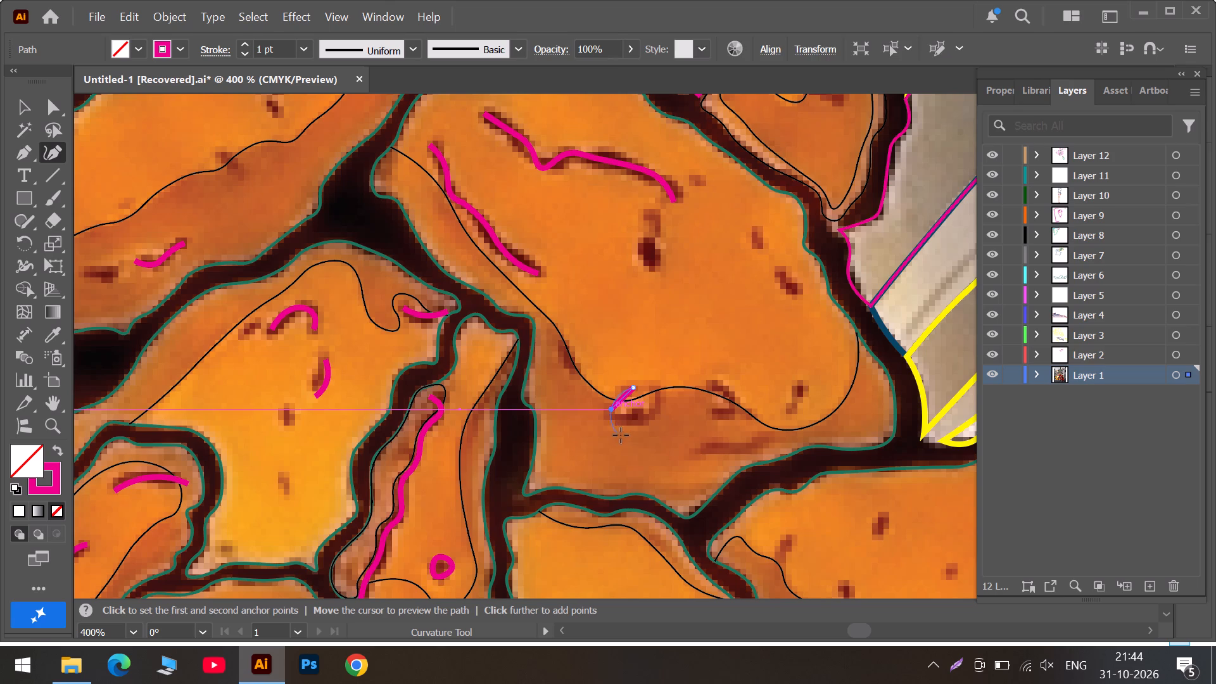
left_click(639, 417)
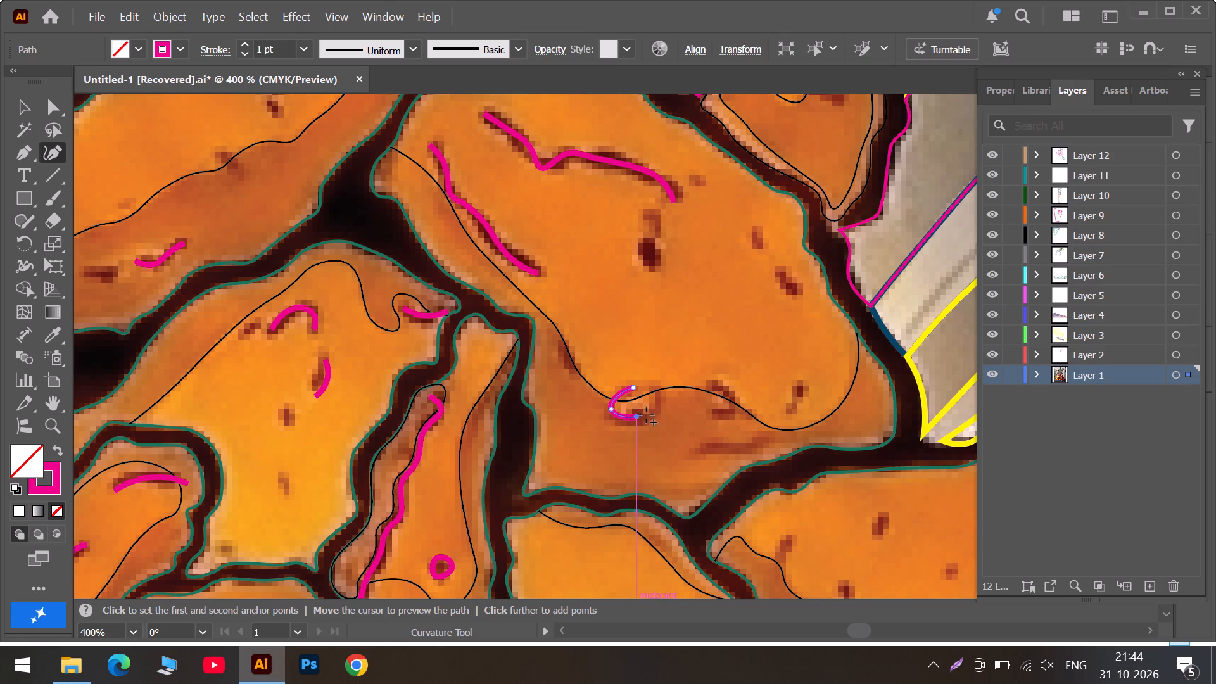
left_click(657, 404)
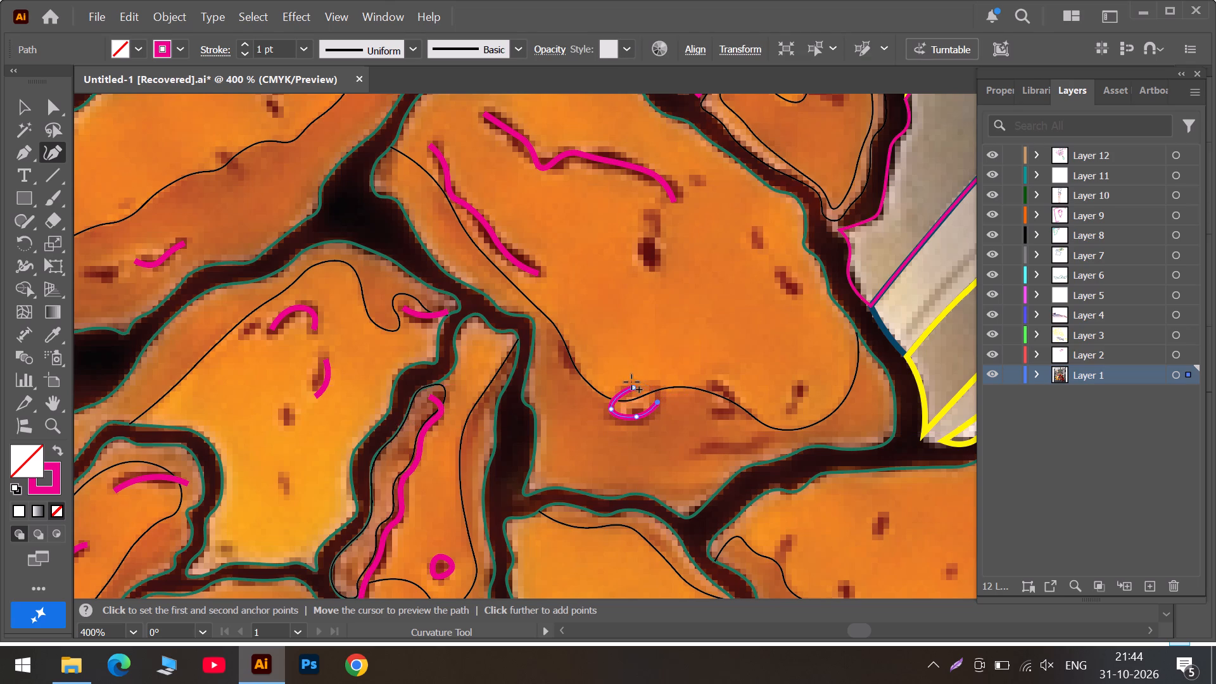
left_click(631, 388)
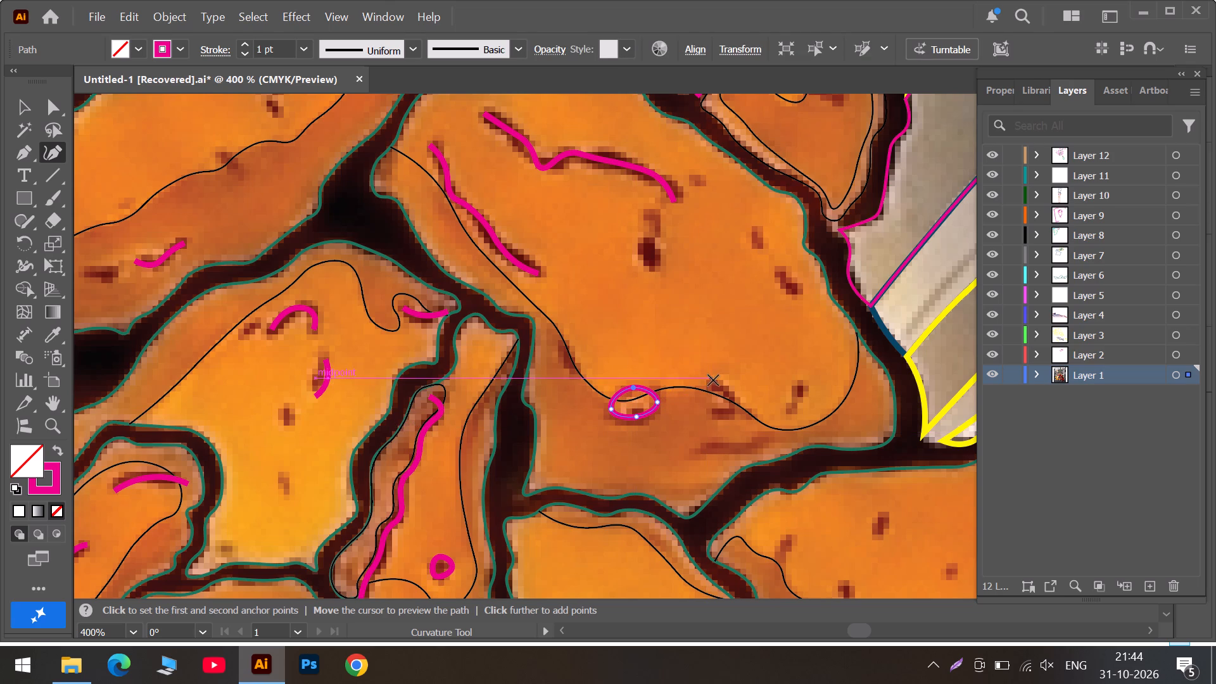
Trace the curved dark spot just right of the oval as a four-point open arc.
left_click(714, 382)
left_click(735, 397)
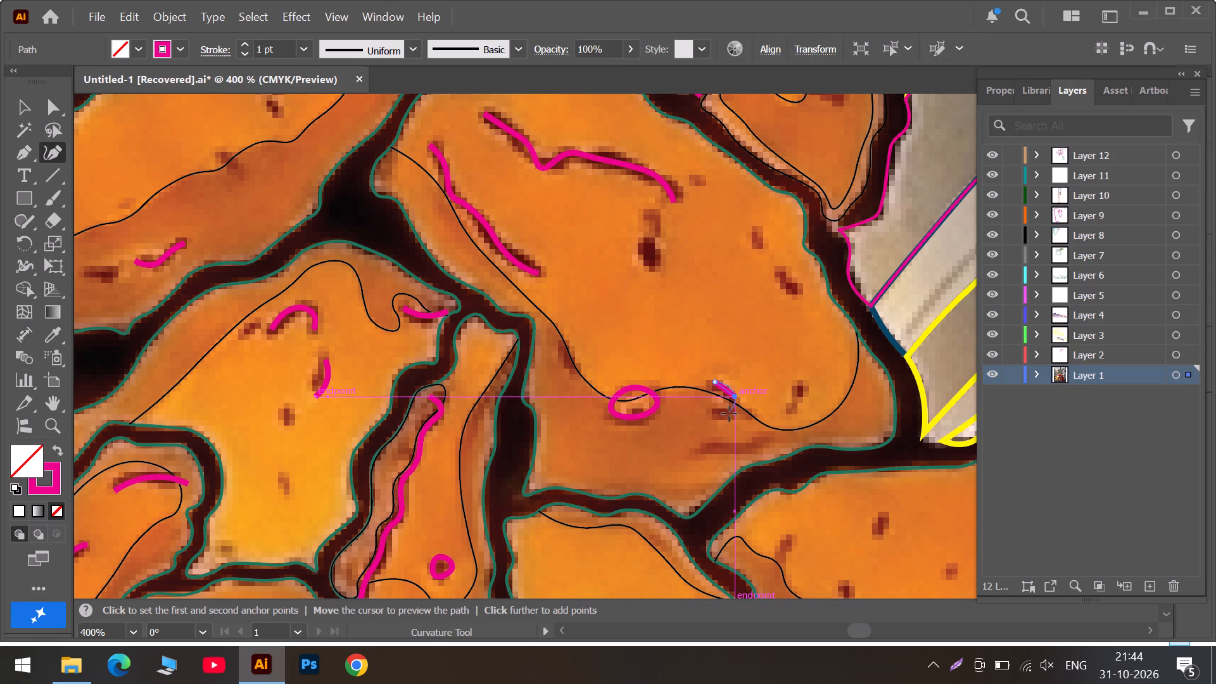
left_click(728, 415)
left_click(706, 422)
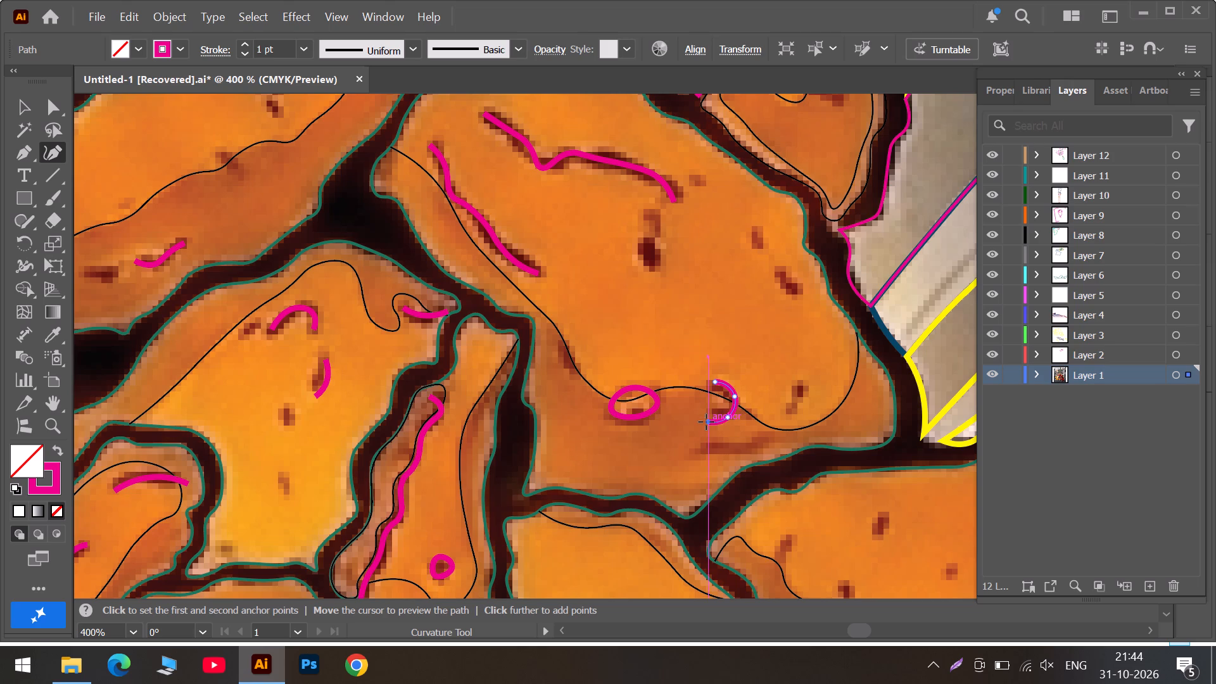
key("Escape")
Trace the short slanted crease near the right edge of the large central piece as a three-point open path.
left_click(777, 275)
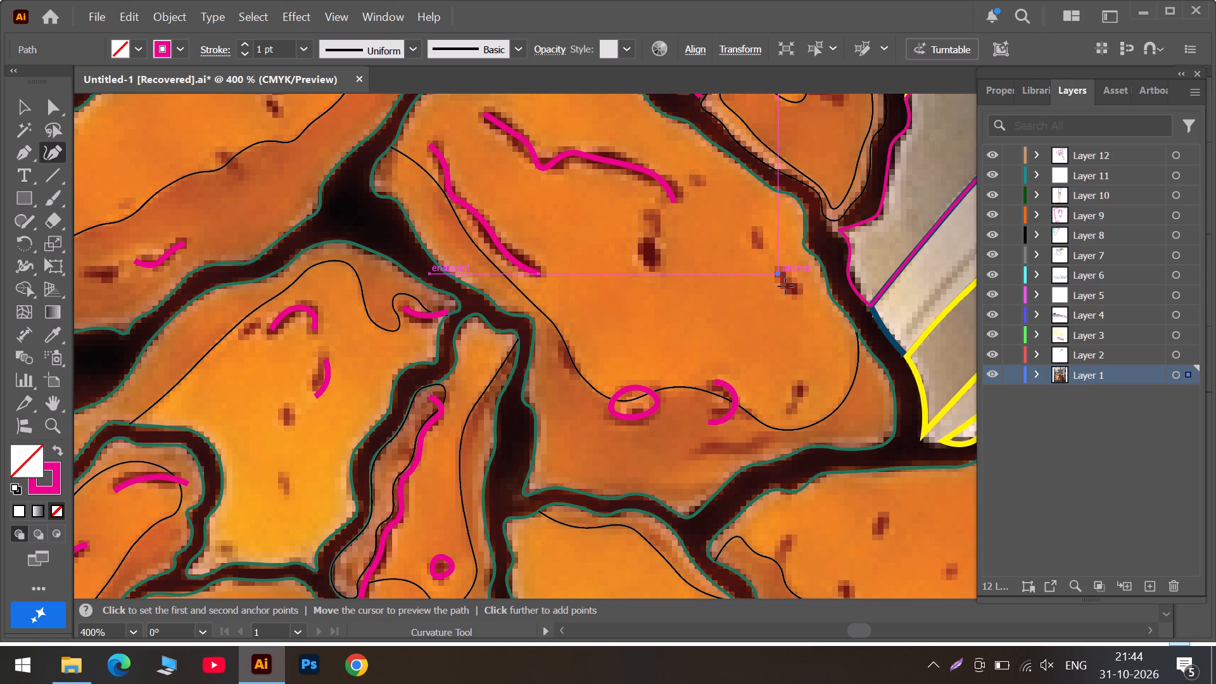
left_click(787, 286)
left_click(810, 300)
key("Escape")
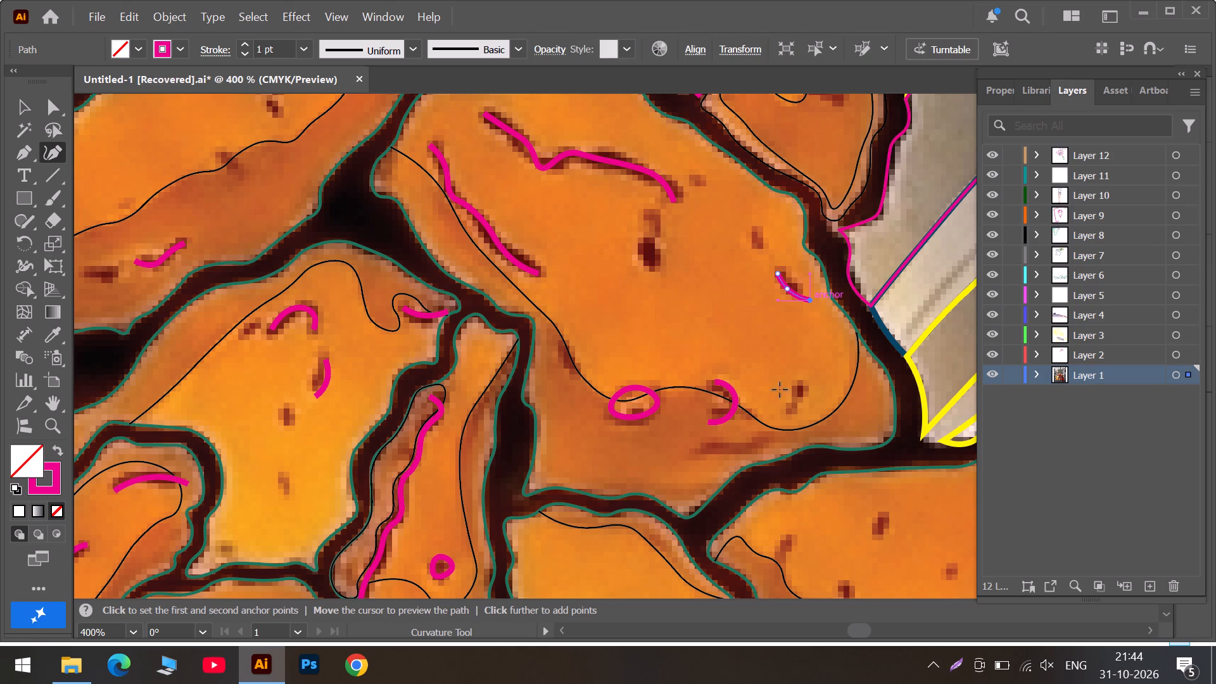
Trace the wavy crease near the bottom edge of the large central piece as a four-point open path.
left_click(762, 437)
left_click(749, 447)
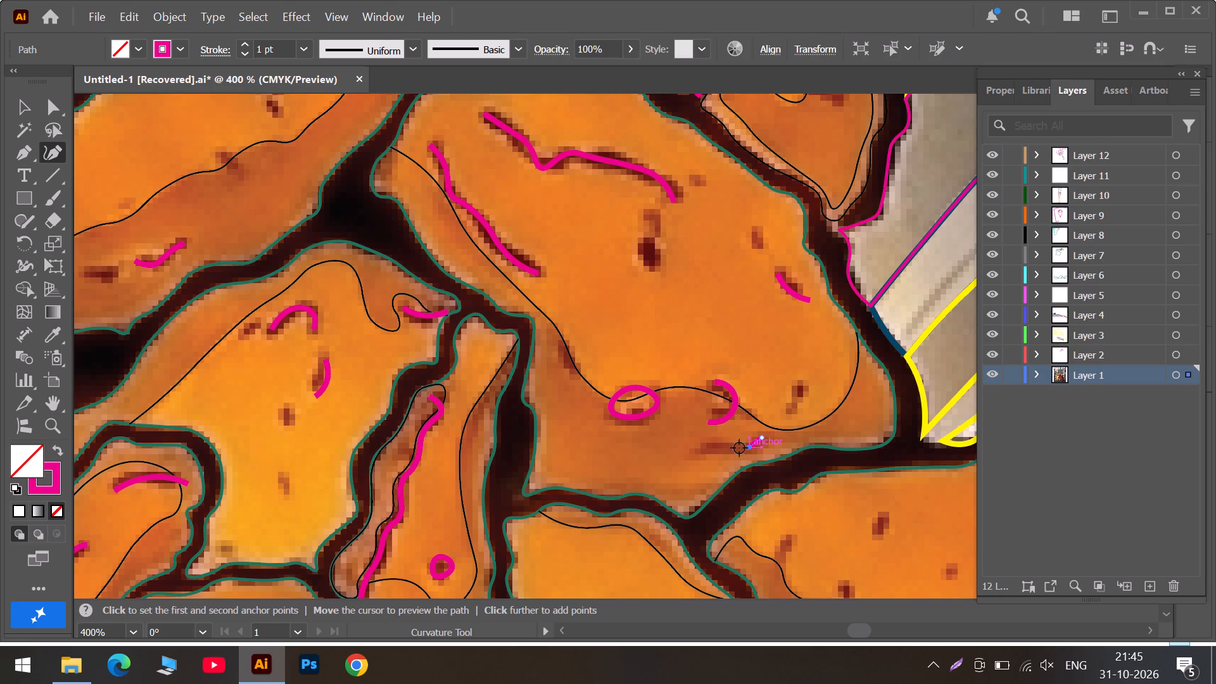
left_click(723, 448)
left_click(687, 463)
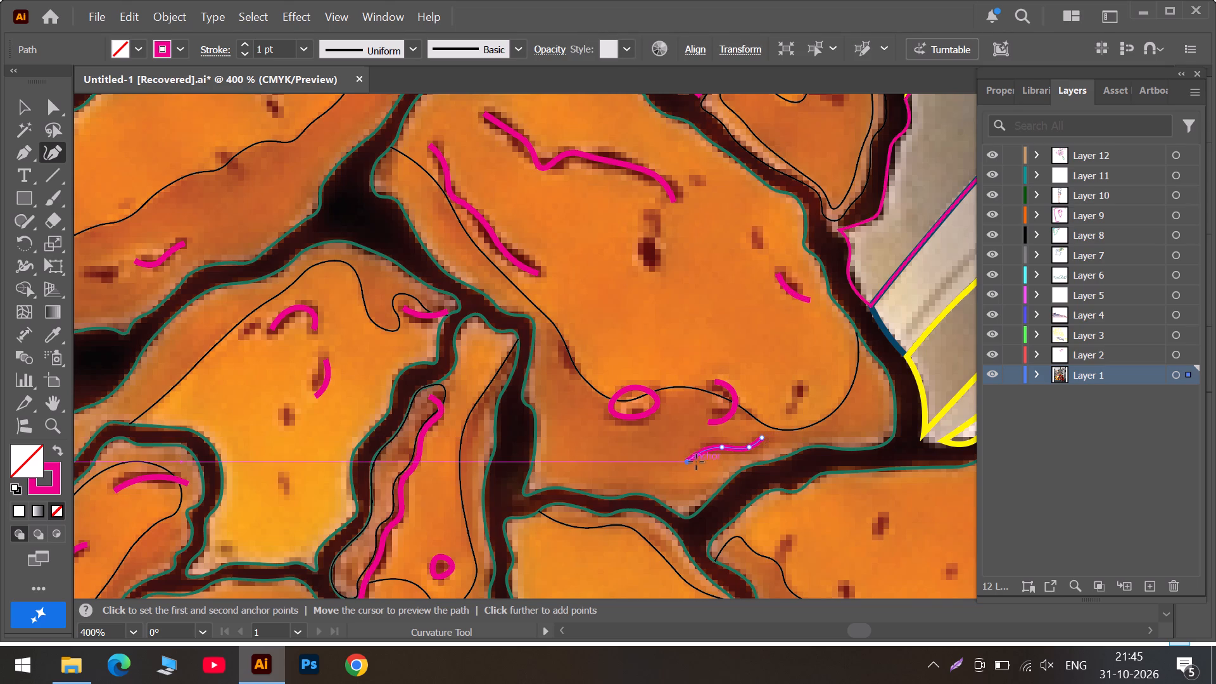
key("Escape")
Trace the straight slanted crease at the upper narrow end of the lower central drumstick as a three-point open path.
scroll(564, 415, "down", 2, "alt")
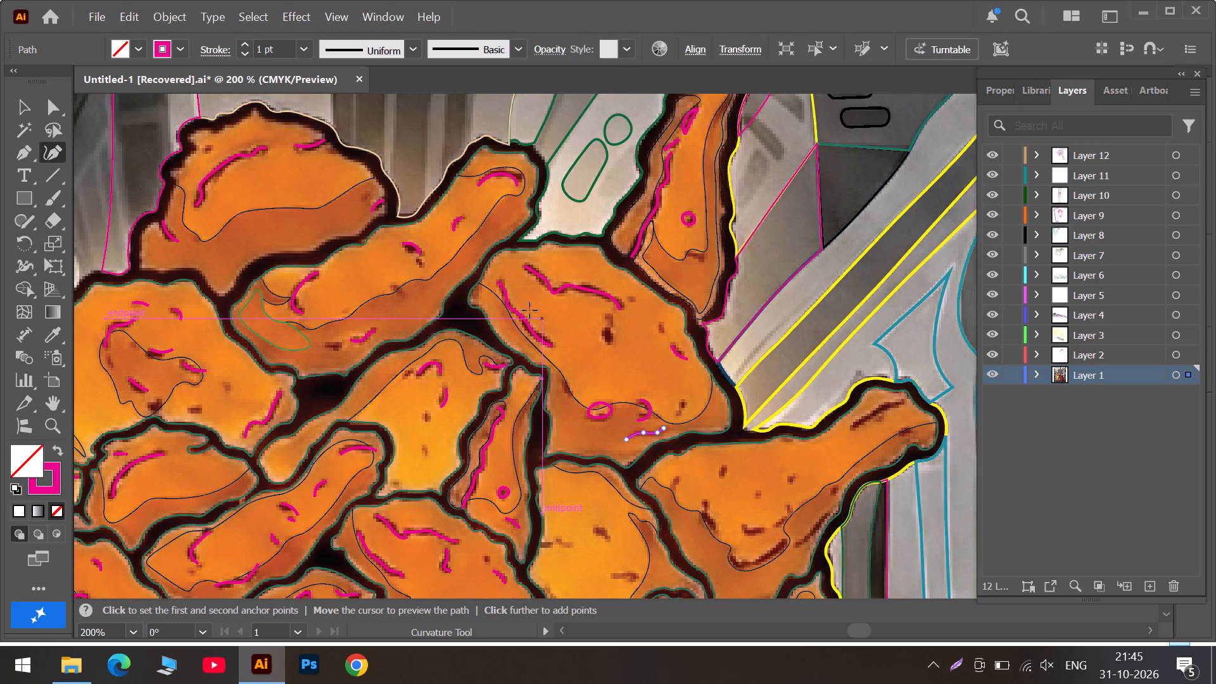
scroll(526, 310, "up", 5)
scroll(381, 388, "down", 6)
scroll(623, 398, "down", 6)
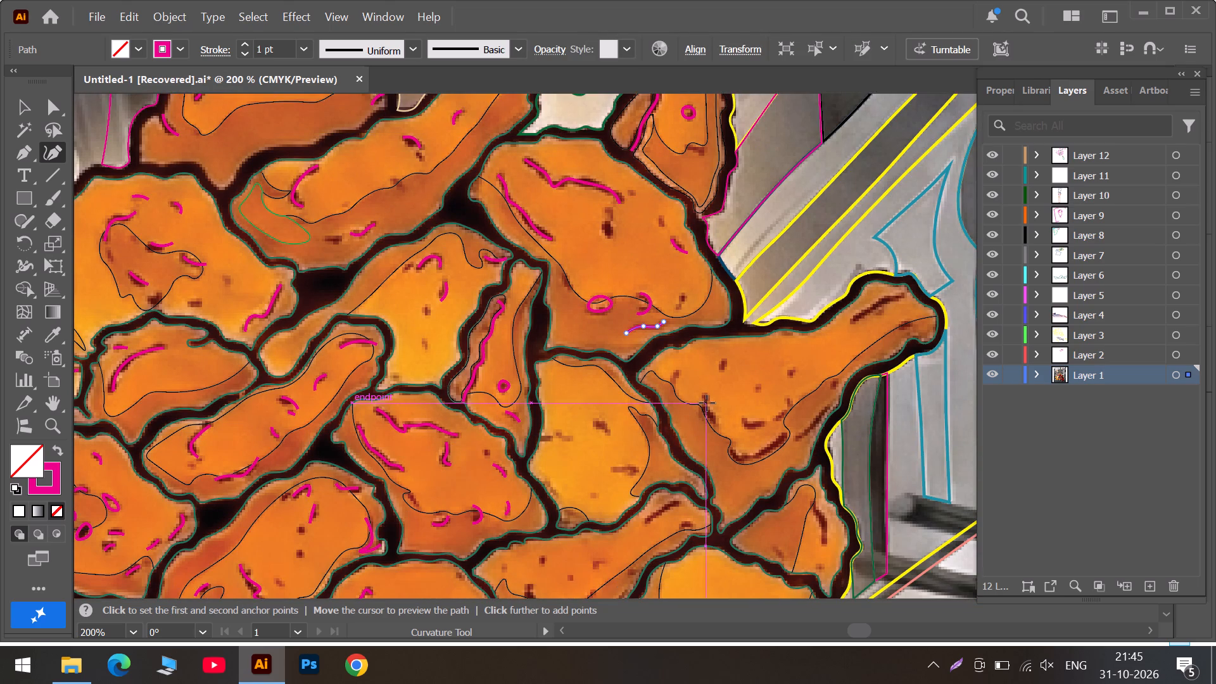
scroll(707, 403, "down", 11)
scroll(645, 410, "up", 3, "alt")
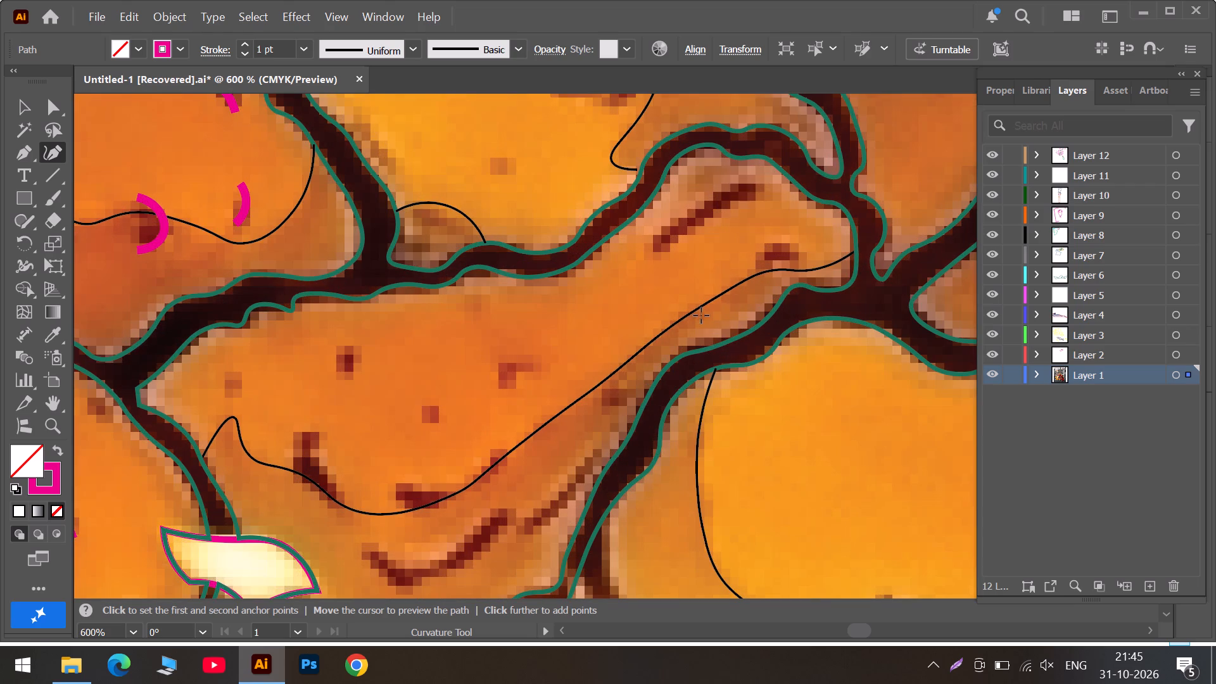
left_click(754, 185)
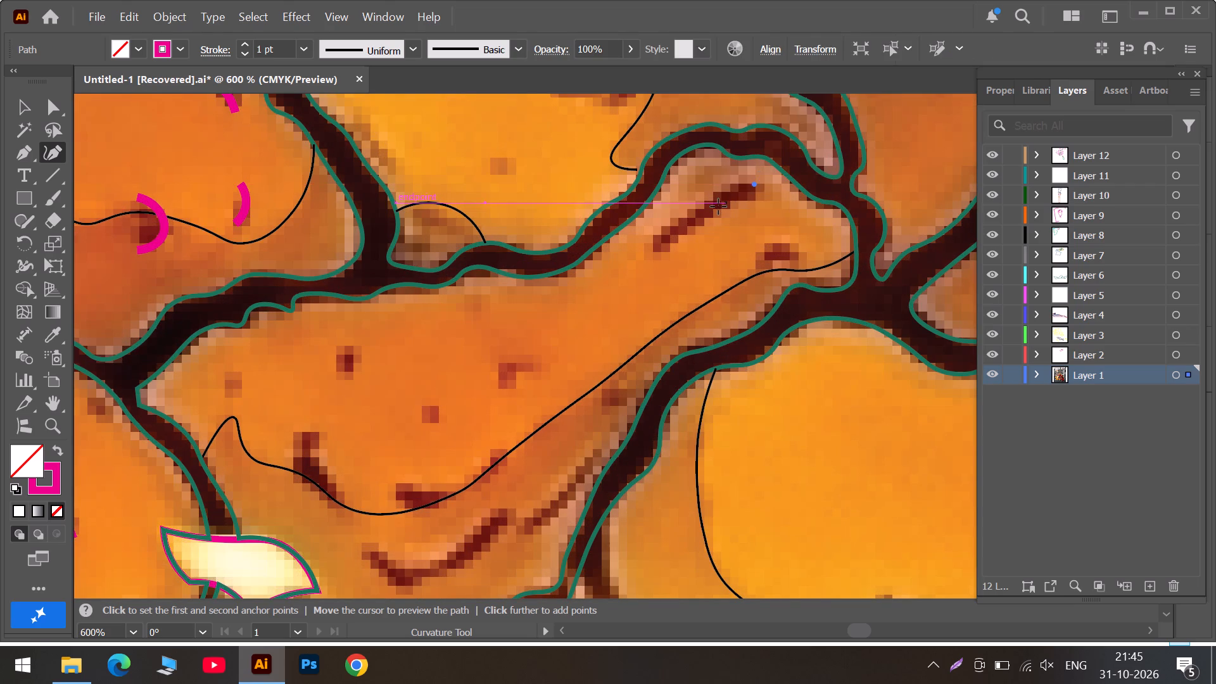
left_click(718, 206)
left_click(661, 244)
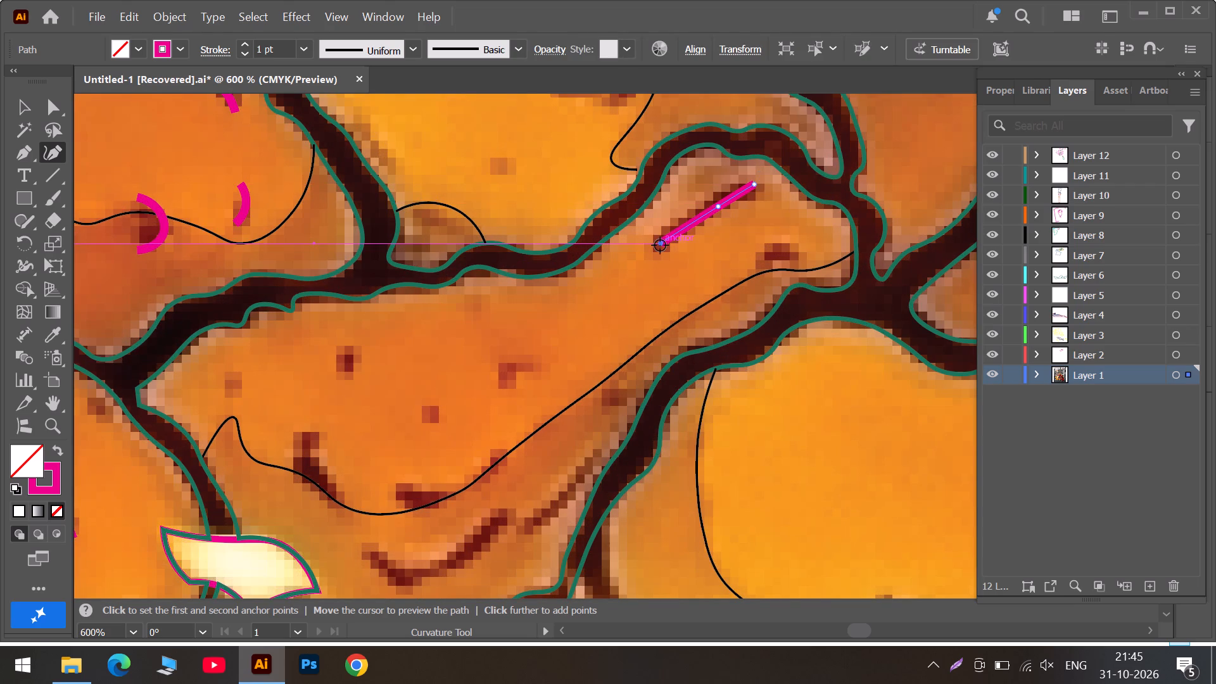
key("Escape")
Trace the hooked crease on the yellow piece above that drumstick as a four-point open path, adjusting its third point to follow the dark line.
scroll(623, 204, "up", 11)
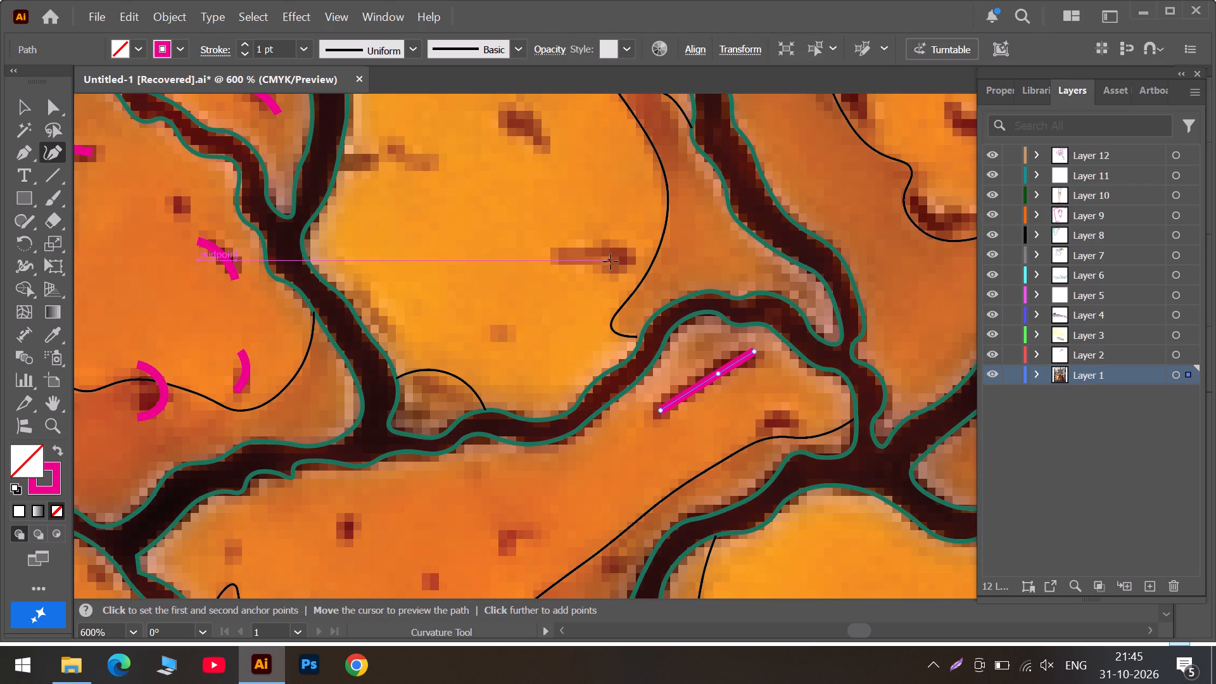
left_click(607, 273)
left_click(624, 258)
left_click(600, 249)
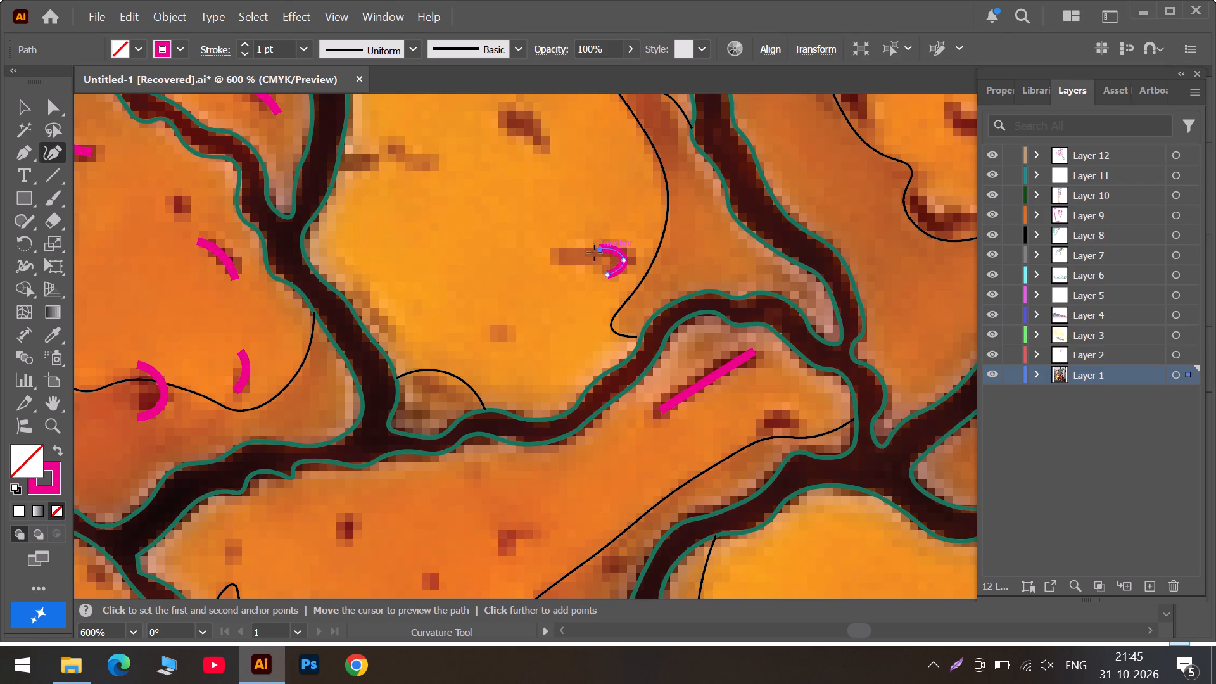
left_click(550, 257)
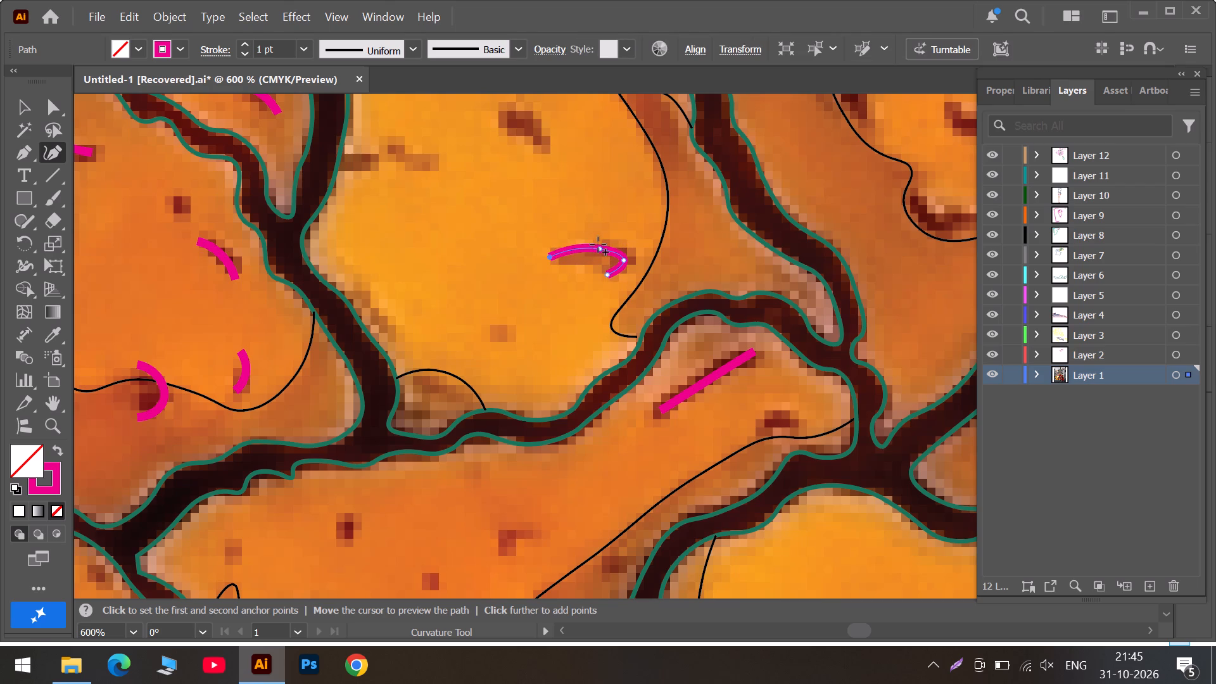
left_click_drag(598, 244, 592, 259)
key("Escape")
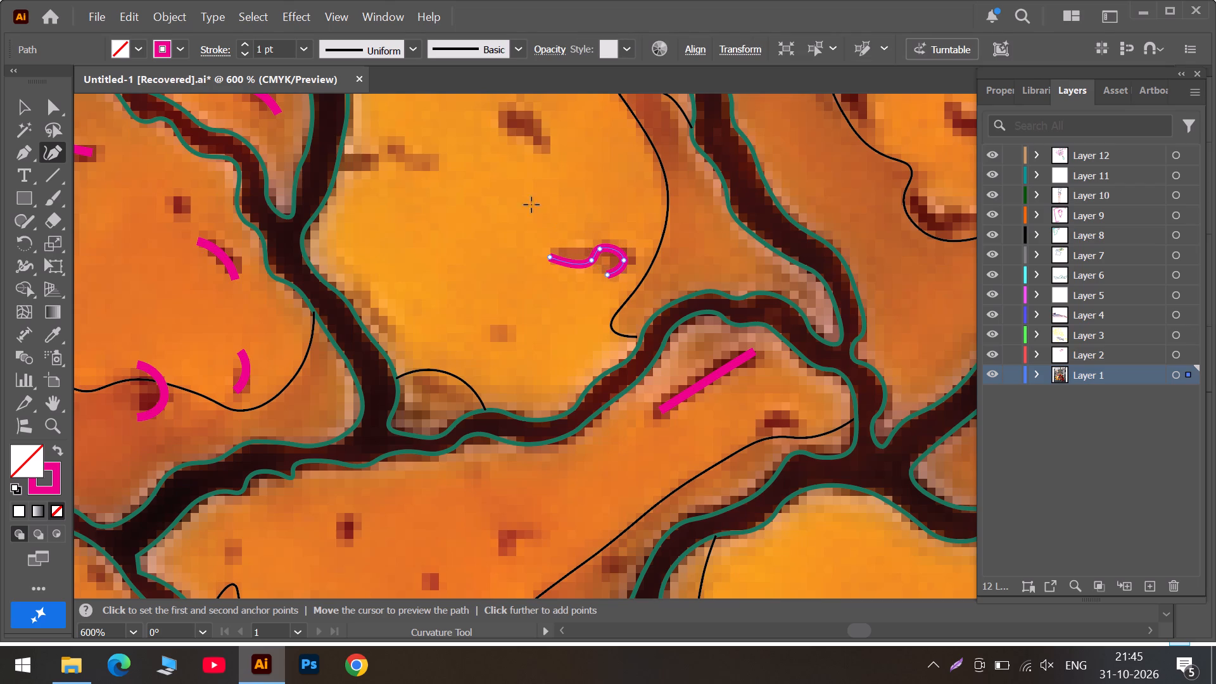
Trace the short slanted mark on the upper part of the yellow piece as a three-point open path.
scroll(529, 202, "up", 5)
left_click(500, 193)
left_click(526, 200)
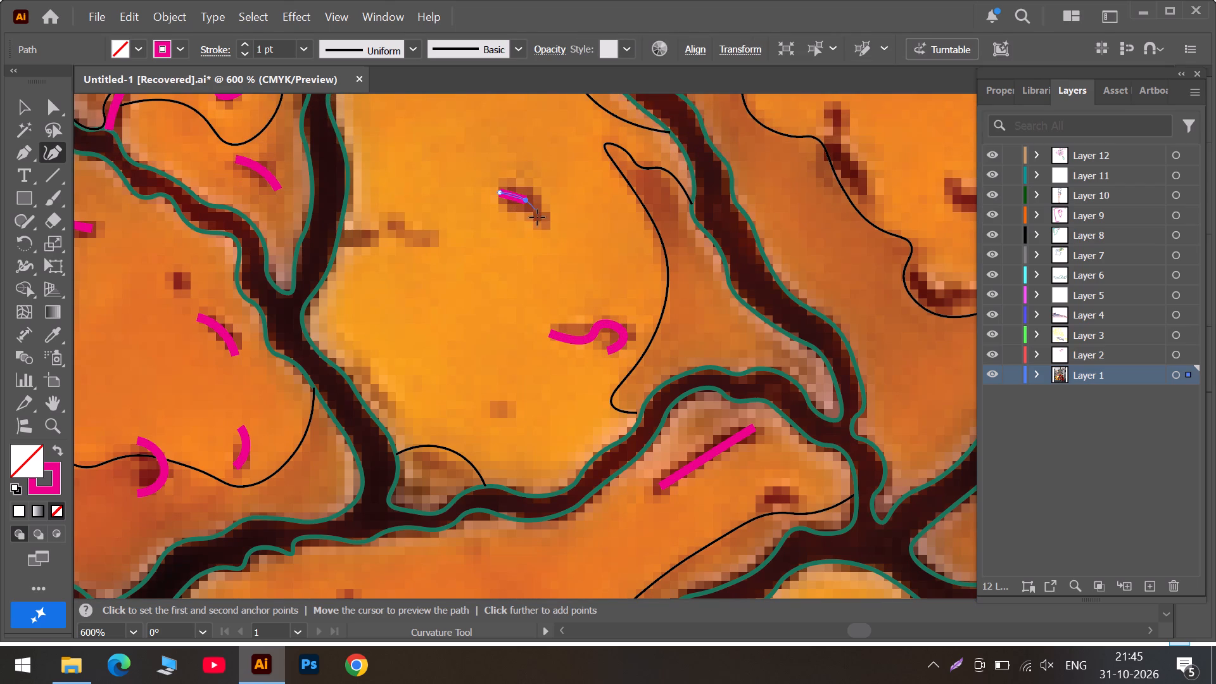
left_click(539, 225)
key("Escape")
Trace the long wavy crease along the lower edge of the lower central drumstick as an eight-point open path.
scroll(508, 360, "down", 14)
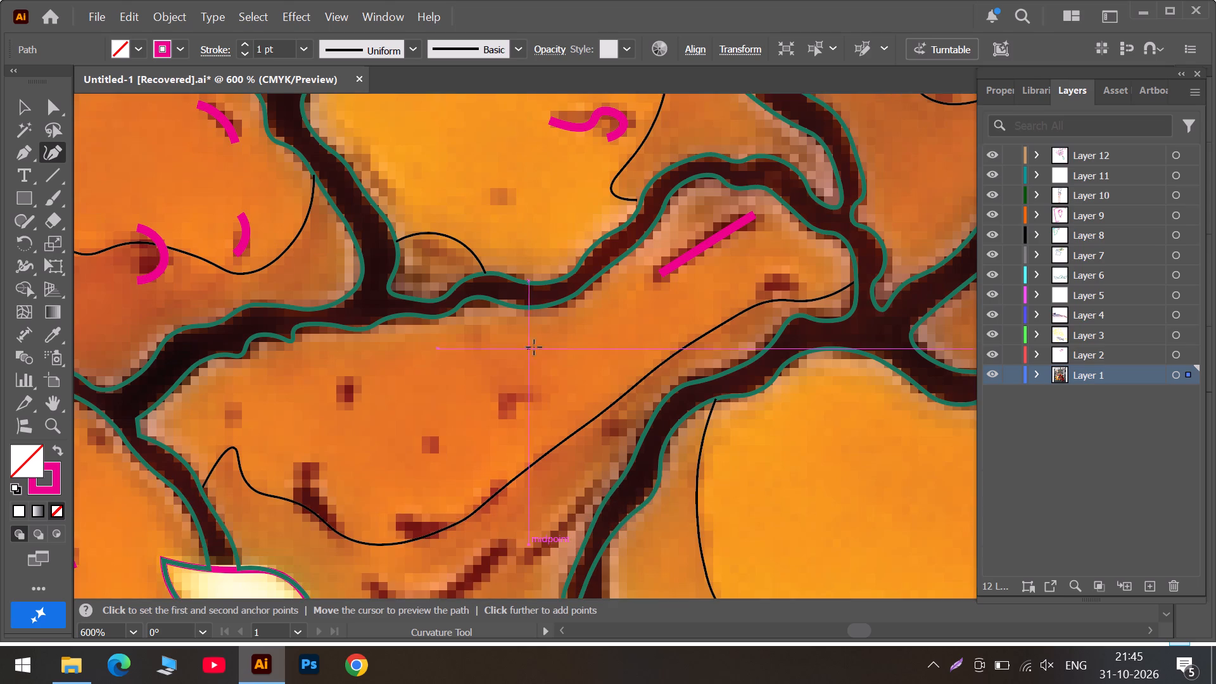
scroll(557, 347, "down", 13)
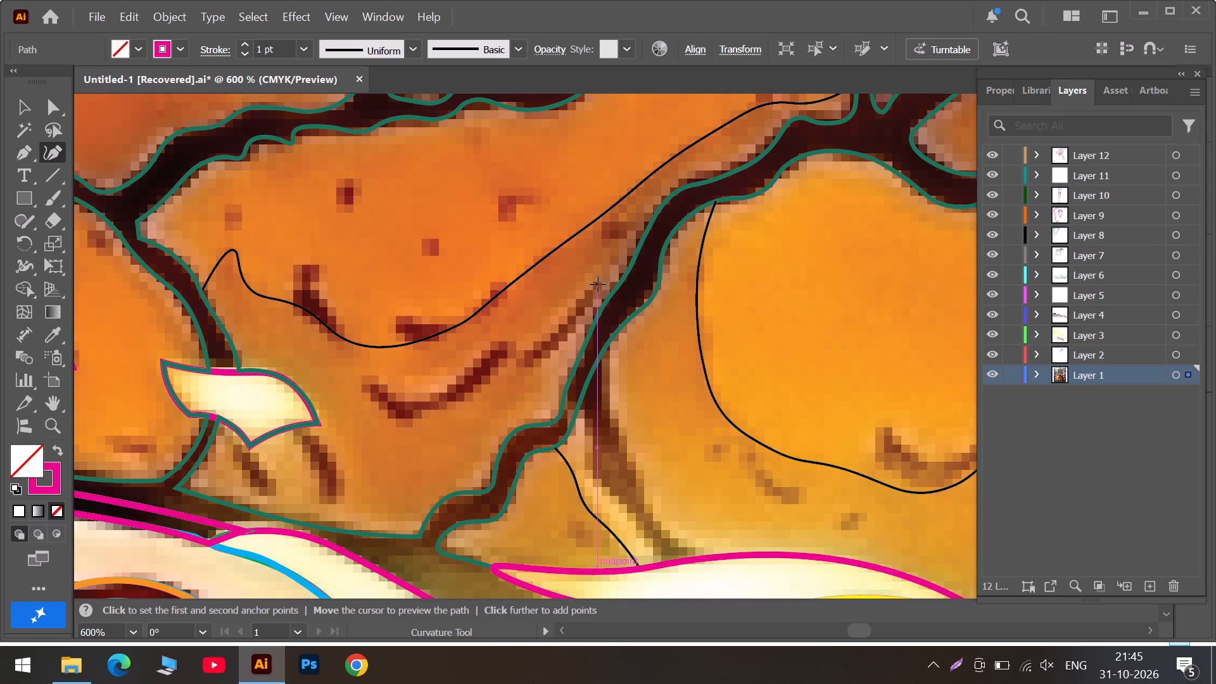
left_click(598, 284)
left_click(571, 317)
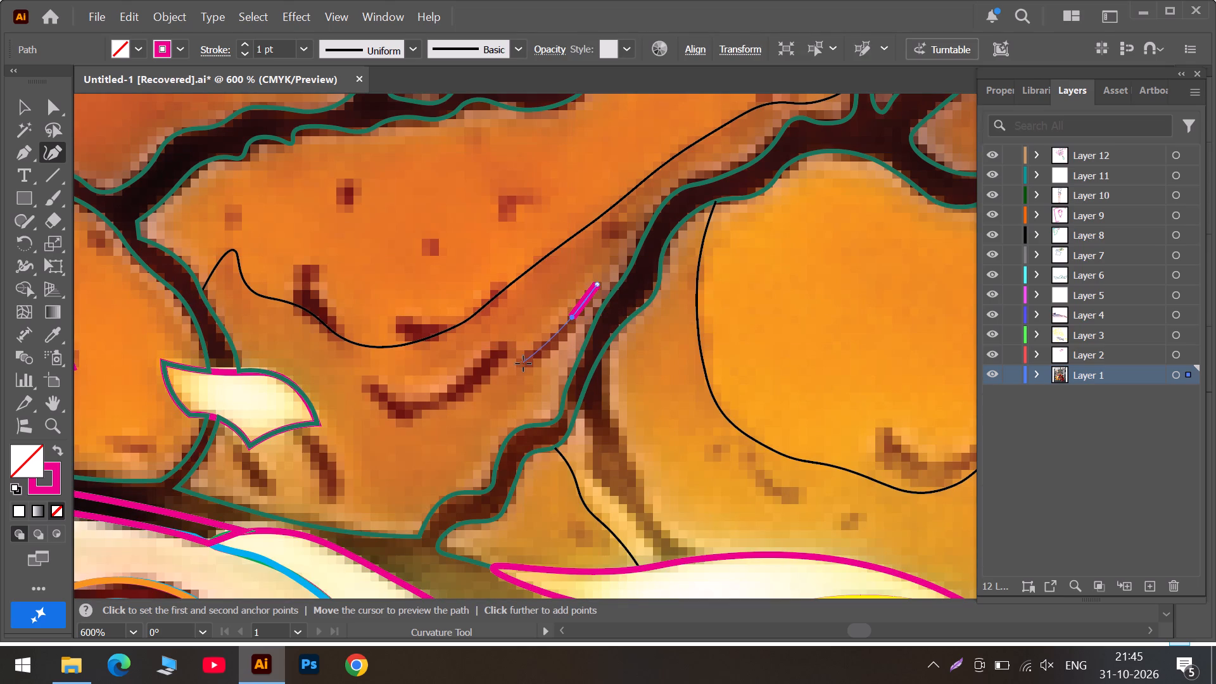
left_click(525, 360)
left_click(510, 352)
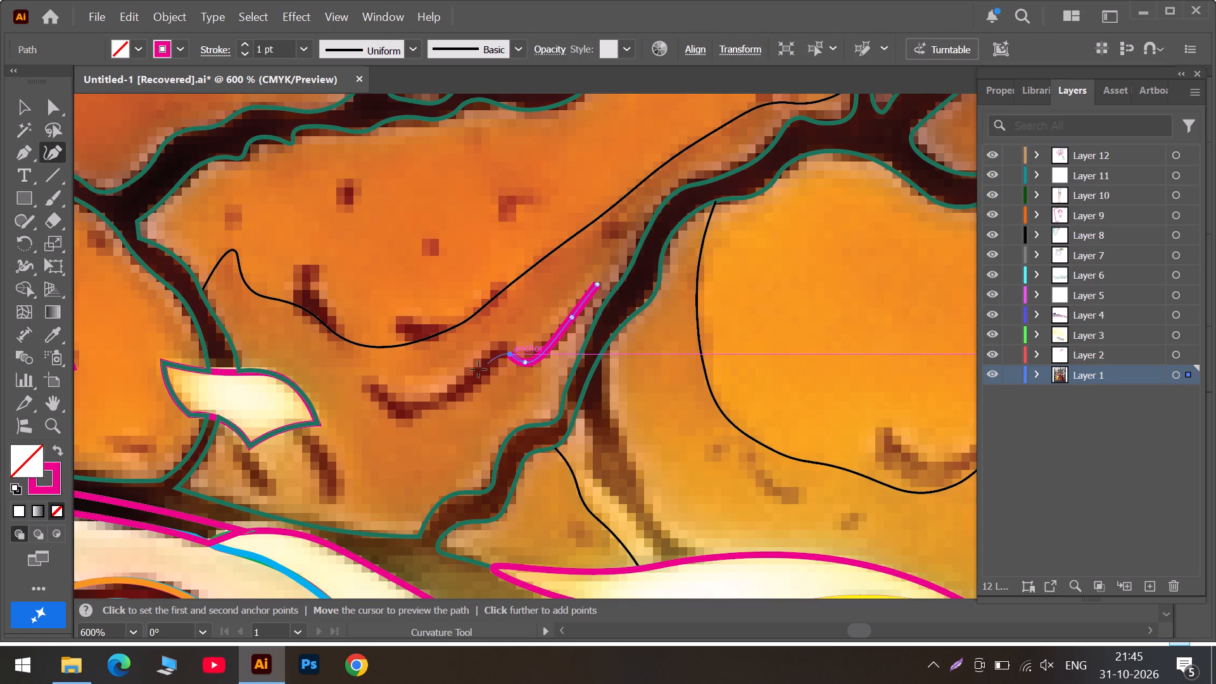
left_click(476, 371)
left_click(451, 399)
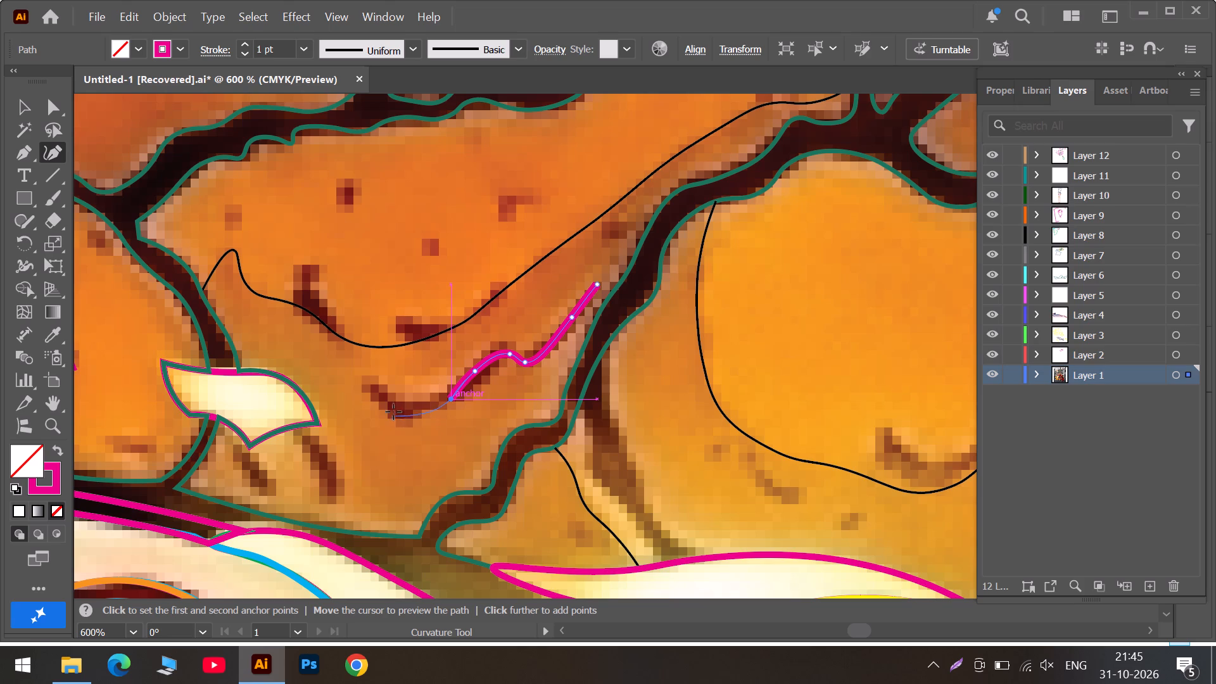
left_click(393, 410)
left_click(364, 385)
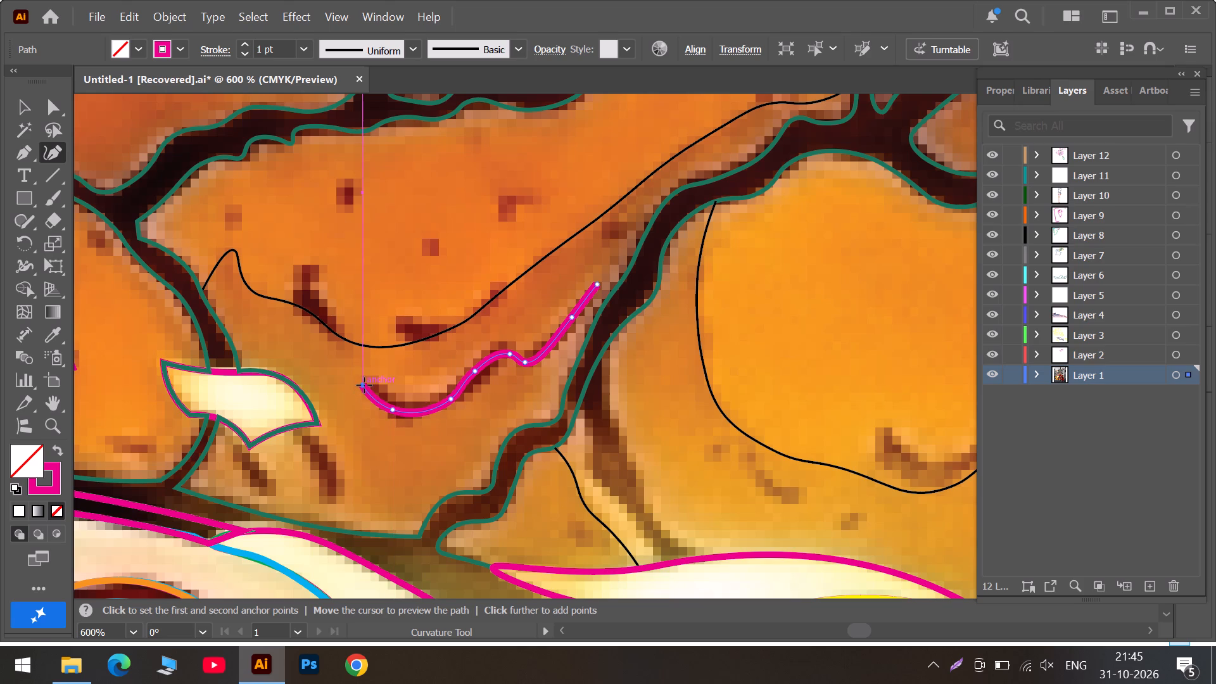
key("Escape")
Trace the short wavy crease at the wide end of that drumstick, above the cream flame-shaped tip, as a four-point open path.
left_click(317, 267)
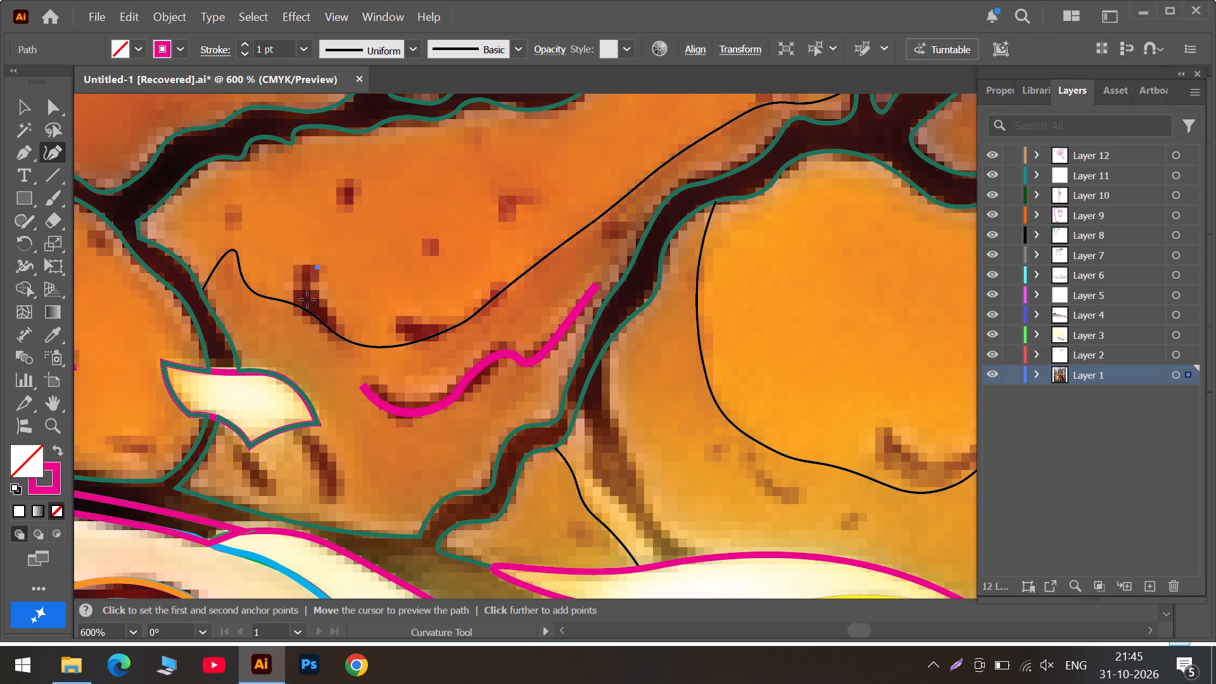
left_click(307, 300)
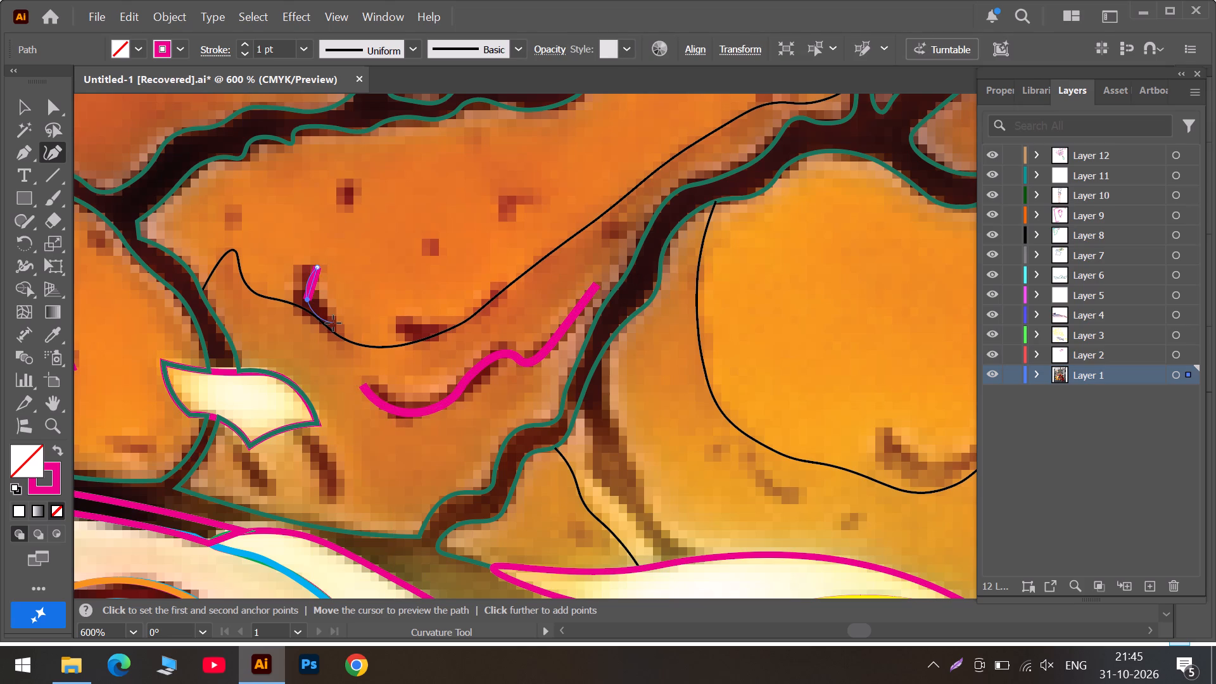
left_click(333, 323)
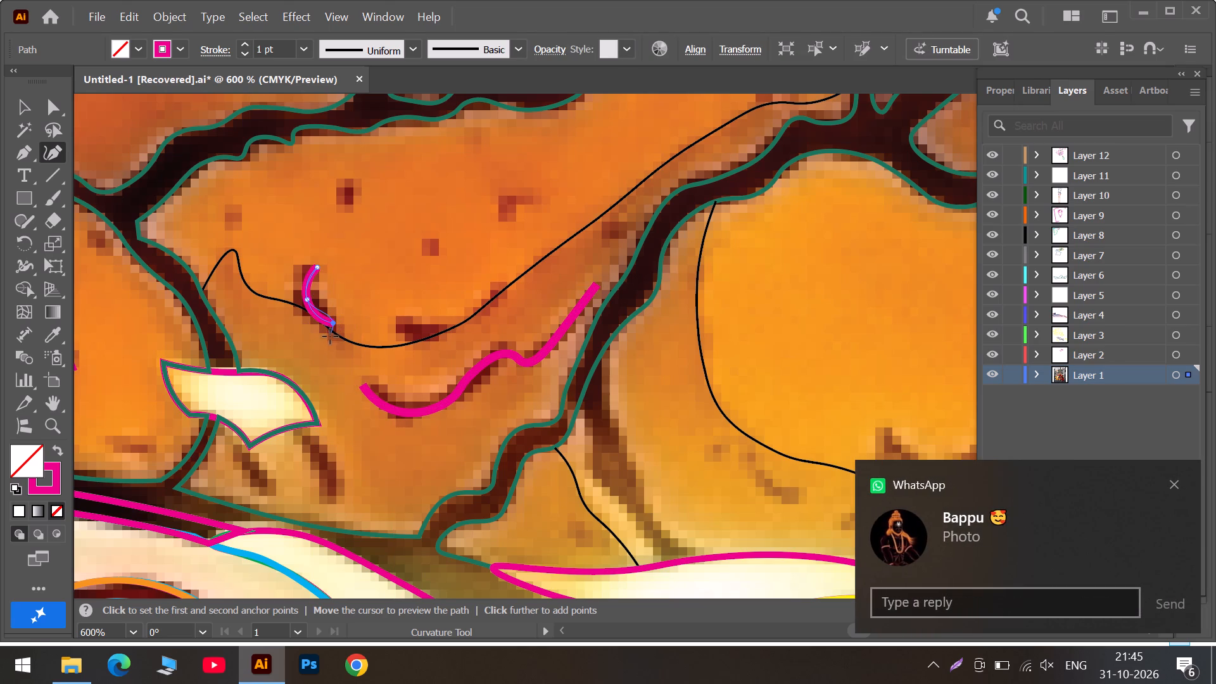
left_click(329, 342)
key("Escape")
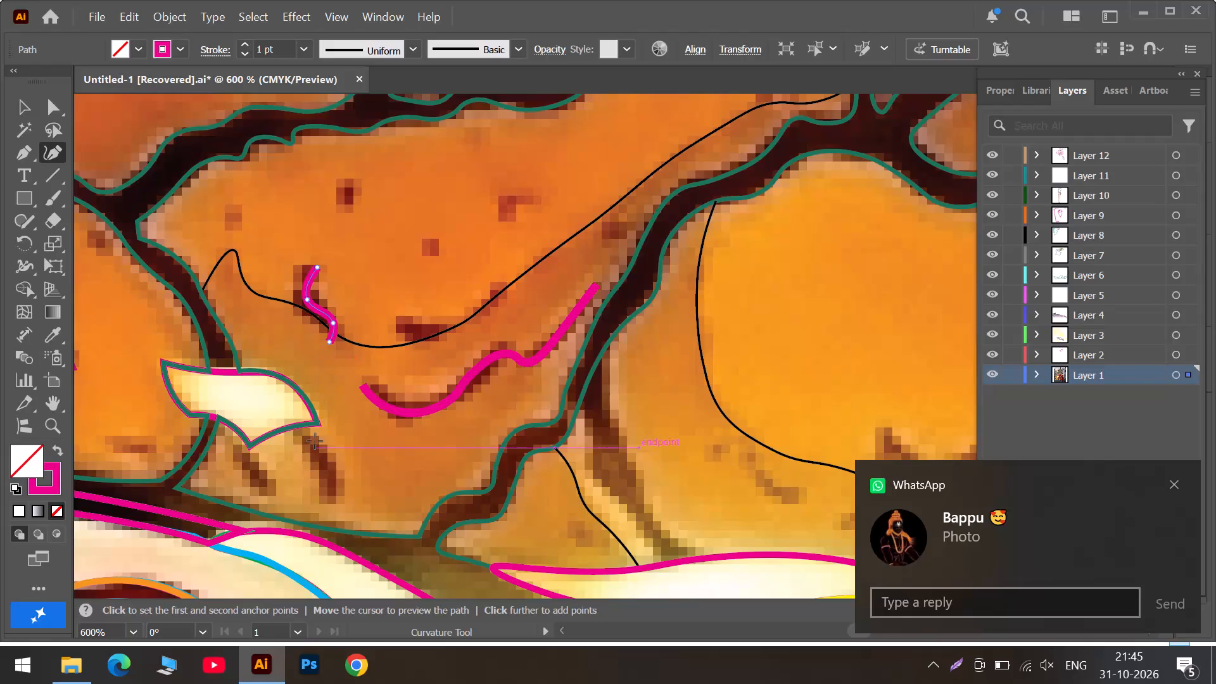
Trace the short crease just below the cream tip as a three-point open path, adjusting its middle point to follow the dark line.
left_click(305, 442)
left_click(322, 464)
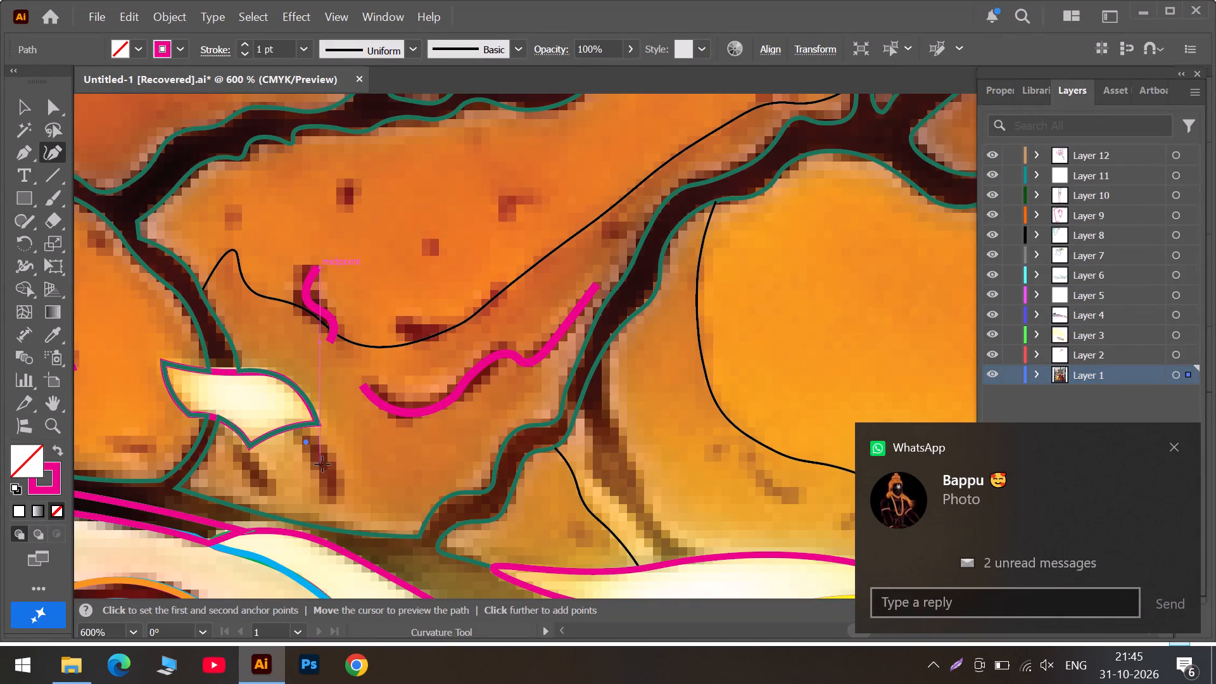
left_click(329, 500)
left_click_drag(322, 464, 334, 465)
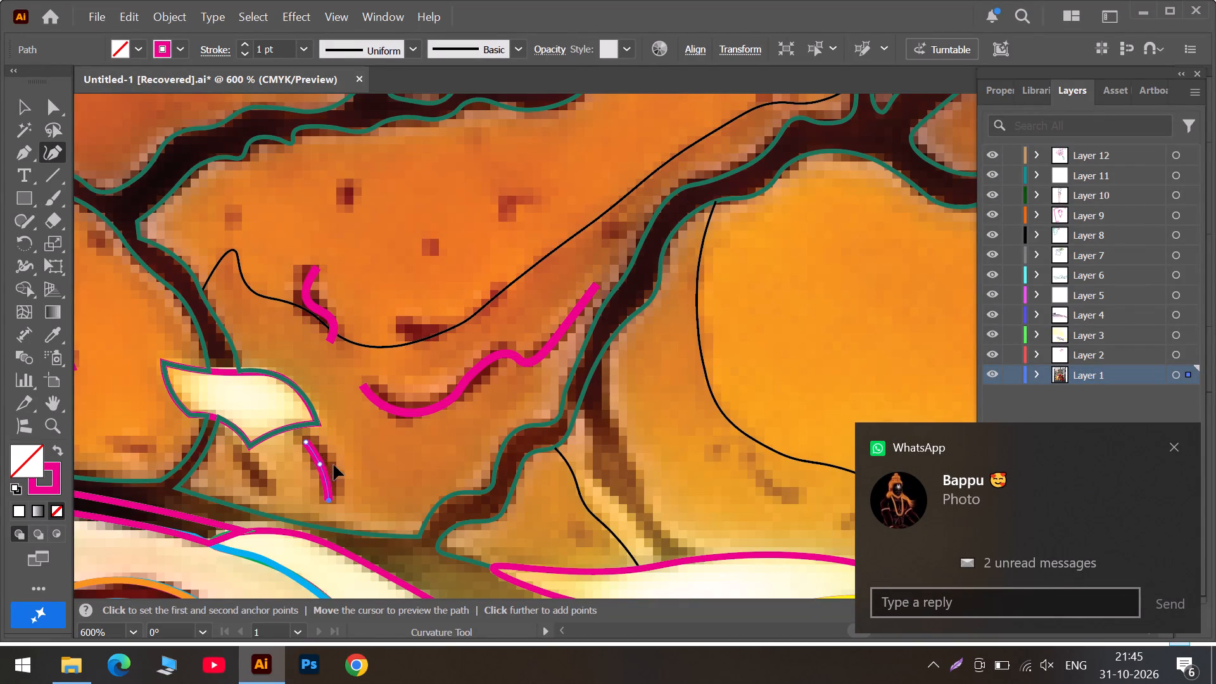
left_click_drag(334, 465, 330, 471)
key("Escape")
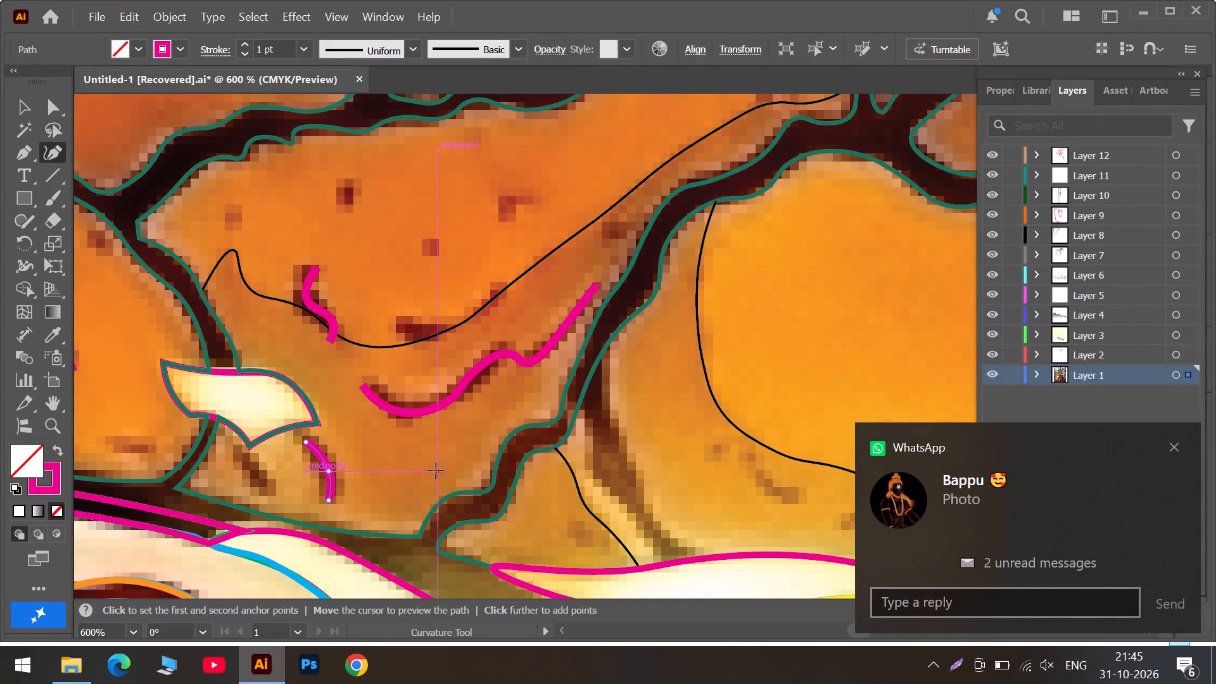
Trace the slanted crease at the narrow end of the upper drumstick bordering the grey background as an open path.
scroll(436, 471, "down", 4)
scroll(548, 471, "down", 4)
scroll(652, 345, "up", 4)
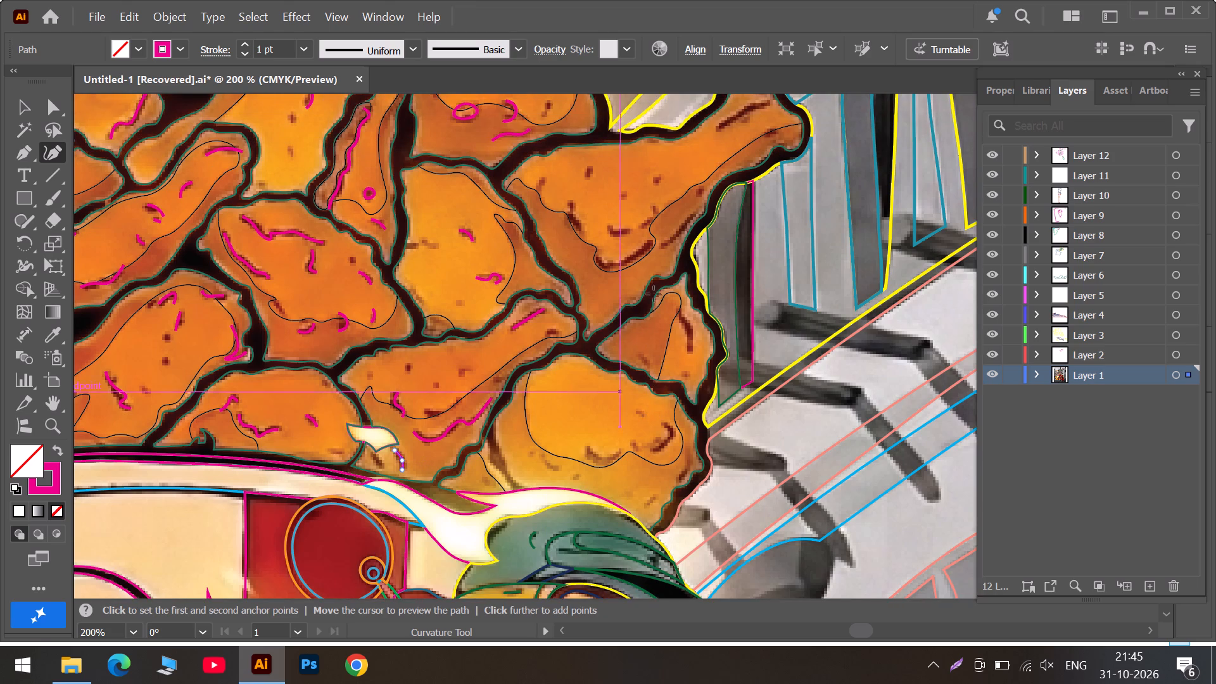
scroll(655, 263, "up", 6)
scroll(708, 229, "up", 3)
scroll(825, 226, "up", 5)
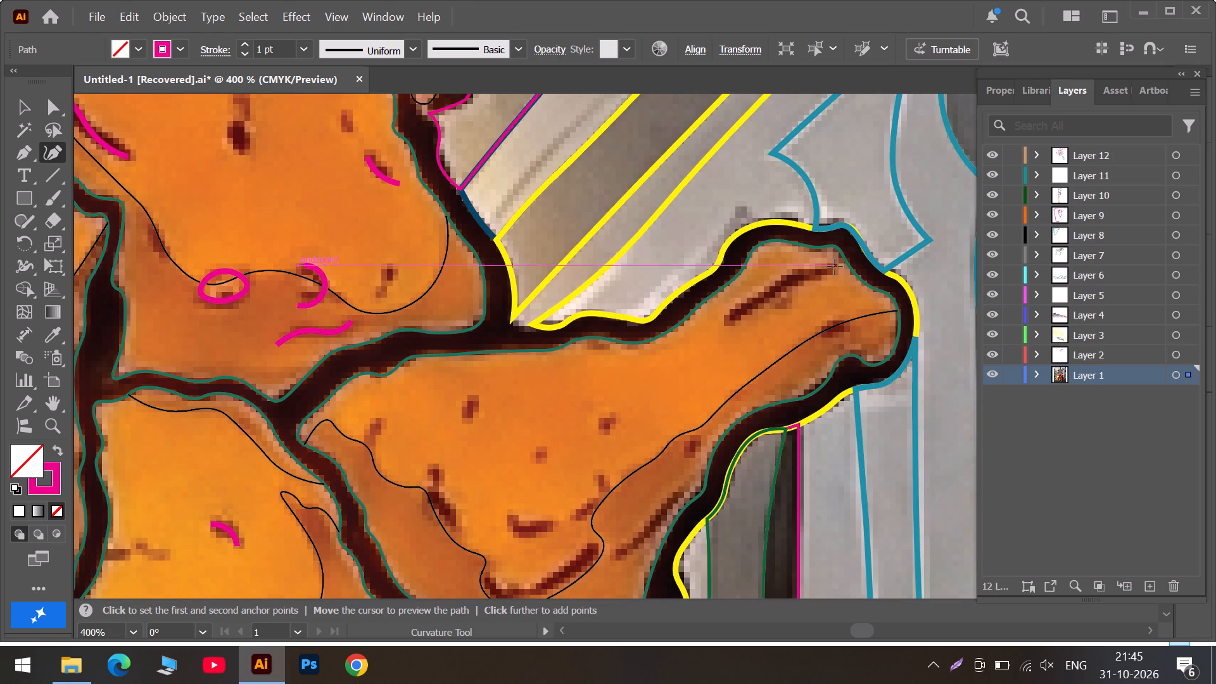
Trace the long slanted crease at the narrow end of the far-right drumstick as a four-point open path.
left_click(833, 268)
left_click(806, 279)
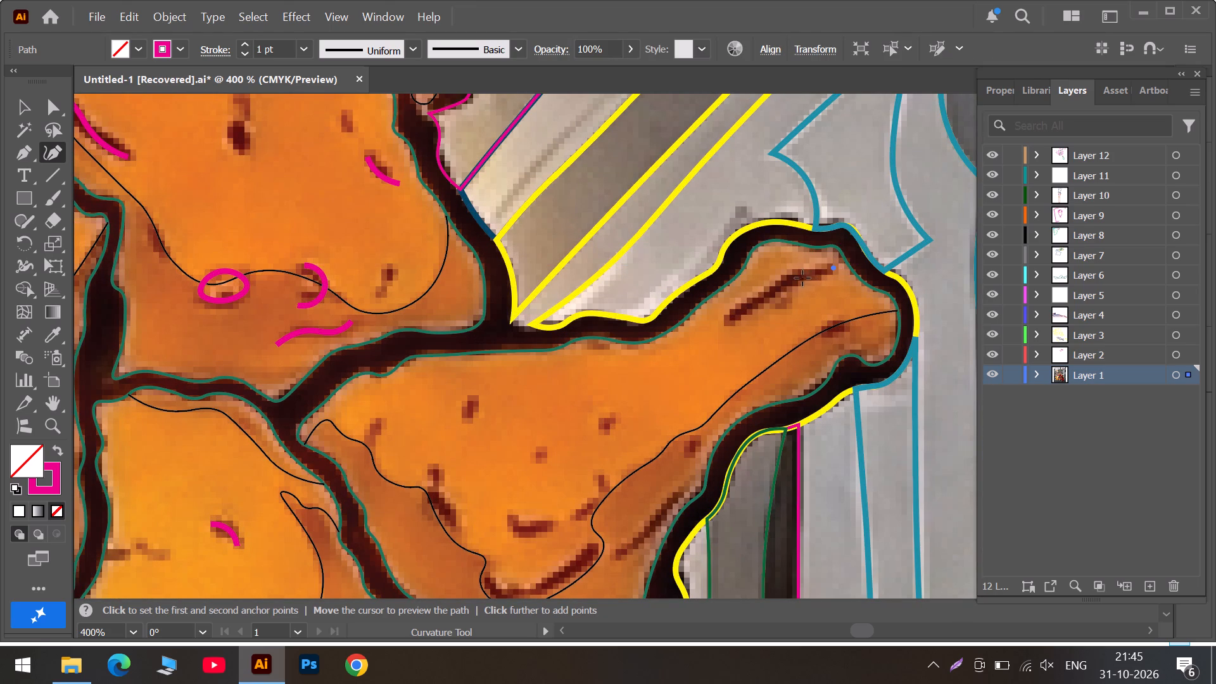
left_click(766, 296)
left_click(732, 317)
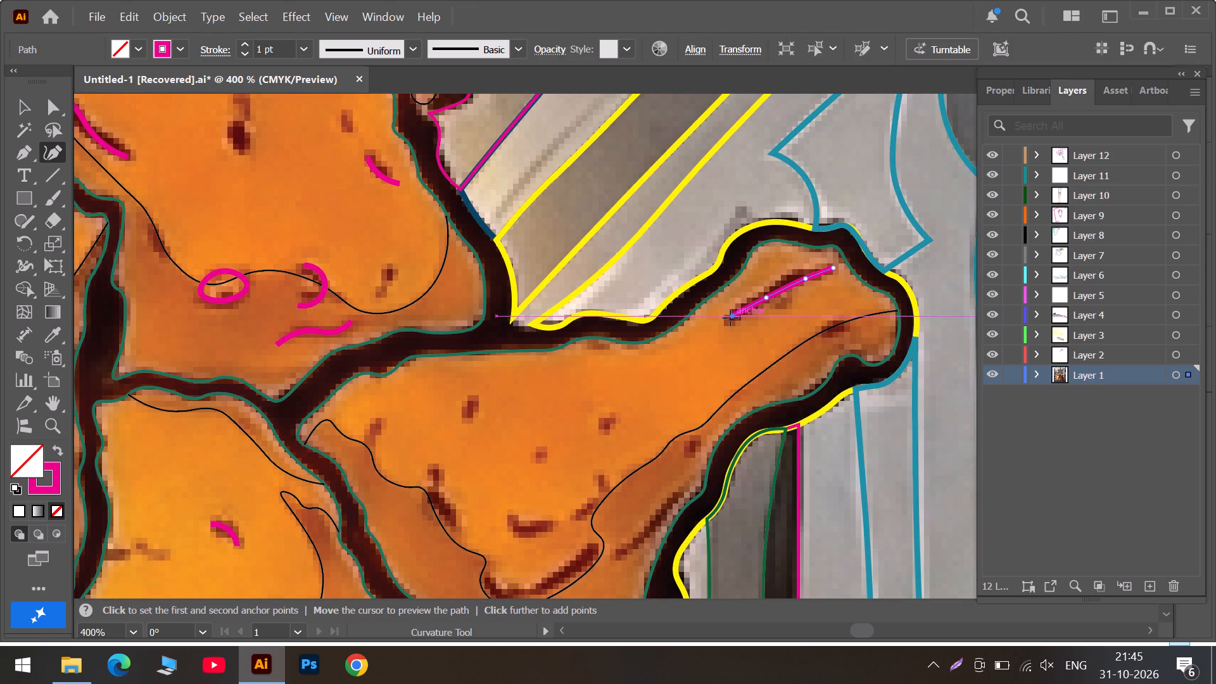
key("Escape")
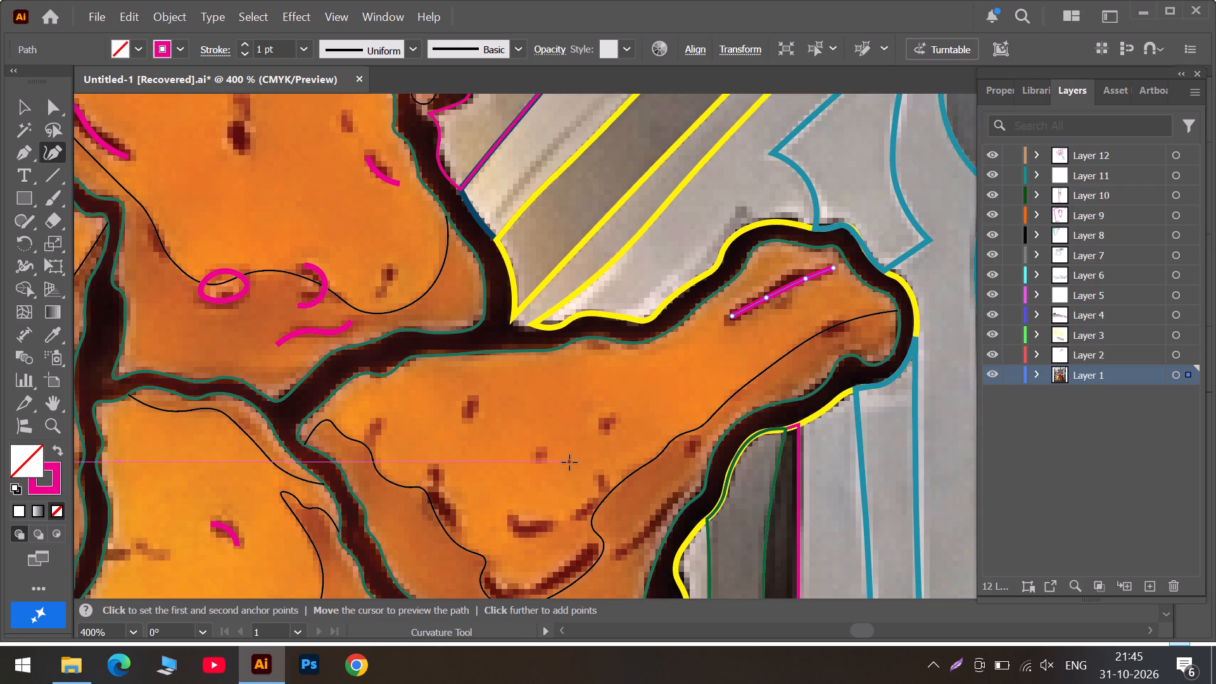
Trace the slanted crease along the far-right drumstick's lower-right edge as a four-point open path, adjusting its third point.
scroll(569, 462, "down", 5)
left_click(690, 405)
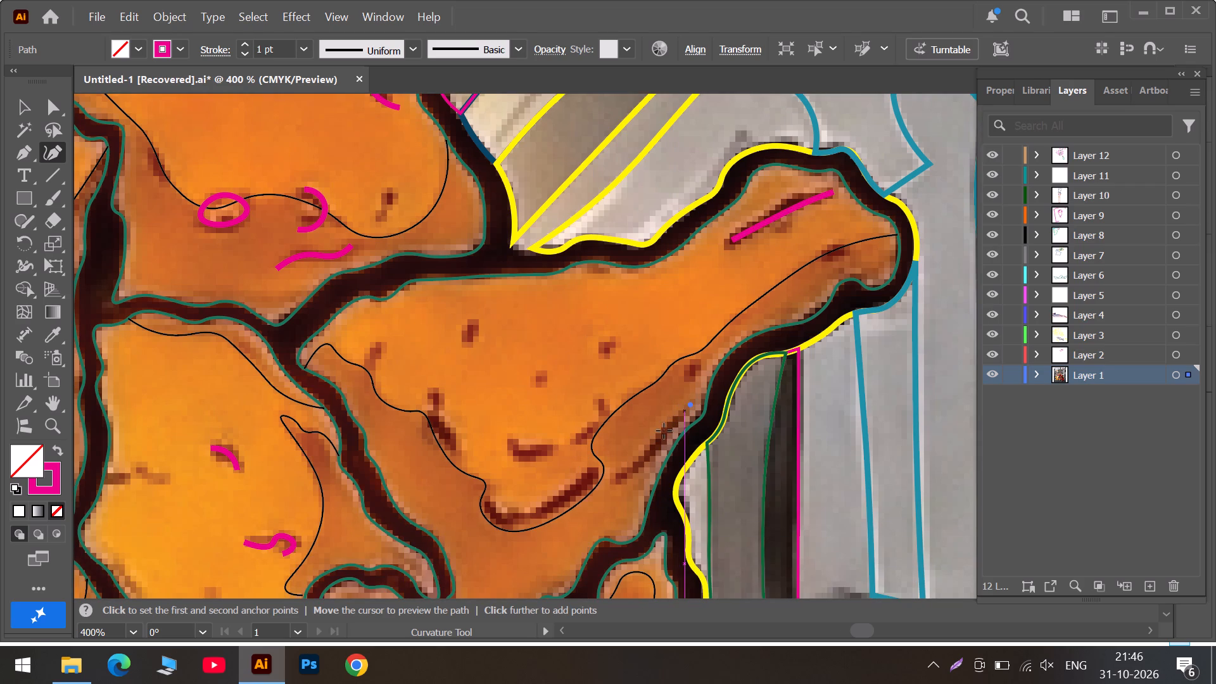
left_click(664, 431)
left_click(636, 460)
left_click(616, 474)
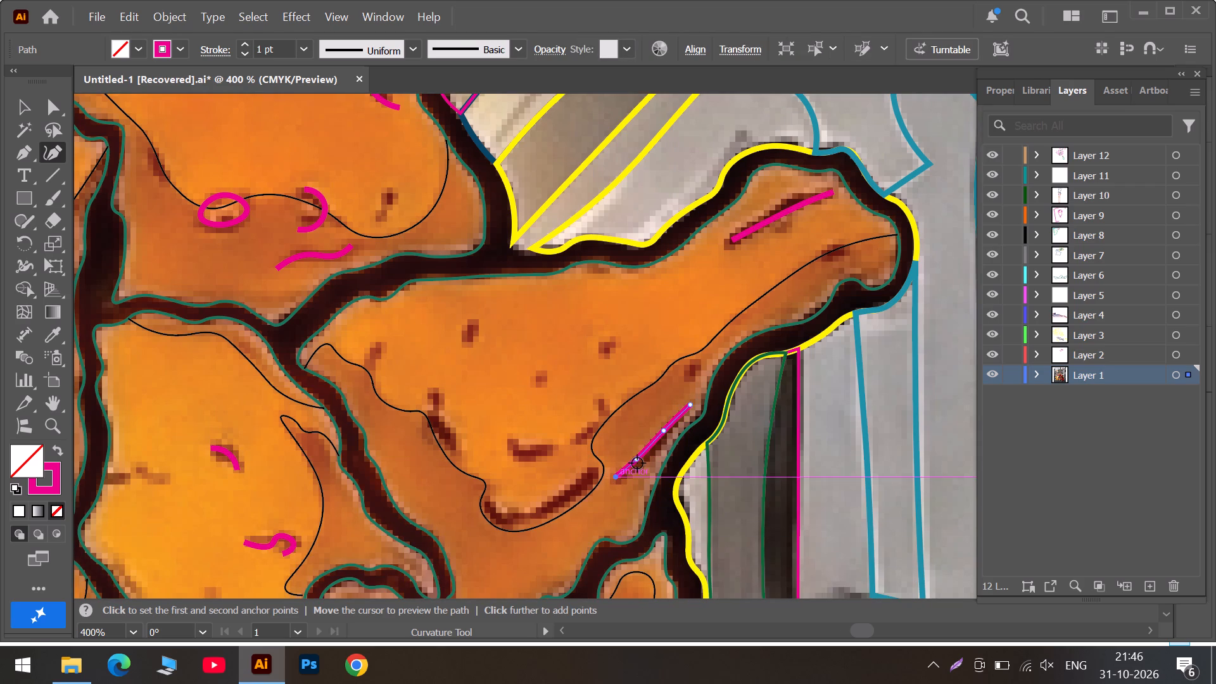
left_click_drag(637, 463, 643, 463)
key("Escape")
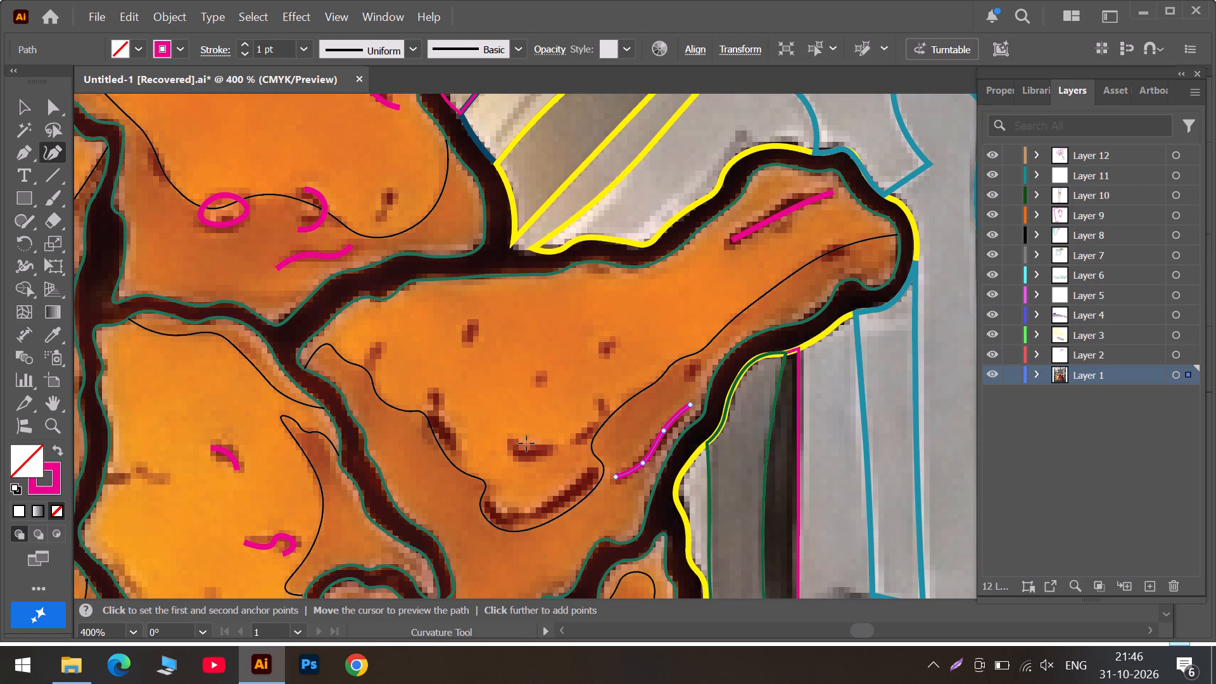
Trace the two short curved creases in the middle of the far-right drumstick's wide end as three-point open paths.
left_click(507, 434)
left_click(518, 457)
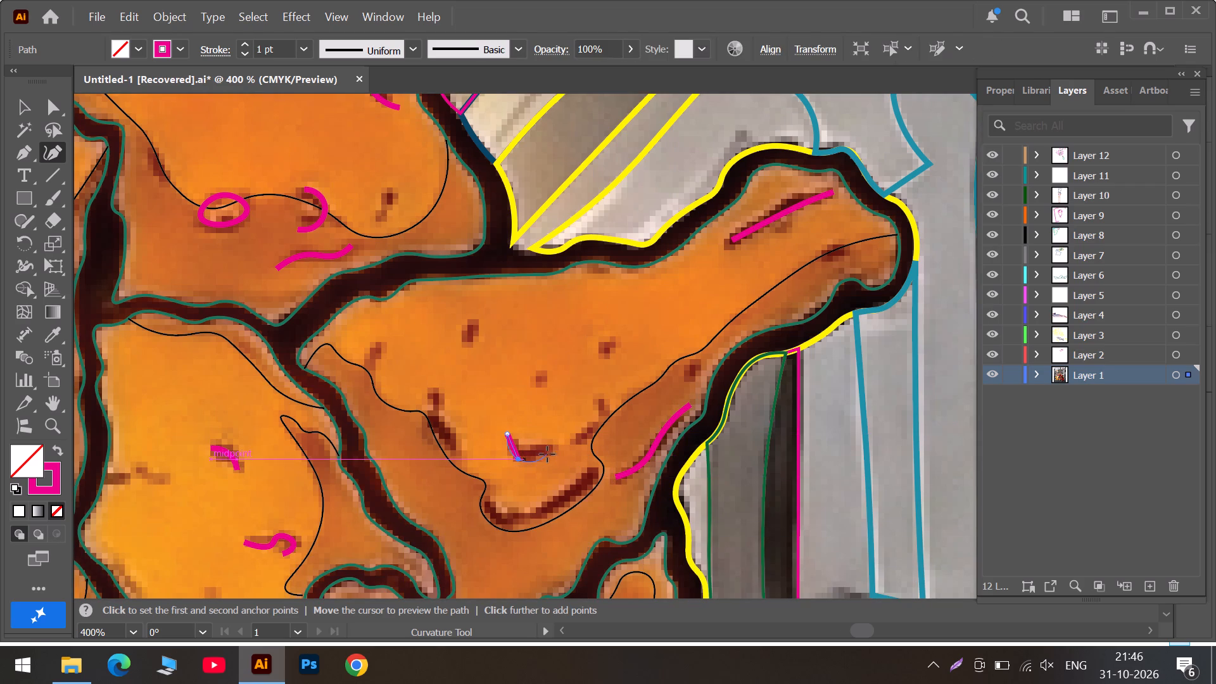
left_click(550, 452)
key("Escape")
left_click(602, 403)
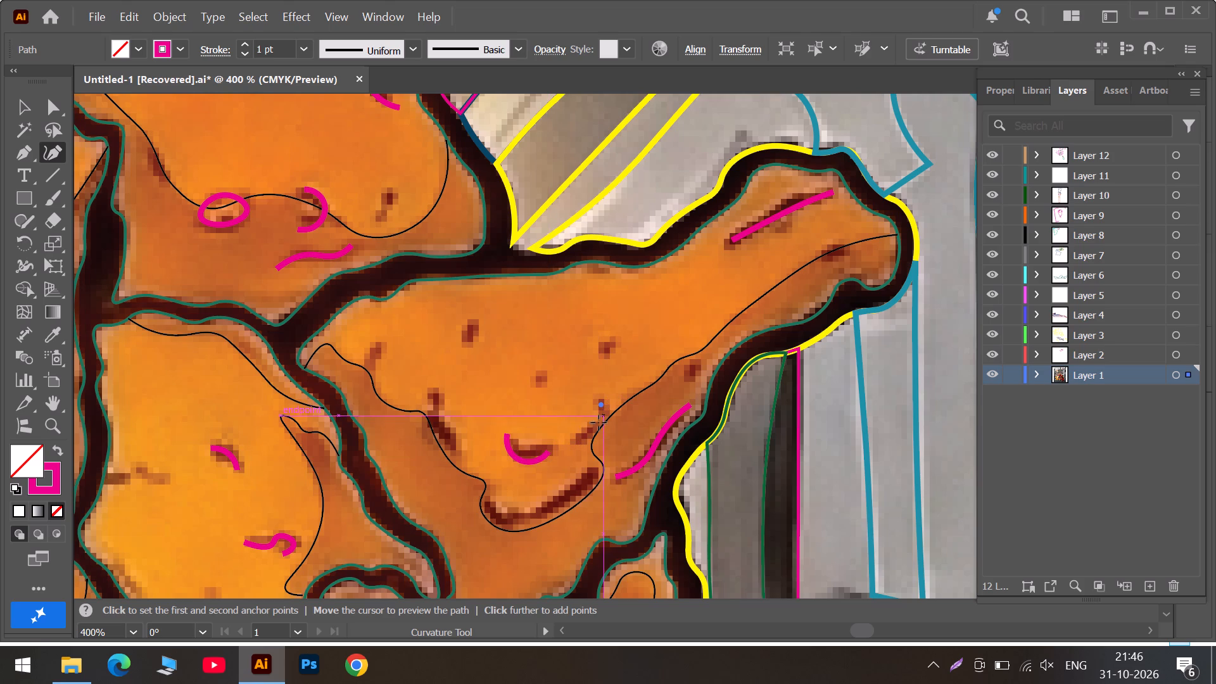
left_click(590, 429)
left_click(576, 440)
key("Escape")
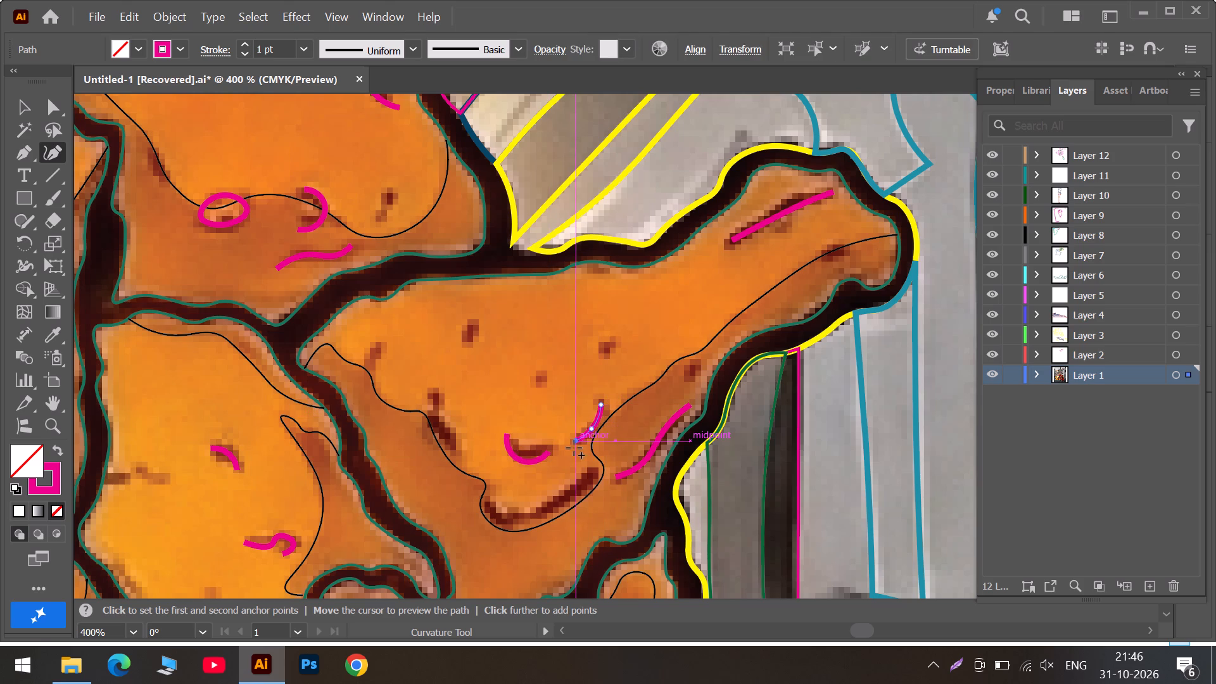
Trace the thick dark crease along the bottom of the far-right drumstick's shading edge as a four-point open path.
left_click(488, 503)
left_click(502, 521)
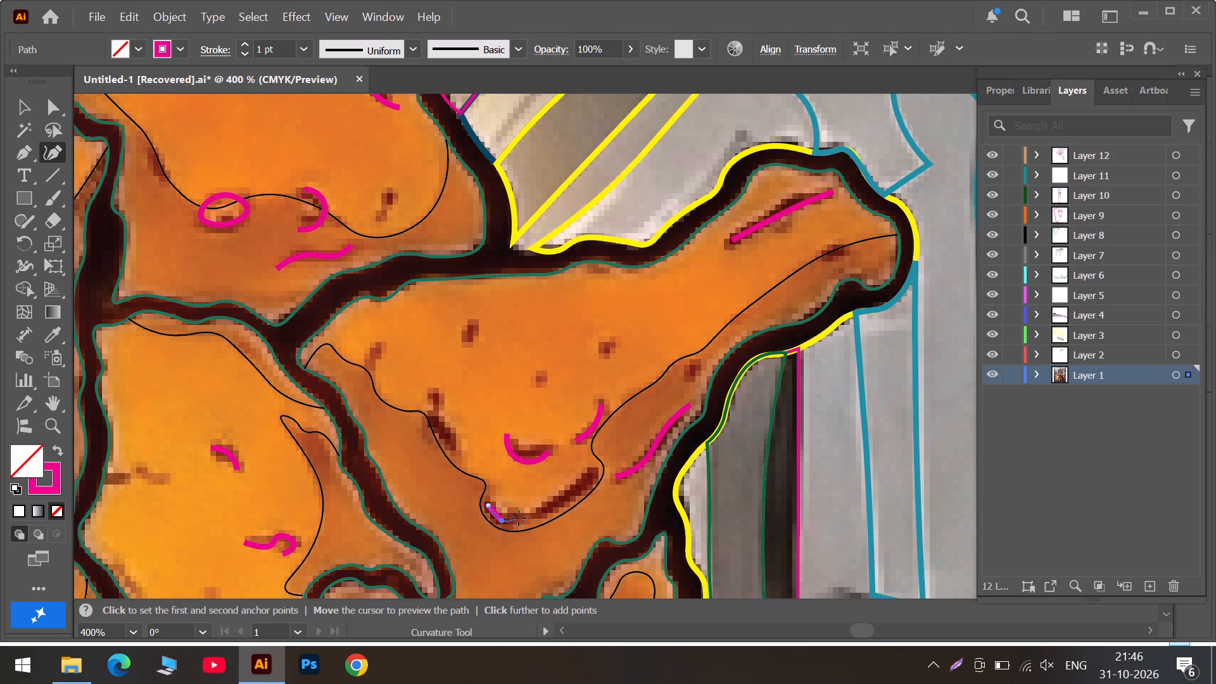
left_click(529, 515)
left_click(591, 479)
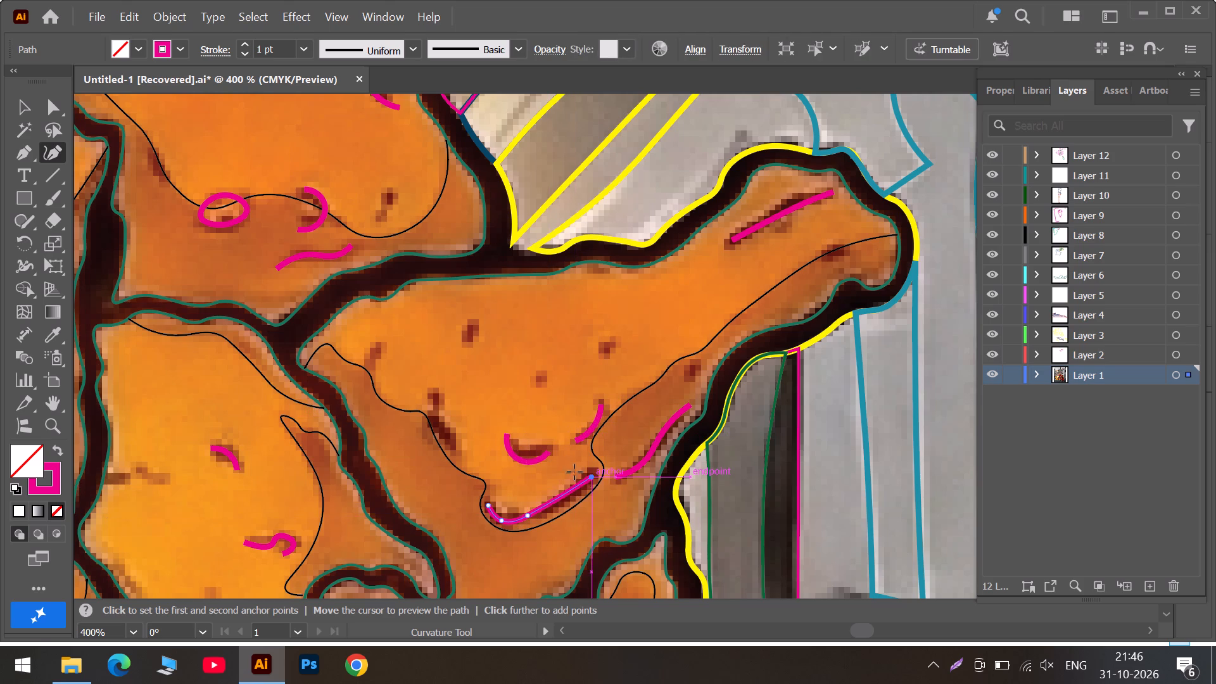
key("Escape")
Trace the short slanted crease beside the left shading edge of the far-right drumstick as a three-point open path.
left_click(436, 413)
left_click(447, 431)
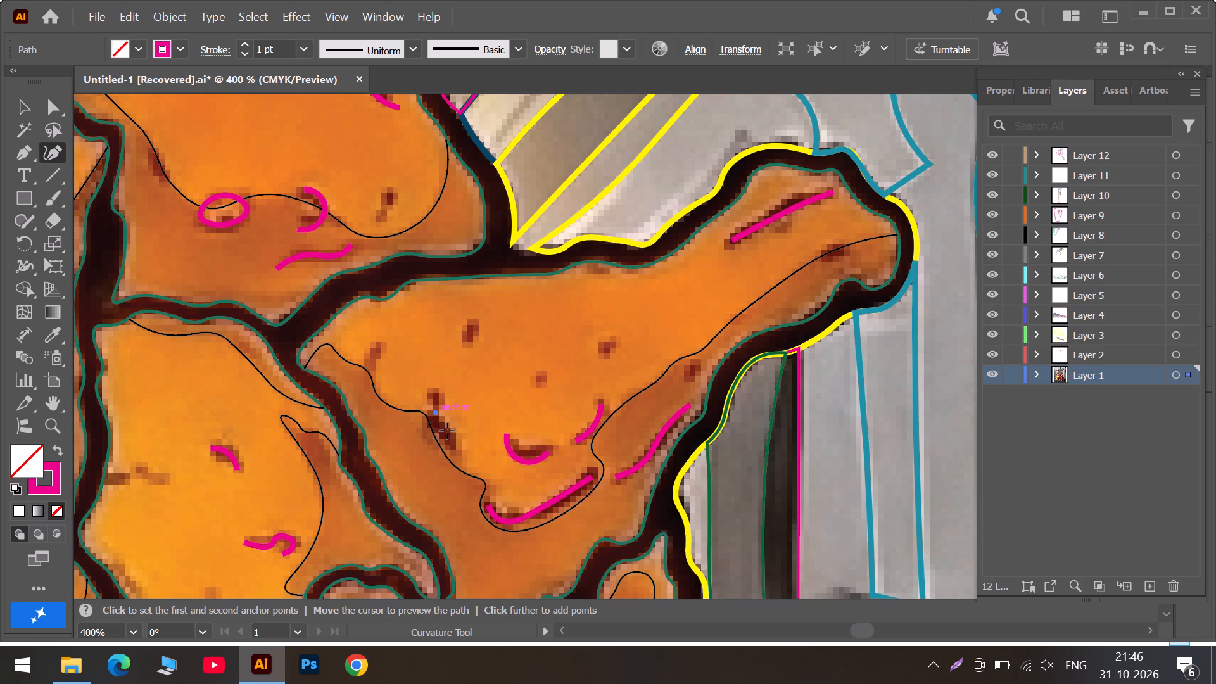
left_click(457, 445)
key("Escape")
Trace the dark crease inside the small triangular piece below the far-right drumstick as a four-point open path.
scroll(568, 427, "down", 19)
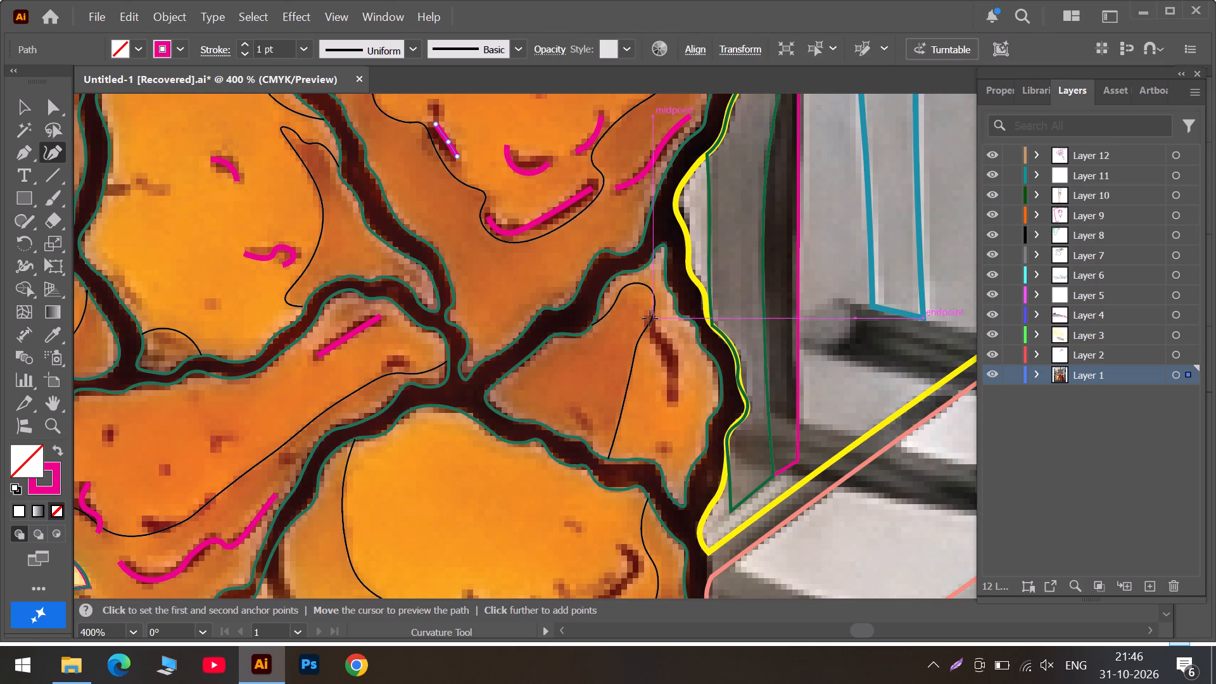
left_click(645, 316)
left_click(657, 342)
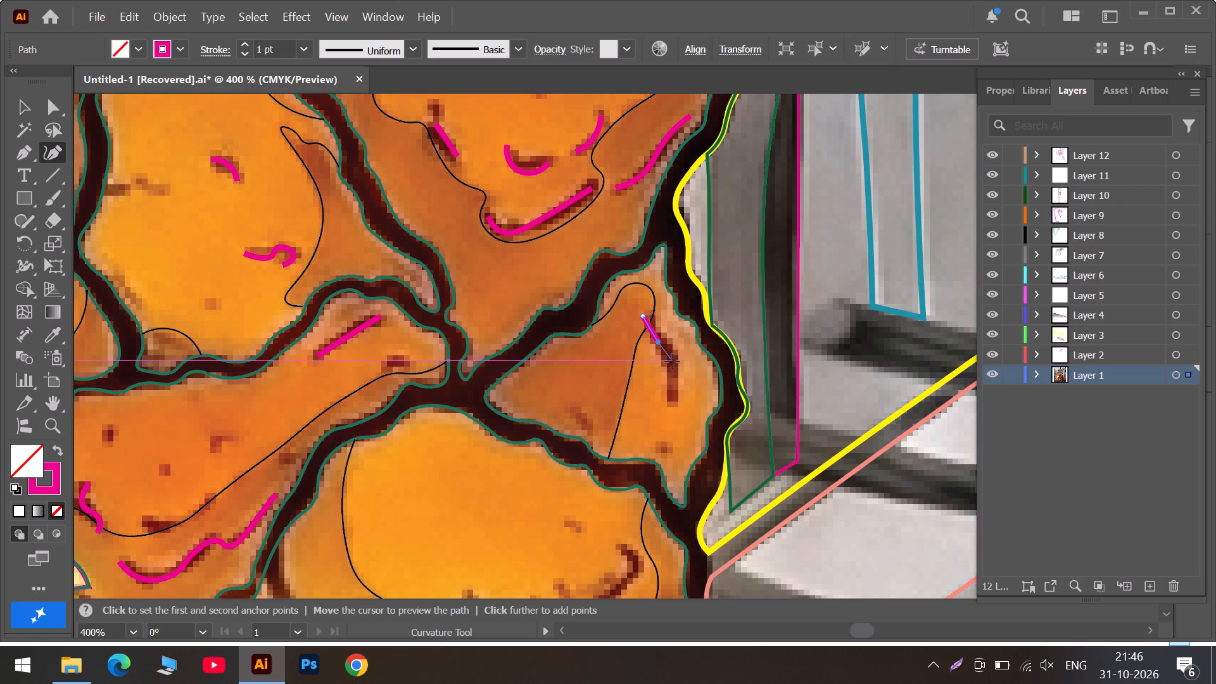
left_click(672, 362)
left_click(670, 395)
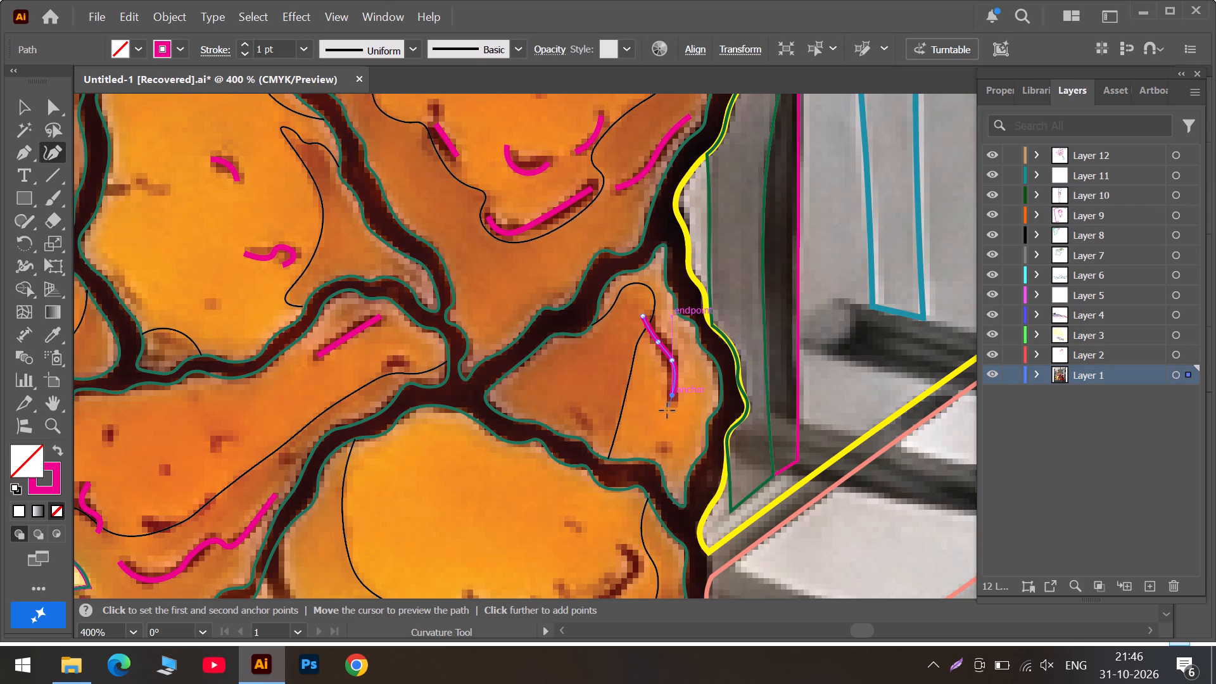
key("Escape")
Trace the two curved creases above the lower shading edge of the large bottom-right piece as three-point and four-point open paths.
scroll(597, 460, "down", 11)
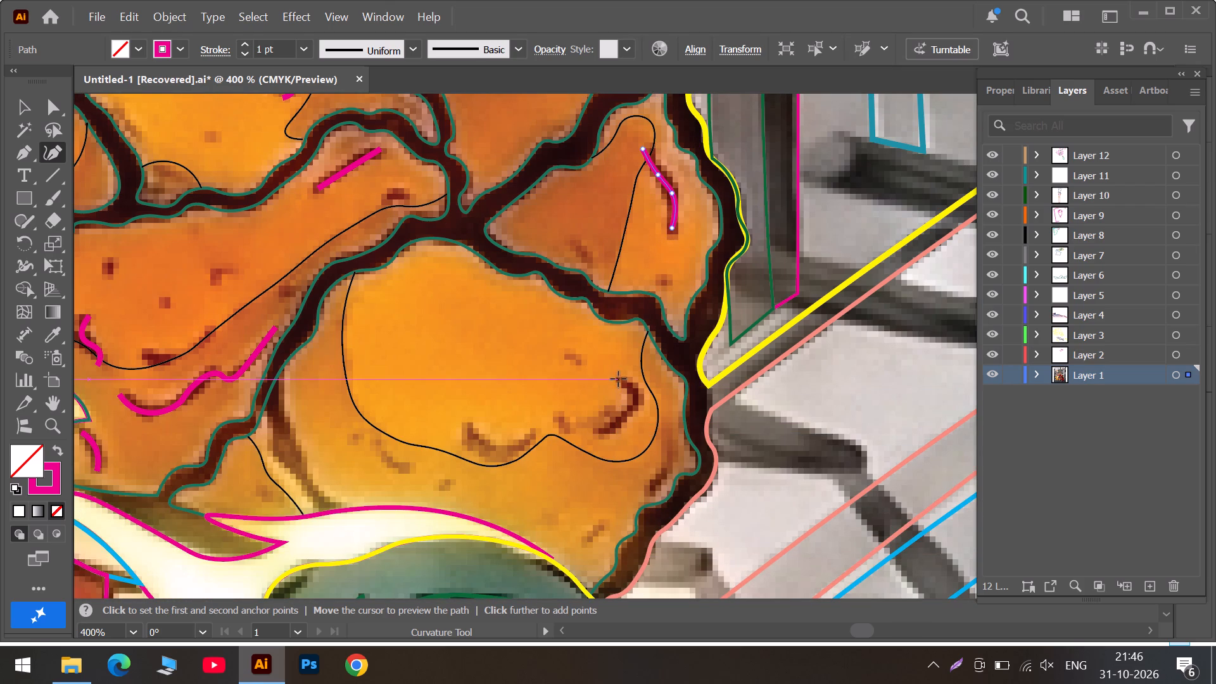
left_click(619, 377)
left_click(636, 391)
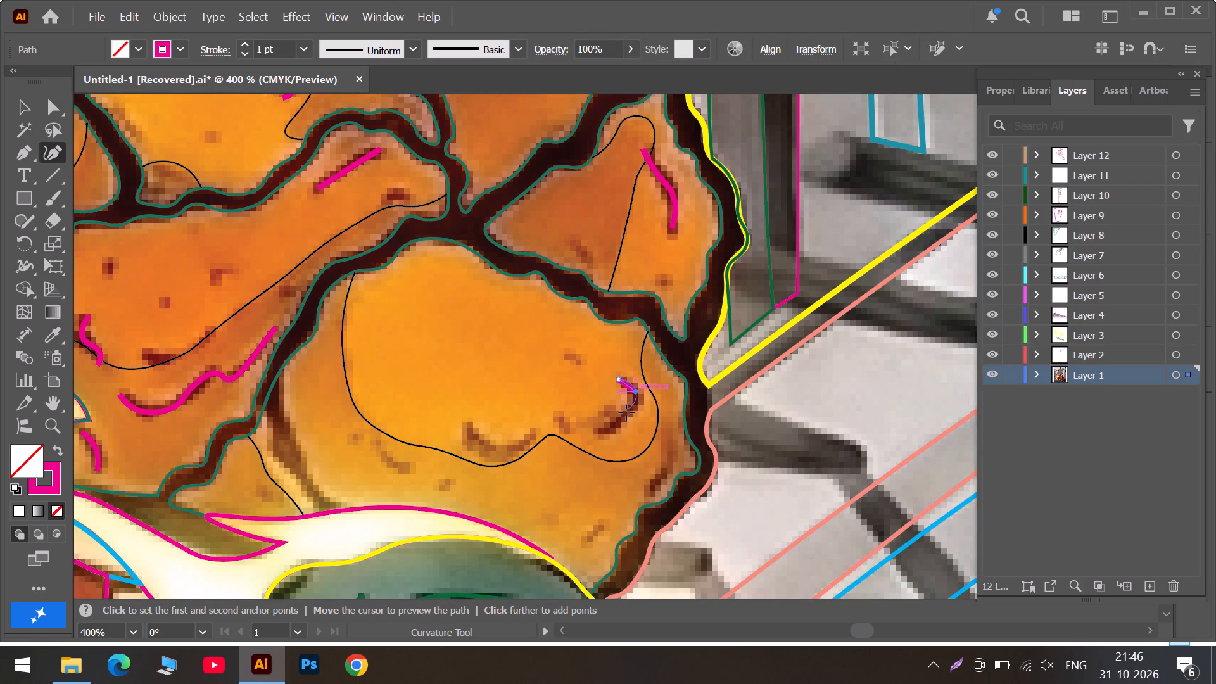
left_click(606, 433)
key("Escape")
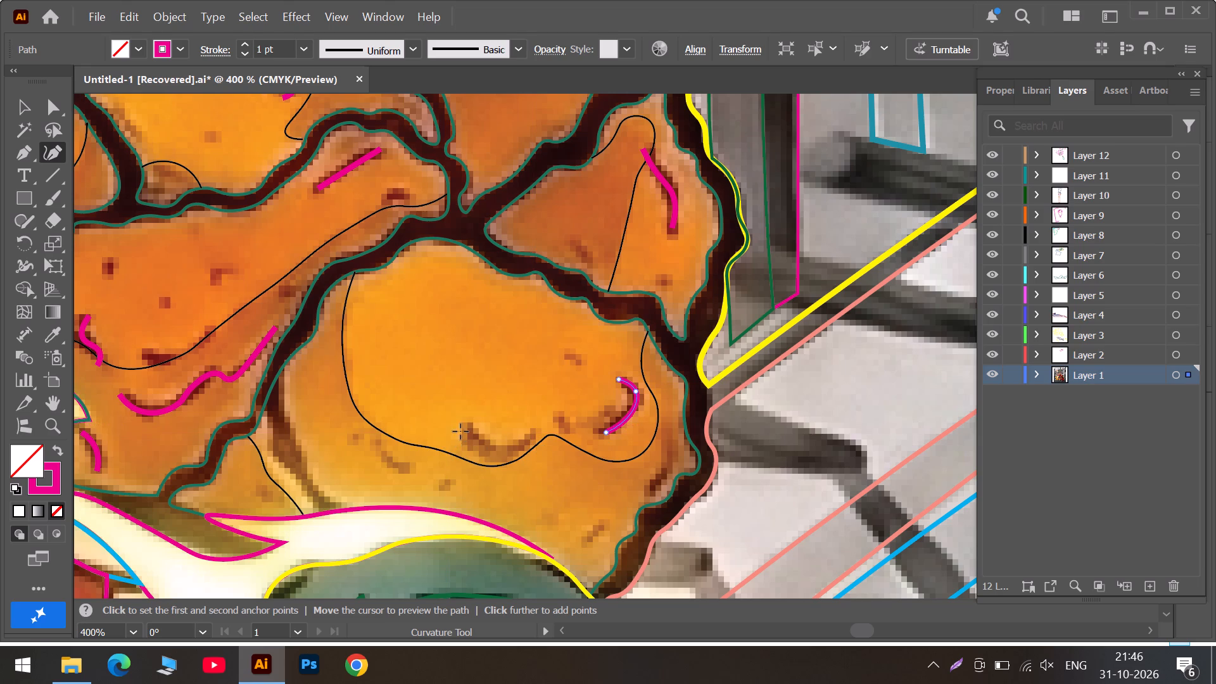
left_click(461, 427)
left_click(481, 448)
left_click(509, 452)
left_click(537, 427)
key("Escape")
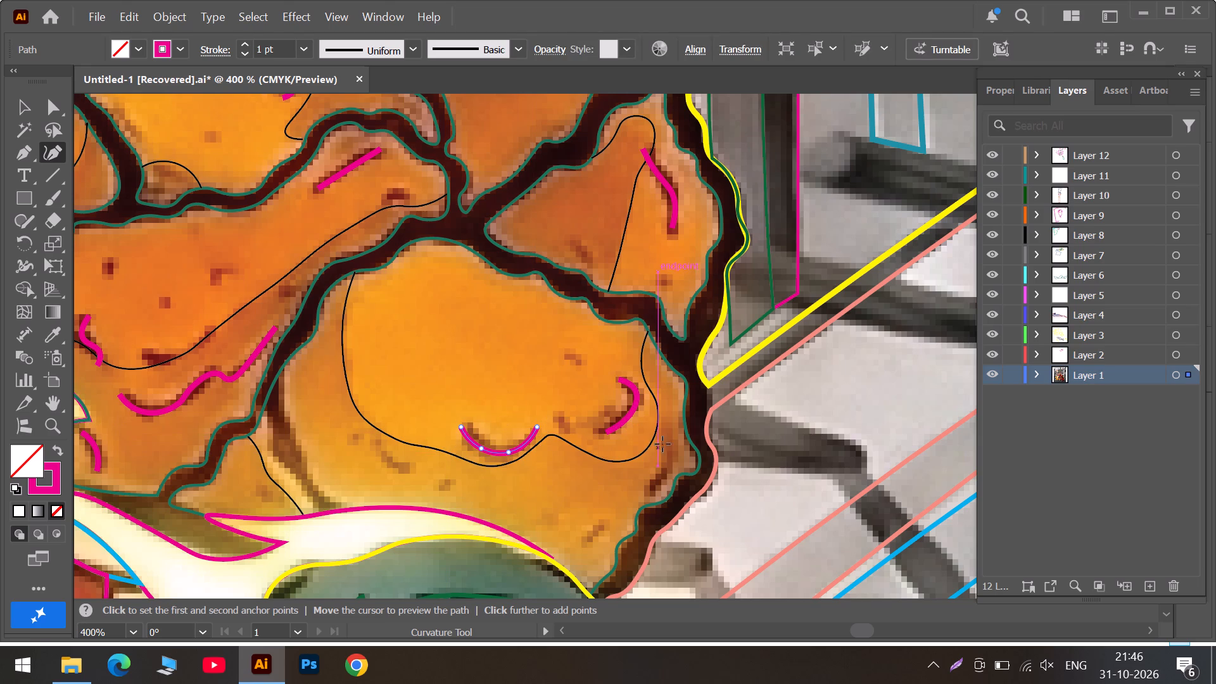
Trace the crease beside the large bottom-right piece's right outline and the small hooked crease inside its light area as three-point open paths.
left_click(670, 433)
left_click(671, 459)
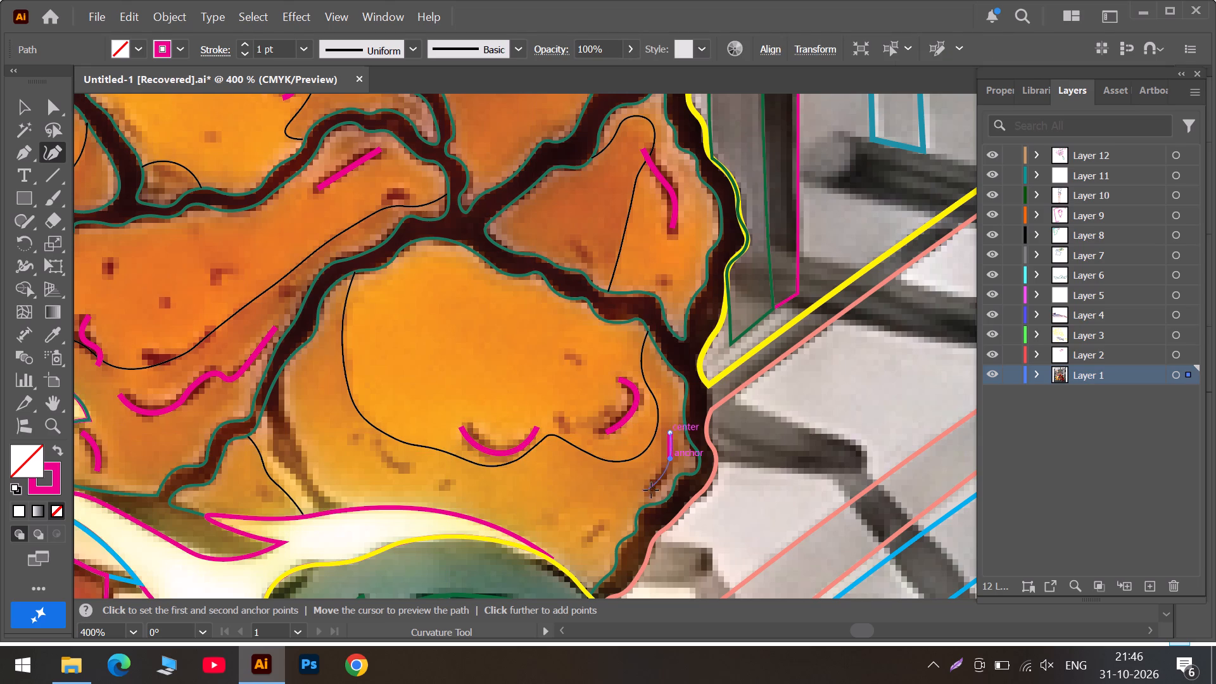
left_click(648, 492)
key("Escape")
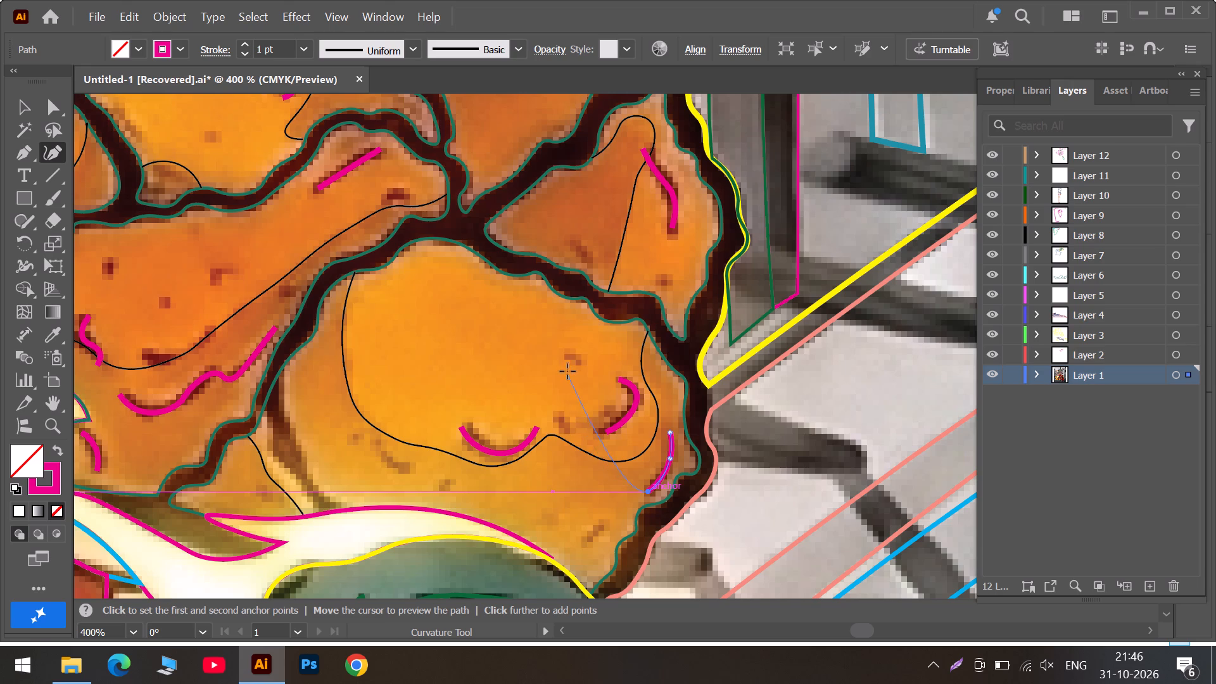
key("Escape")
left_click(564, 356)
left_click(587, 358)
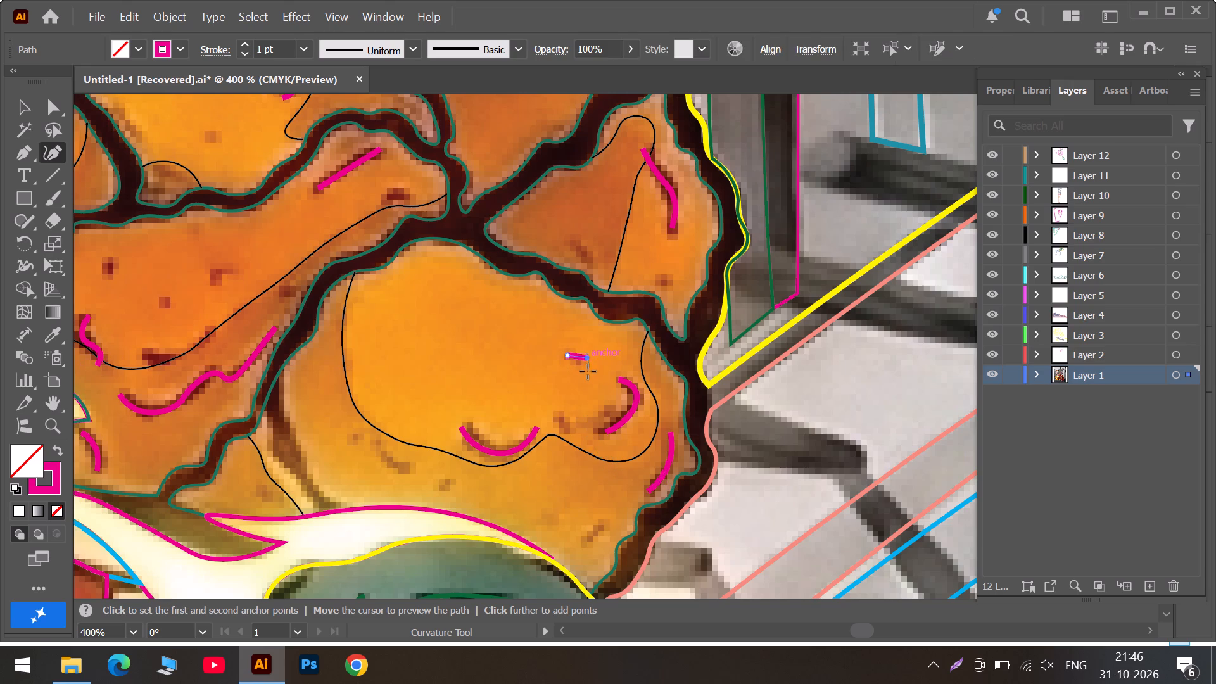
left_click(588, 373)
key("Escape")
Trace the short slanted crease in the shaded left part of the small triangular piece as a three-point open path.
left_click(574, 235)
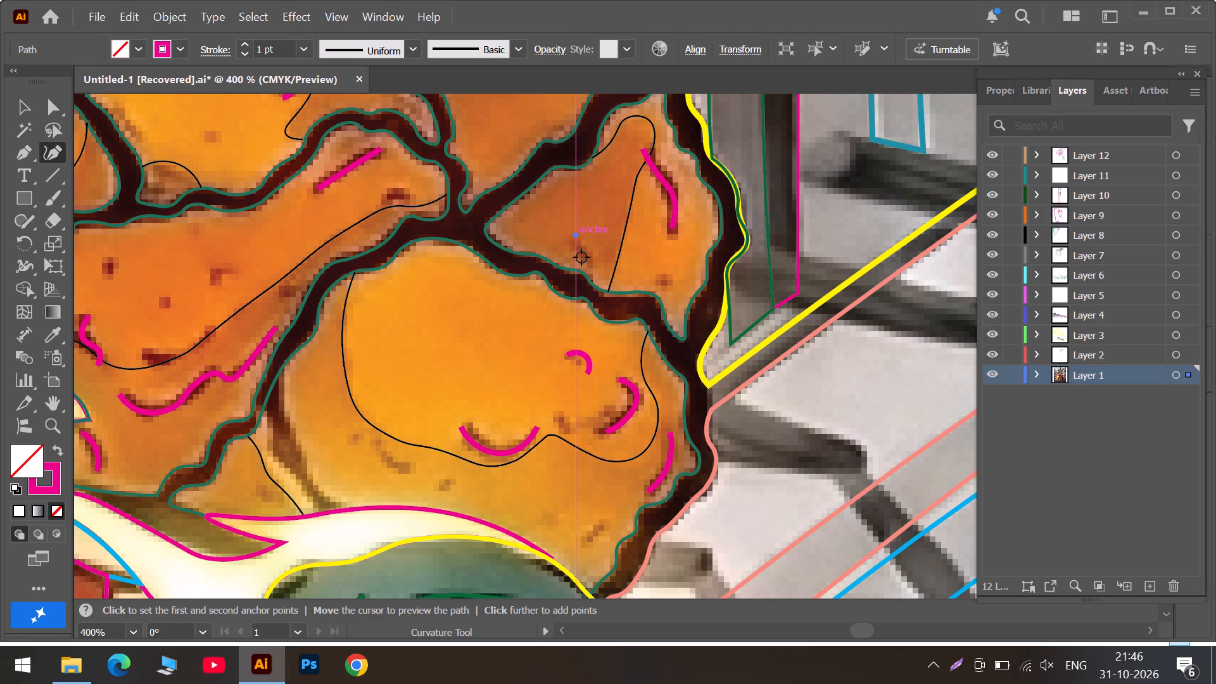
left_click(584, 261)
left_click(590, 272)
key("Escape")
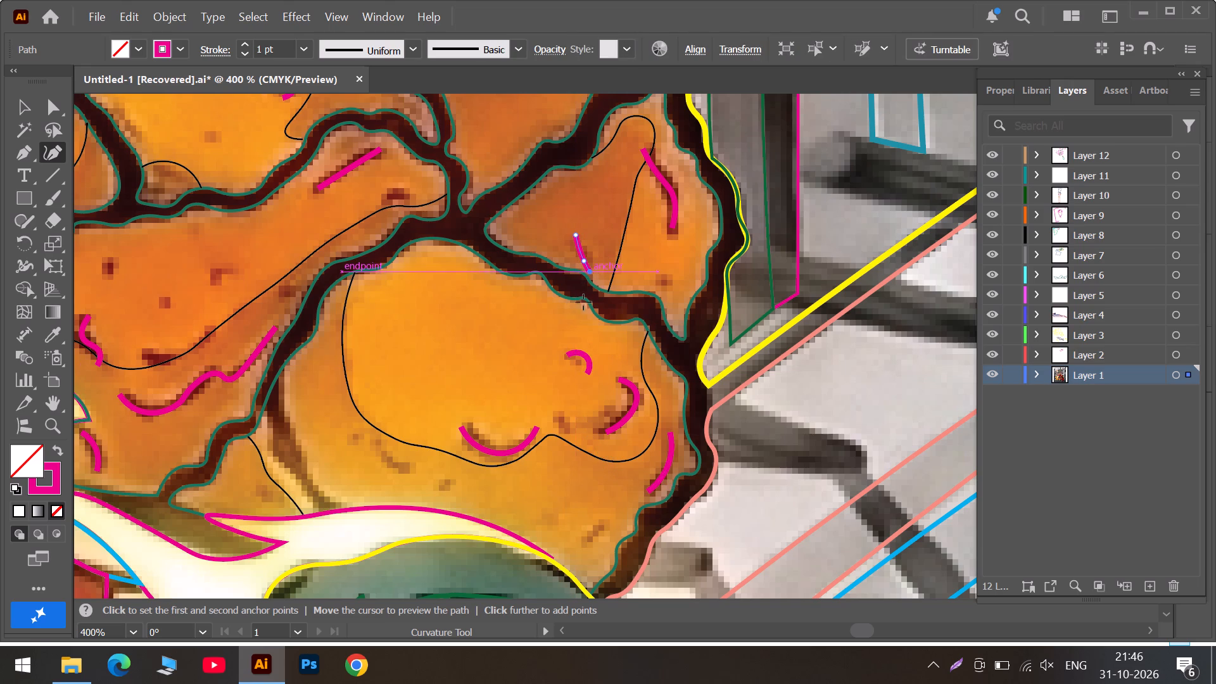
Trace the short creases at the lower right and lower left of the large bottom-right piece as three-point open paths.
scroll(541, 421, "down", 5)
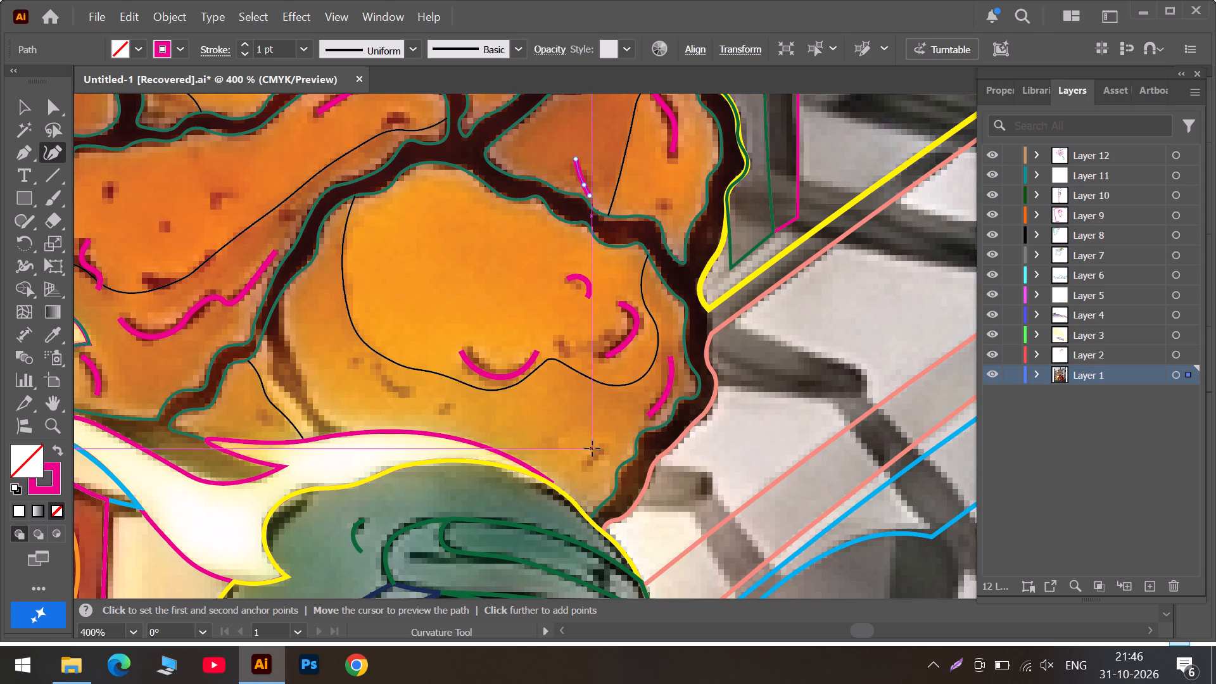
left_click(603, 448)
left_click(592, 460)
left_click(585, 468)
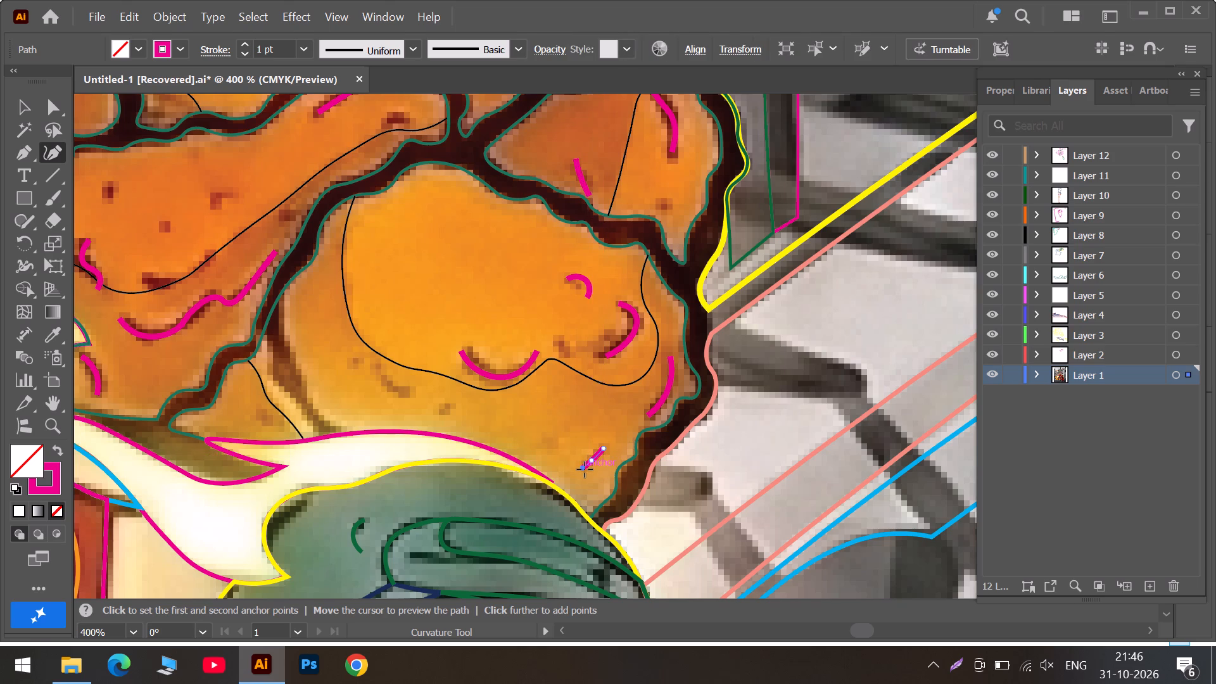
key("Escape")
left_click(378, 366)
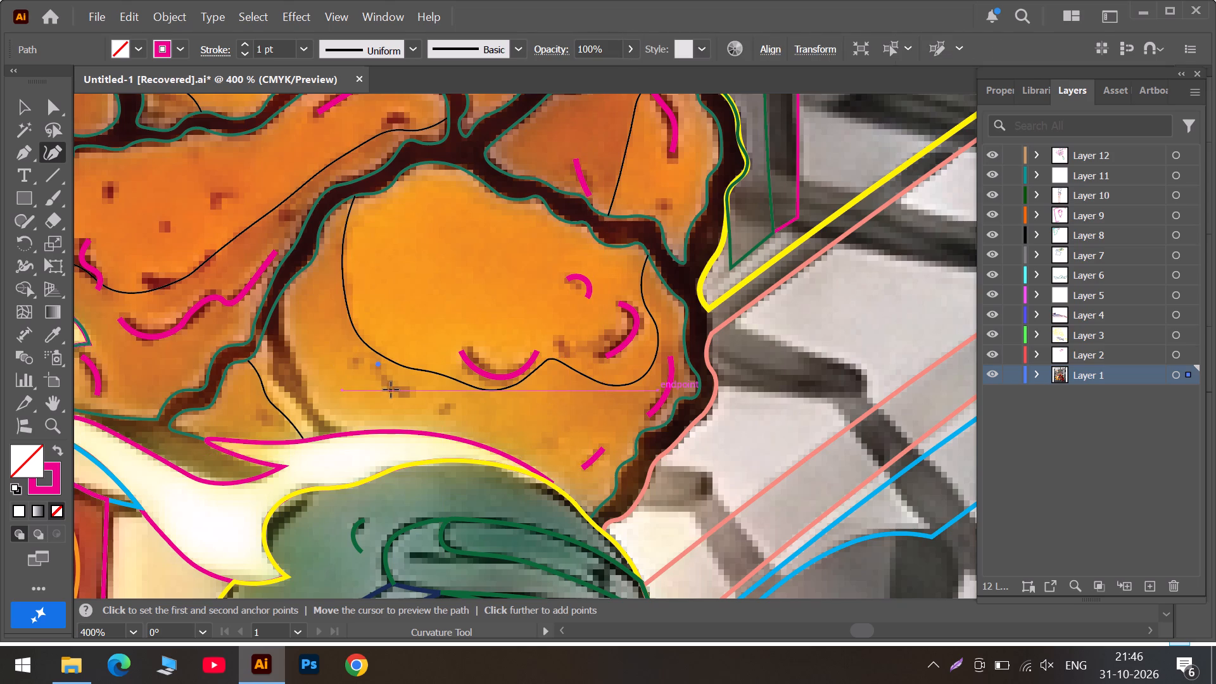
left_click(391, 389)
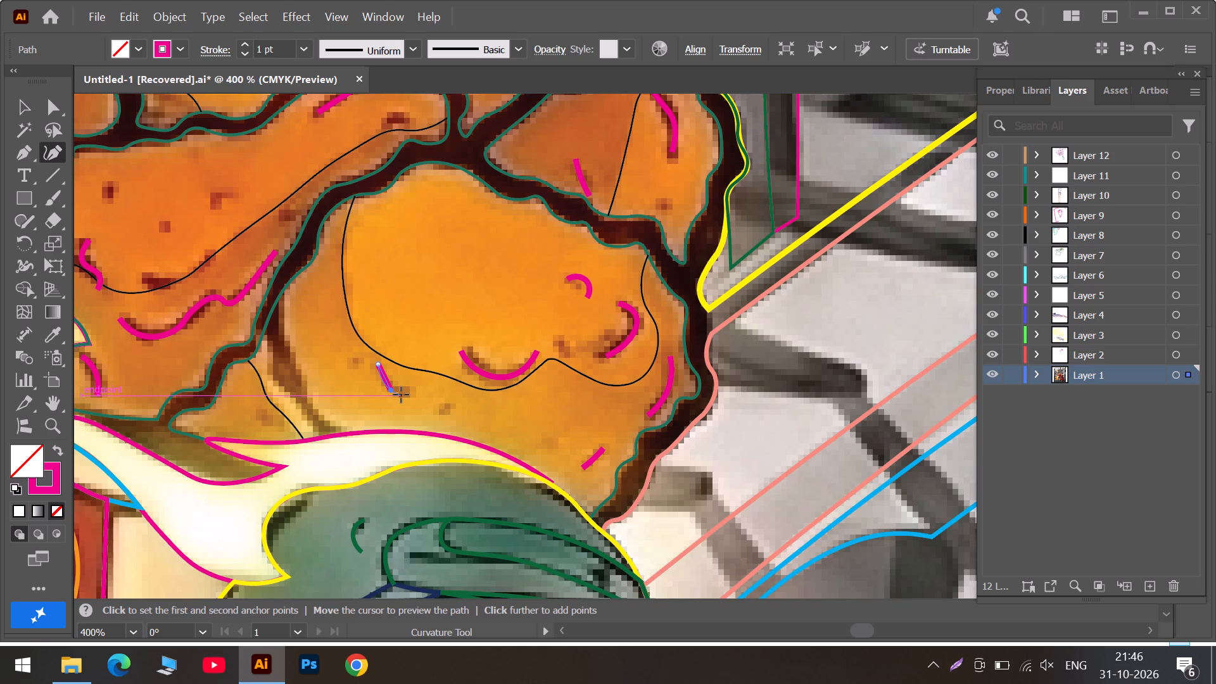
left_click(407, 391)
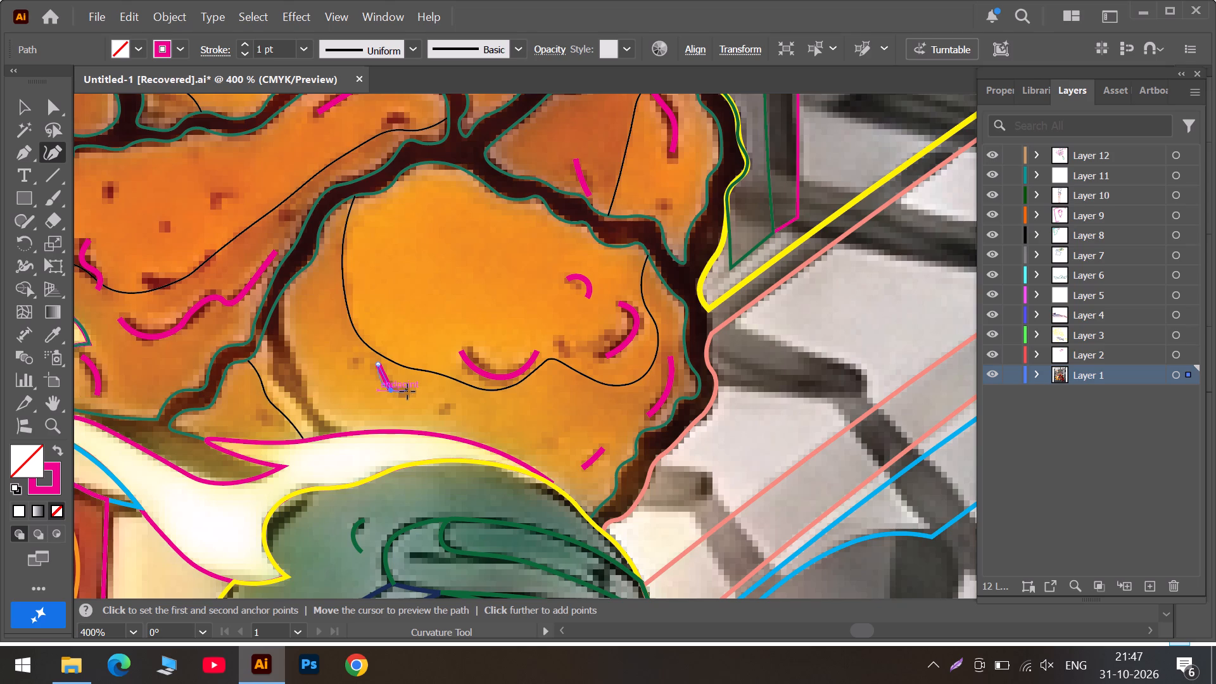
key("Escape")
Trace the short crease near the left edge of the yellow-orange piece left of the large drumstick as a three-point open path.
scroll(320, 438, "down", 4, "alt")
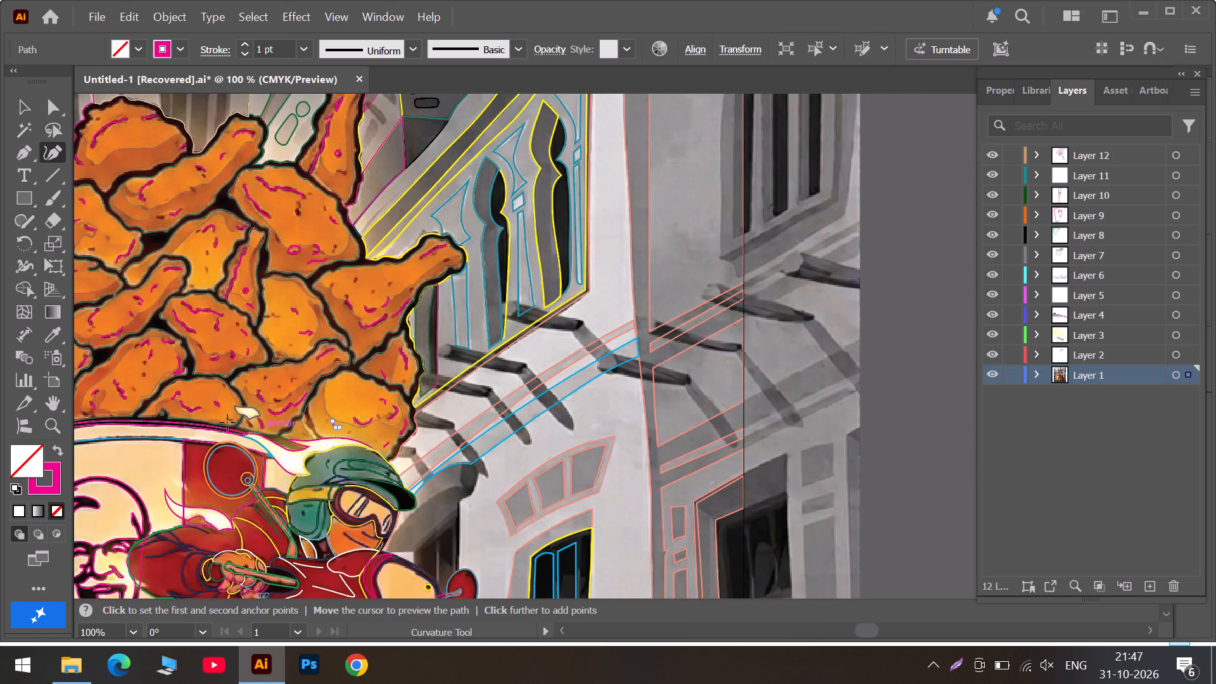
scroll(193, 408, "up", 4)
scroll(417, 312, "up", 4)
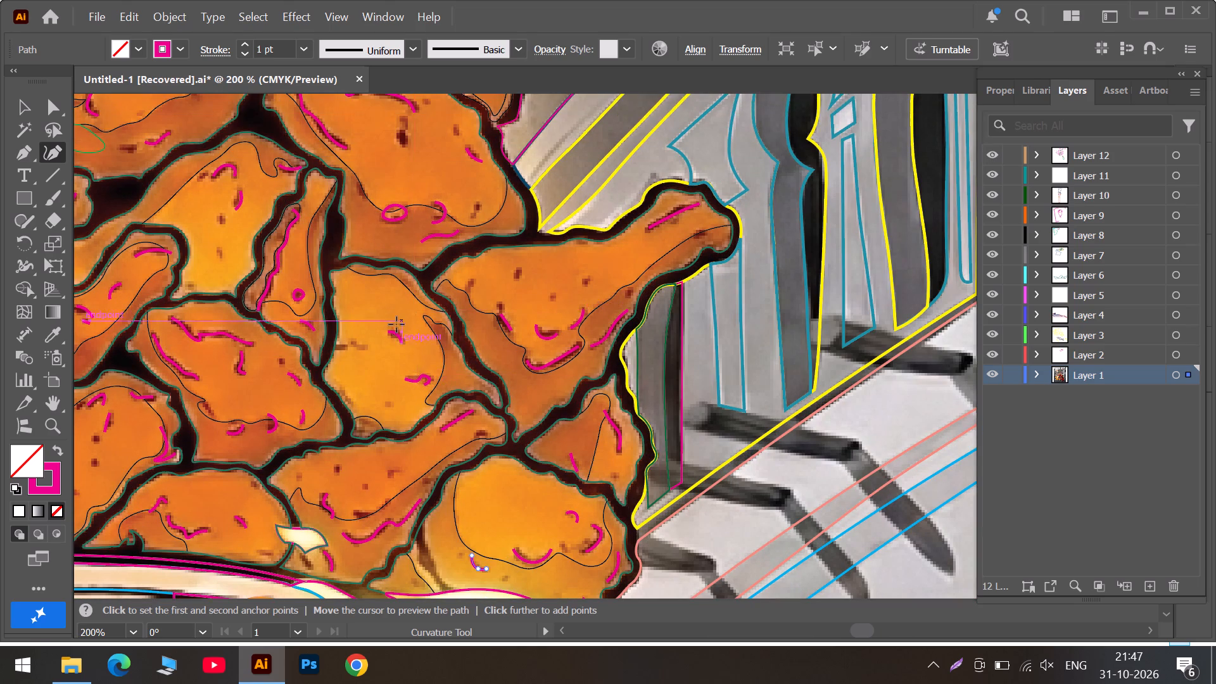
scroll(383, 331, "up", 3, "alt")
left_click(281, 371)
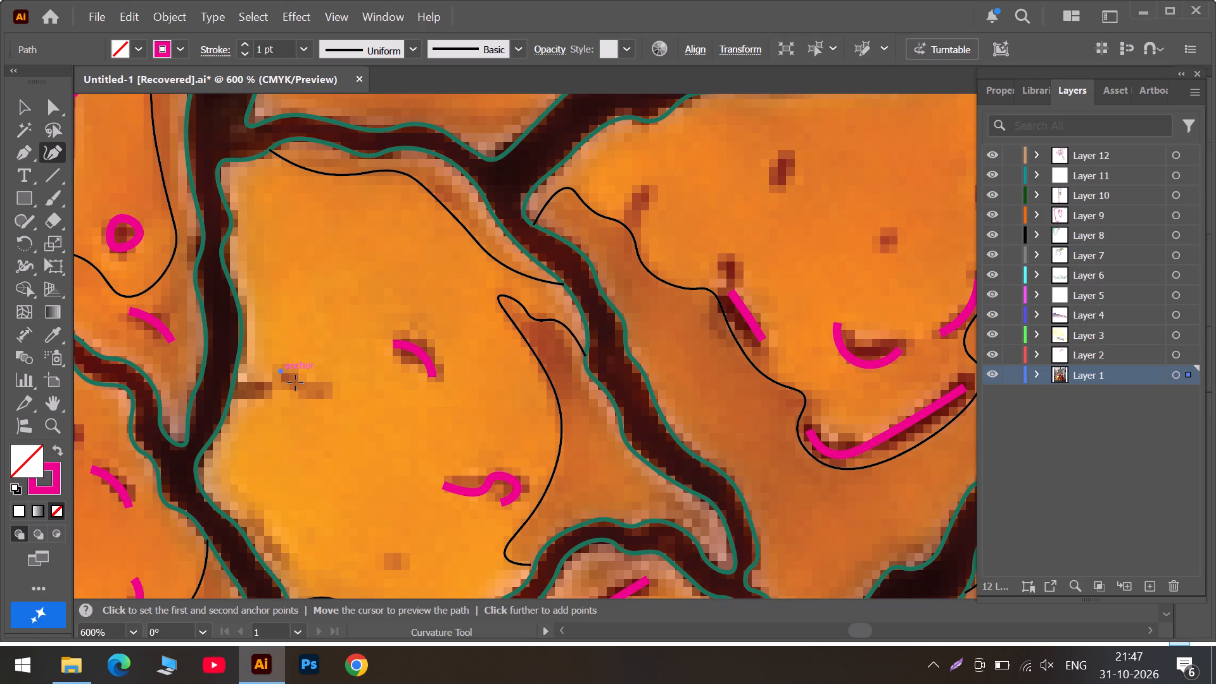
left_click(300, 386)
left_click(331, 392)
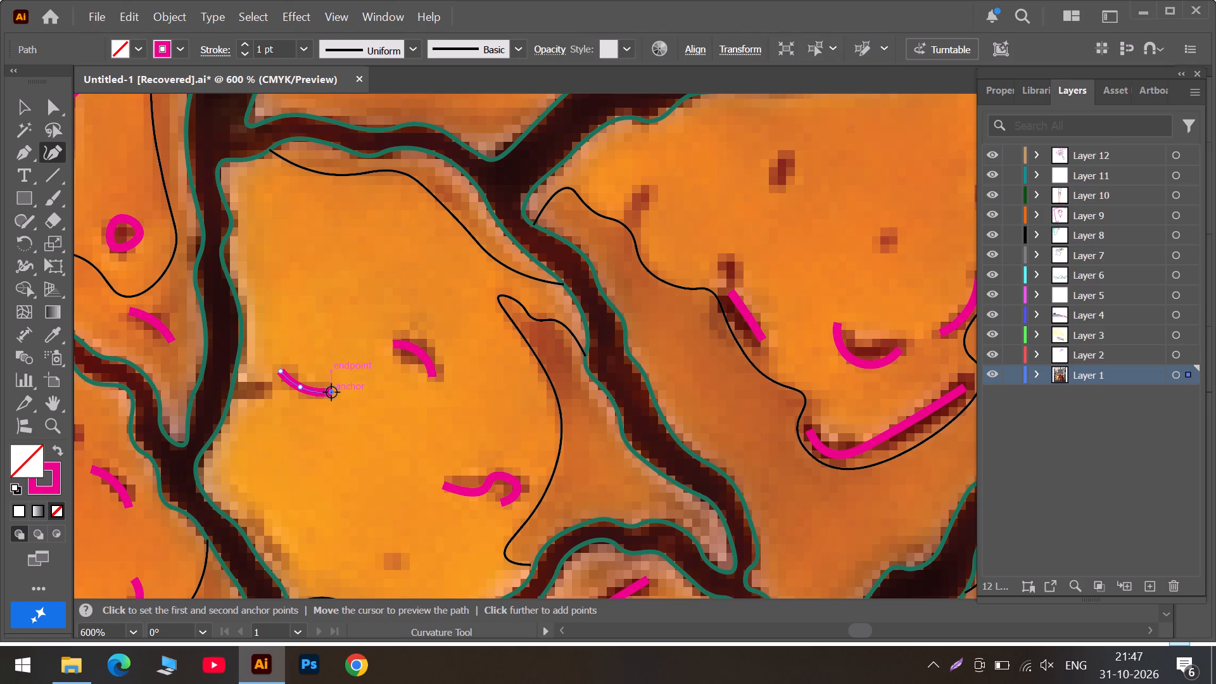
key("Escape")
Trace the short crease below the small ringed mark on the narrow upright piece at the pile's upper right as a three-point open path.
scroll(331, 392, "down", 2, "alt")
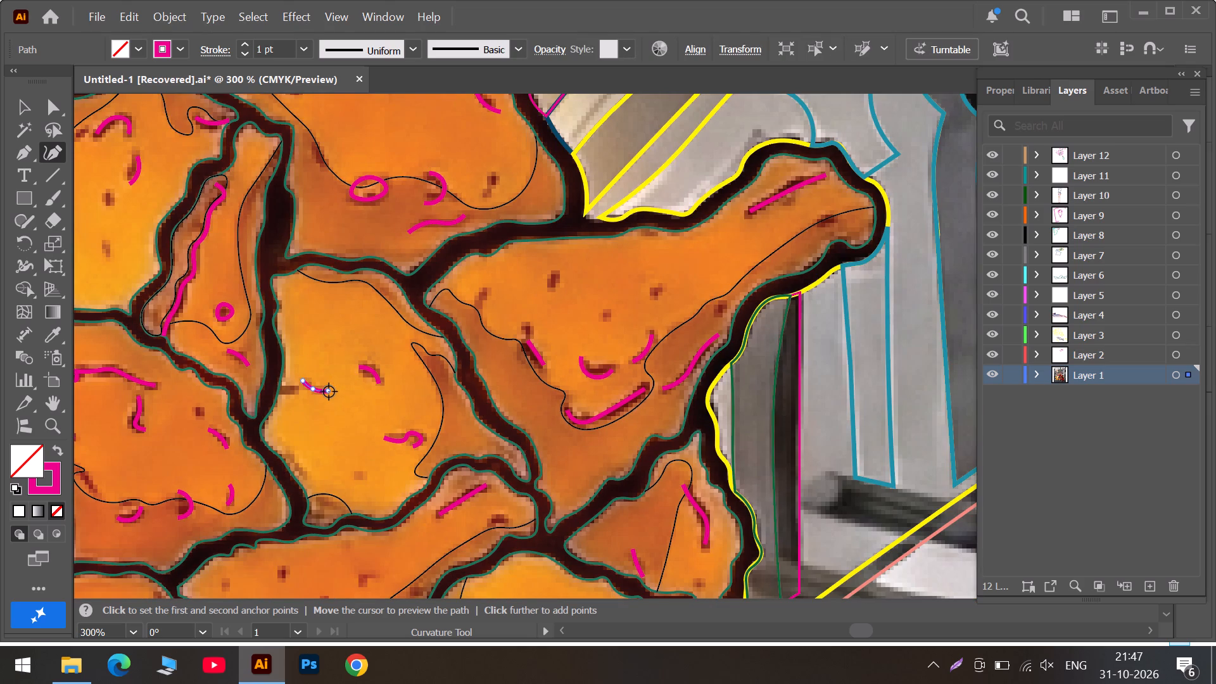
scroll(329, 391, "up", 4)
scroll(309, 326, "up", 11)
scroll(372, 282, "up", 5)
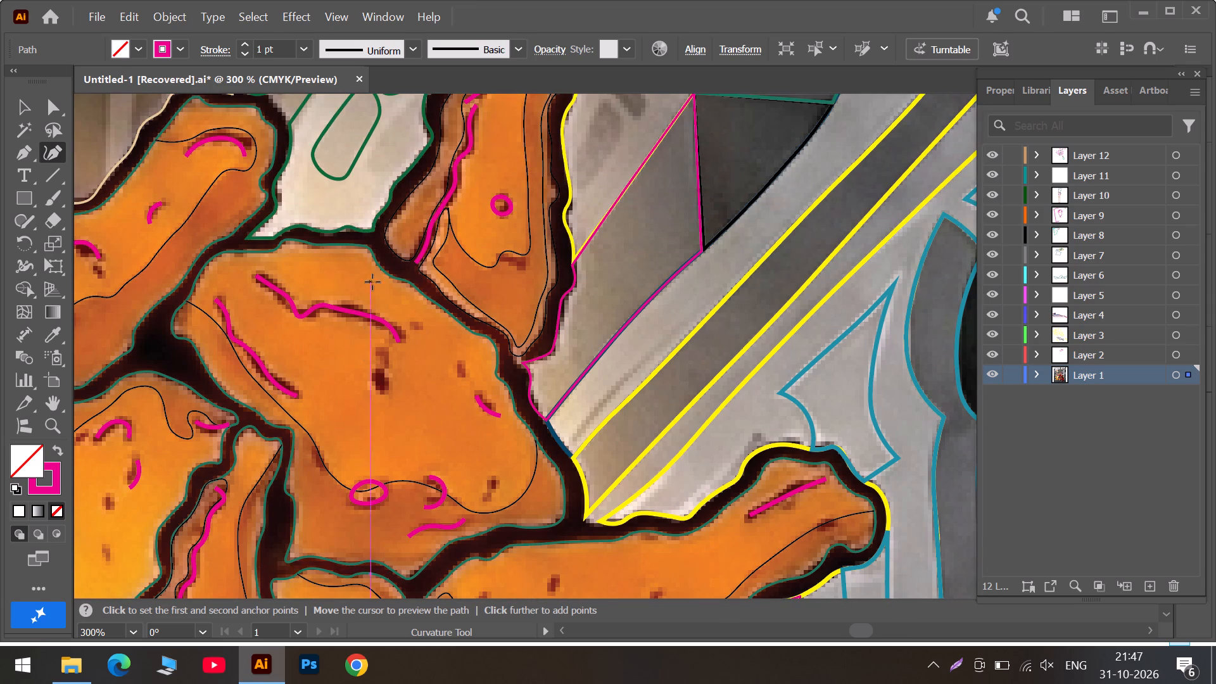
scroll(487, 279, "up", 4)
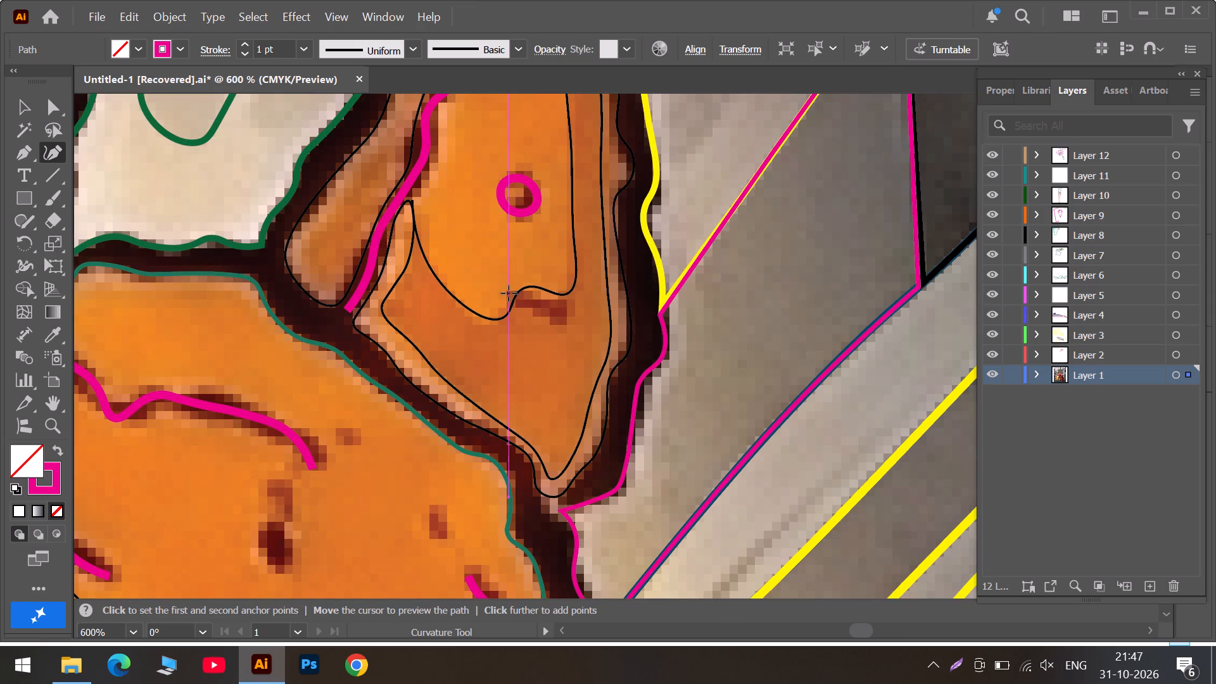
left_click(509, 293)
left_click(526, 300)
left_click(566, 310)
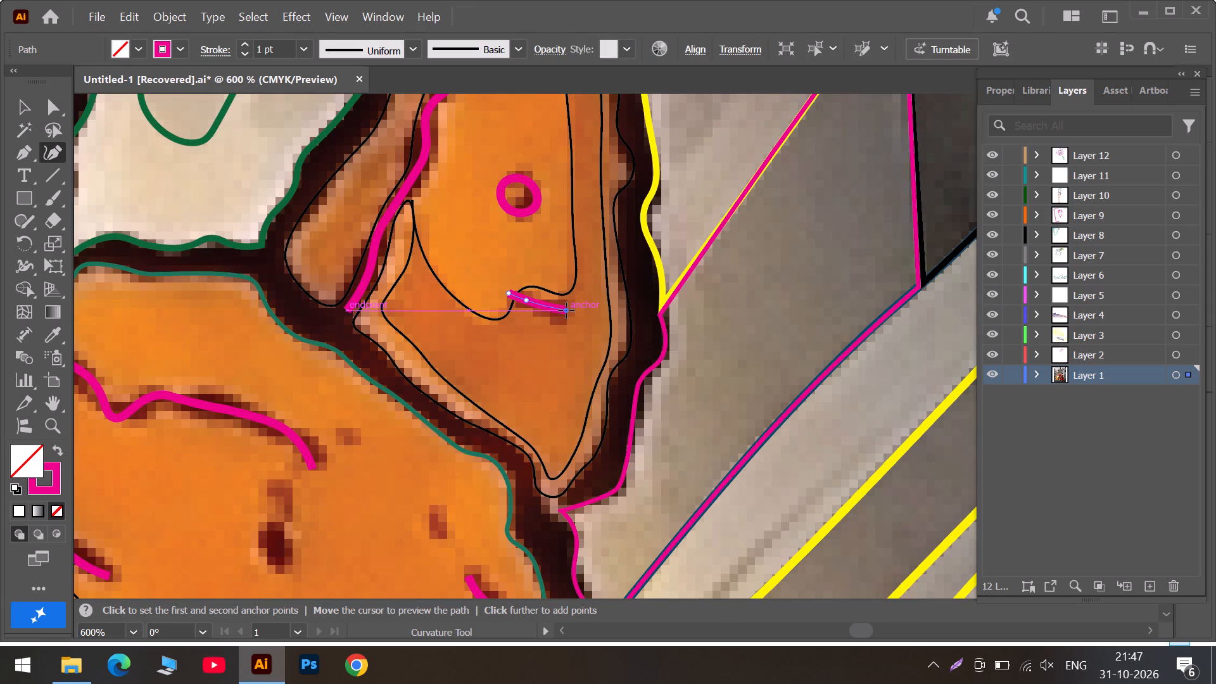
key("Escape")
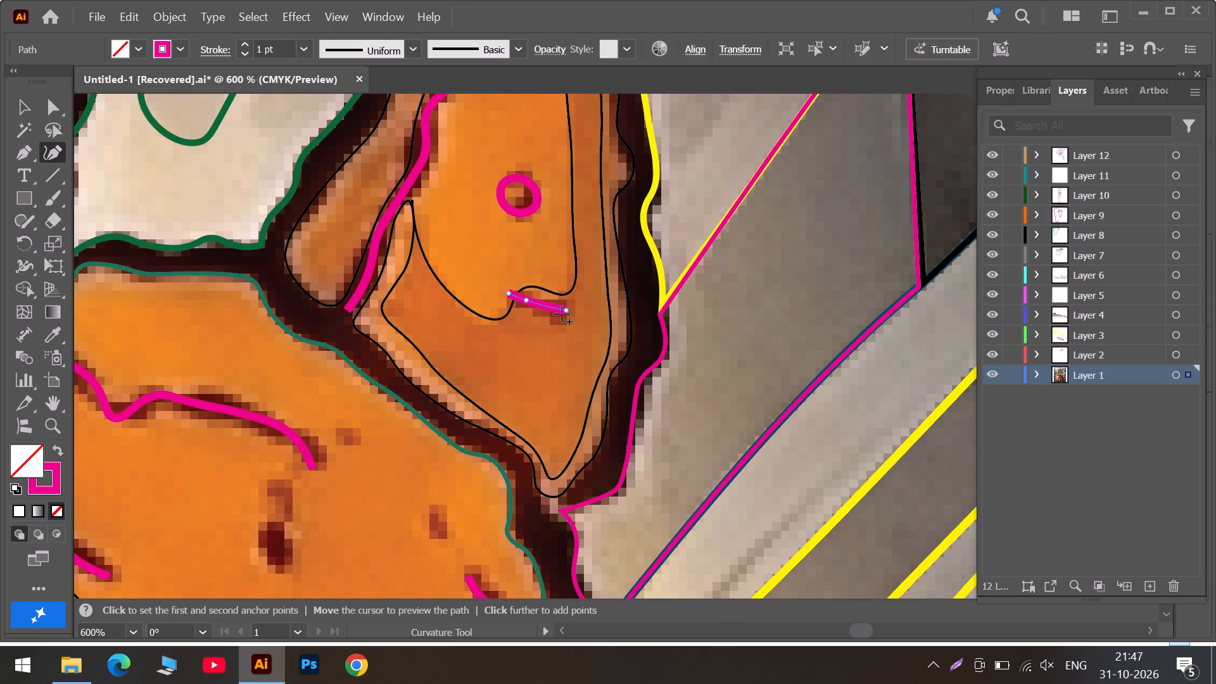
Trace the small faint mark right of the wavy crease on the elongated piece above the bucket's rim as a three-point open path.
scroll(562, 314, "down", 3, "alt")
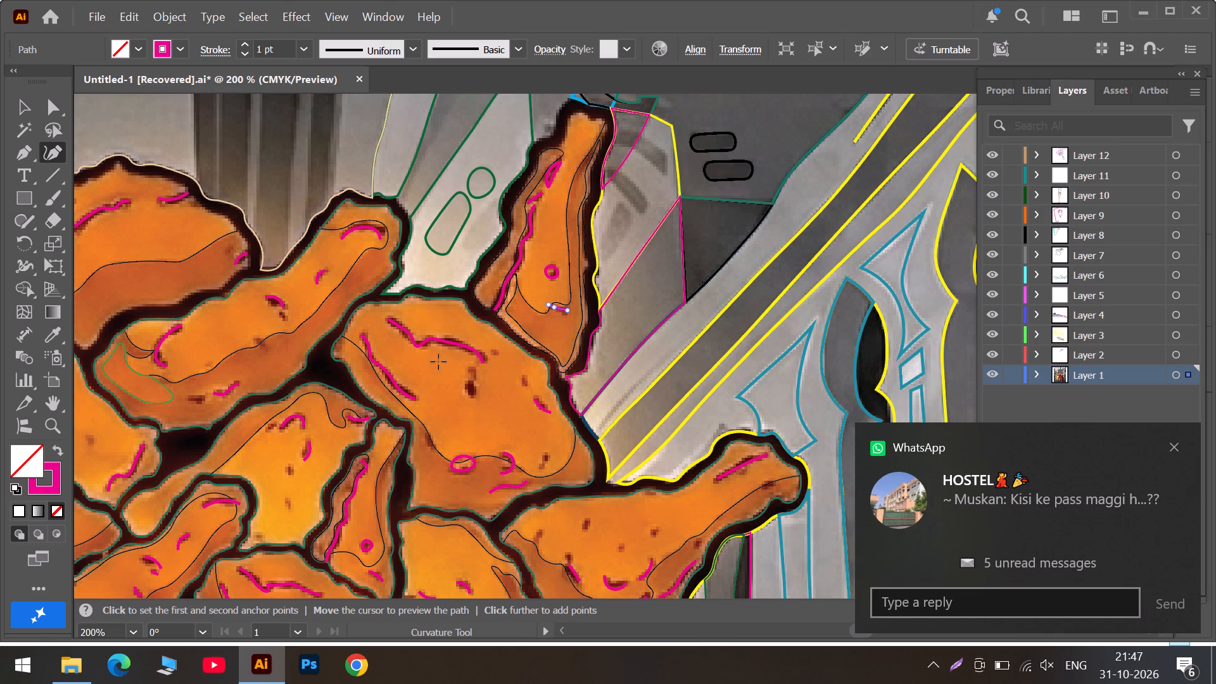
scroll(436, 362, "down", 2, "alt")
scroll(246, 390, "down", 2, "alt")
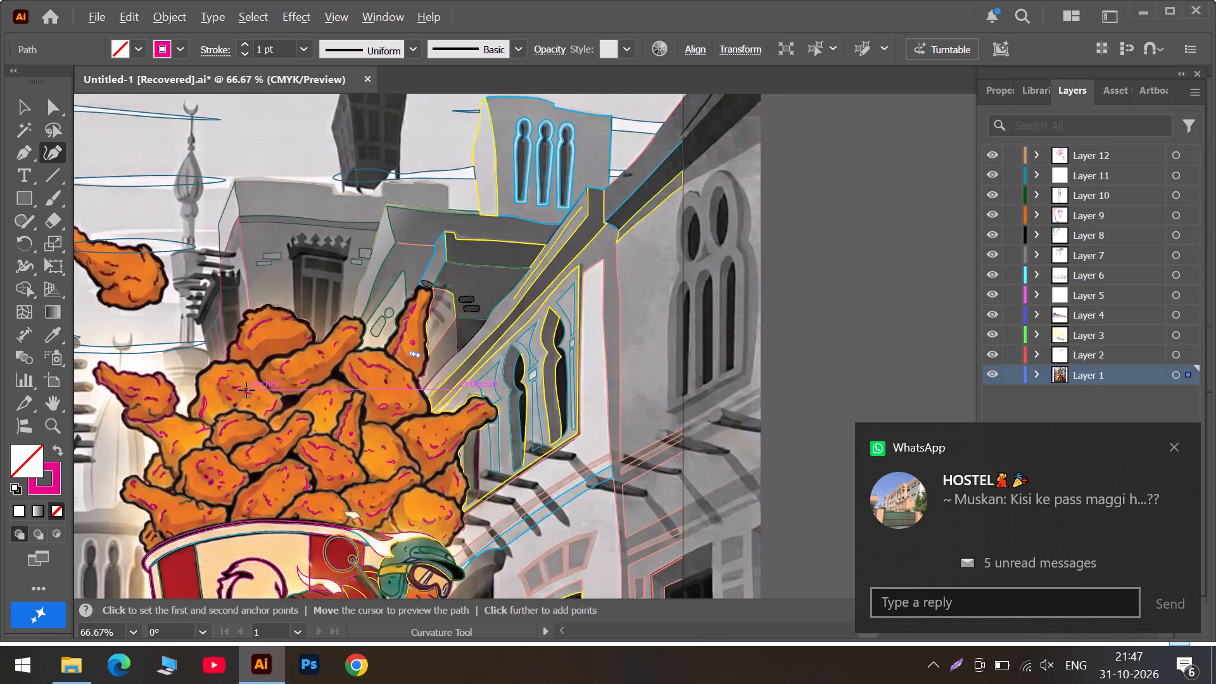
scroll(168, 387, "up", 4, "alt")
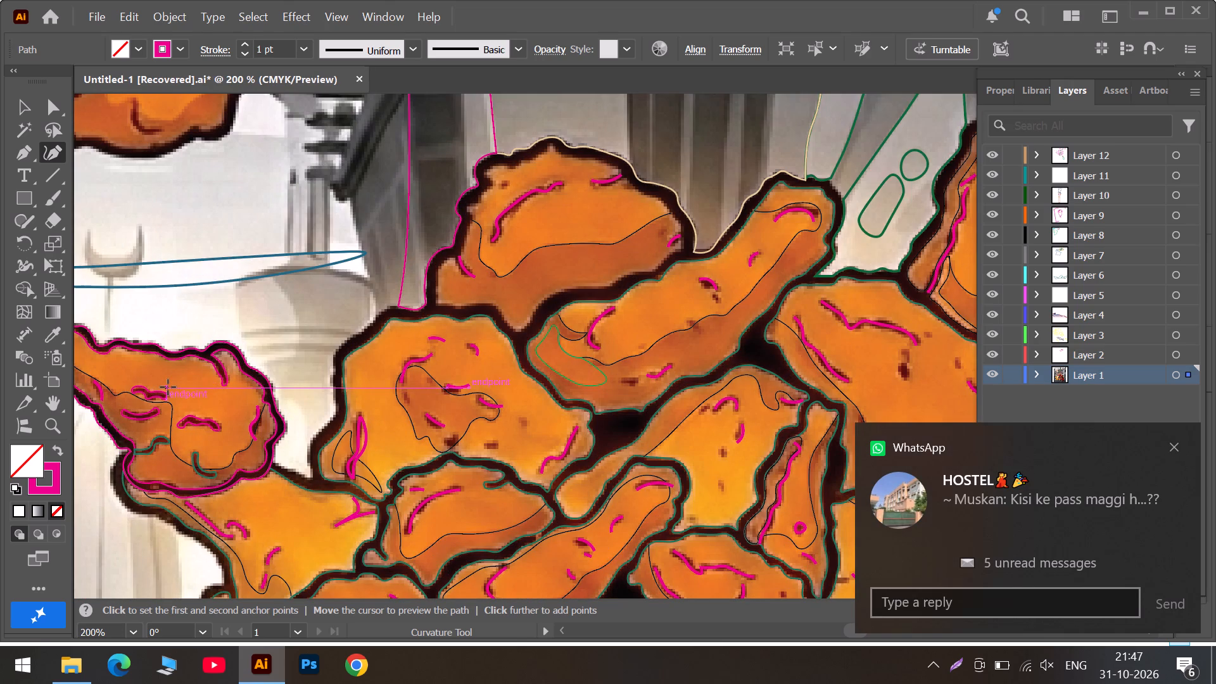
scroll(168, 387, "down", 6)
scroll(274, 401, "down", 15)
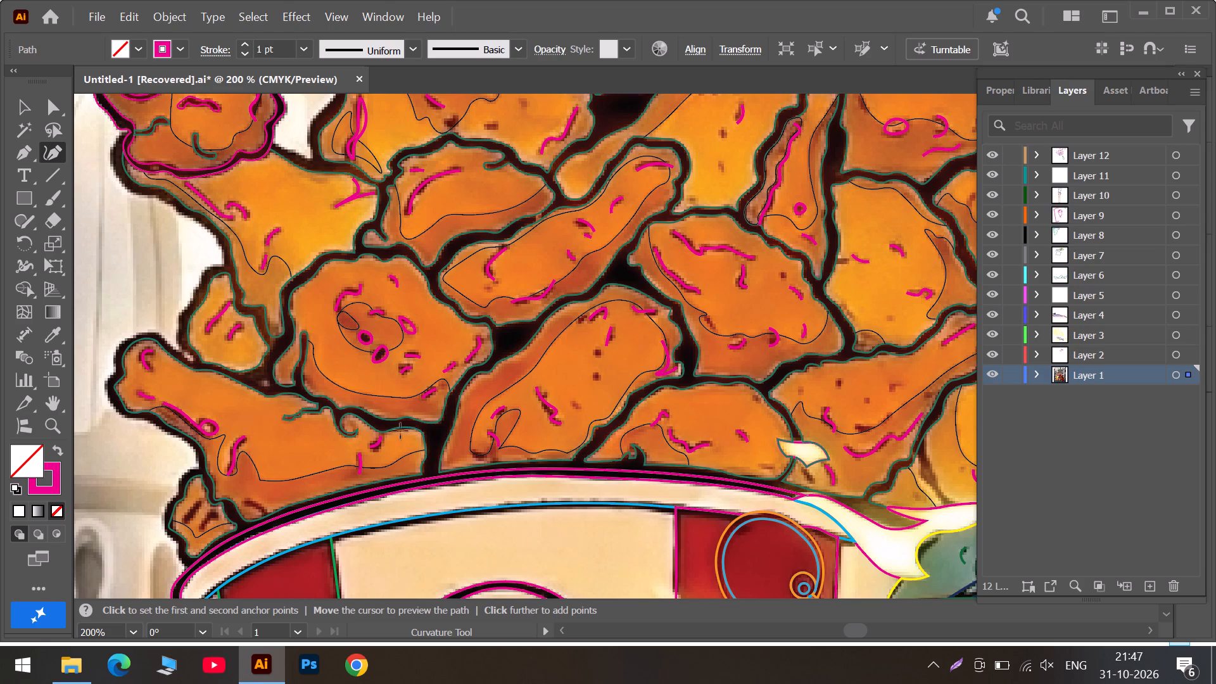
scroll(583, 403, "up", 3, "alt")
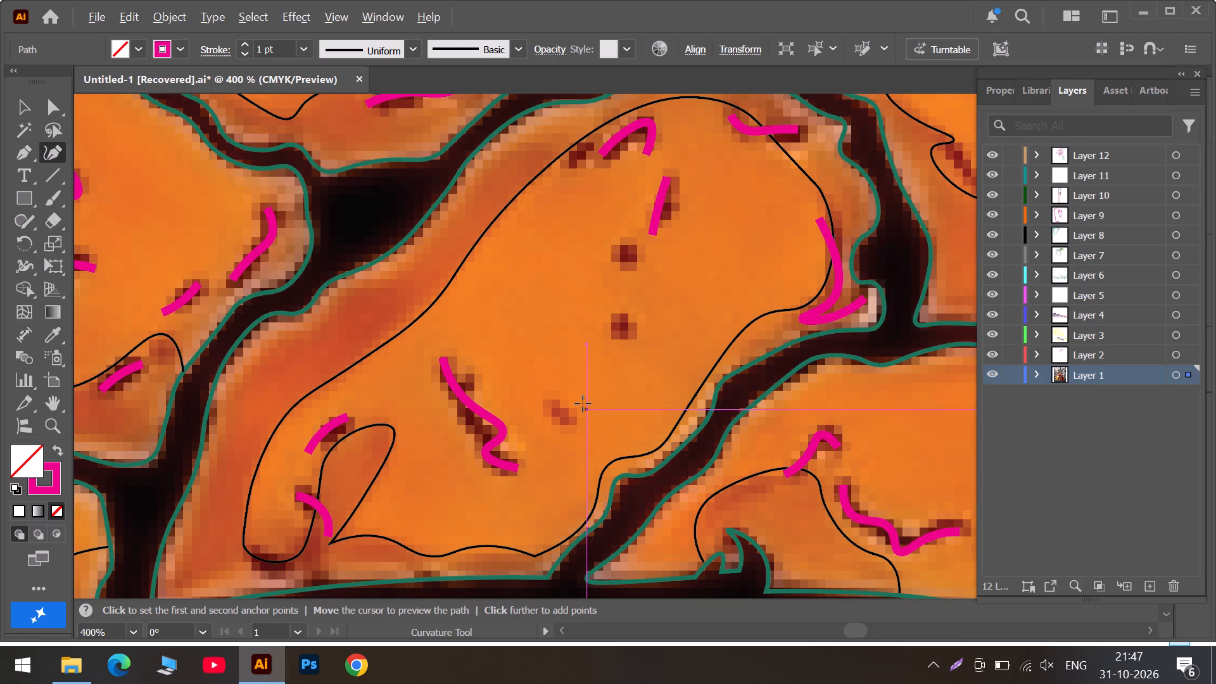
left_click(550, 400)
left_click(559, 412)
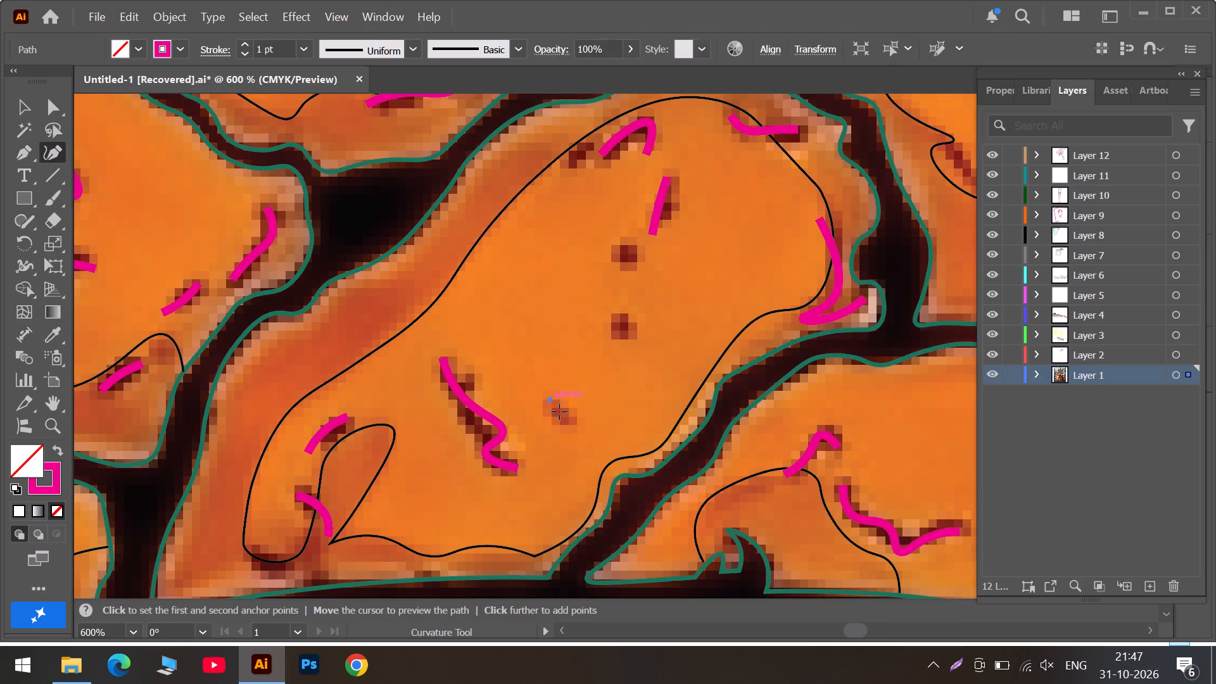
left_click(573, 419)
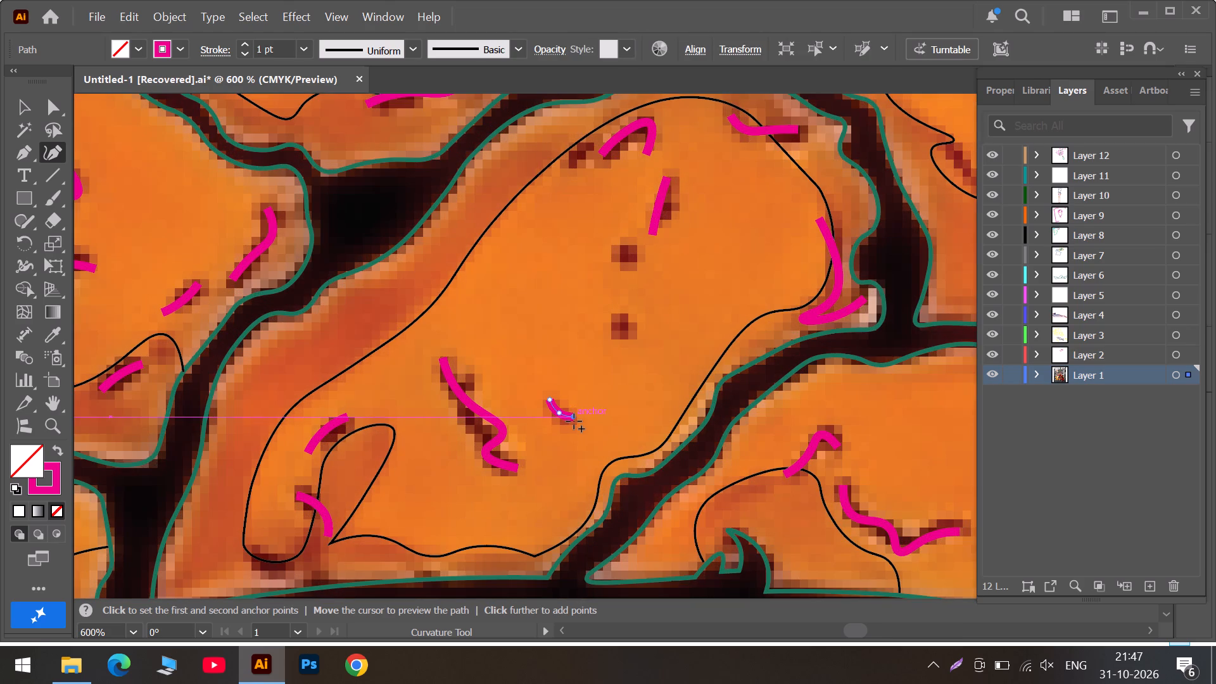
key("Escape")
Review the traced creases across the whole chicken pile and the separate pieces above it.
scroll(573, 422, "down", 3, "alt")
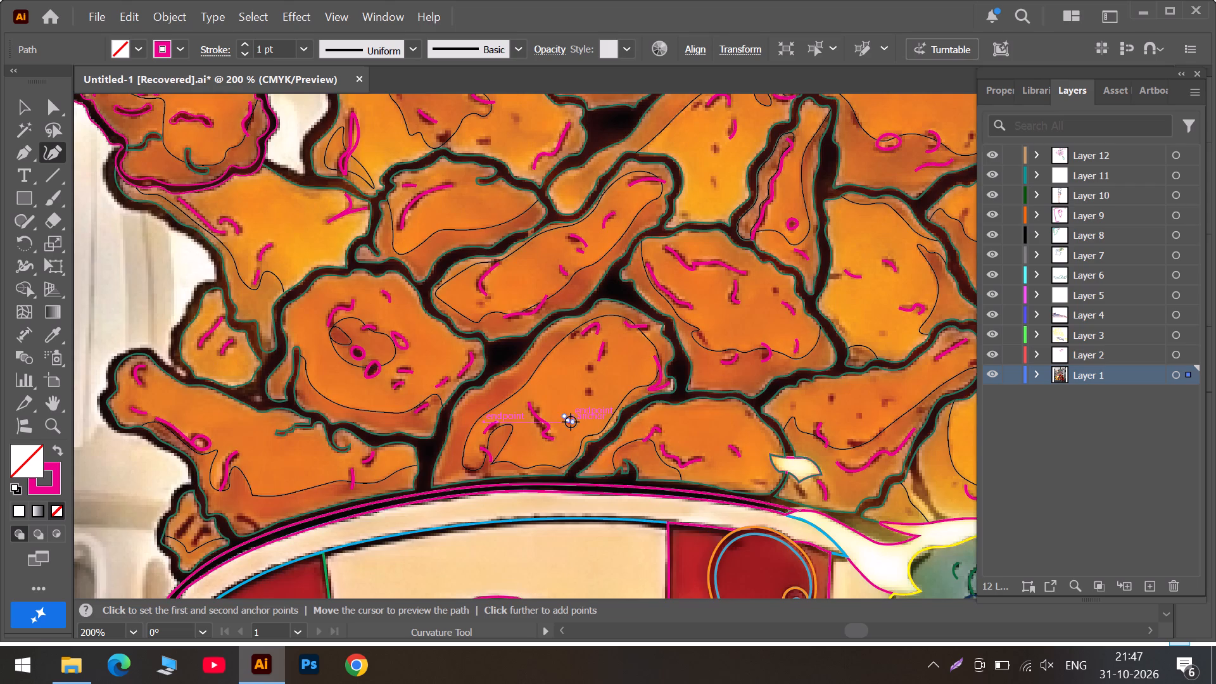
scroll(571, 422, "down", 1, "alt")
scroll(398, 322, "up", 10)
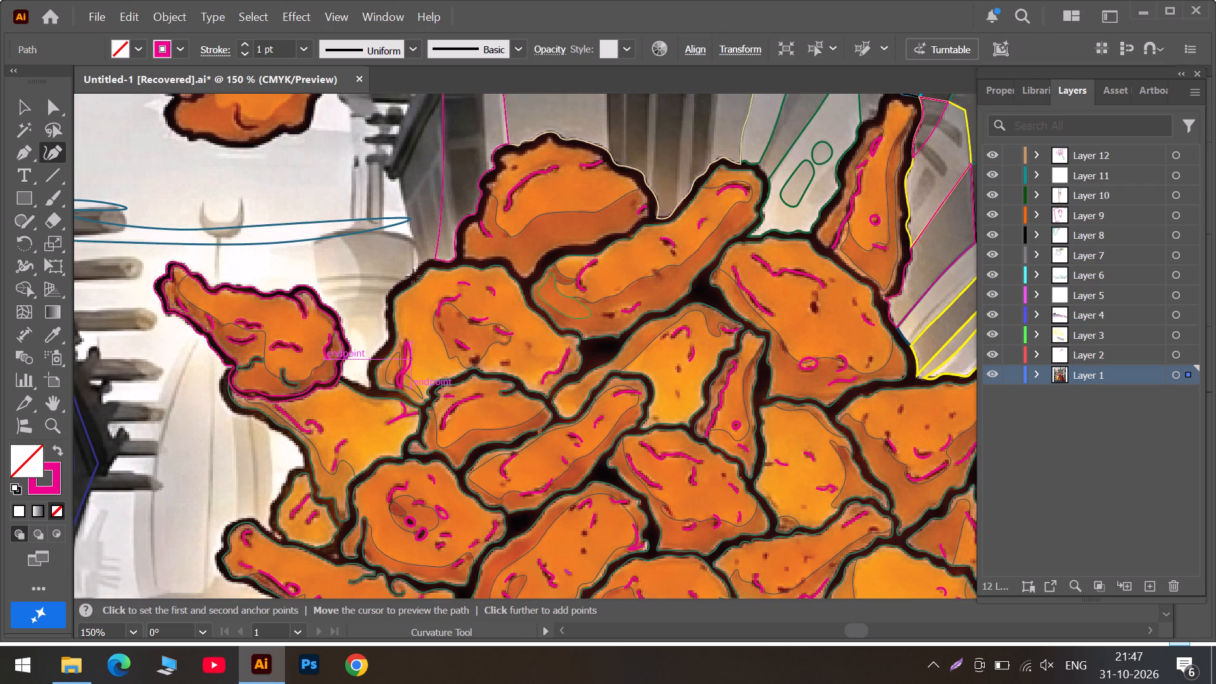
scroll(494, 243, "up", 6)
scroll(206, 209, "up", 6)
scroll(246, 265, "down", 3)
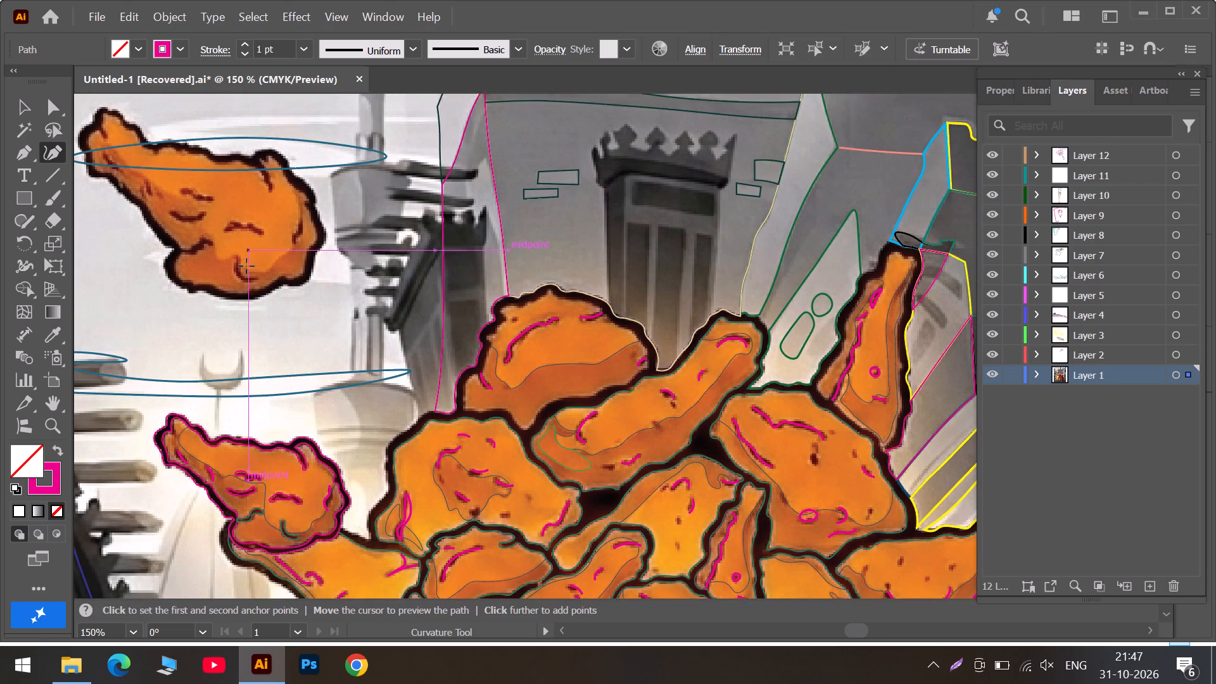
scroll(246, 266, "down", 3)
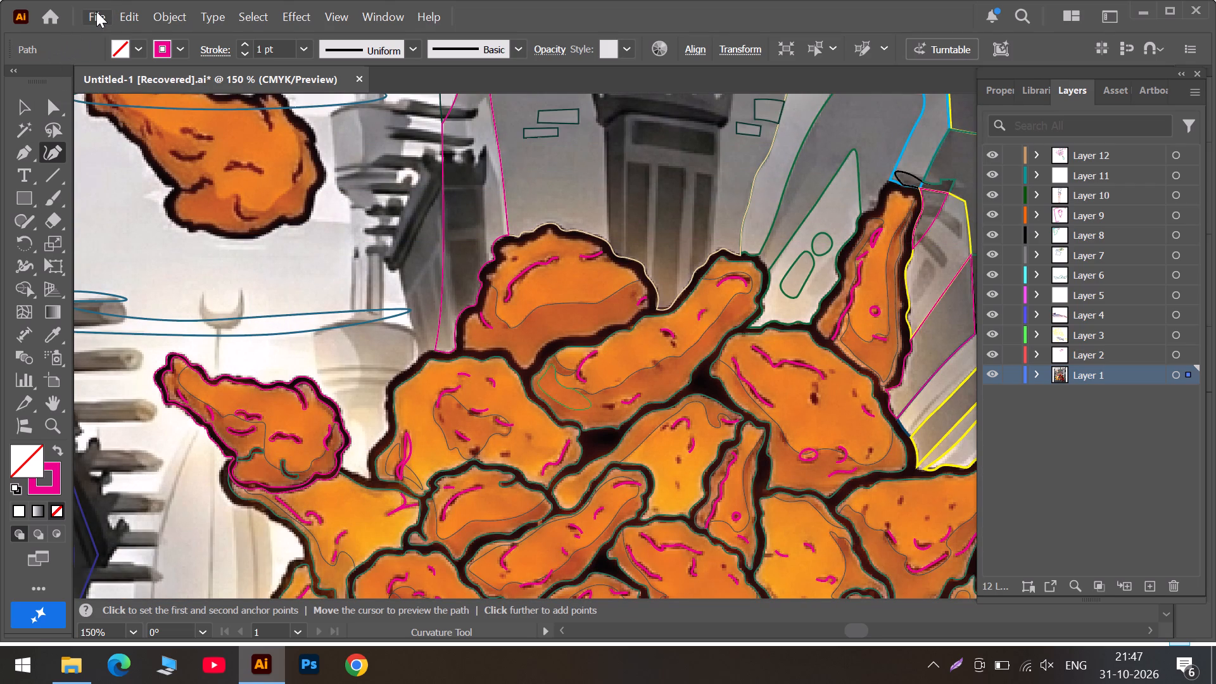
Save the document.
left_click(96, 11)
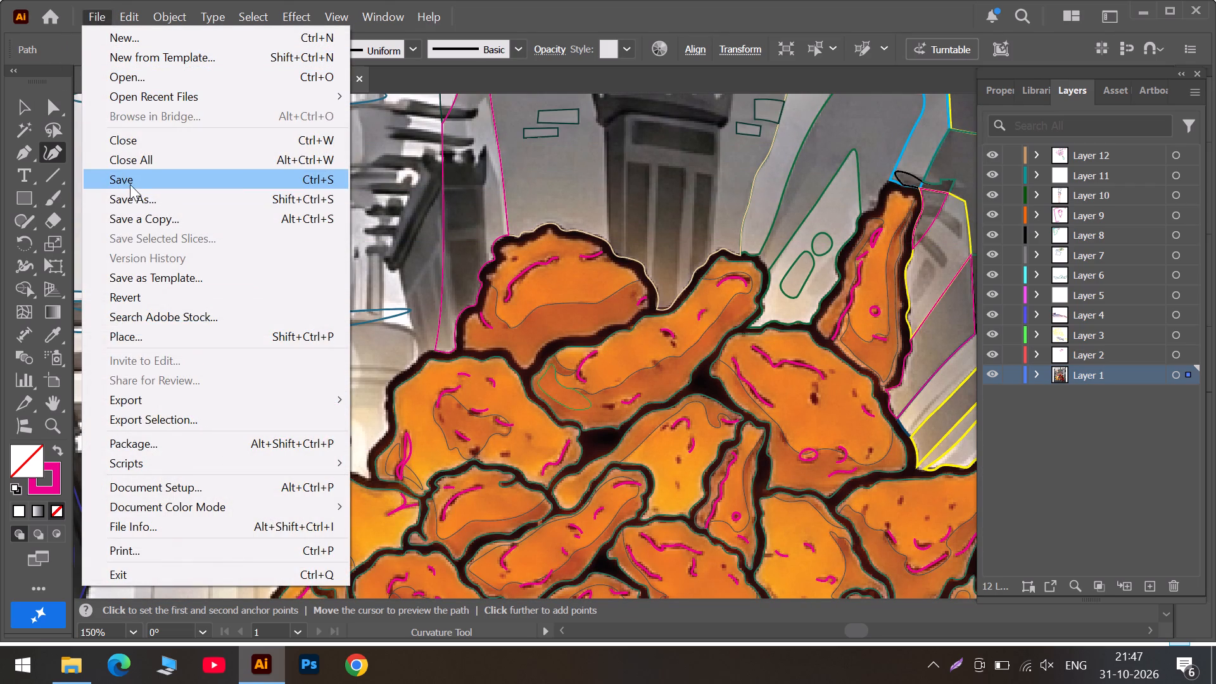
left_click(132, 180)
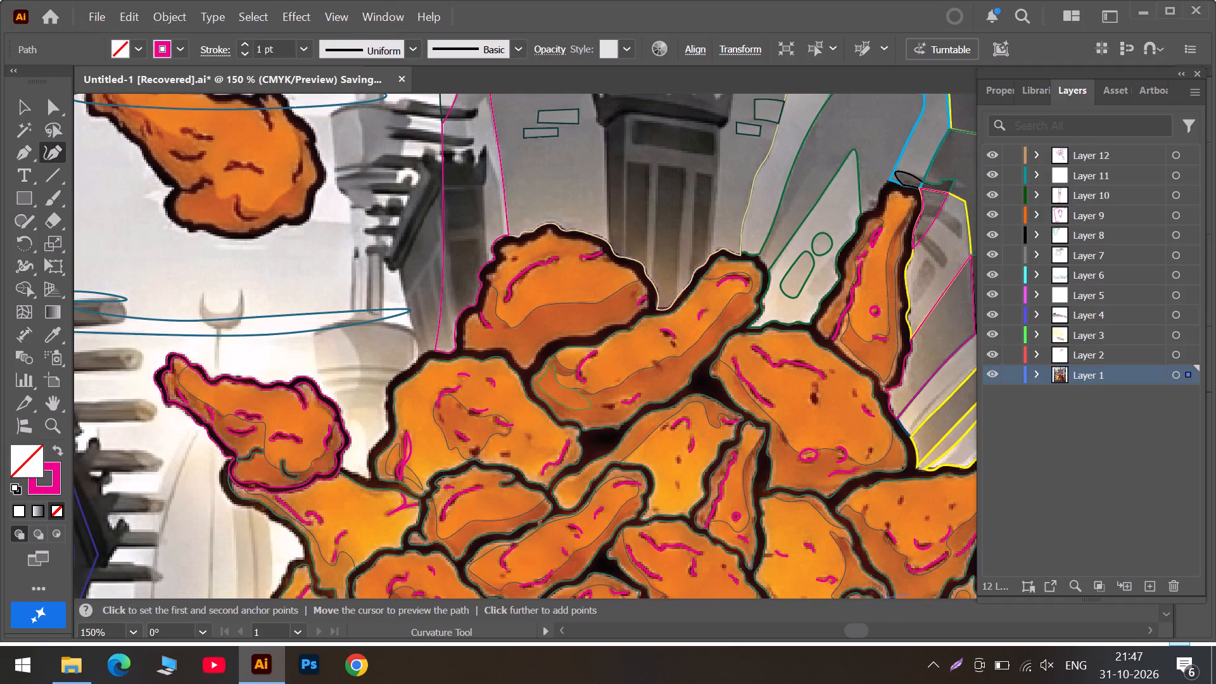
Switch to Windows Settings, search for the Ease of Access brightness setting, and set the built-in display's brightness to 33%.
left_click(26, 671)
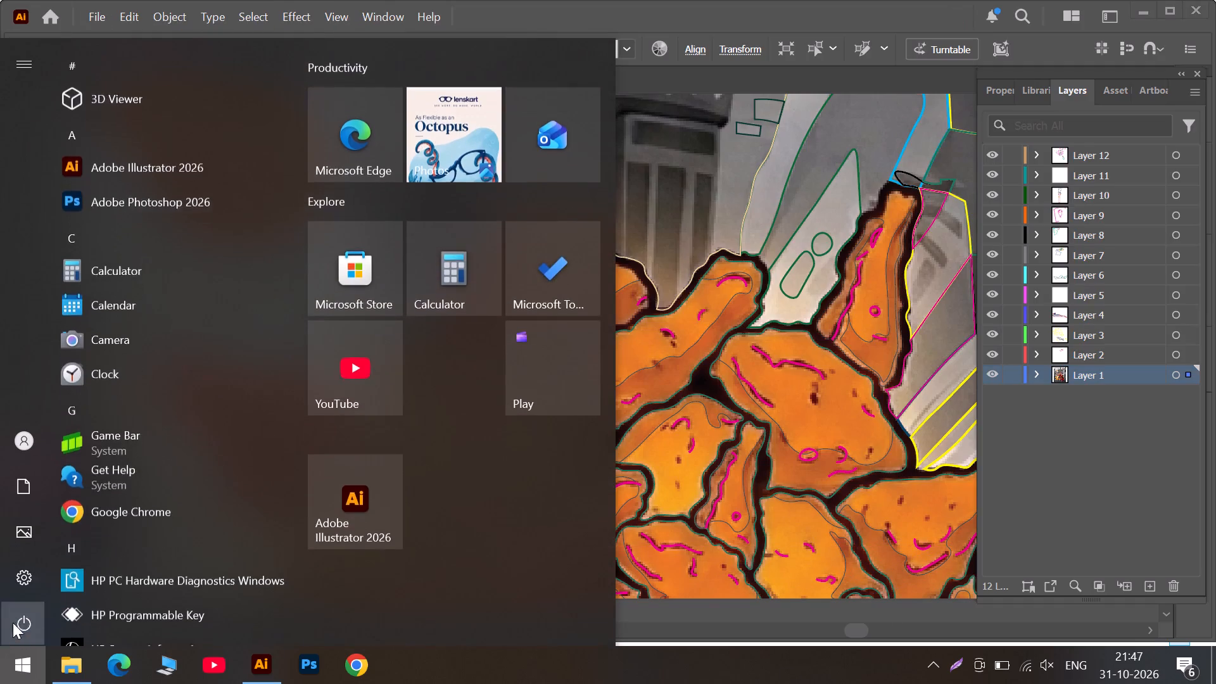
left_click(22, 579)
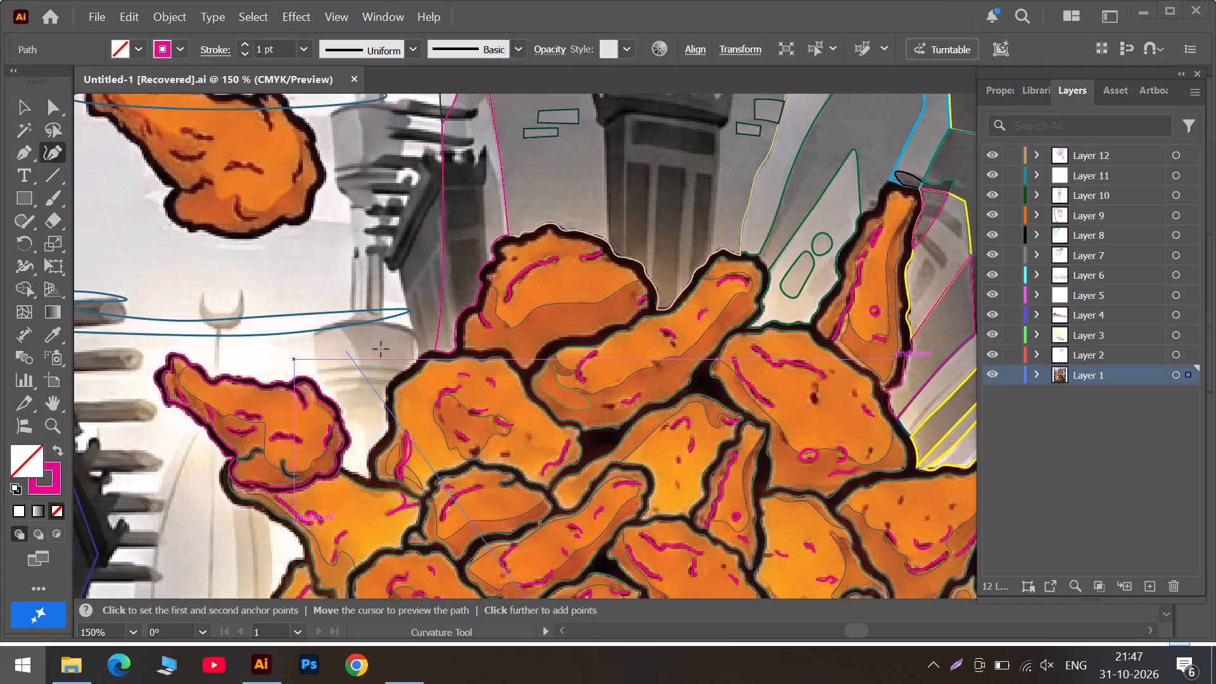
left_click(529, 215)
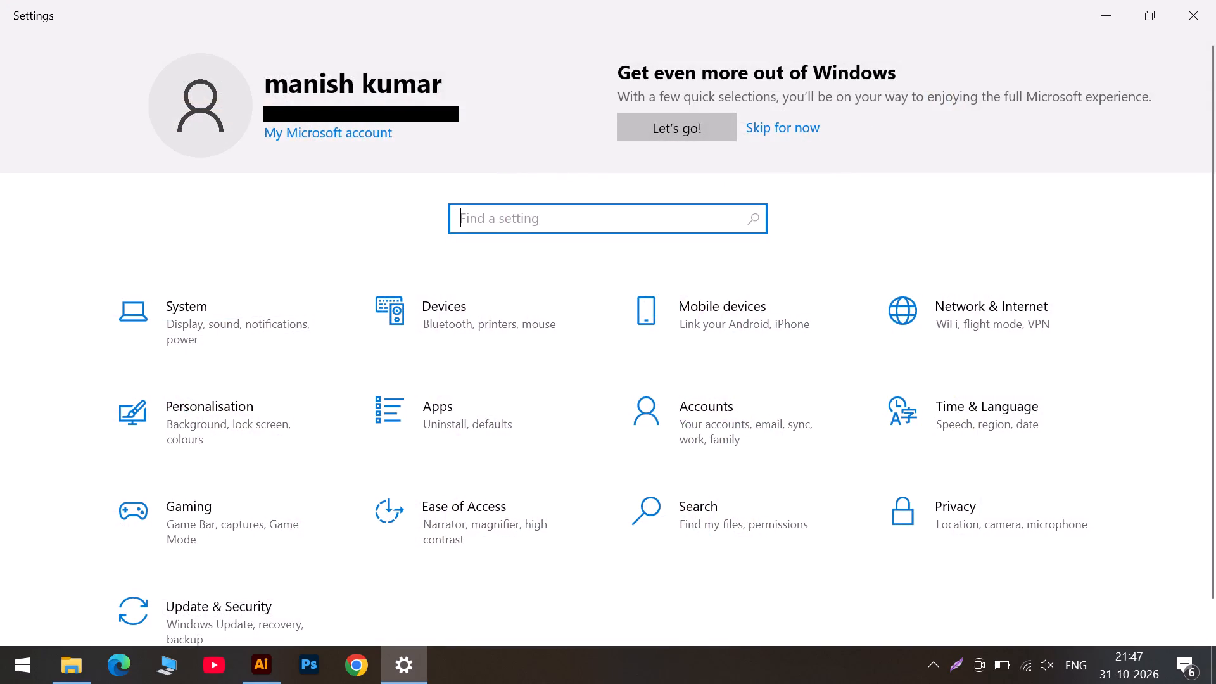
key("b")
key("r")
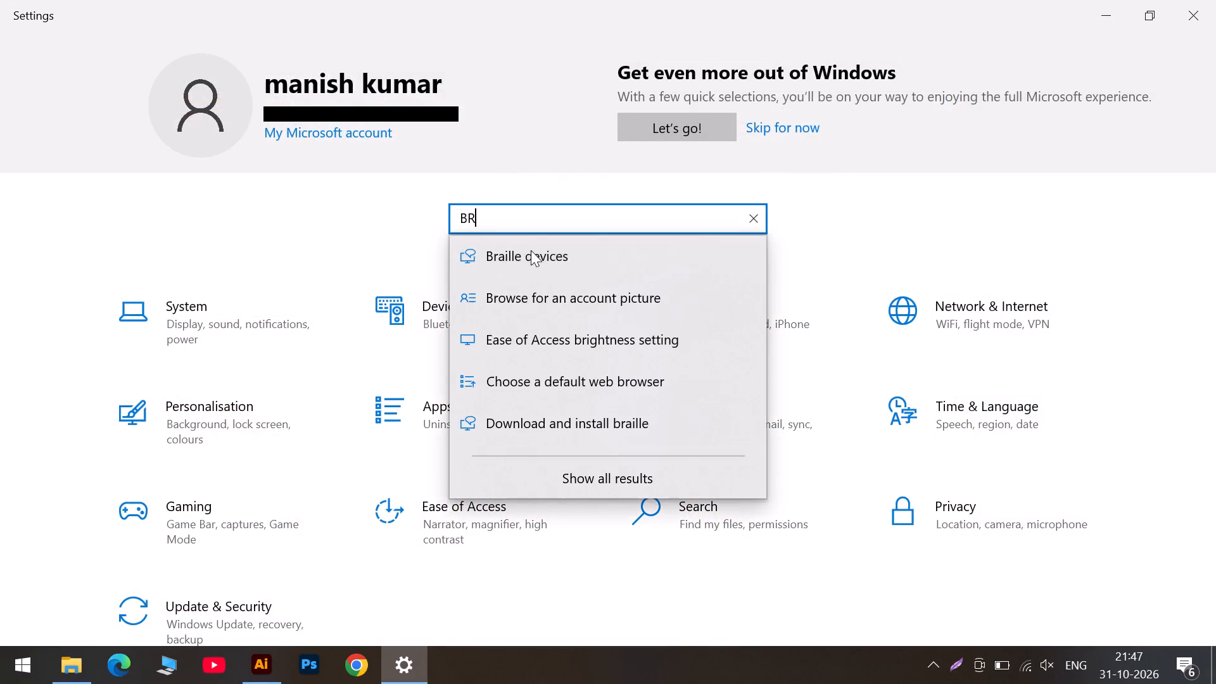
left_click(547, 339)
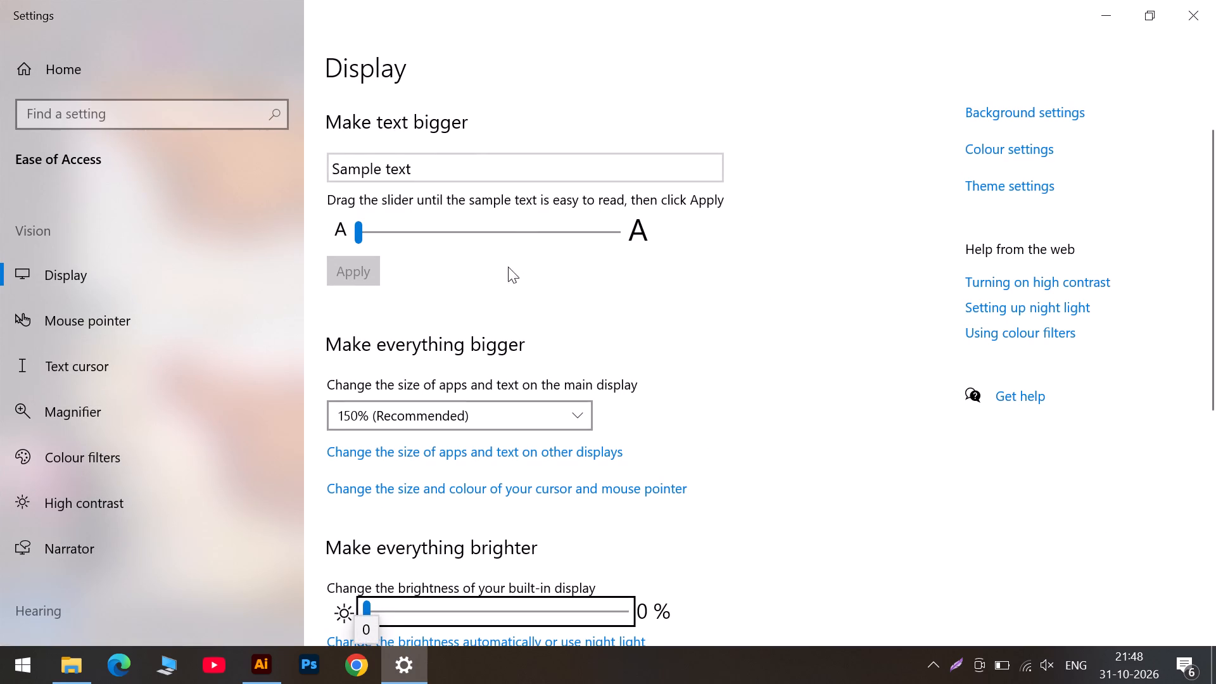
left_click(442, 611)
left_click(452, 609)
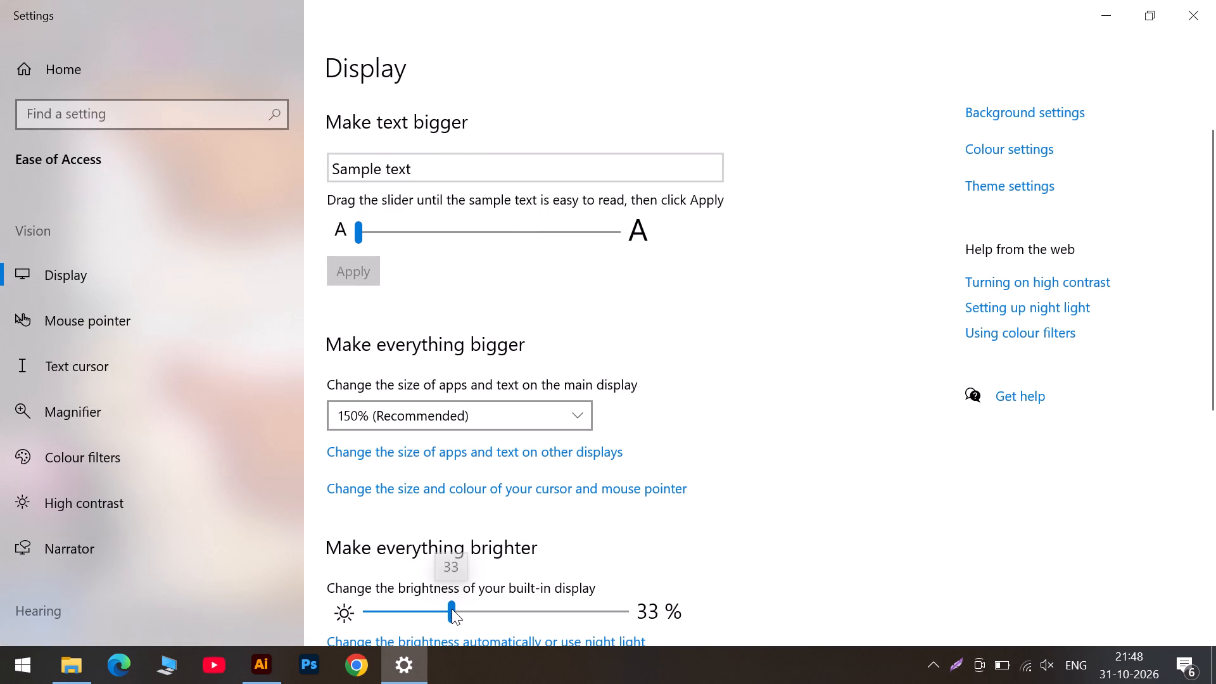